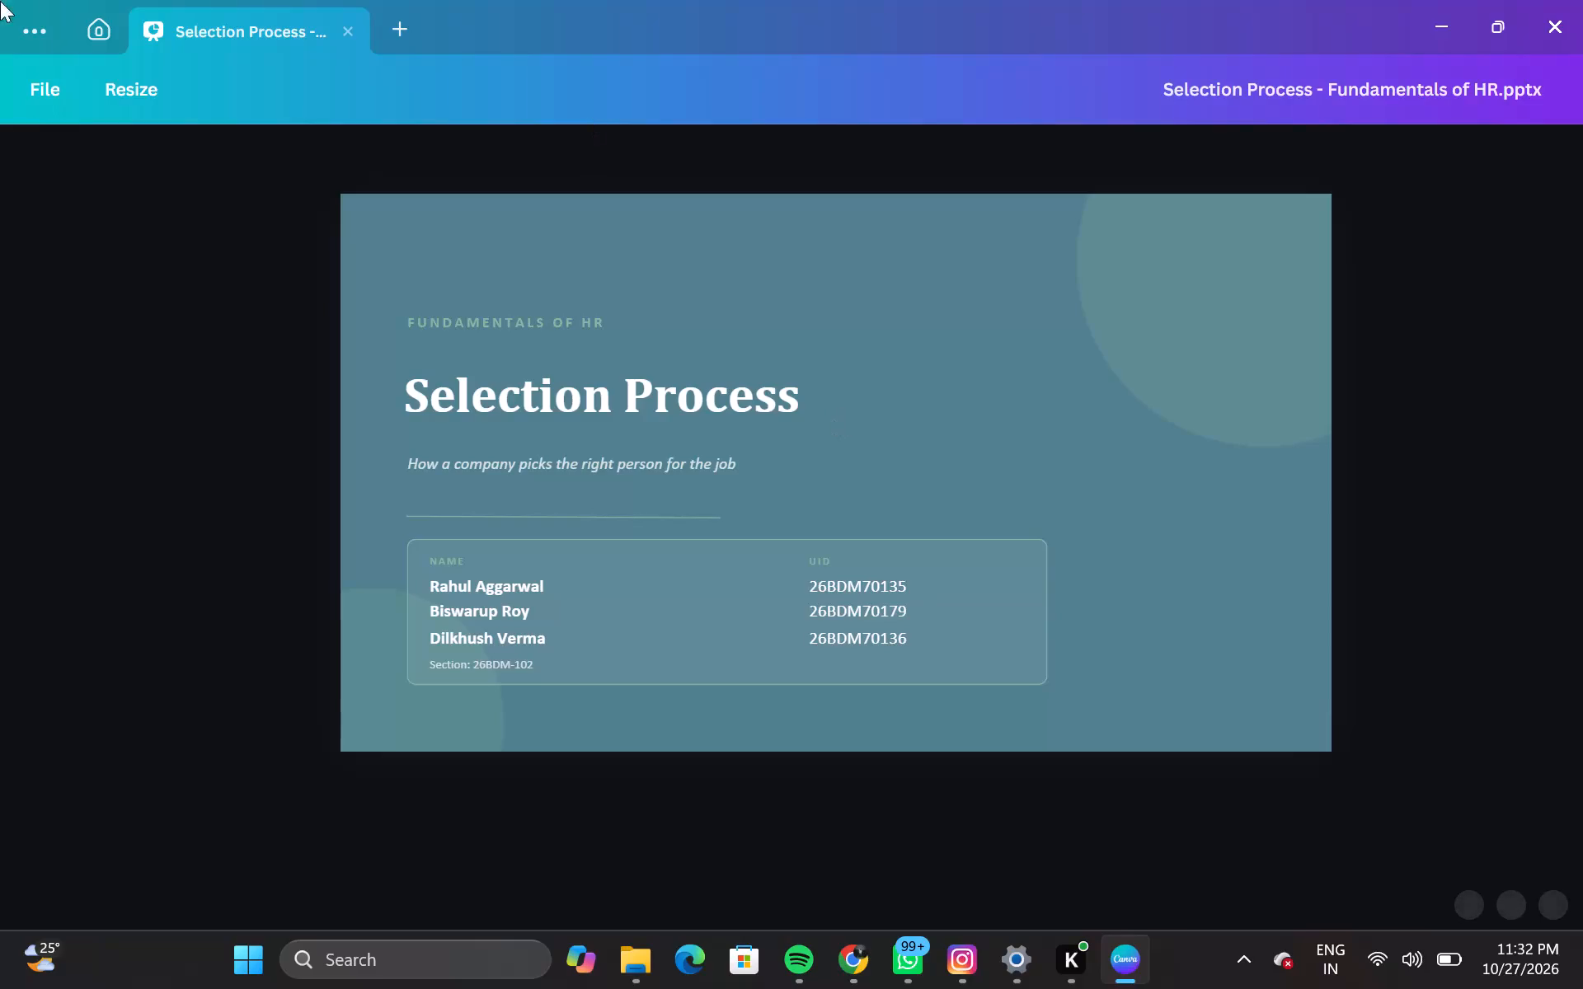
Go from the open Selection Process presentation to the home page, keeping the presentation open.
click(103, 19)
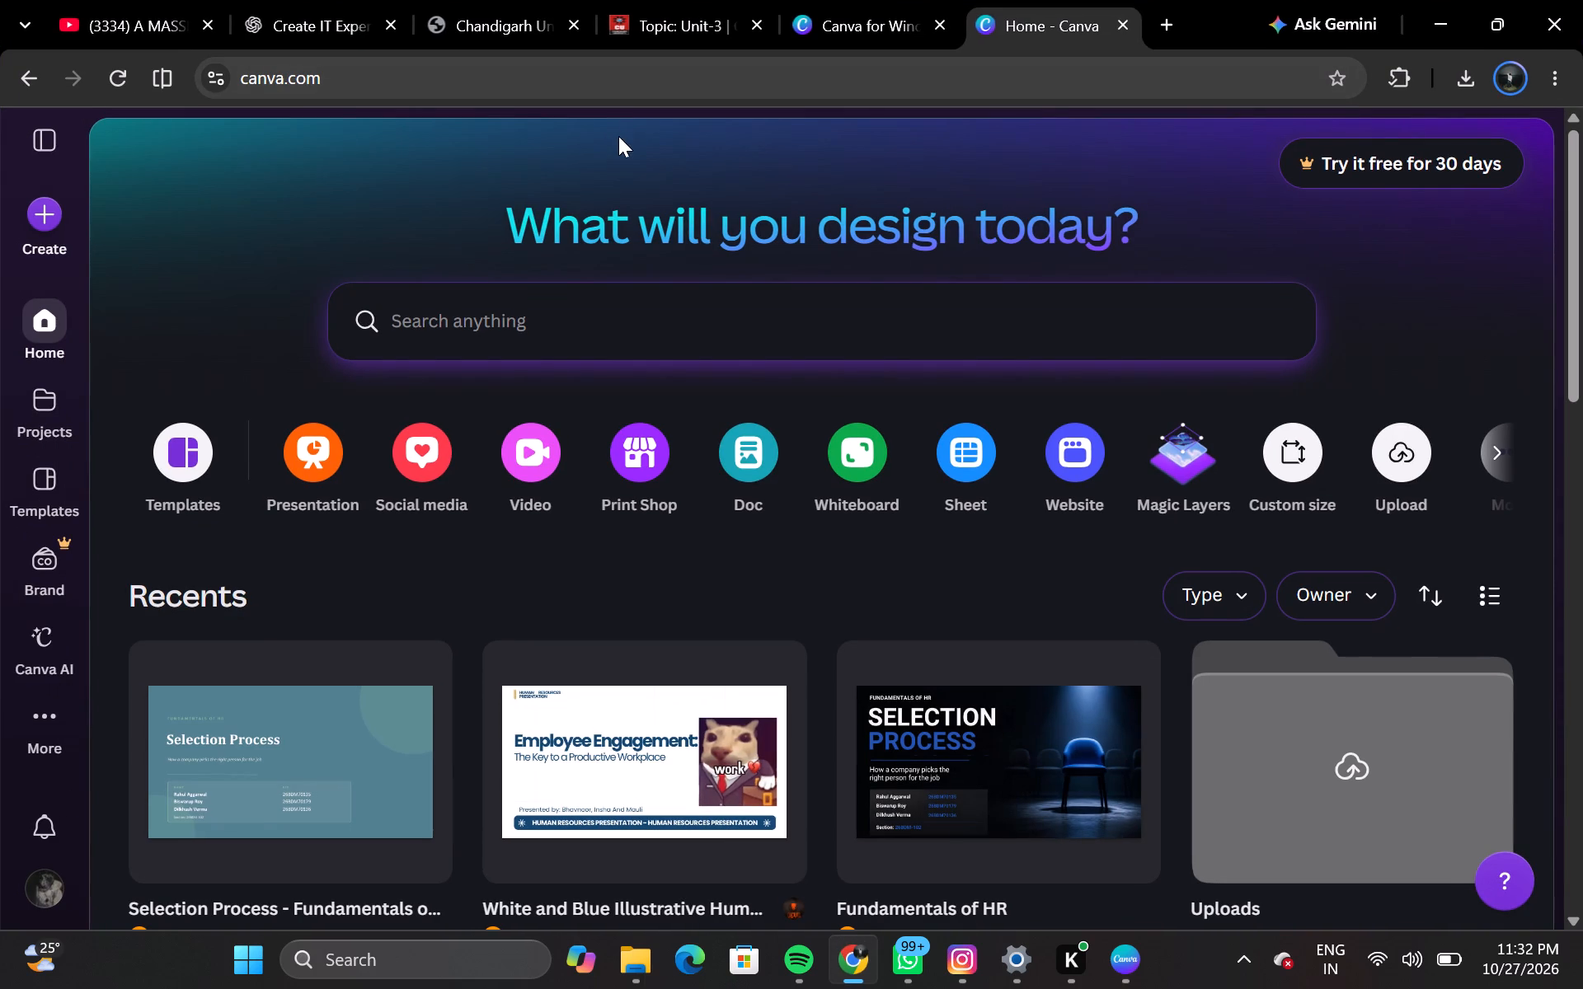
In Google Chrome, close the tab showing the Canva home page.
key(ctrl+w)
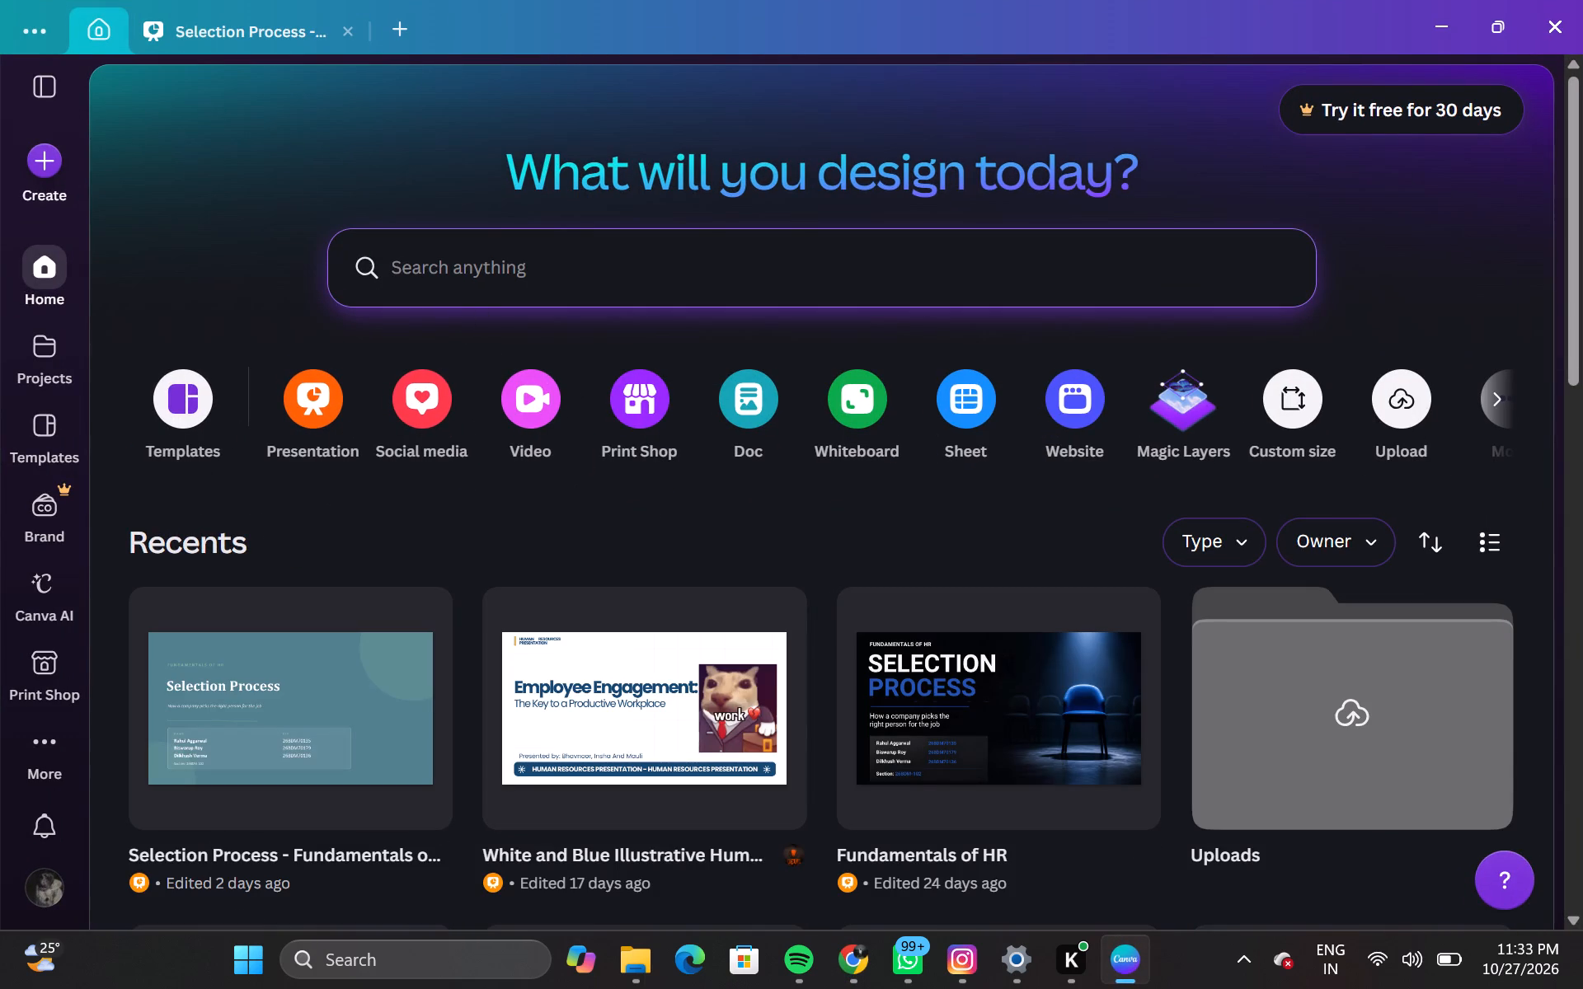
In the Canva desktop app, start a new design and bring up the available design types.
click(406, 35)
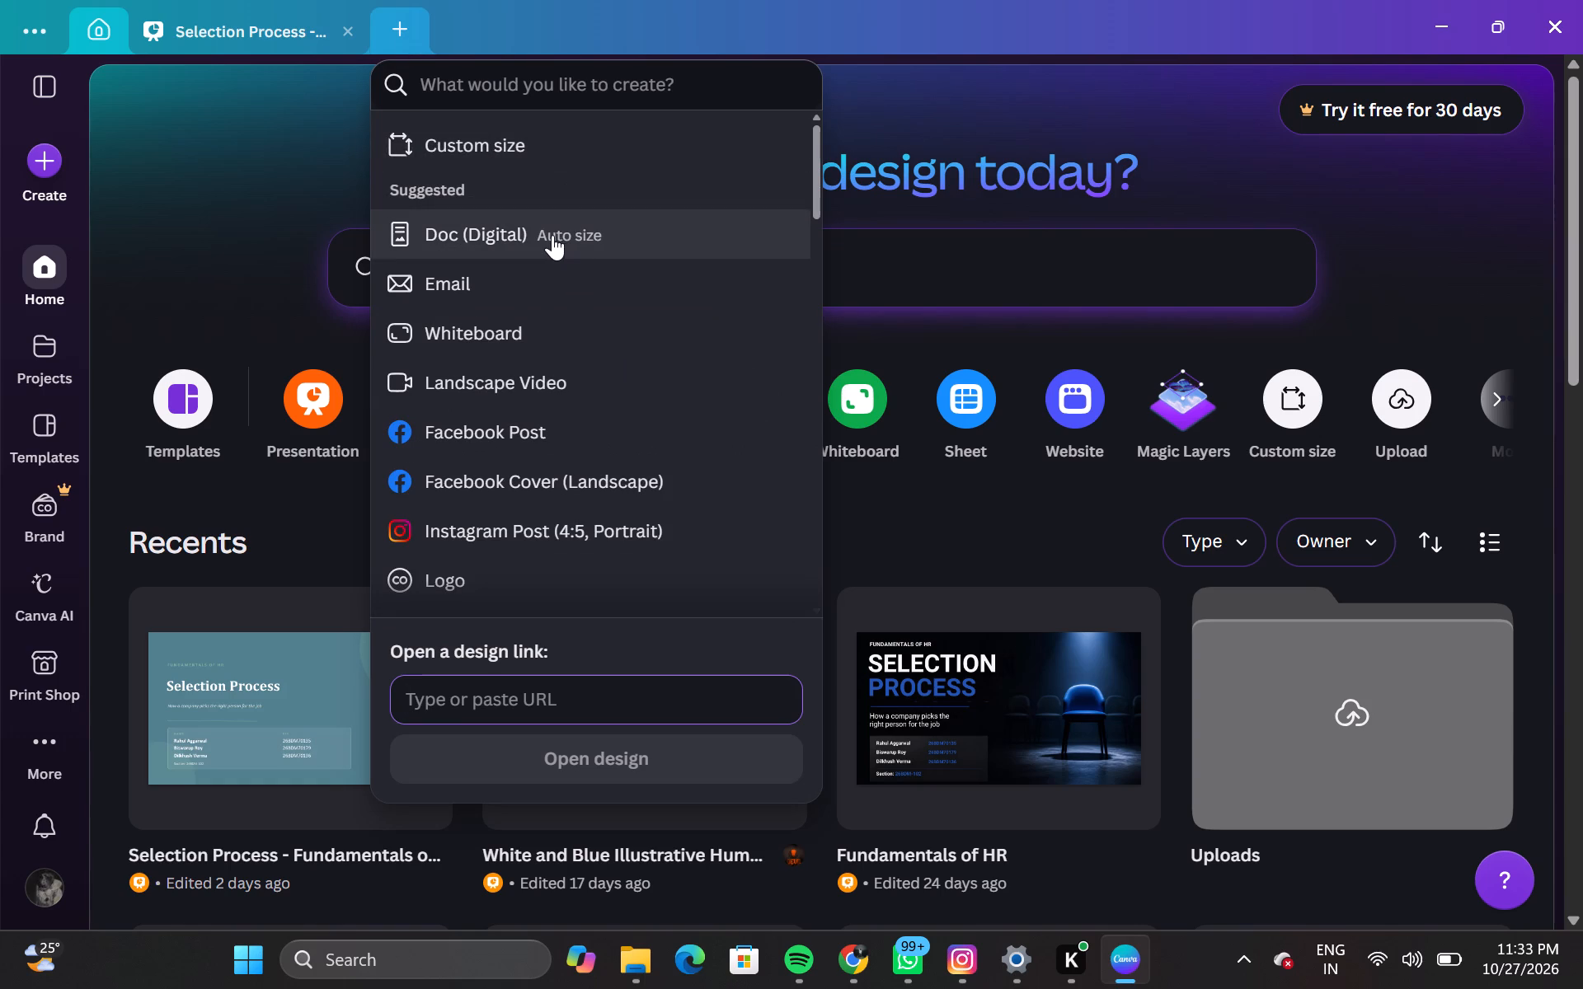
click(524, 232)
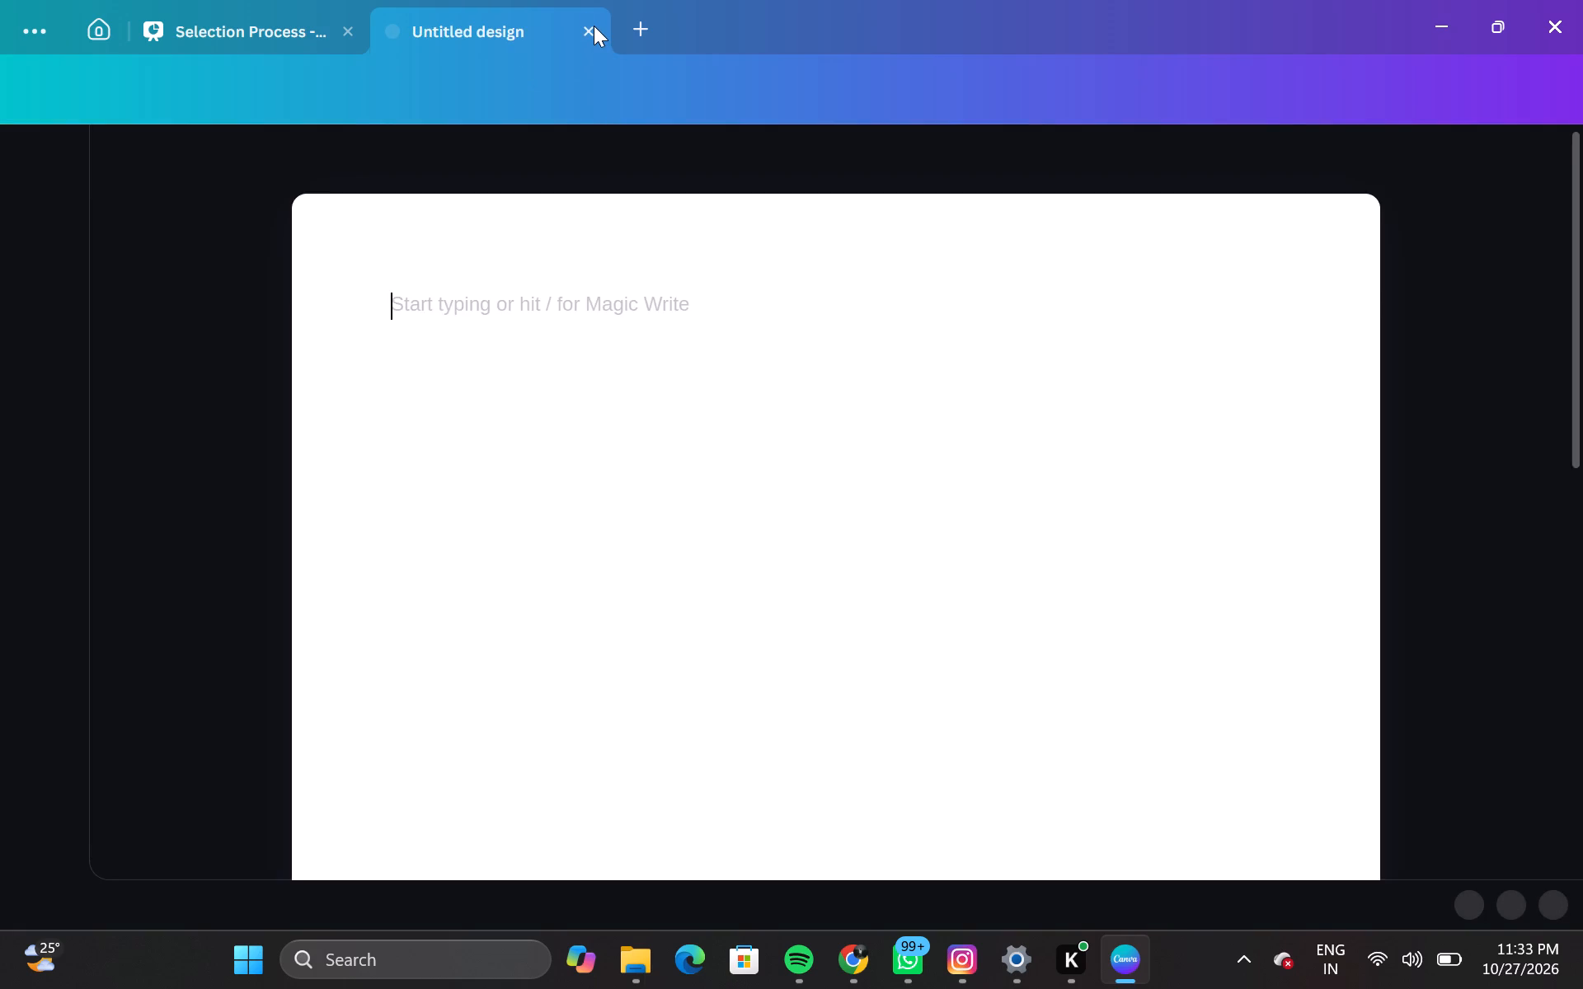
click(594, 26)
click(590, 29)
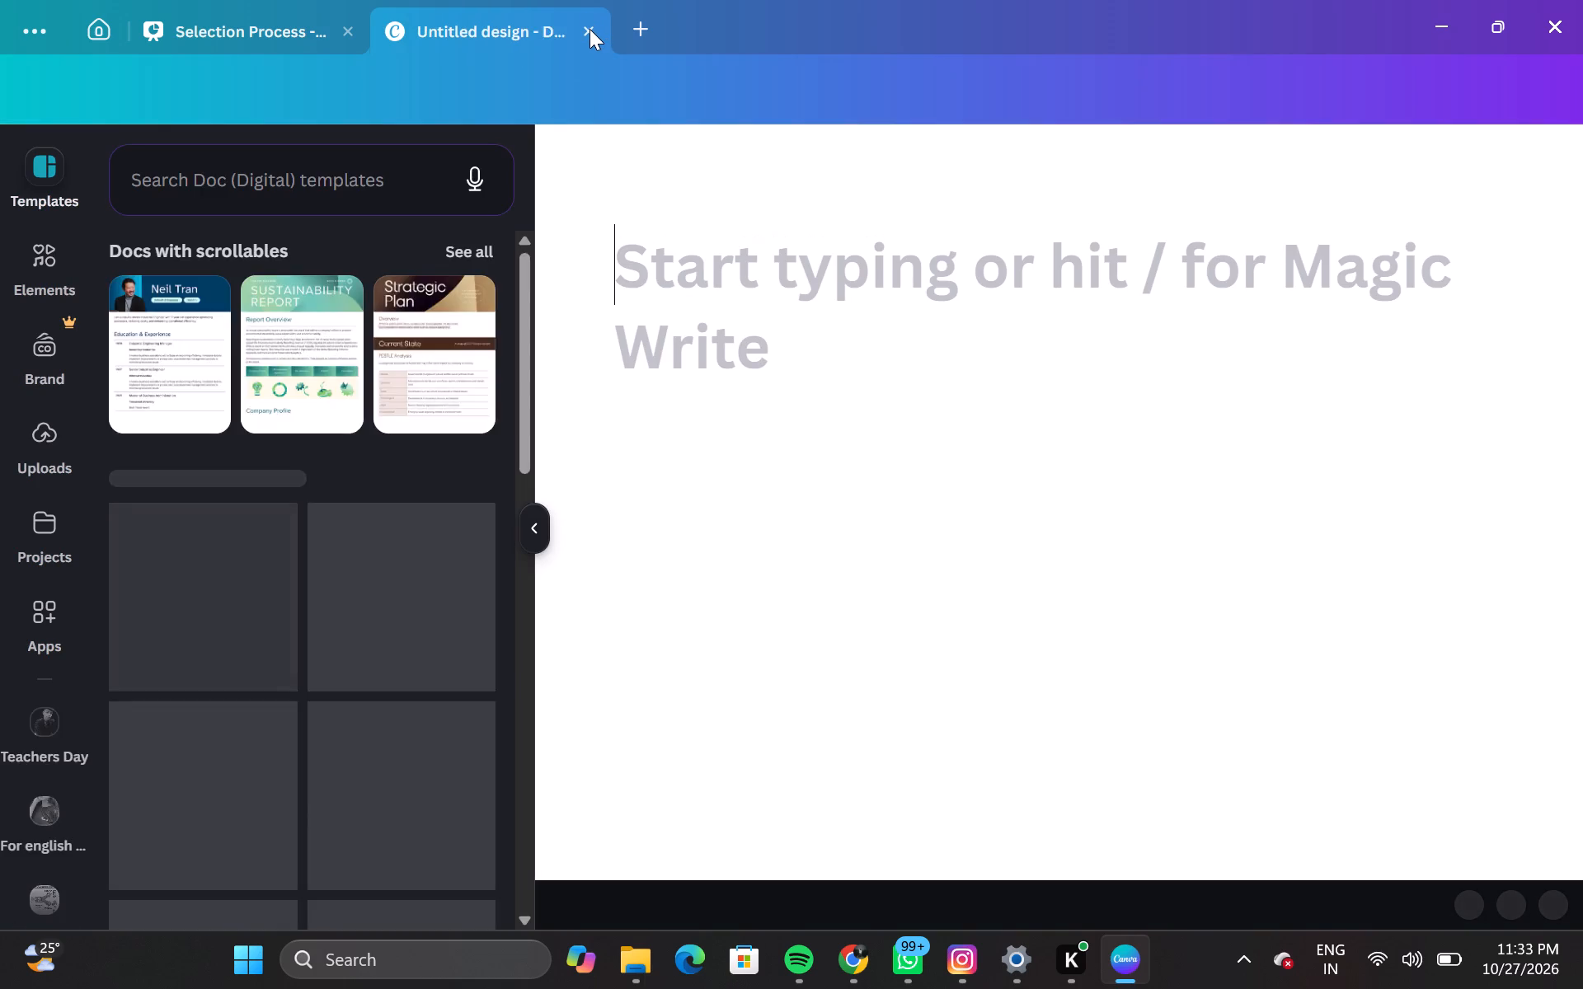
Create a new blank A4 document design.
click(407, 35)
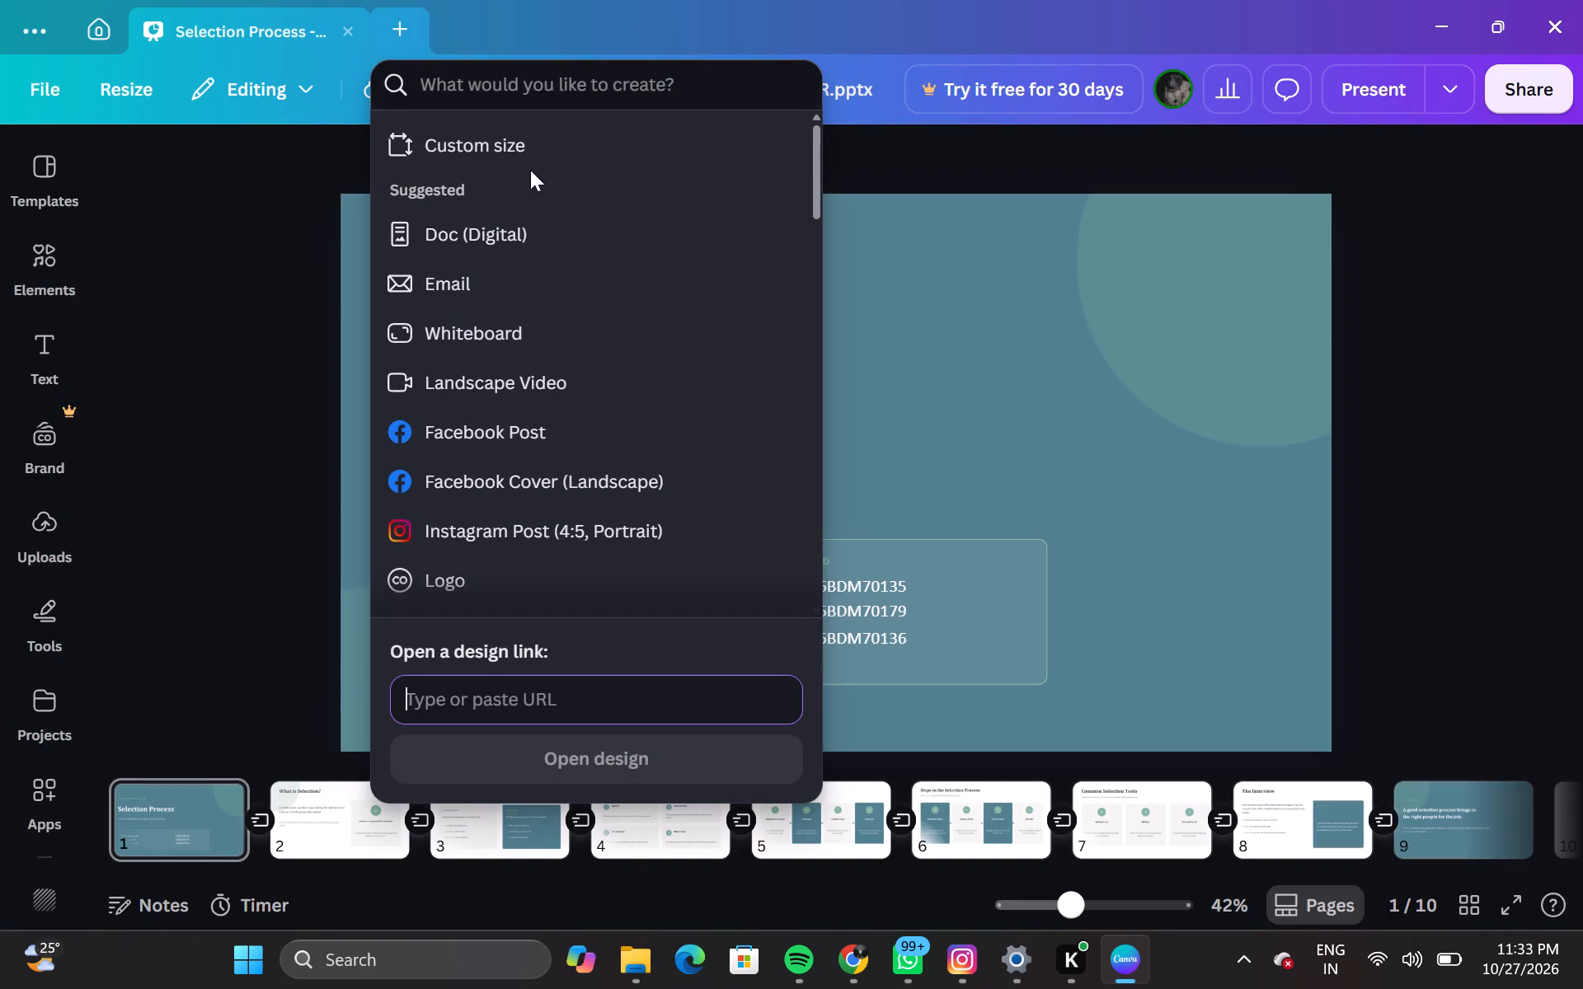
scroll(555, 453, down, 1)
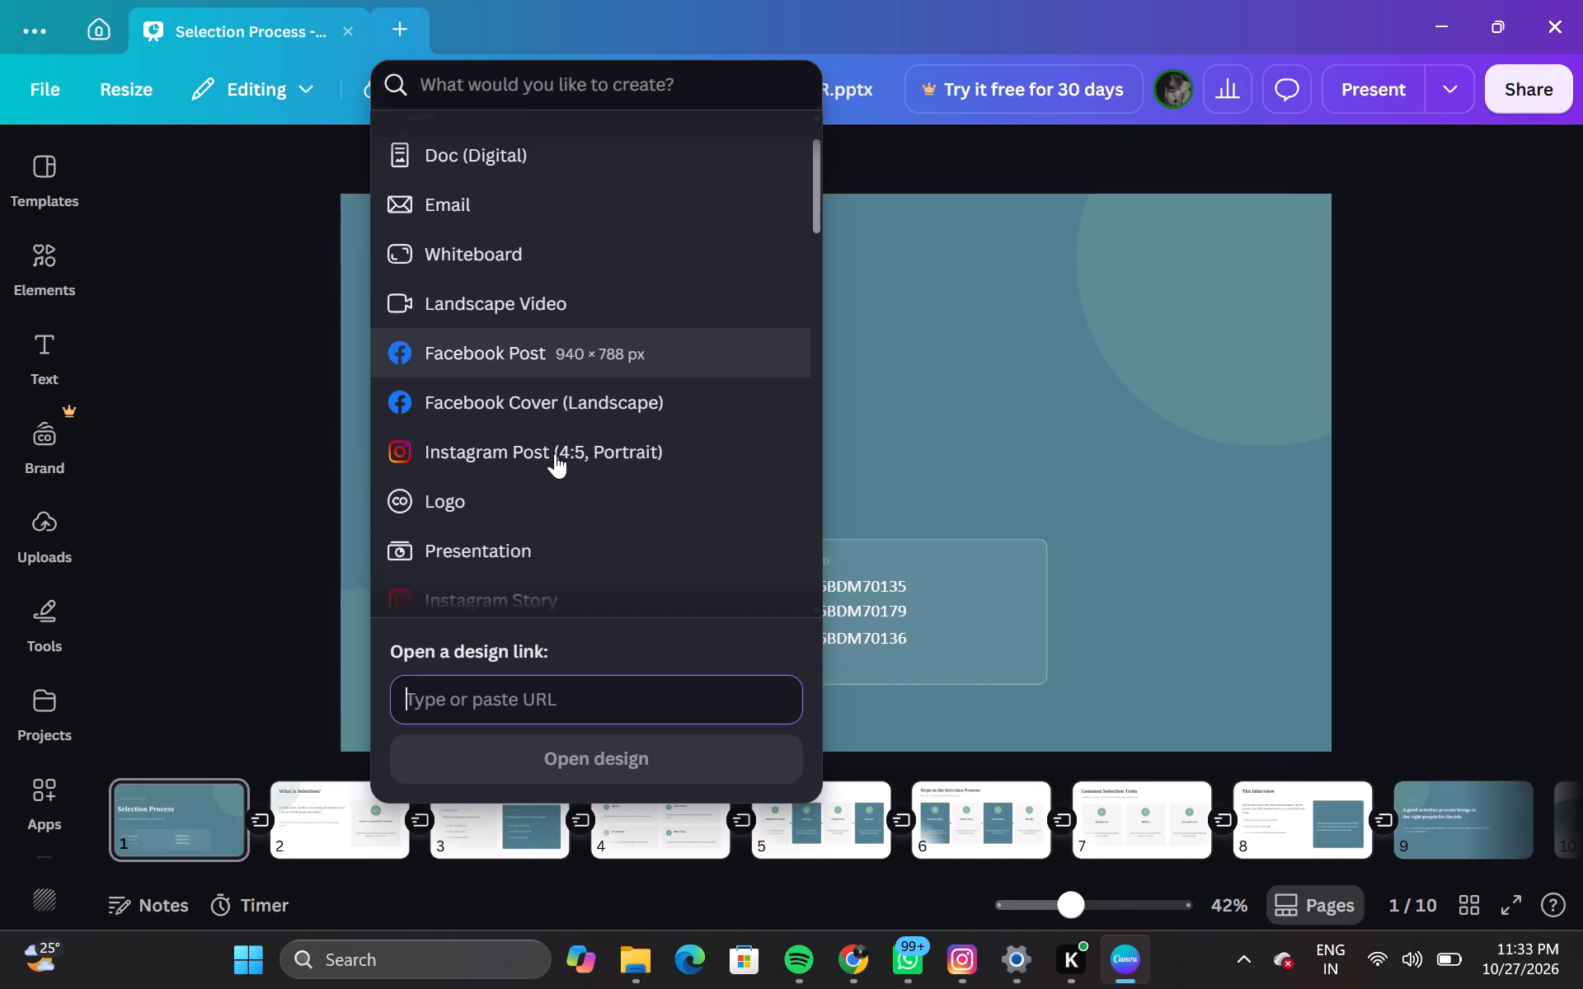
scroll(555, 453, down, 3)
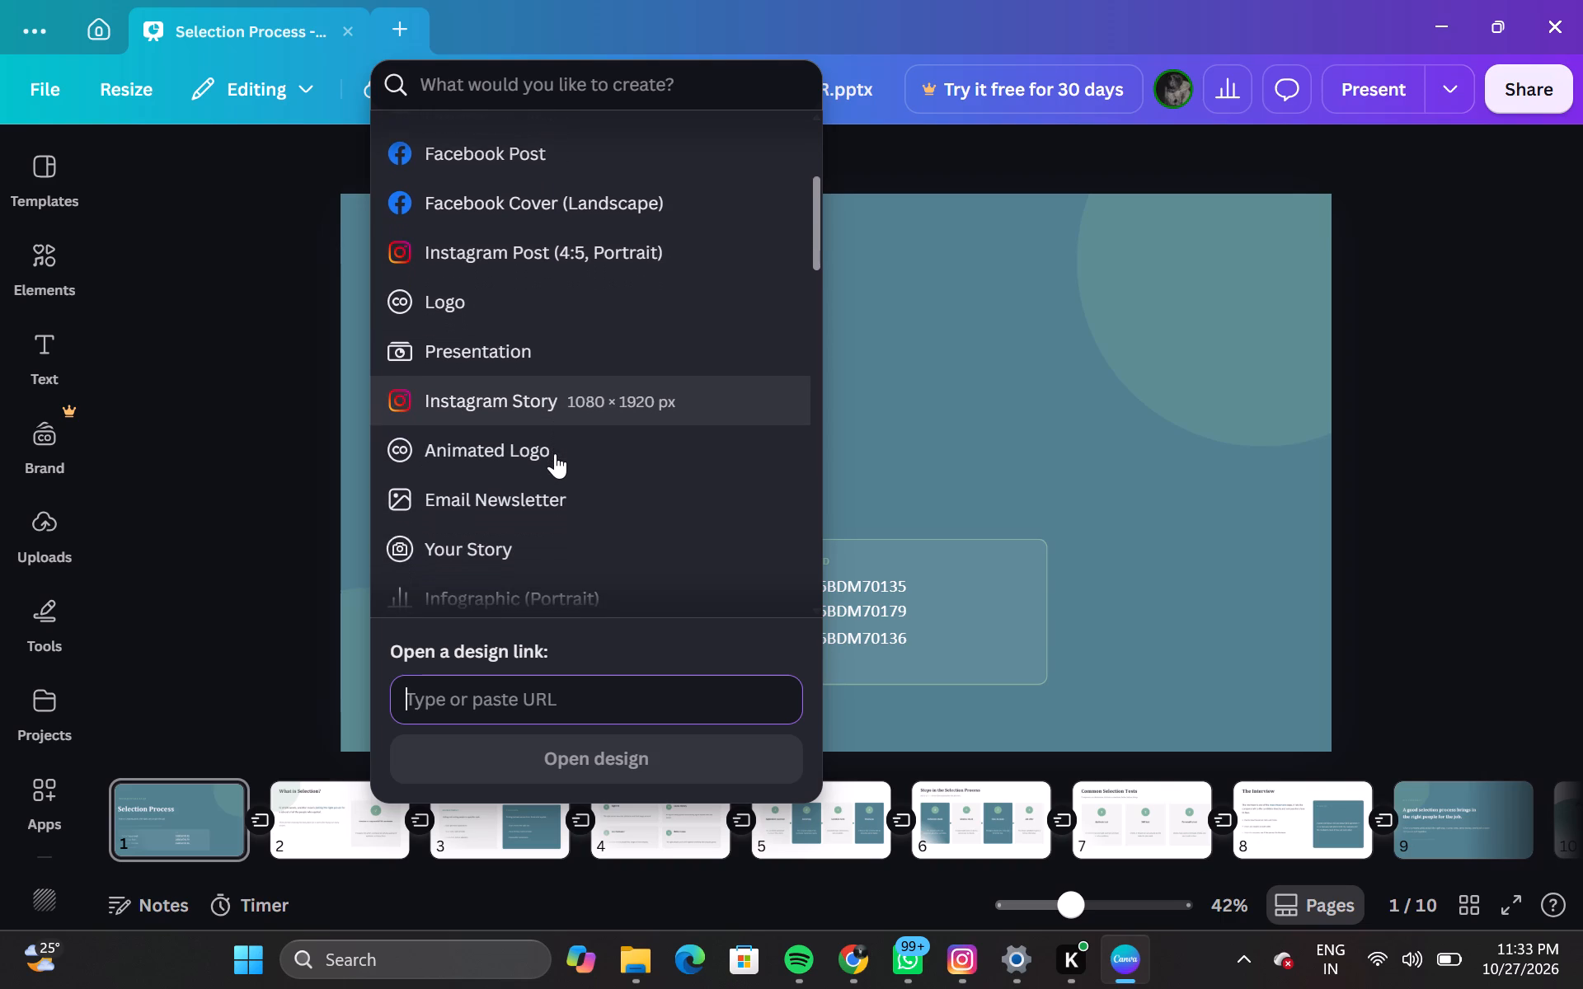
scroll(555, 453, down, 2)
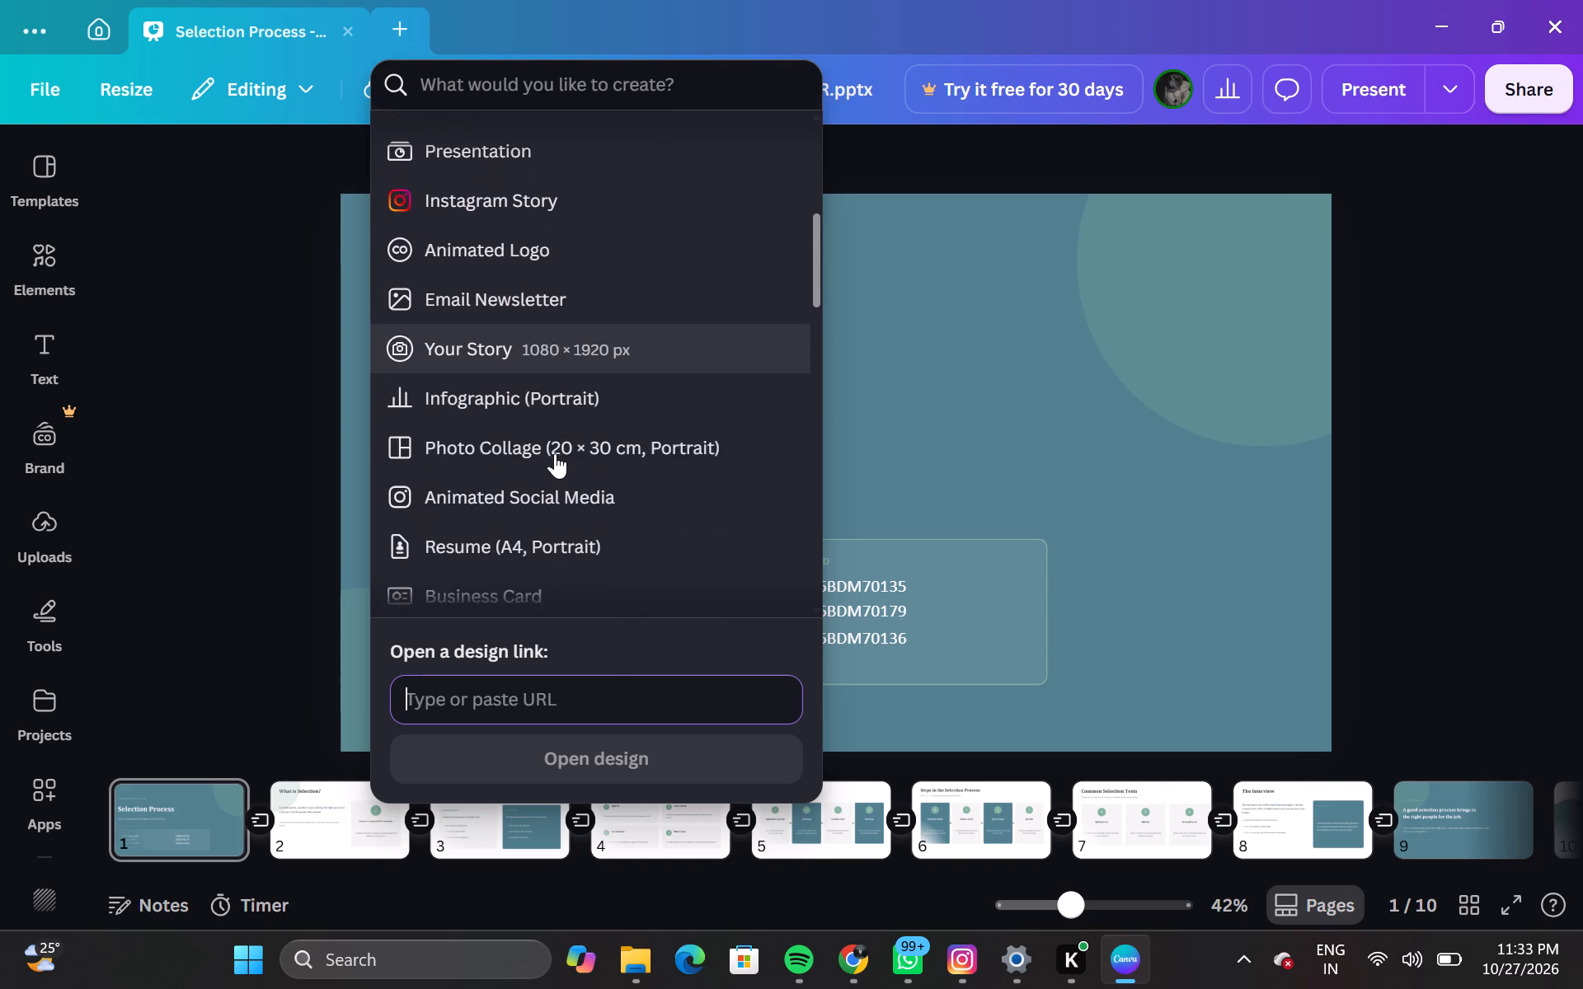
scroll(555, 453, down, 1)
click(528, 523)
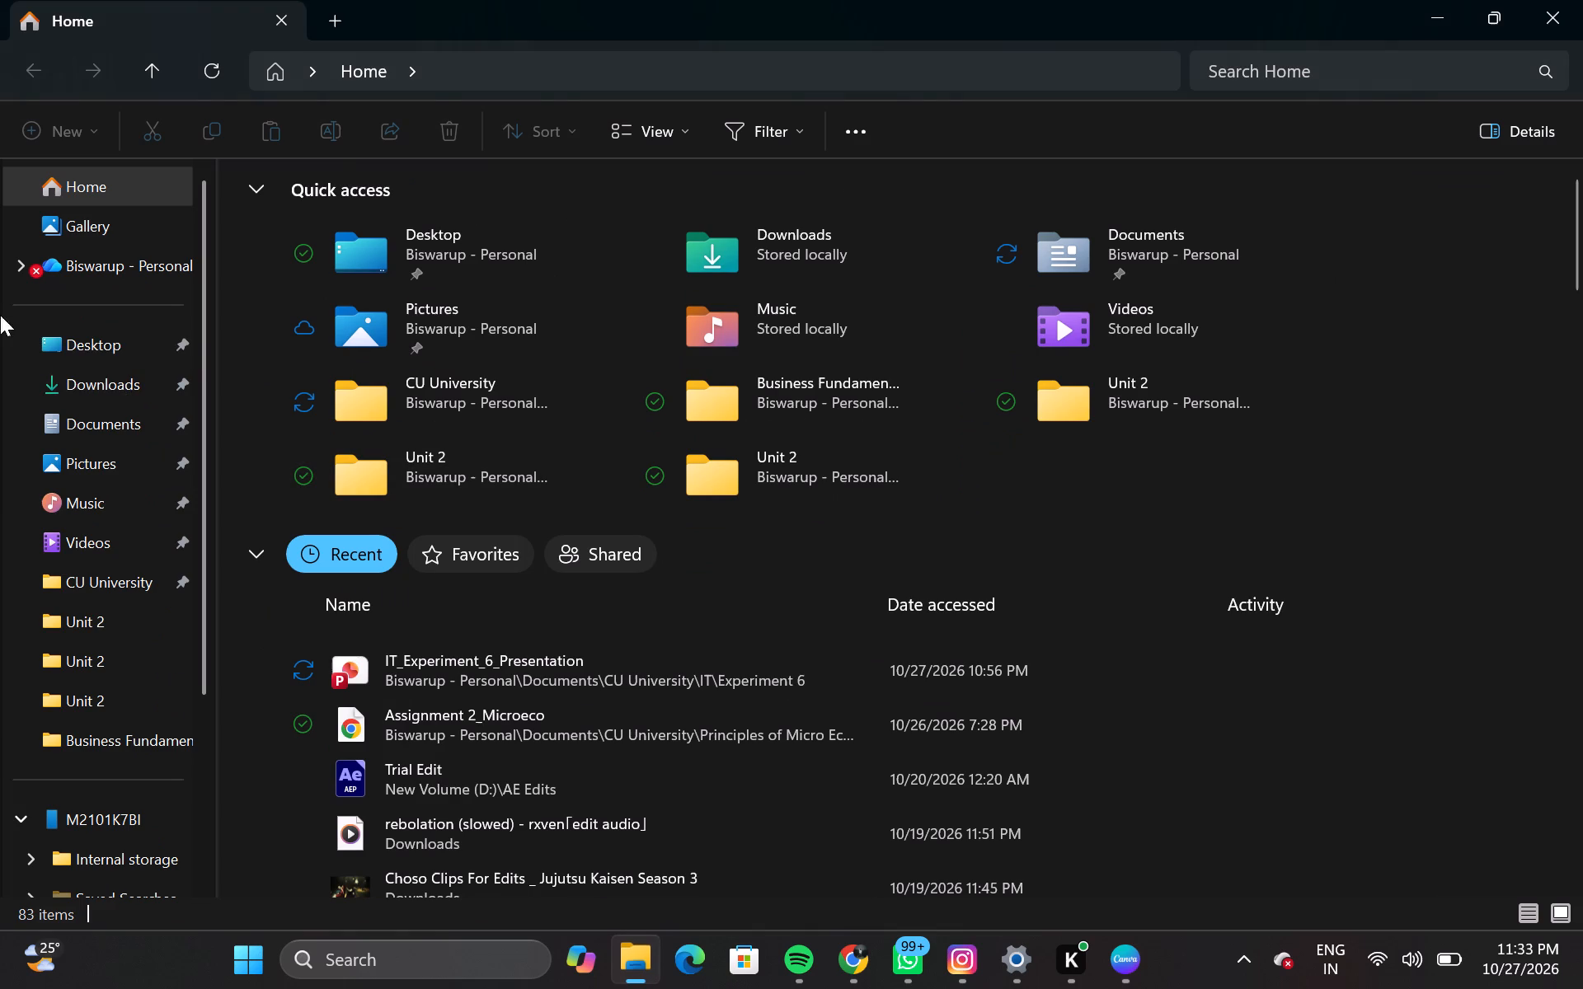
Switch to File Explorer and open the IT_Experiment_6_Presentation PDF from CU University > IT > Experiment 6.
click(118, 589)
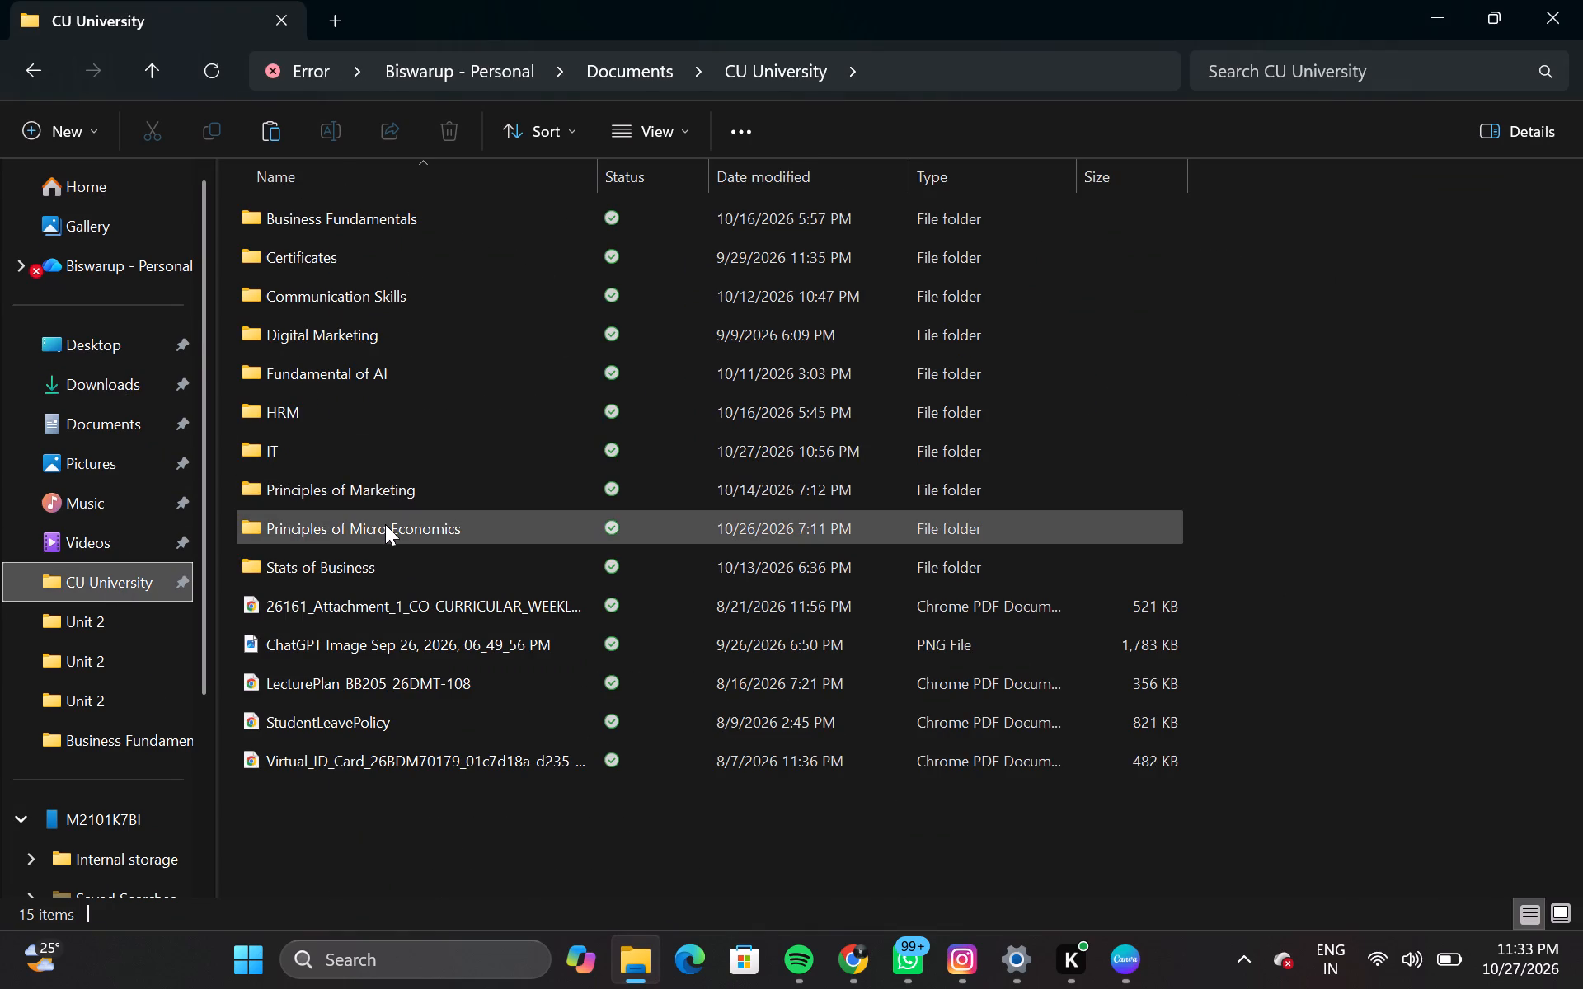
double_click(317, 447)
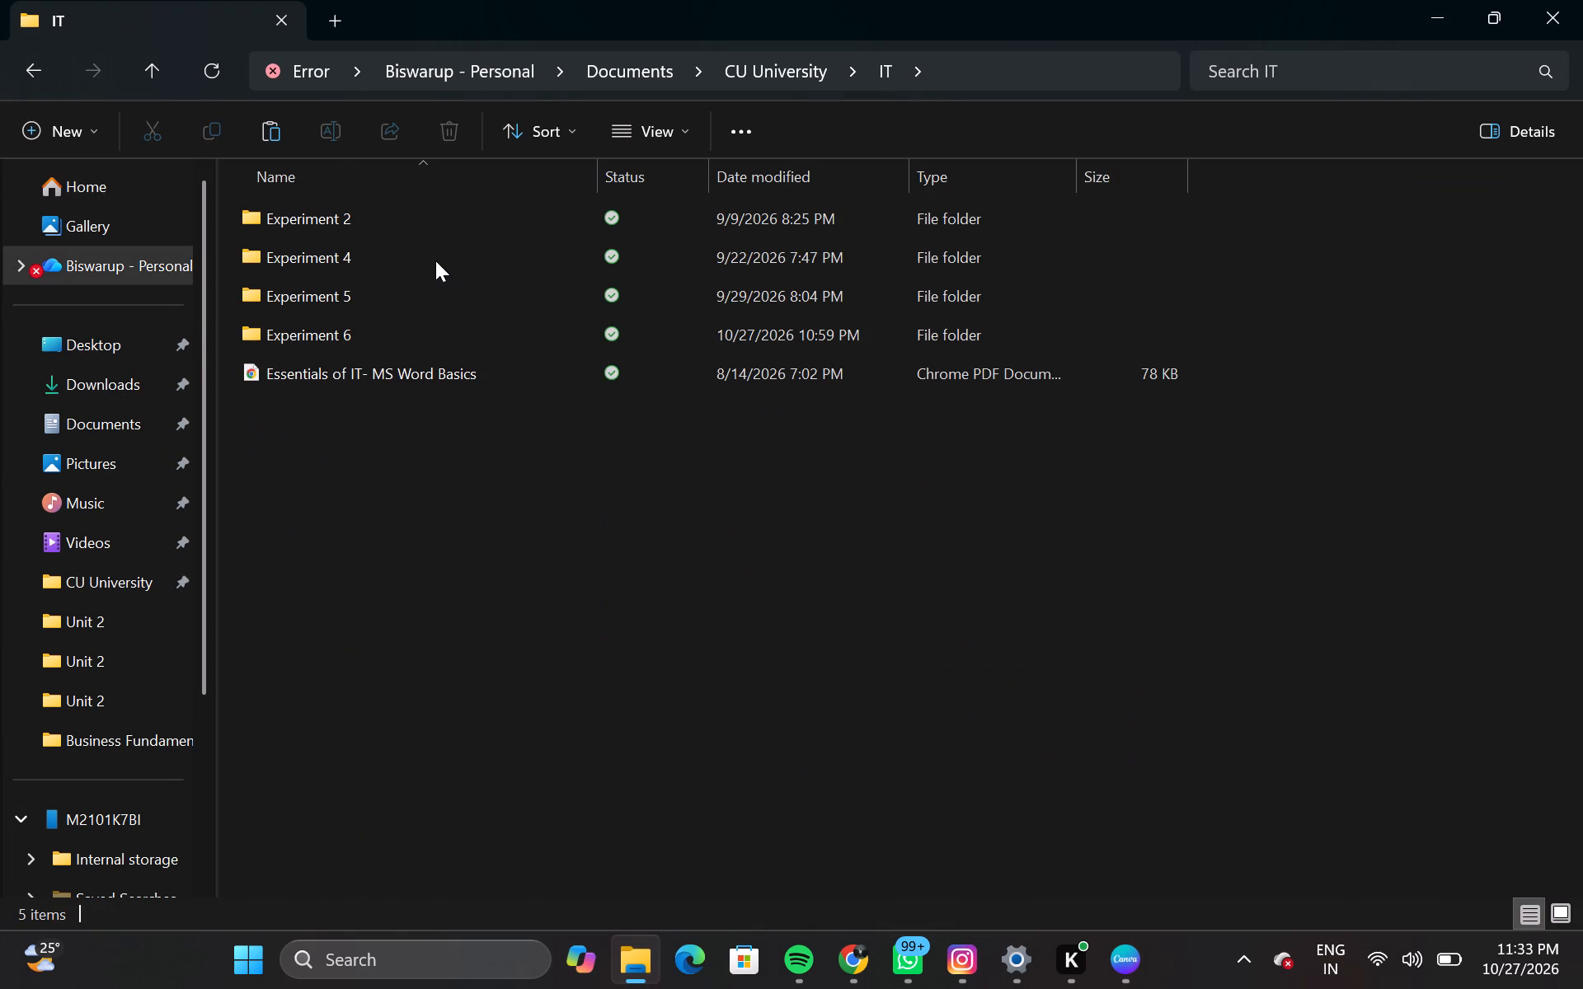
double_click(372, 341)
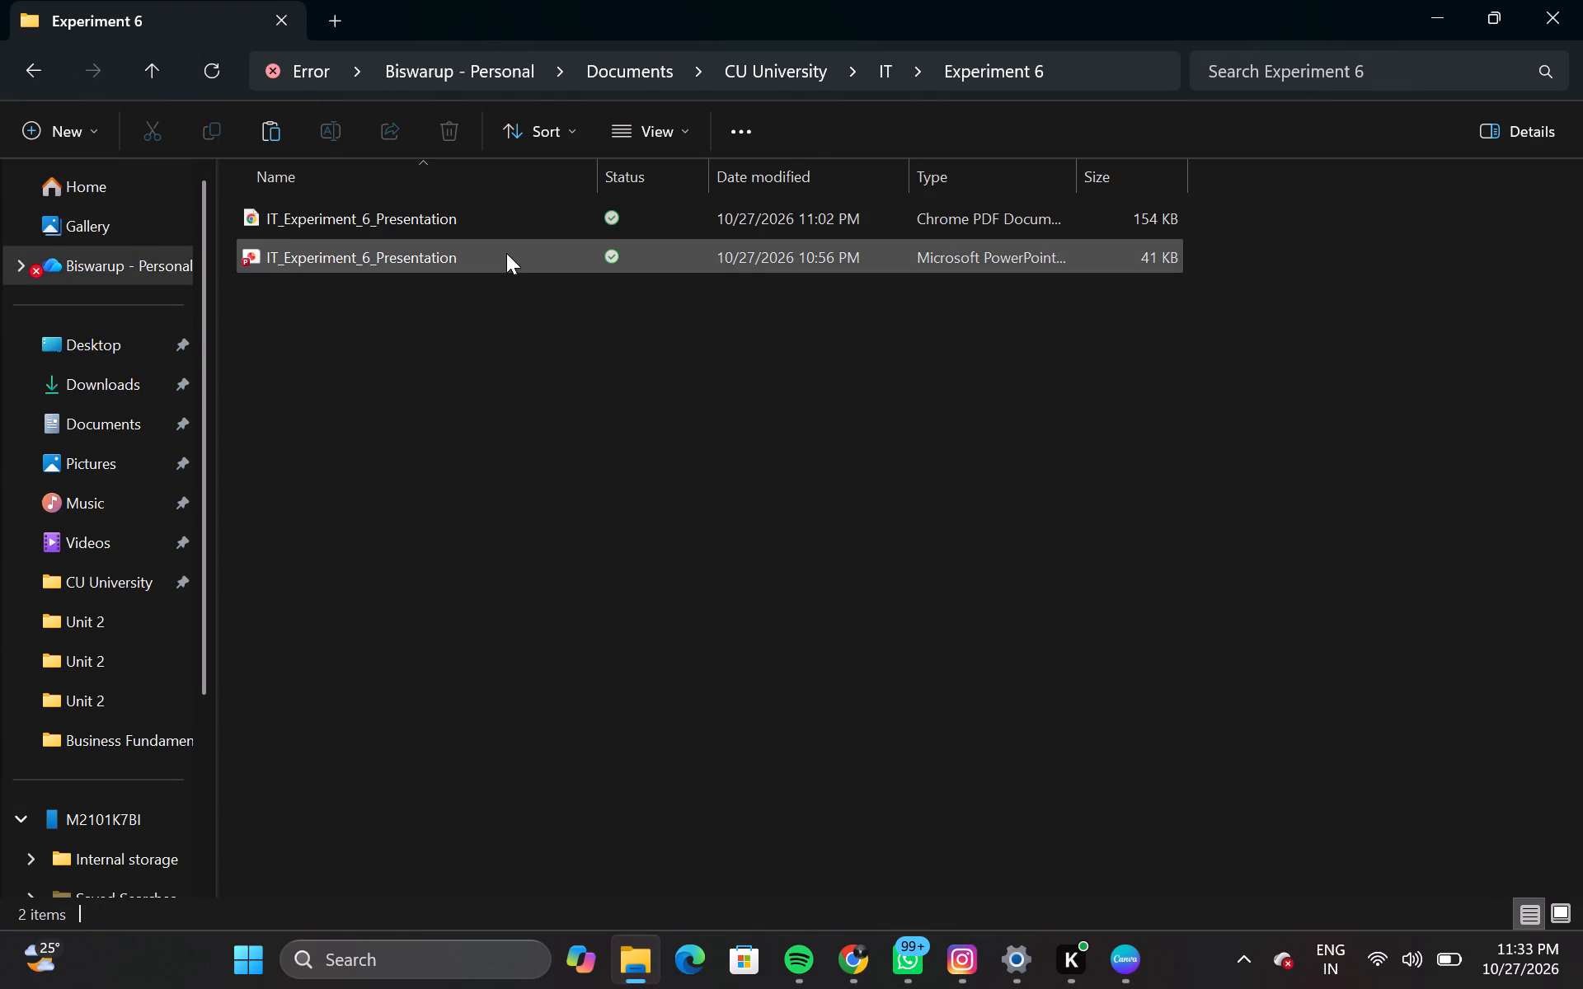
double_click(500, 230)
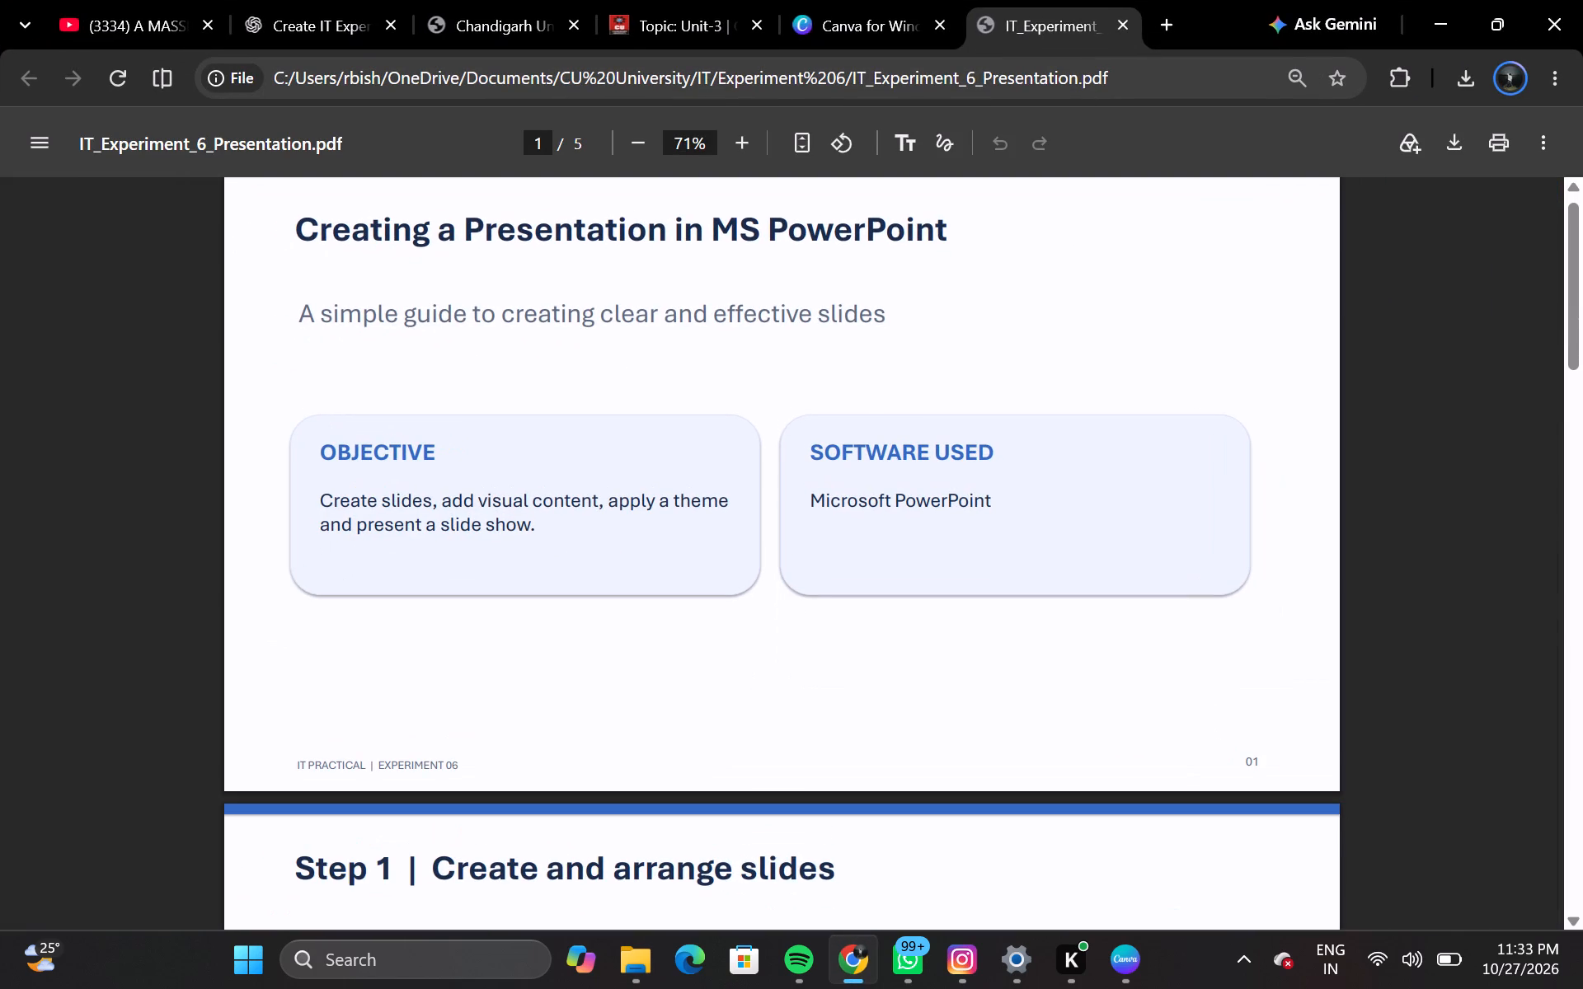
Capture the whole first slide, "Creating a Presentation in MS PowerPoint", as a snip trimmed to its edges and copy it.
drag(693, 362, 694, 434)
drag(694, 434, 698, 452)
scroll(698, 452, up, 1)
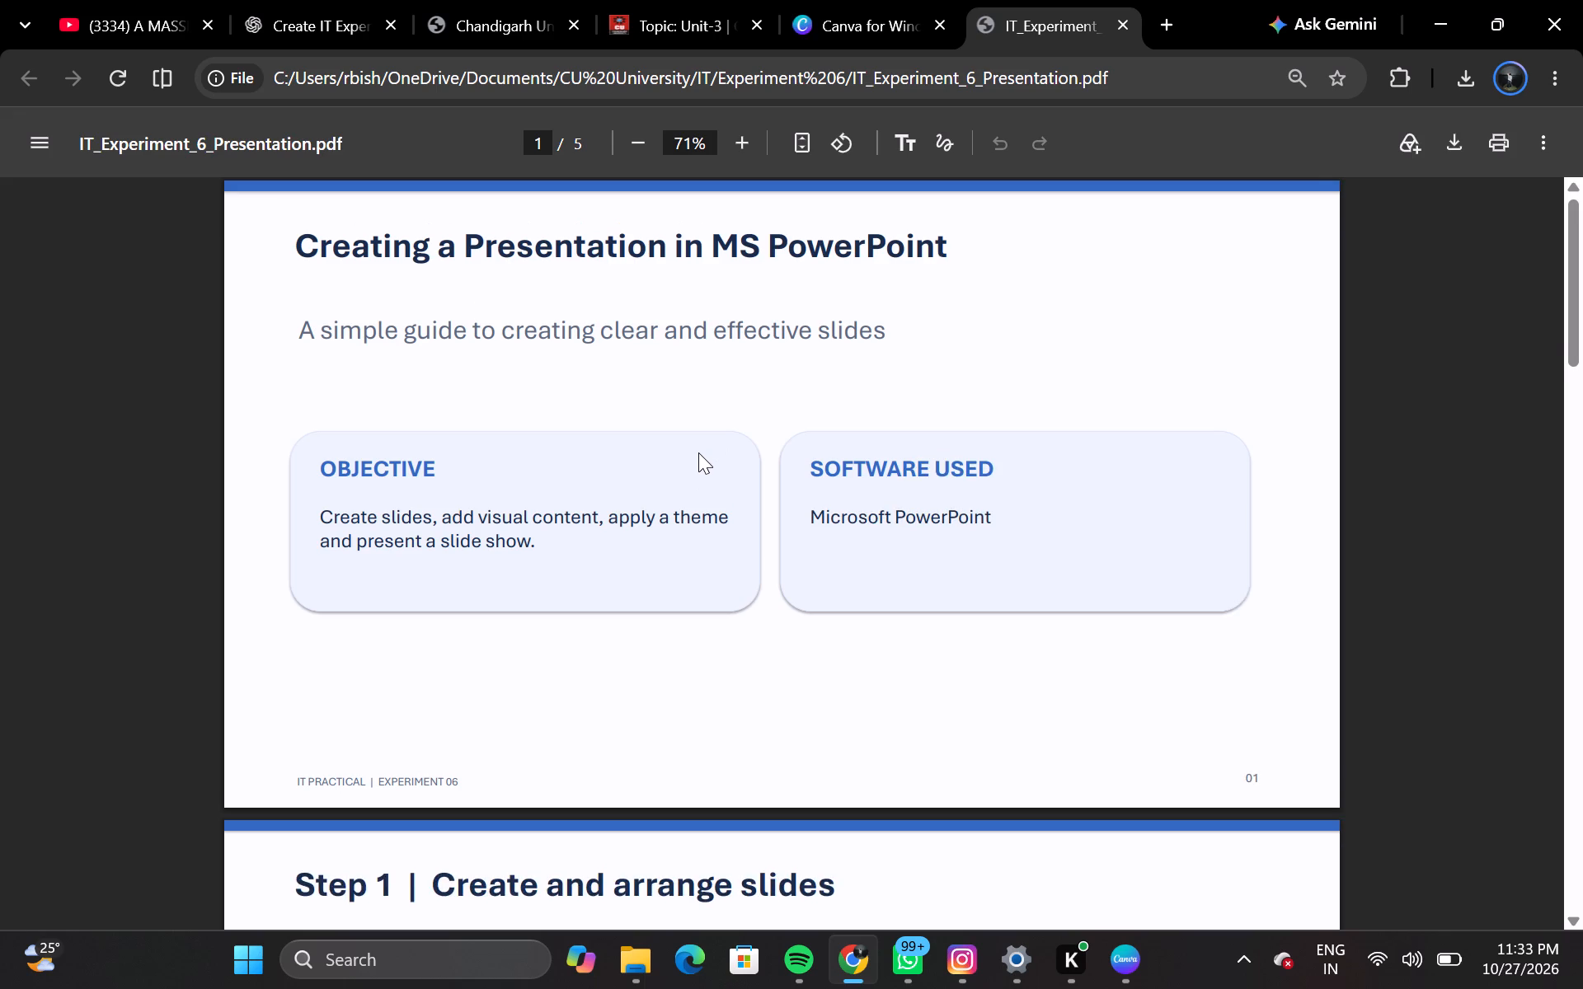
scroll(698, 452, up, 1)
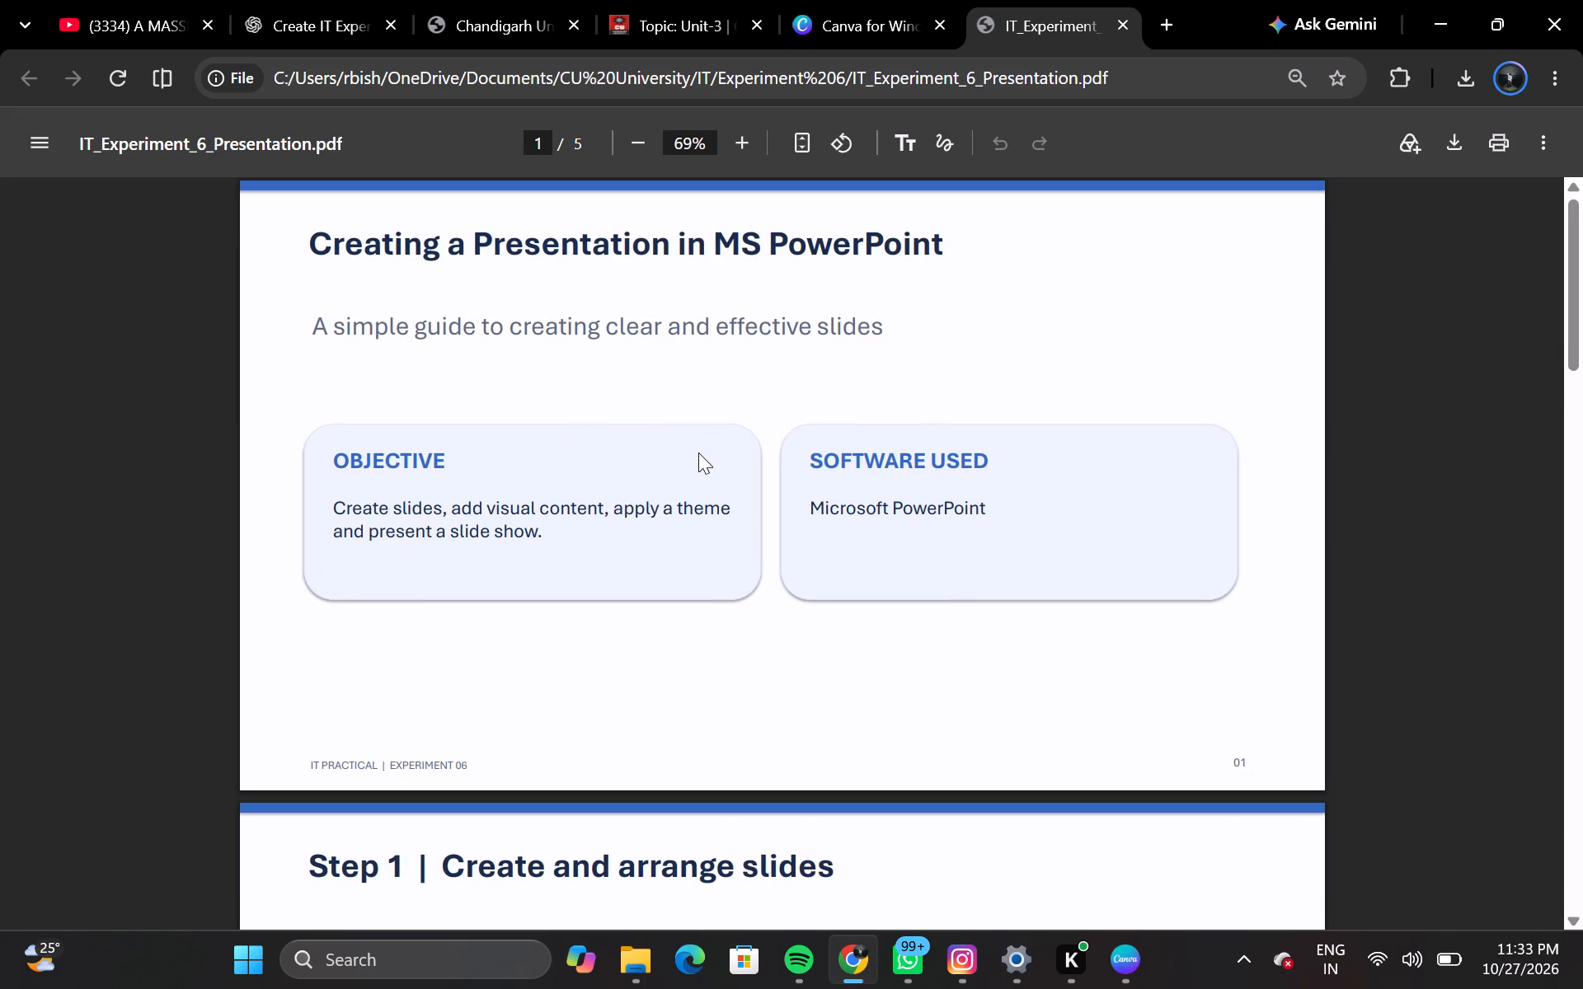
key(shift+super+s)
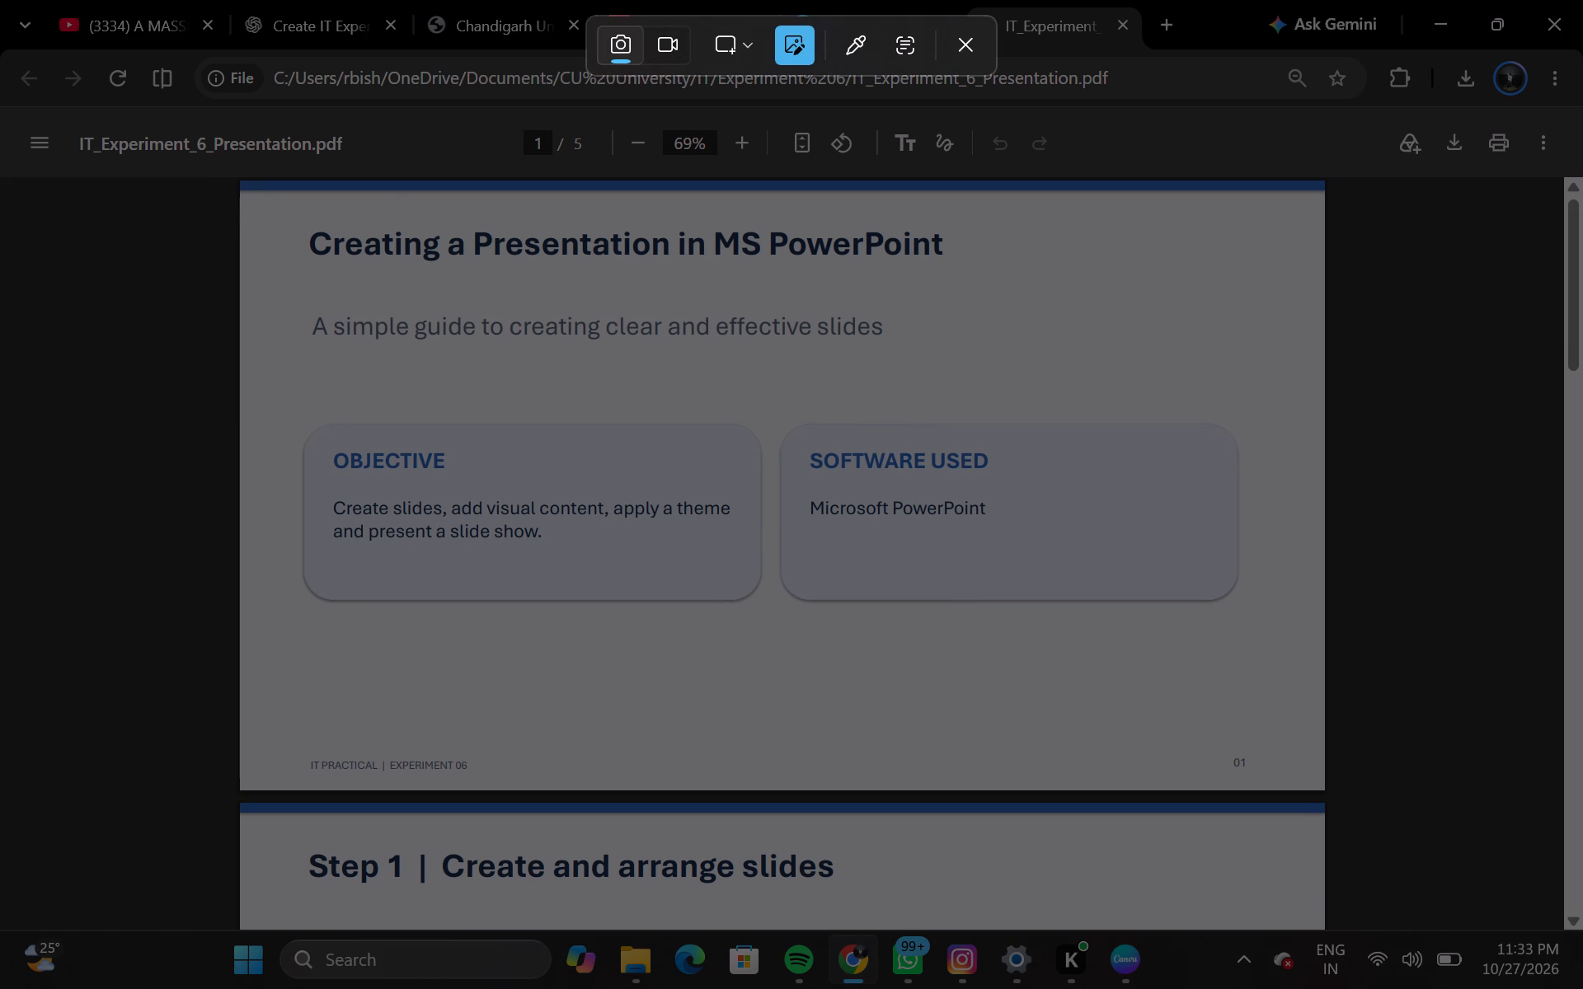
drag(239, 179, 1311, 778)
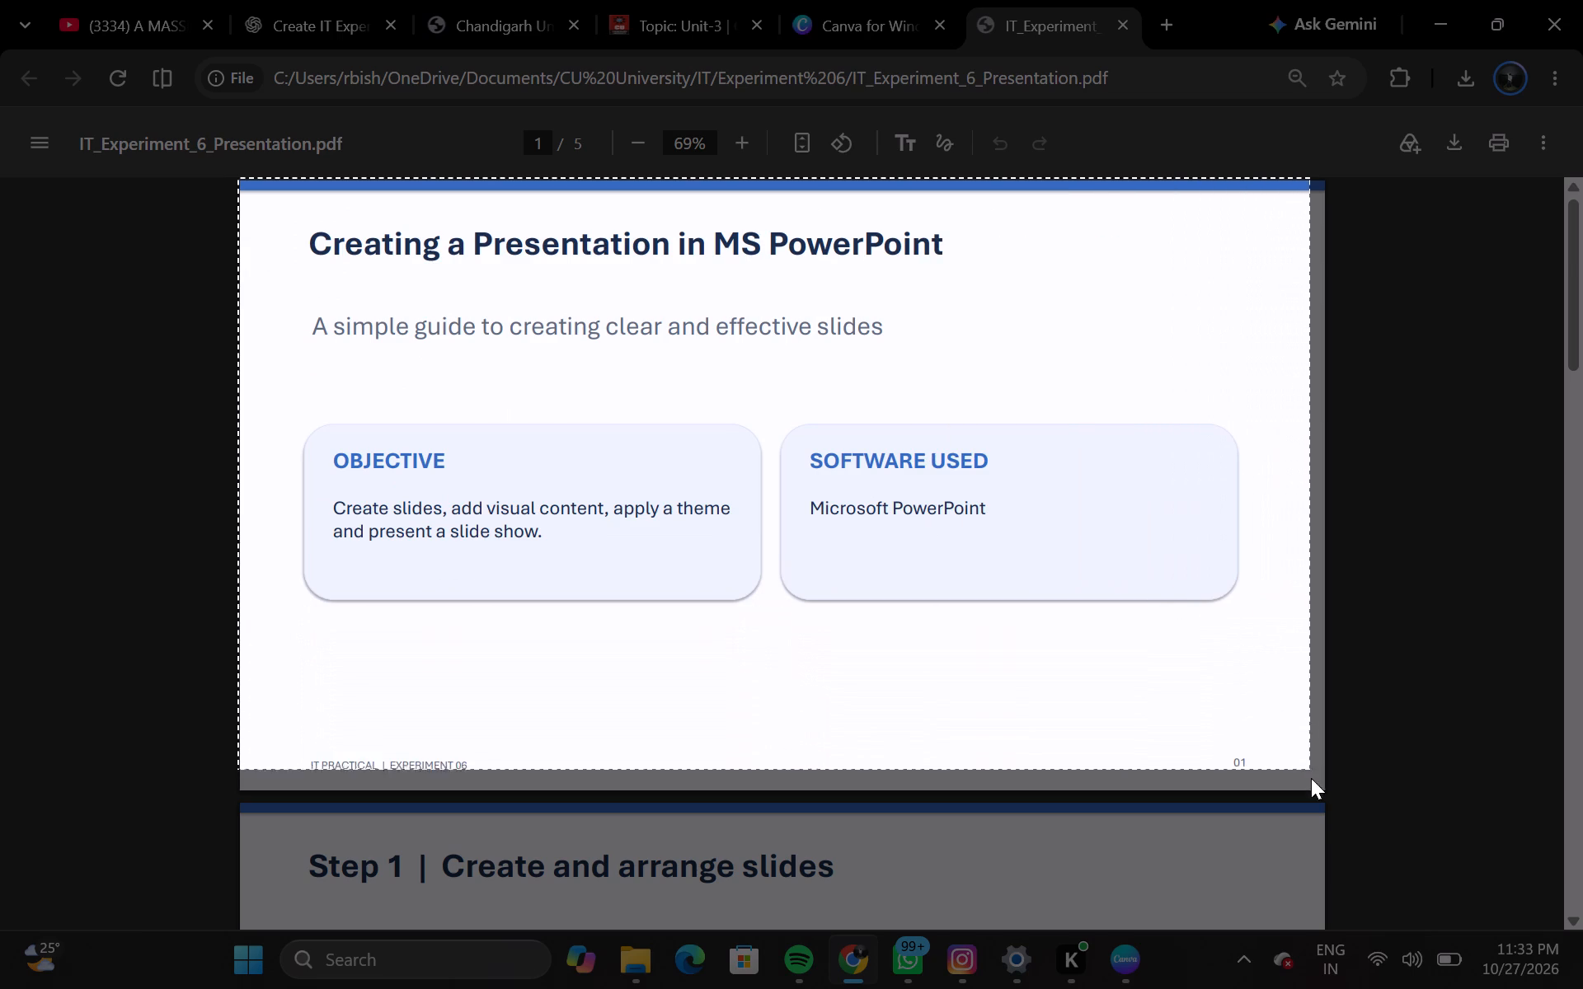
drag(1311, 778, 1323, 790)
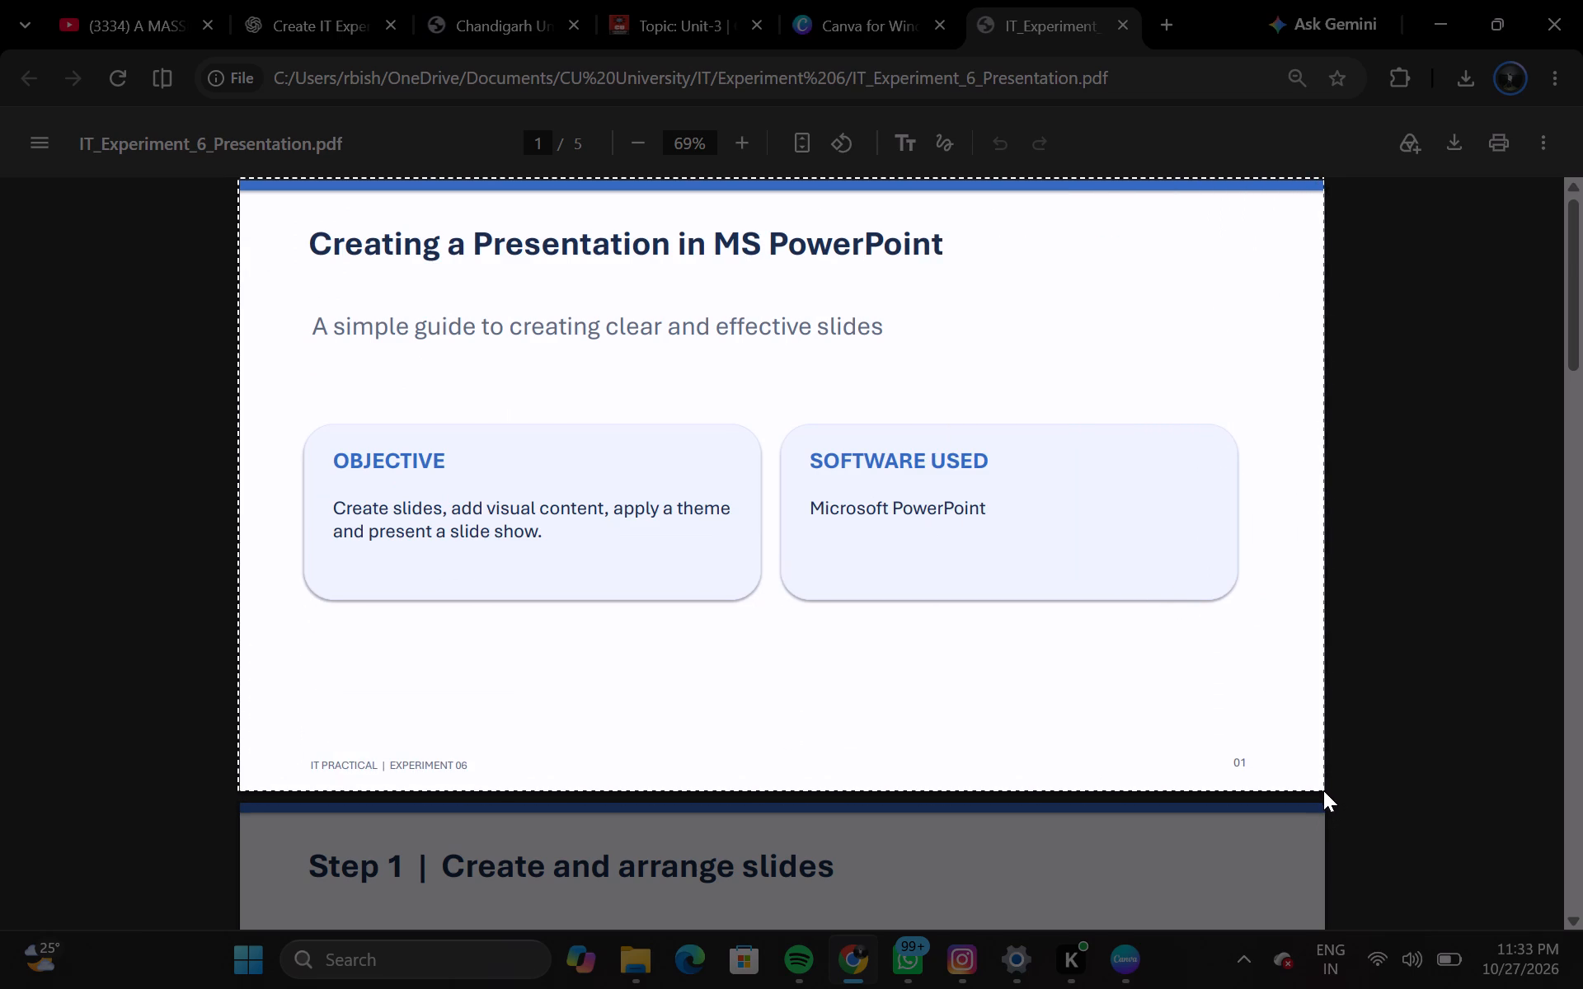
drag(1323, 790, 1322, 790)
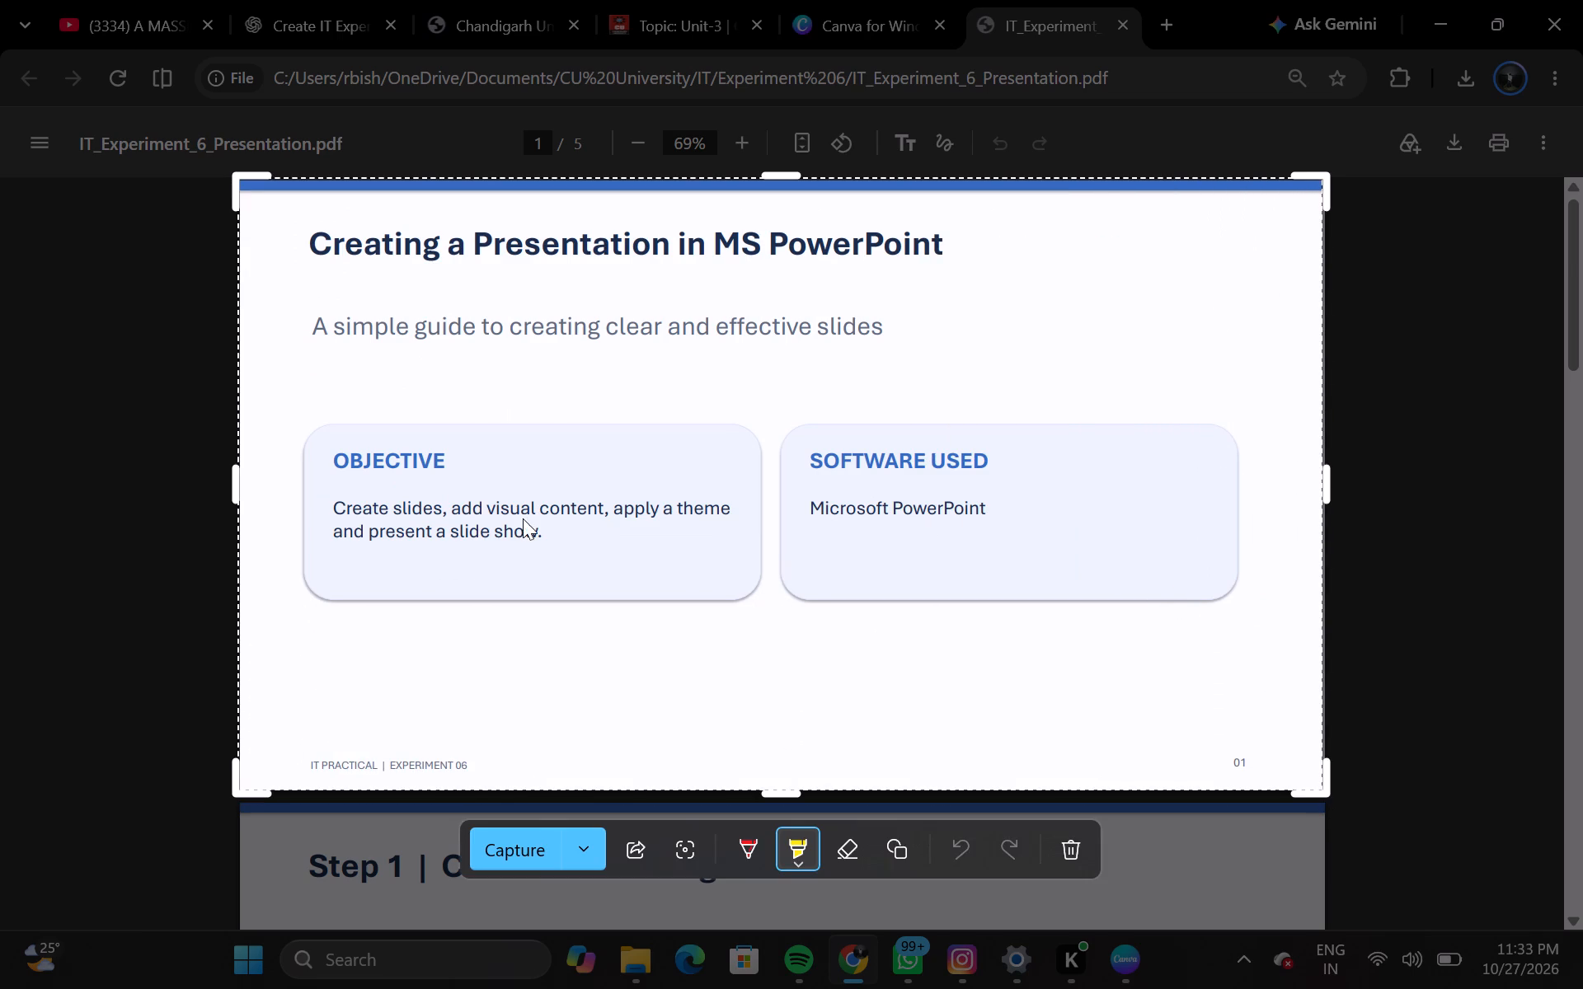
click(237, 471)
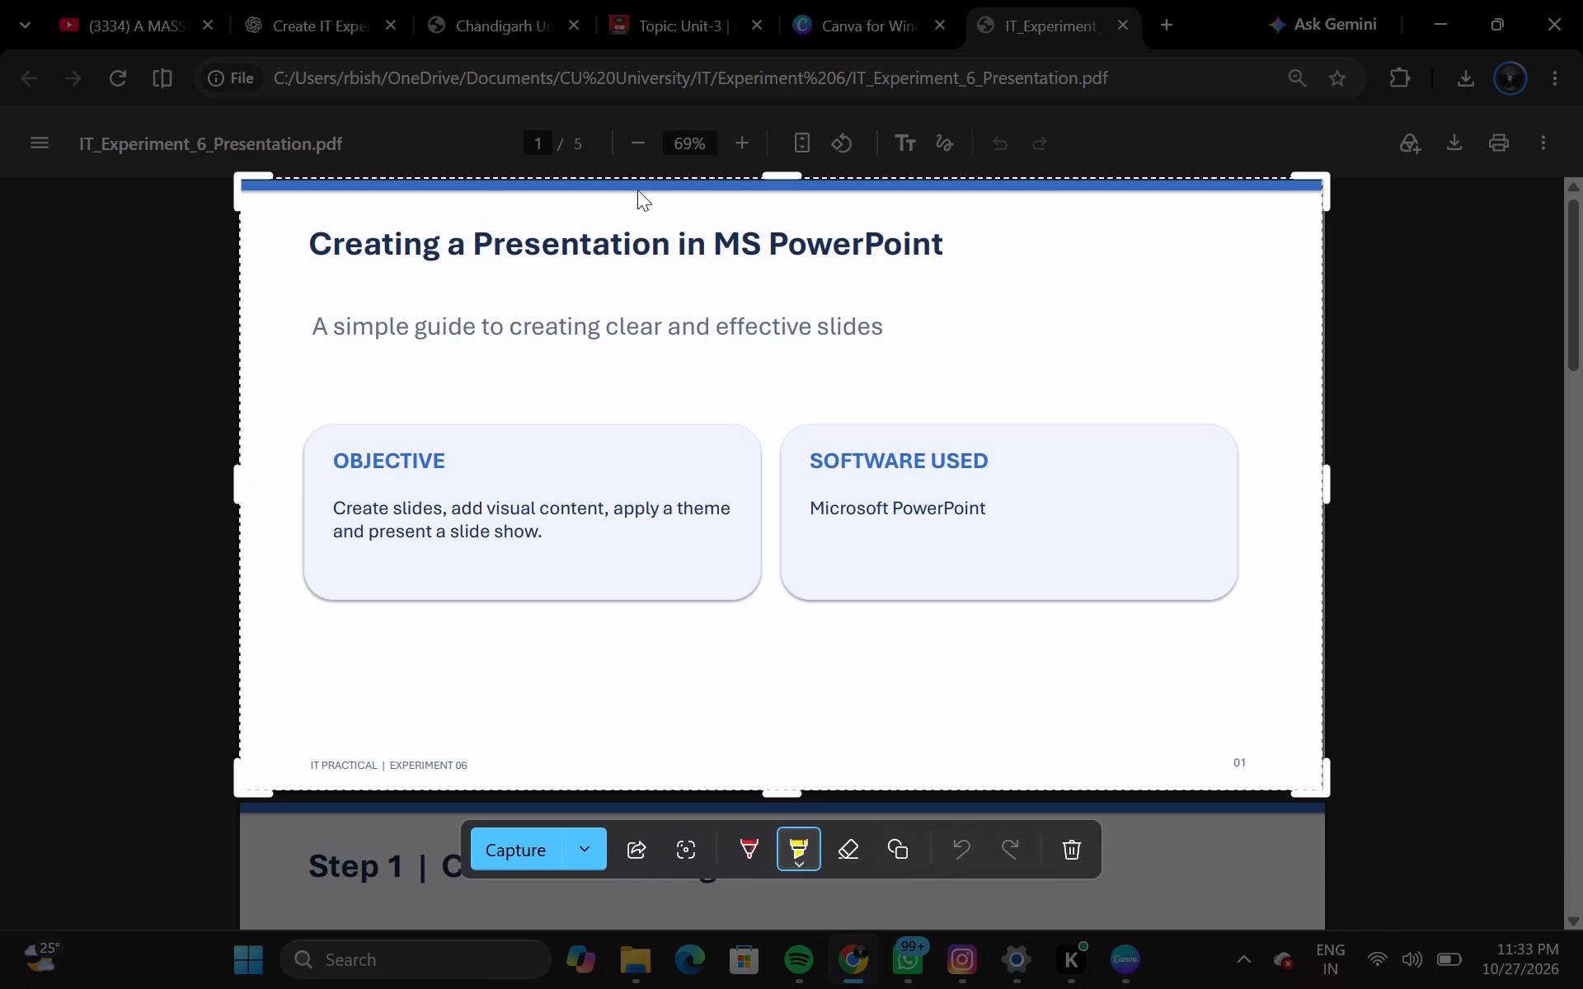
click(773, 176)
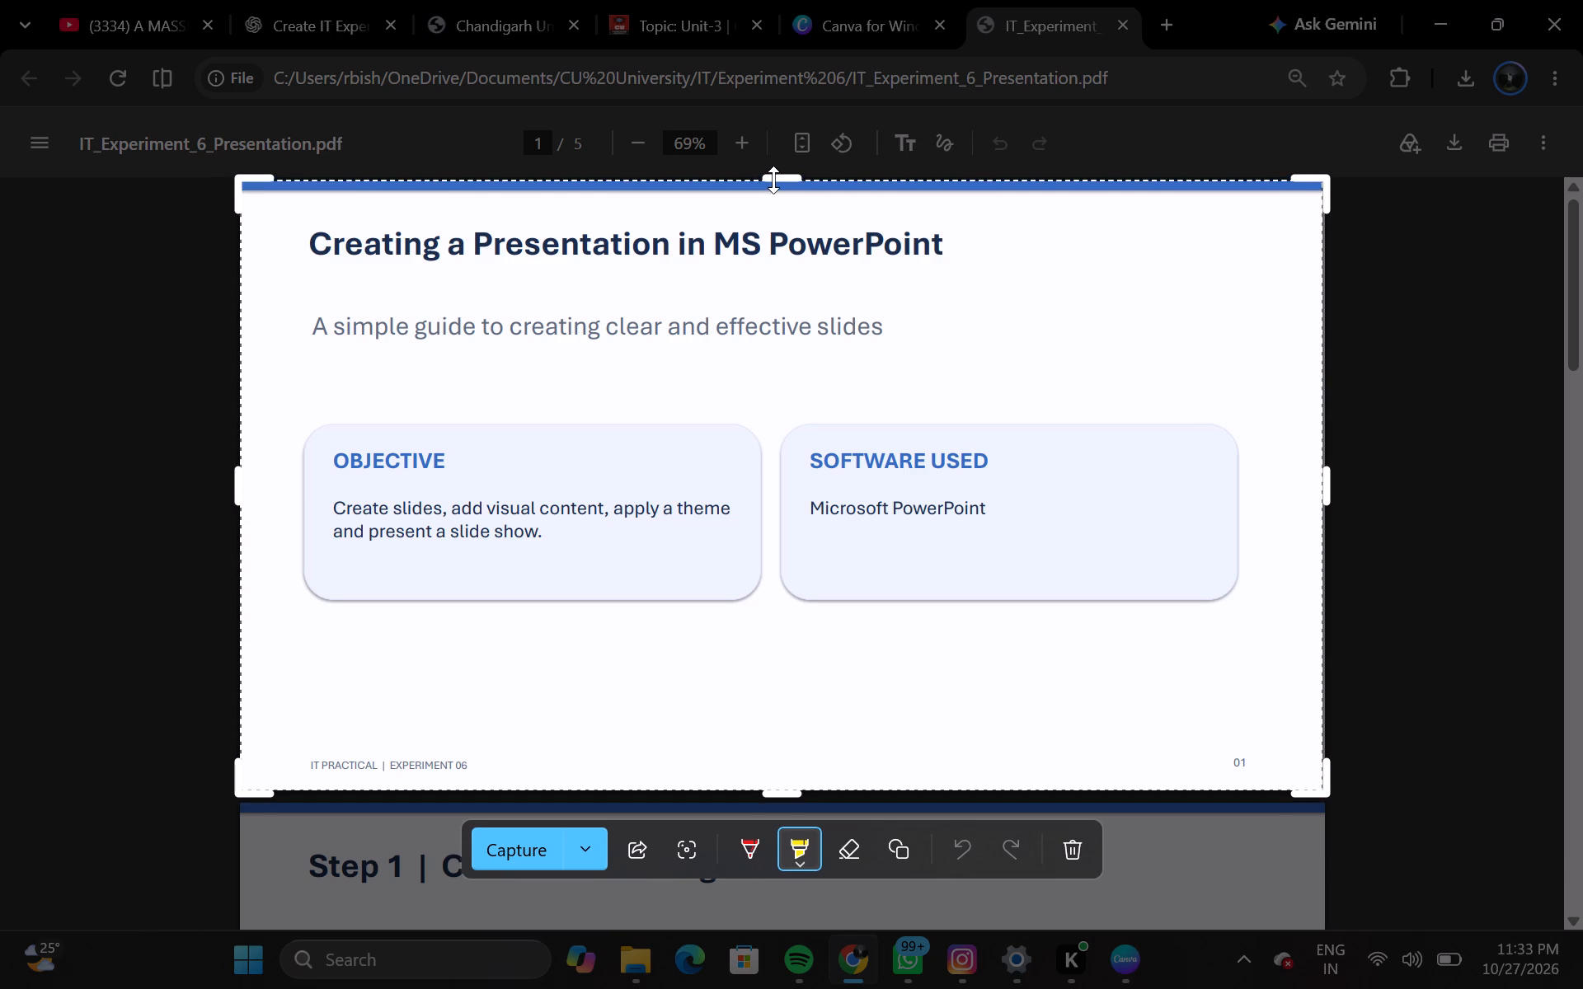
key(ctrl+c)
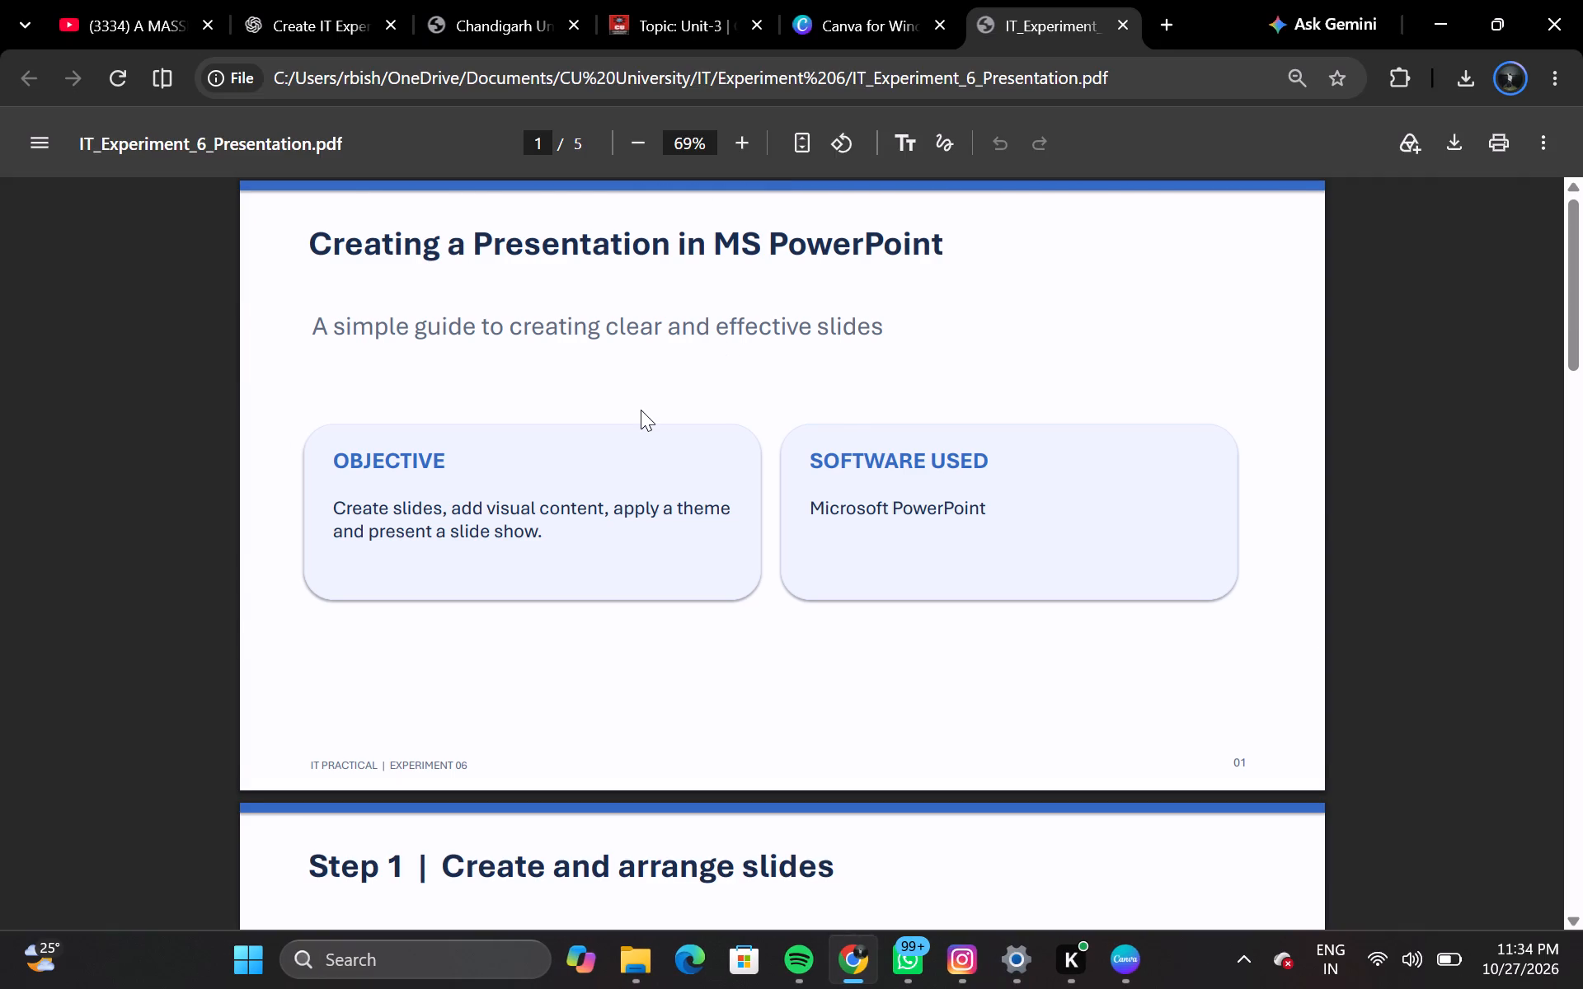
Switch to Canva, paste the slide capture onto the blank A4 page and move it to the top margin, centred horizontally.
click(1022, 387)
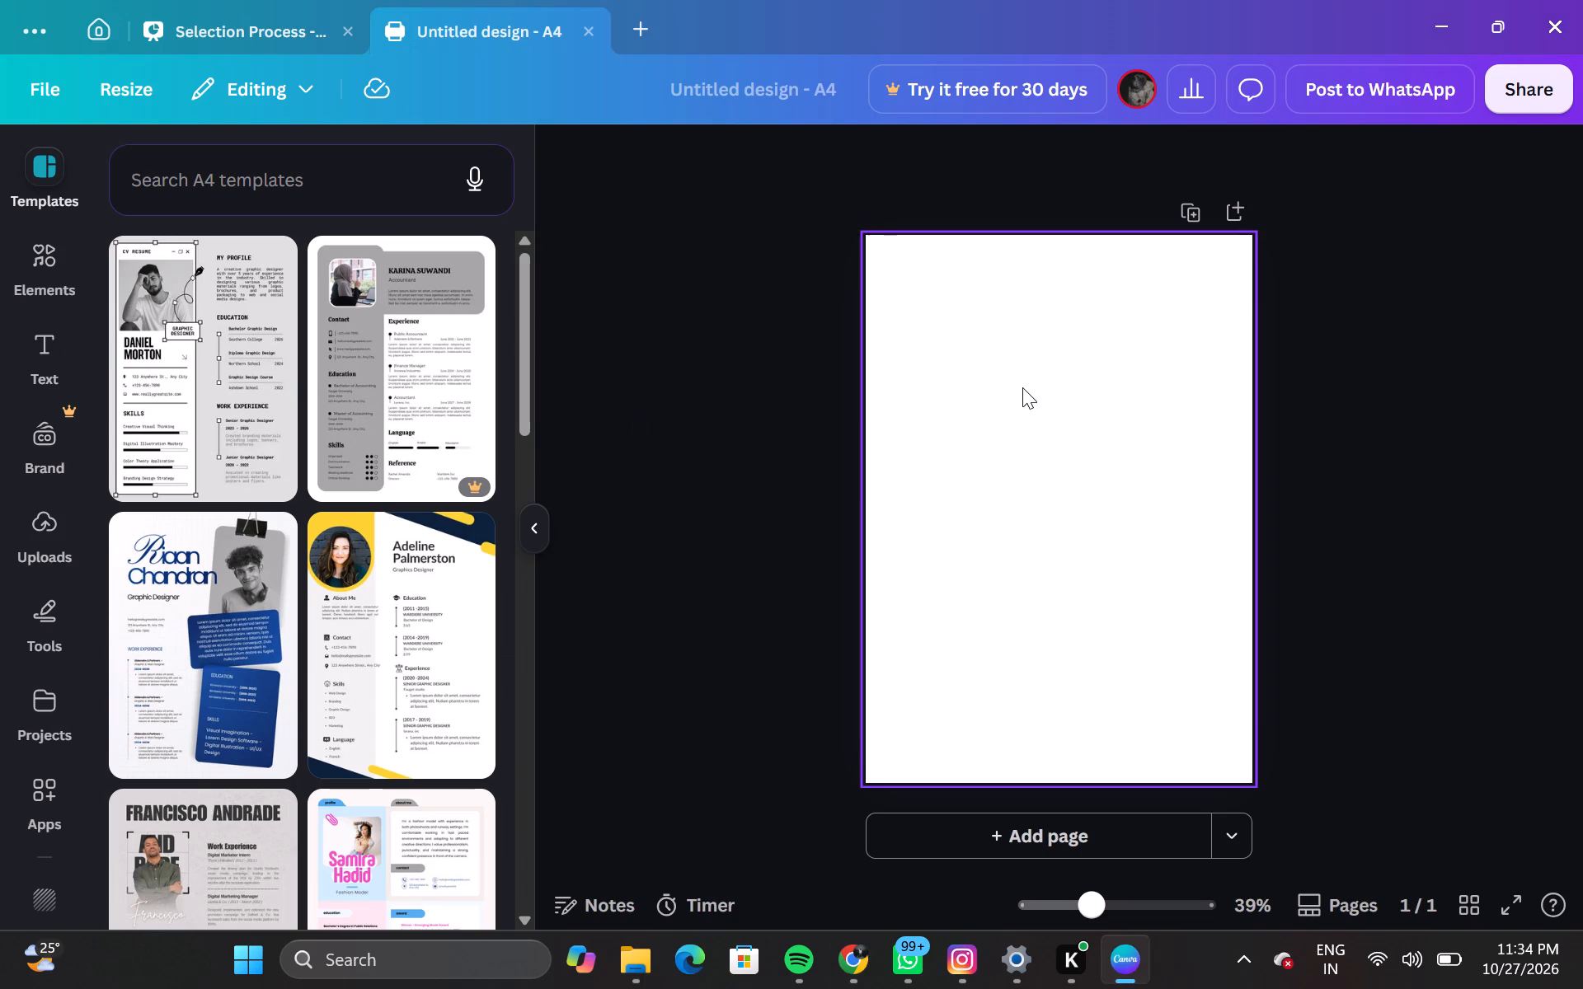
key(ctrl+v)
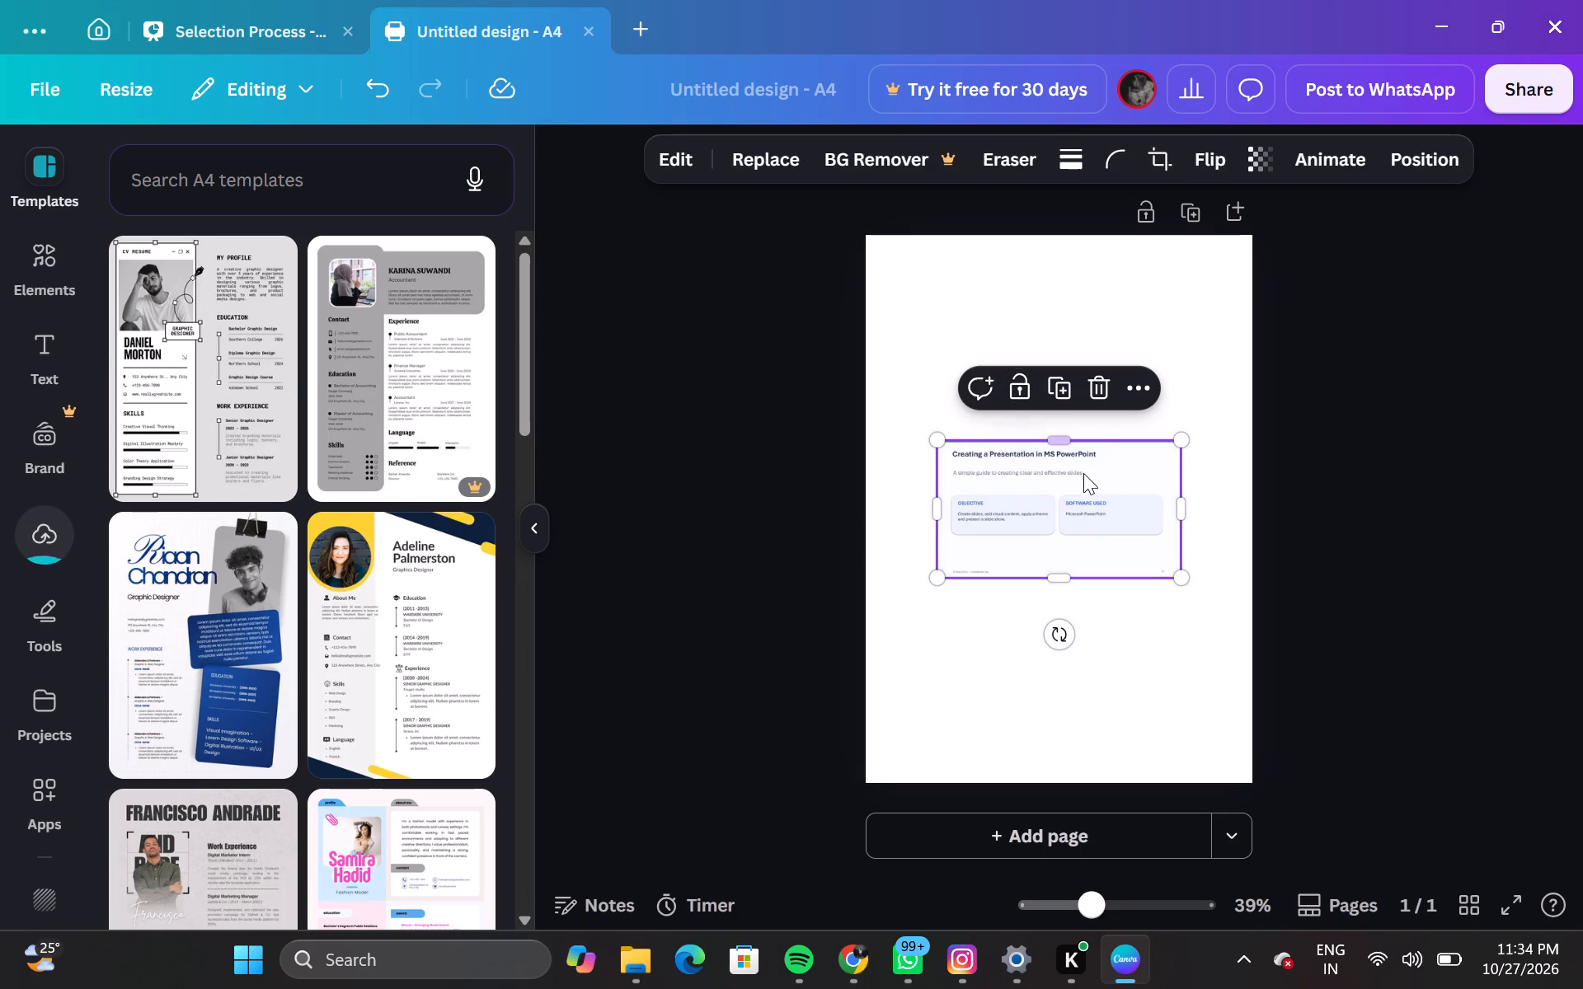
drag(1083, 523, 1085, 354)
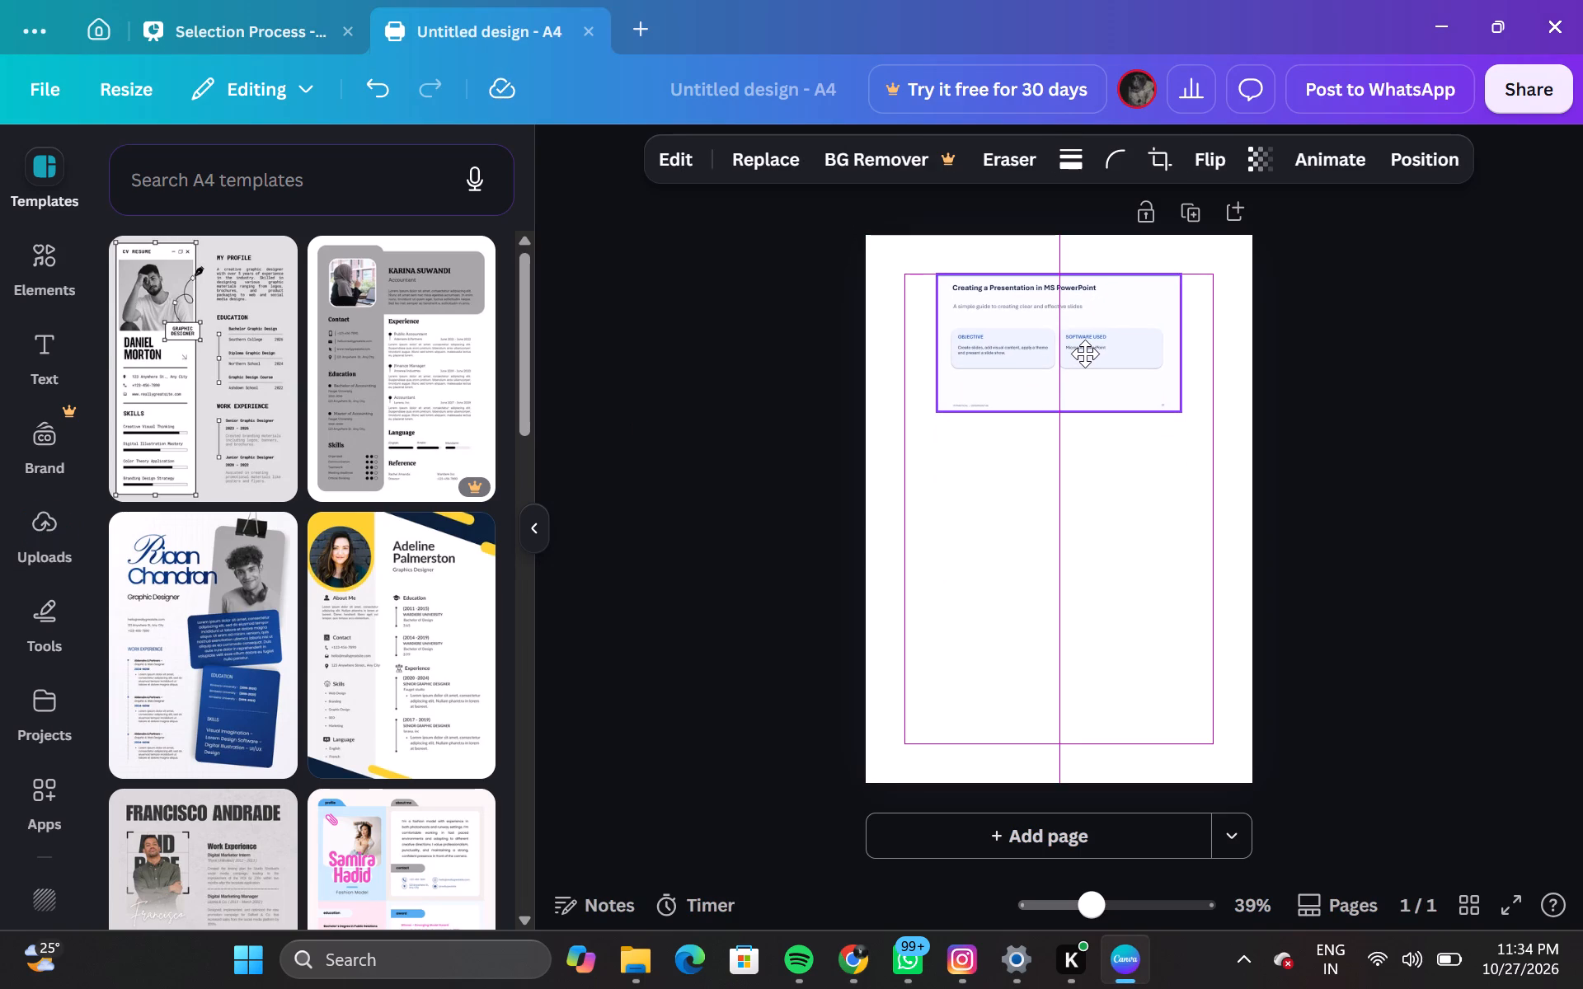
drag(1085, 354, 1085, 360)
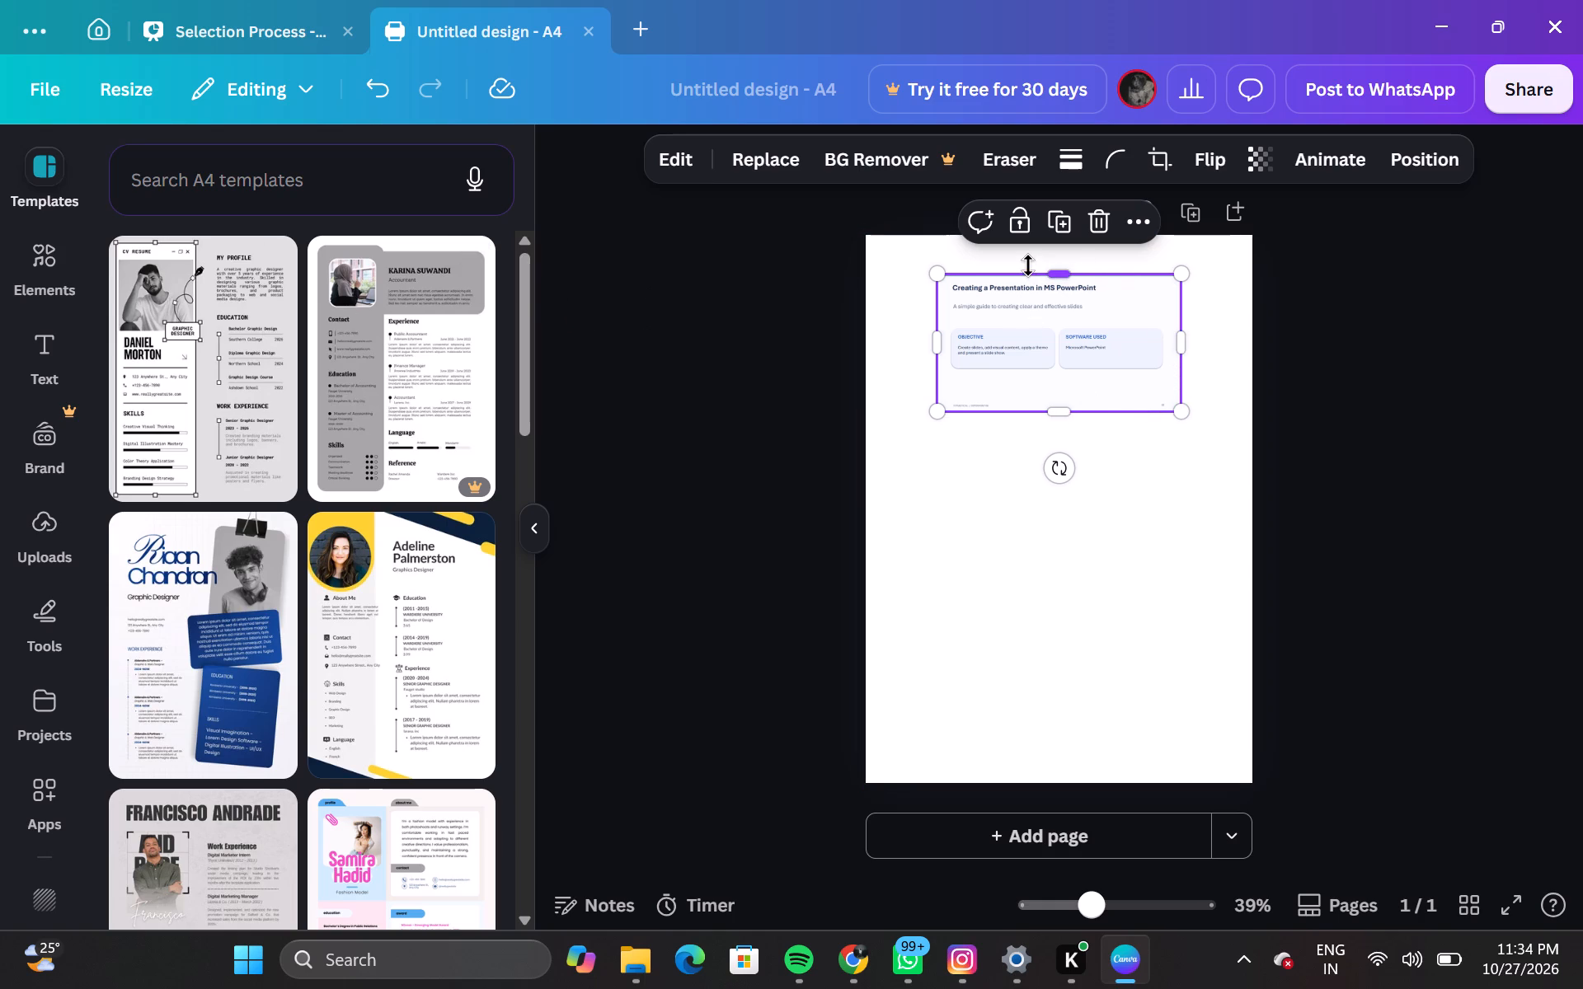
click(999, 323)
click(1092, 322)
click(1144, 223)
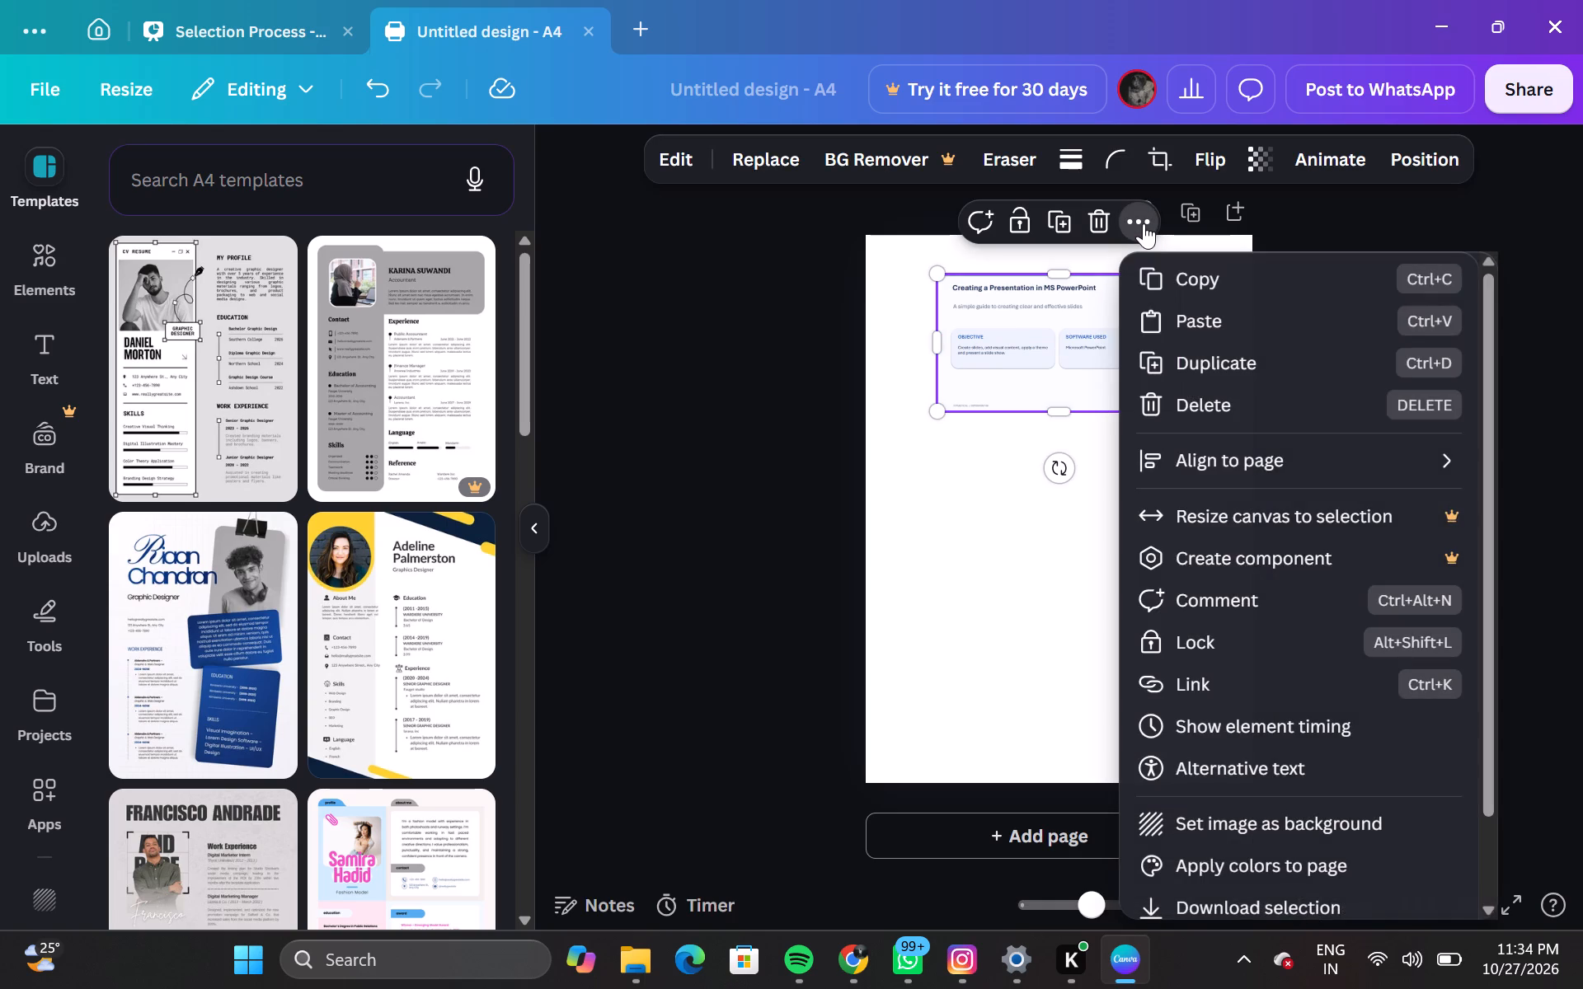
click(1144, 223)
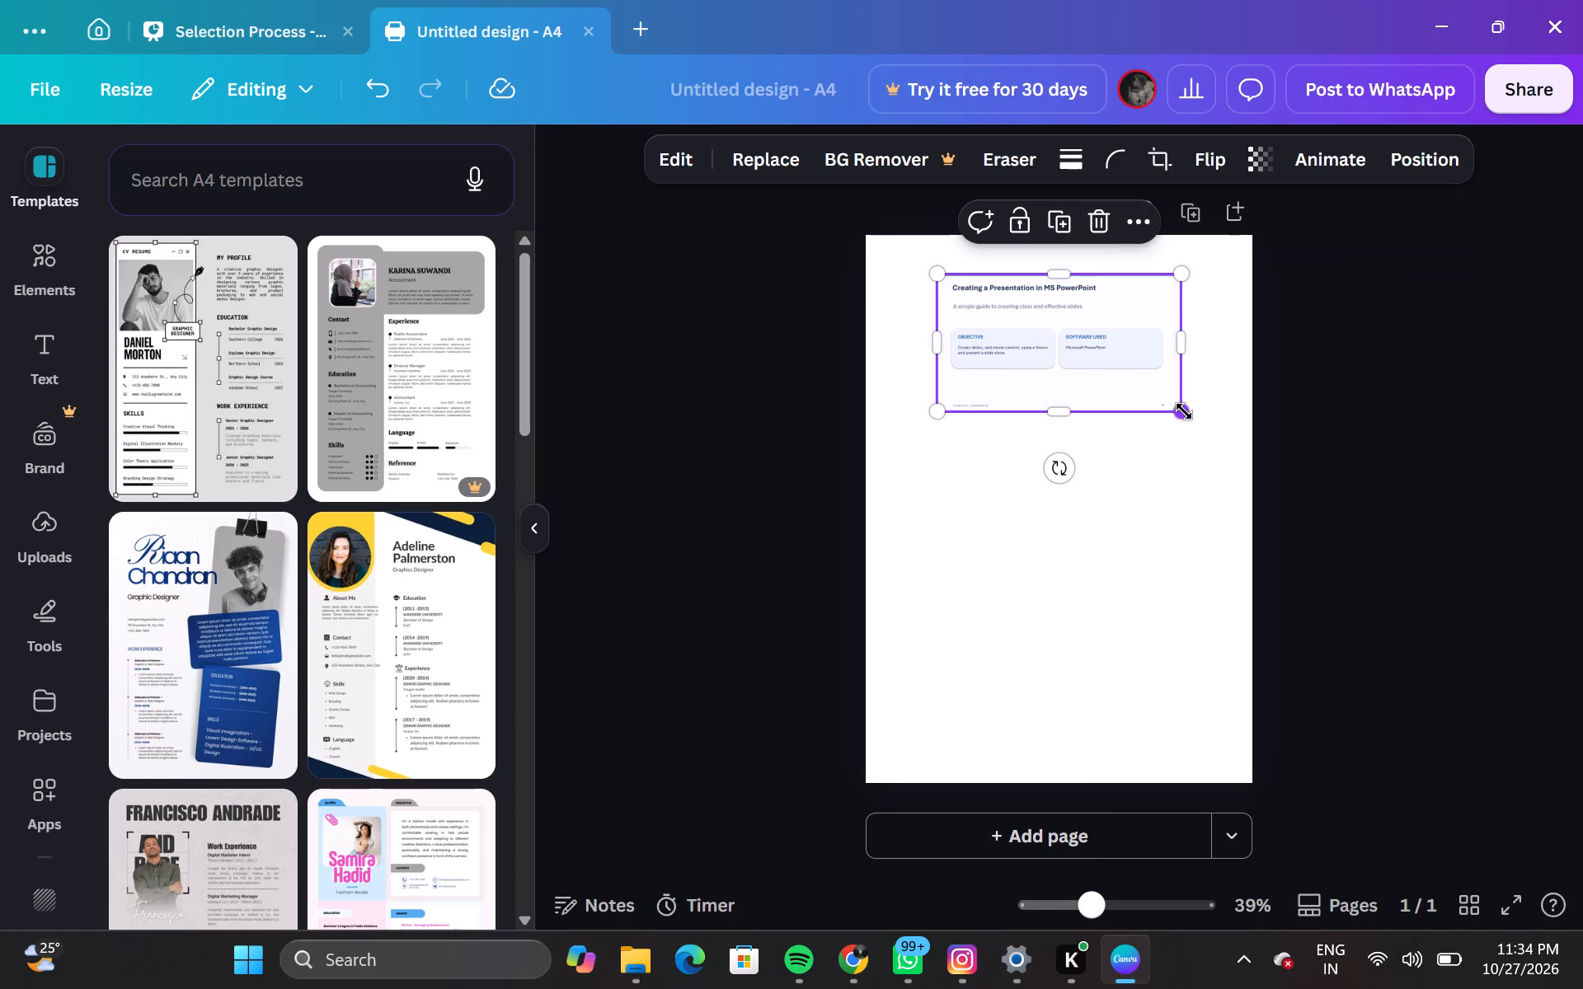
Scale the pasted slide image down slightly from its lower corner, keeping its proportions.
drag(1184, 411, 1160, 402)
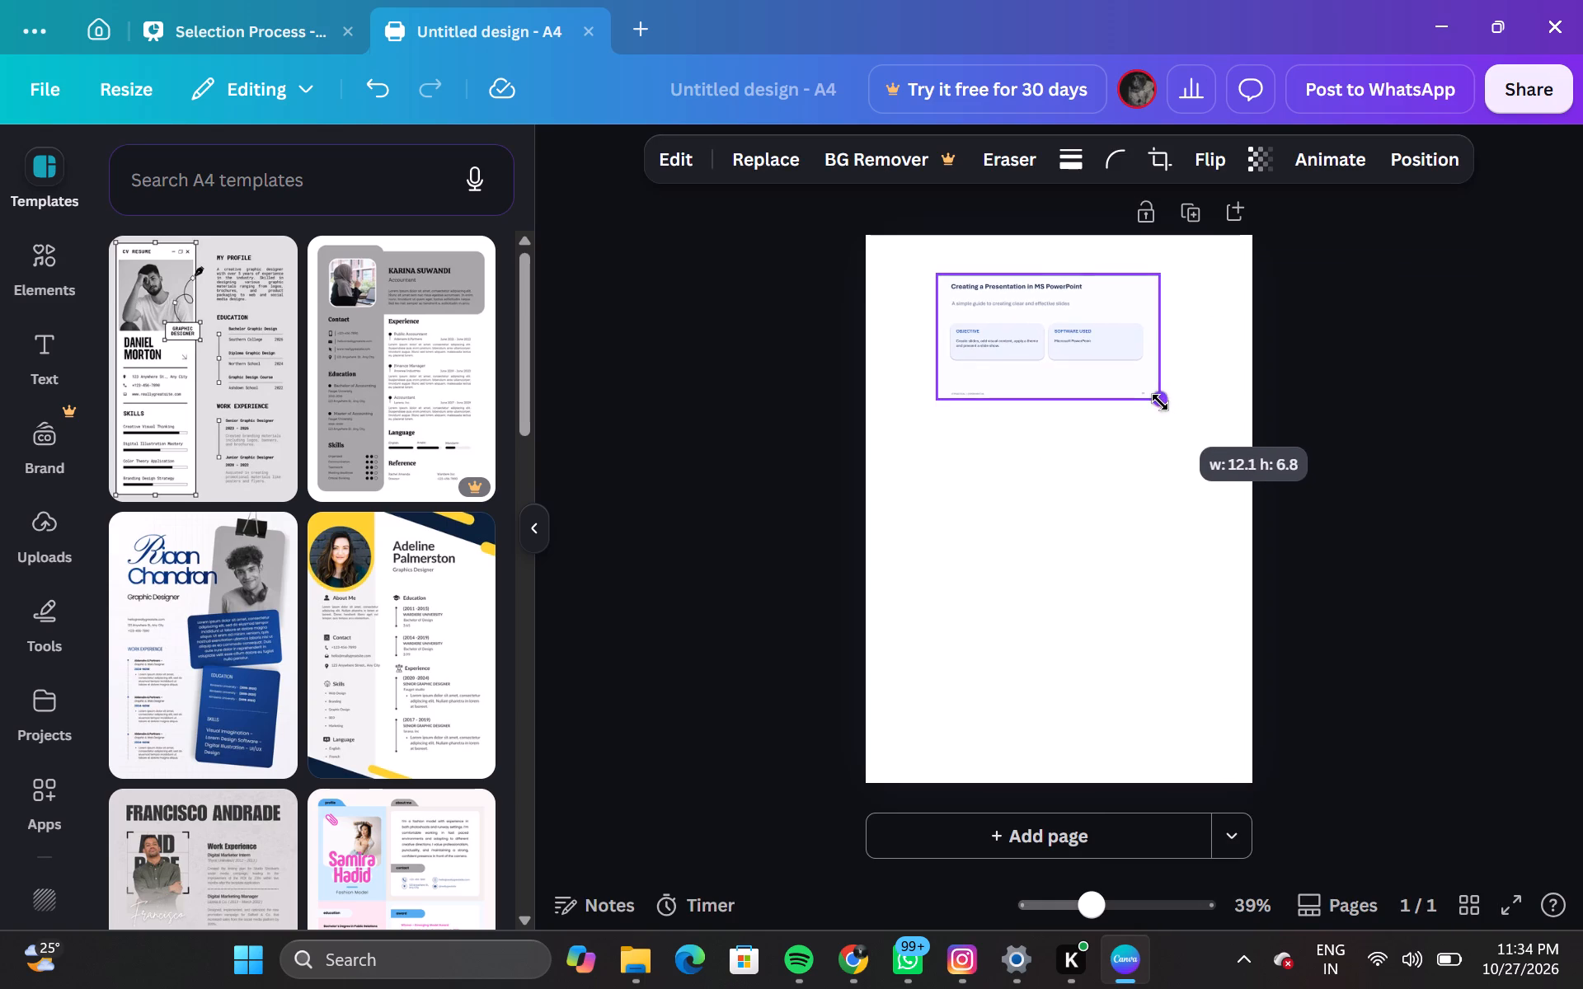
drag(1160, 402, 1158, 401)
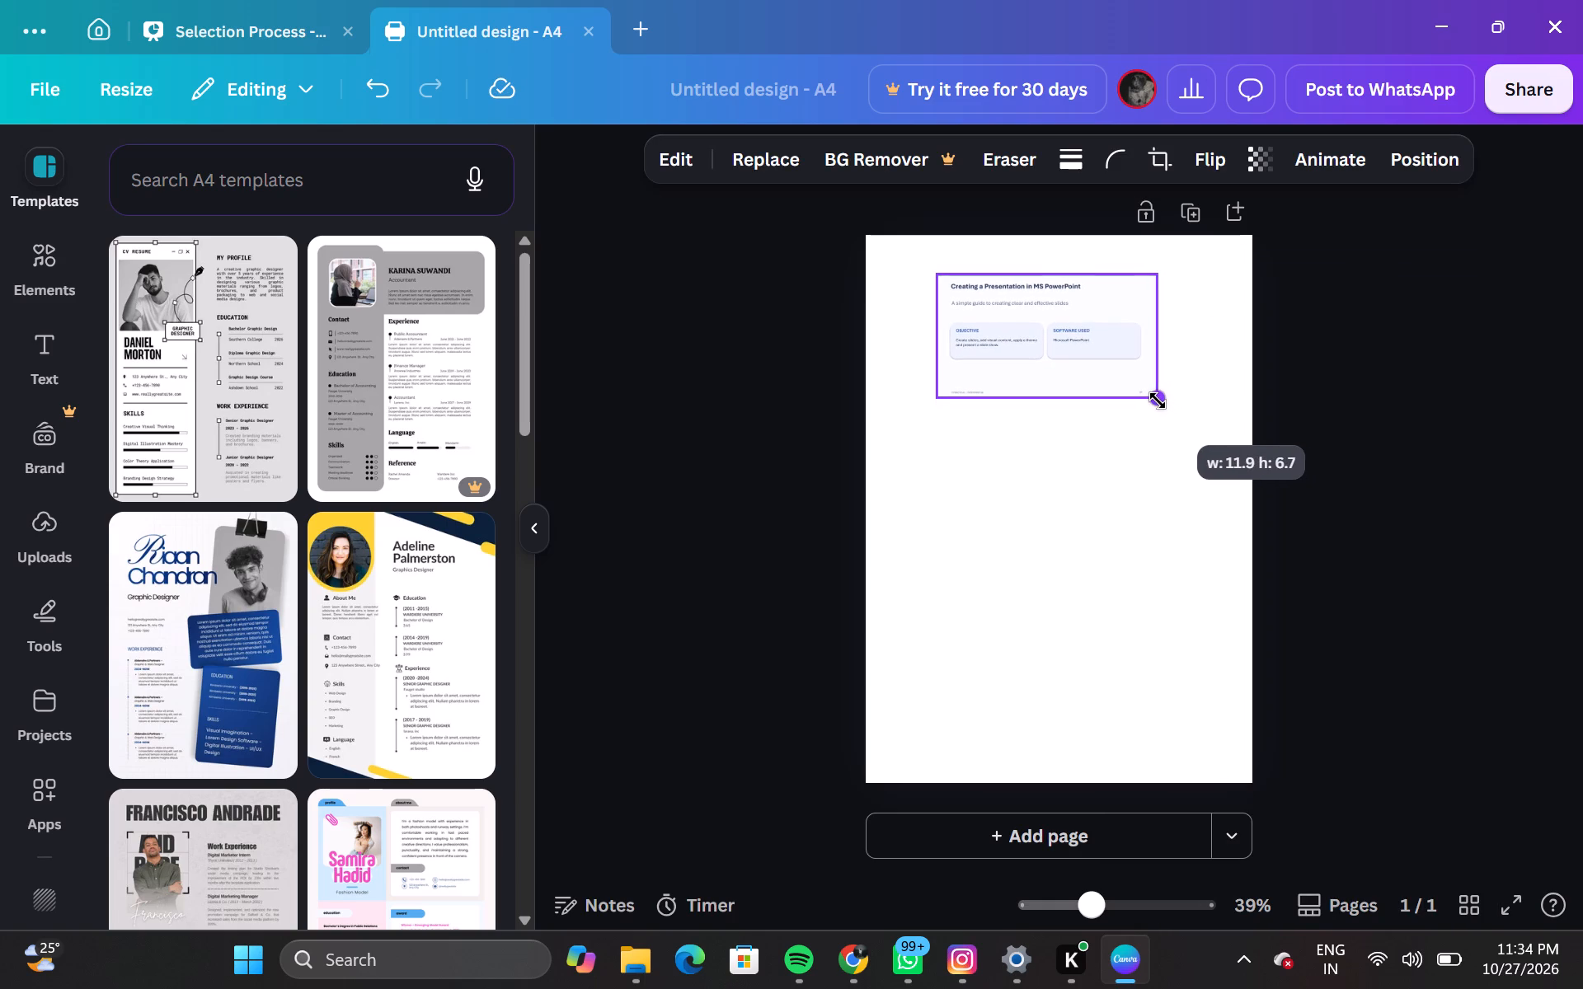
drag(1158, 401, 1158, 401)
drag(1158, 401, 1168, 405)
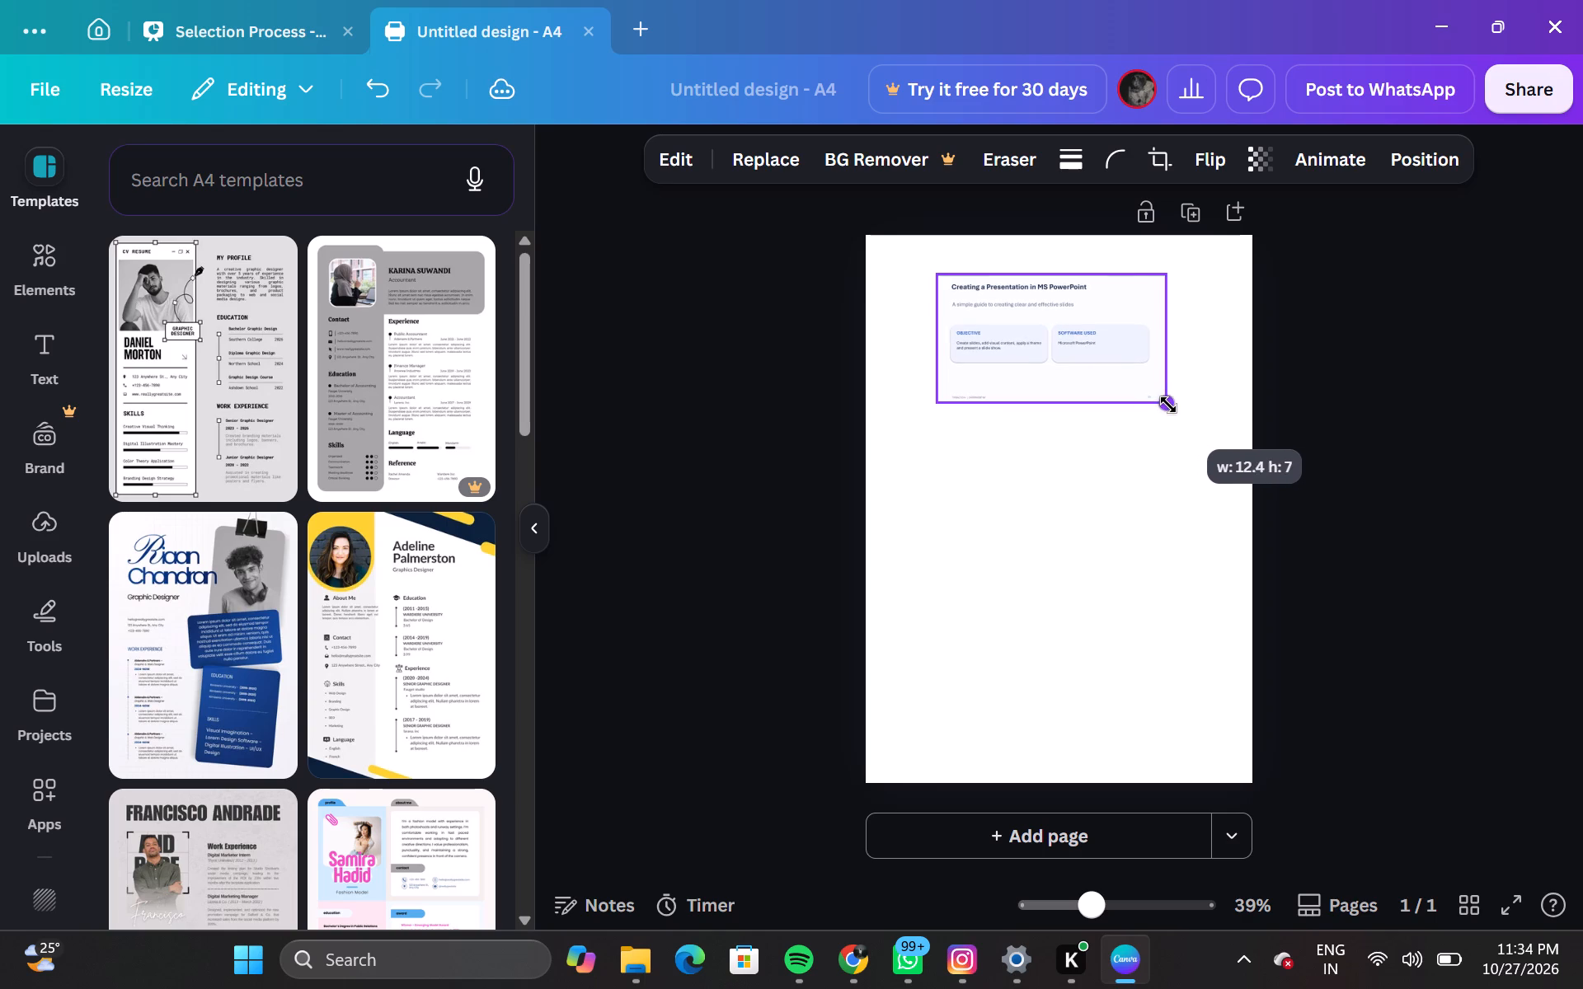
drag(1168, 405, 1177, 409)
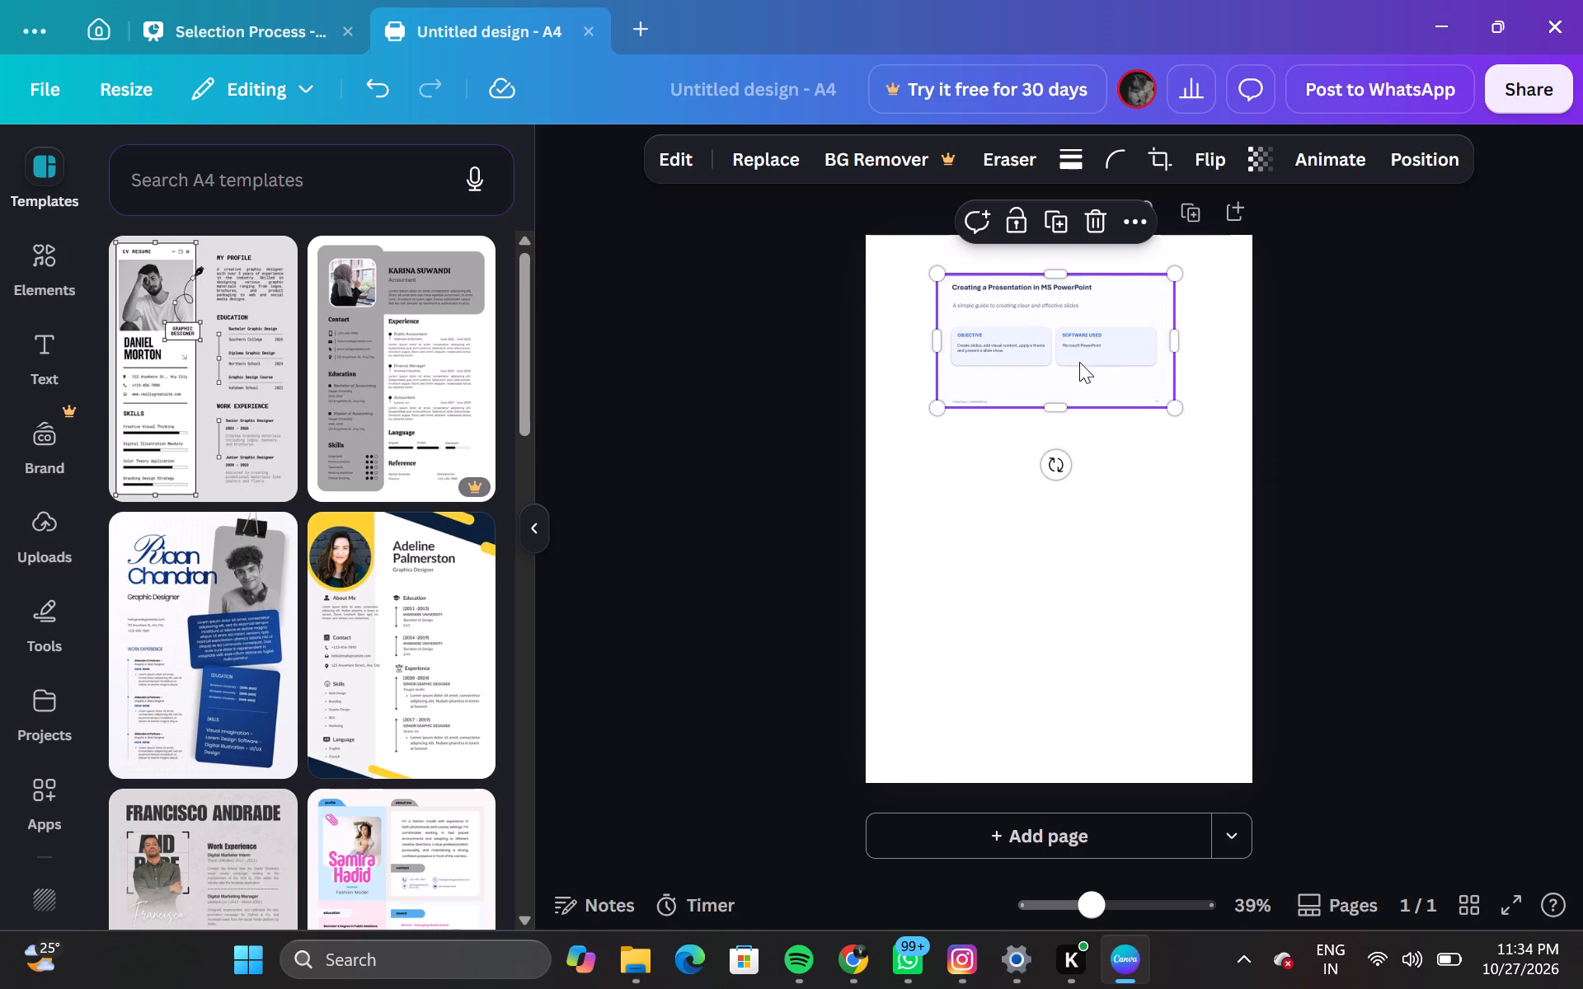
Move the first slide image slightly down the A4 page so it sits just below the top margin guide.
drag(1079, 362, 1087, 364)
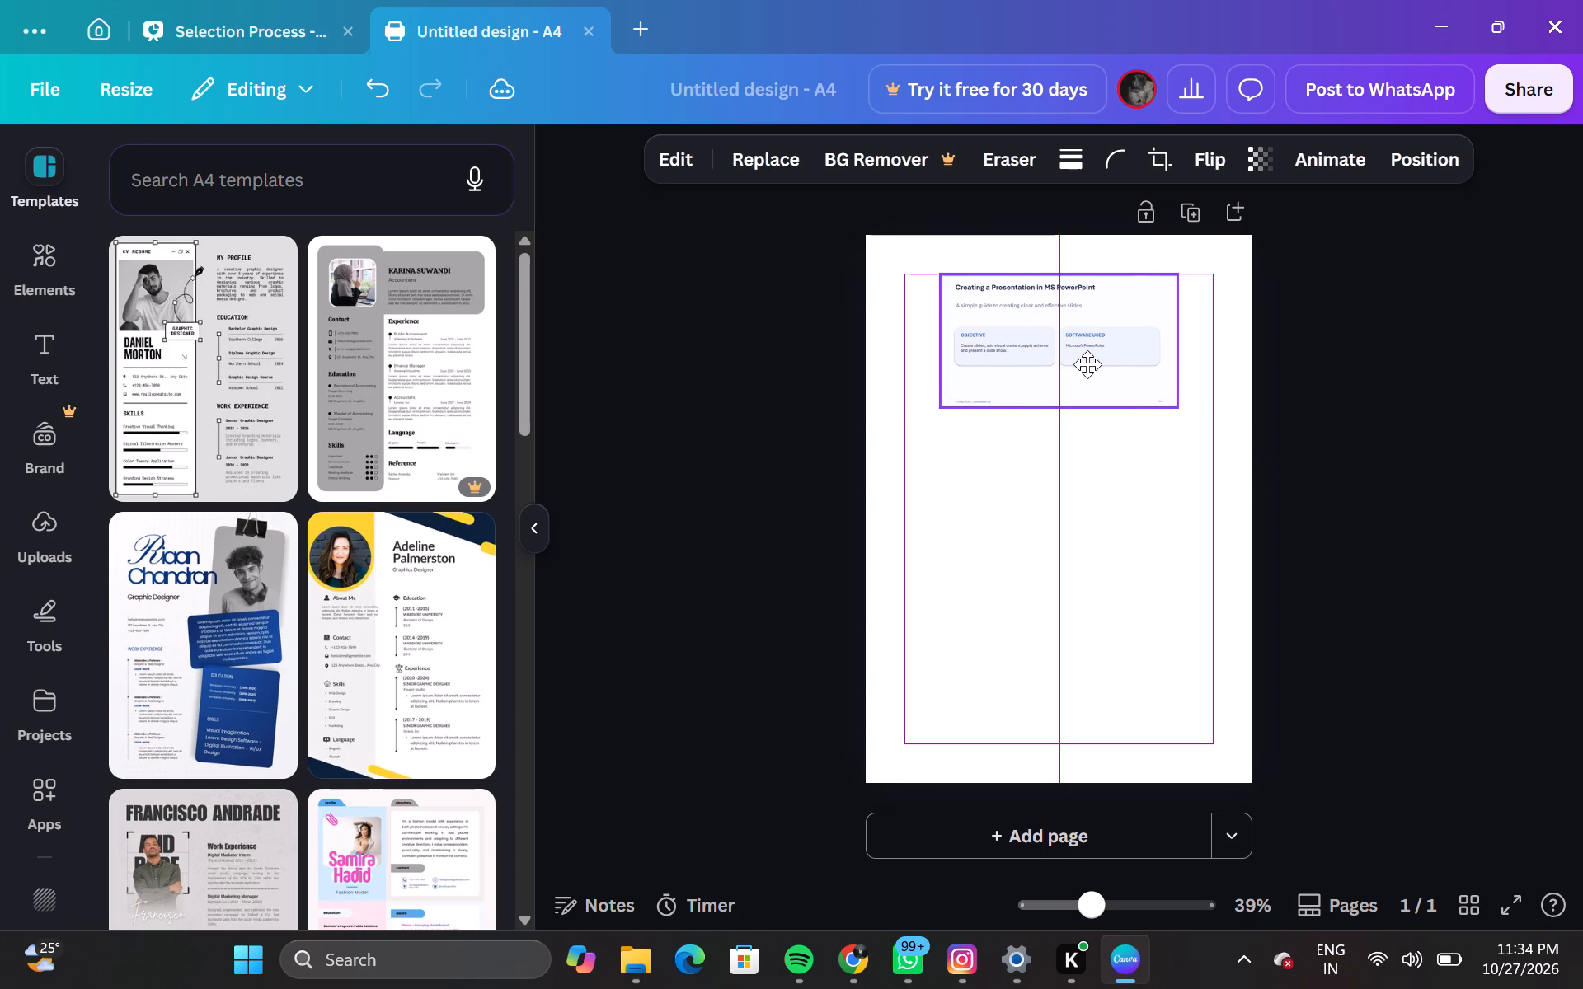
drag(1087, 364, 1088, 368)
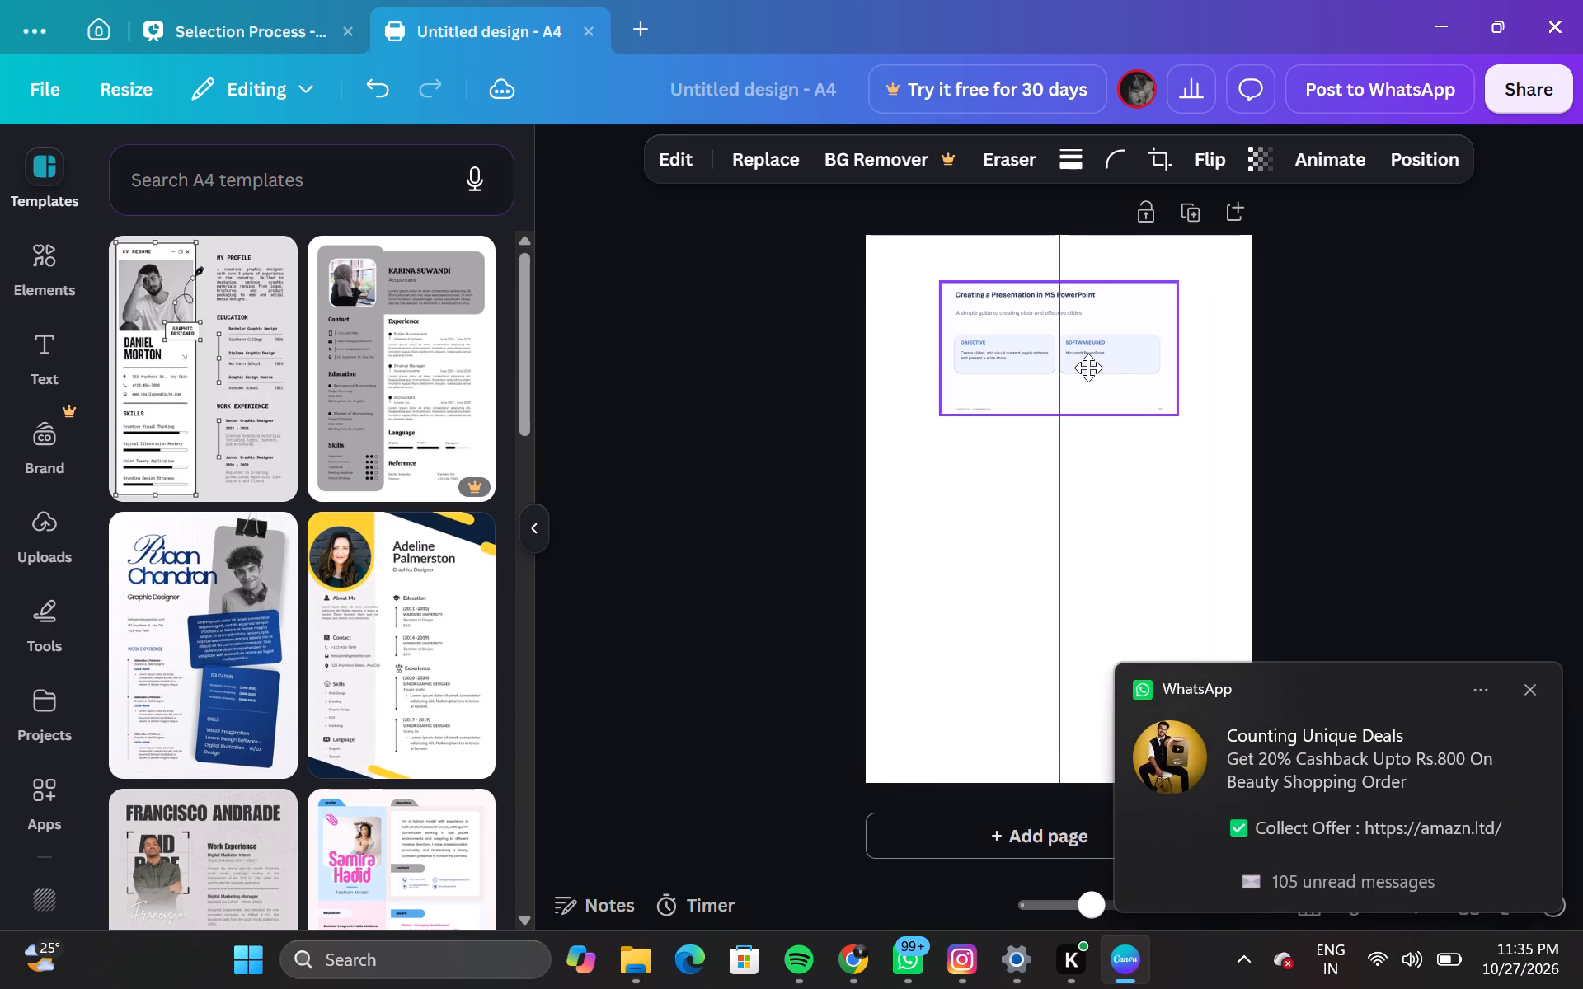
drag(1088, 368, 1087, 366)
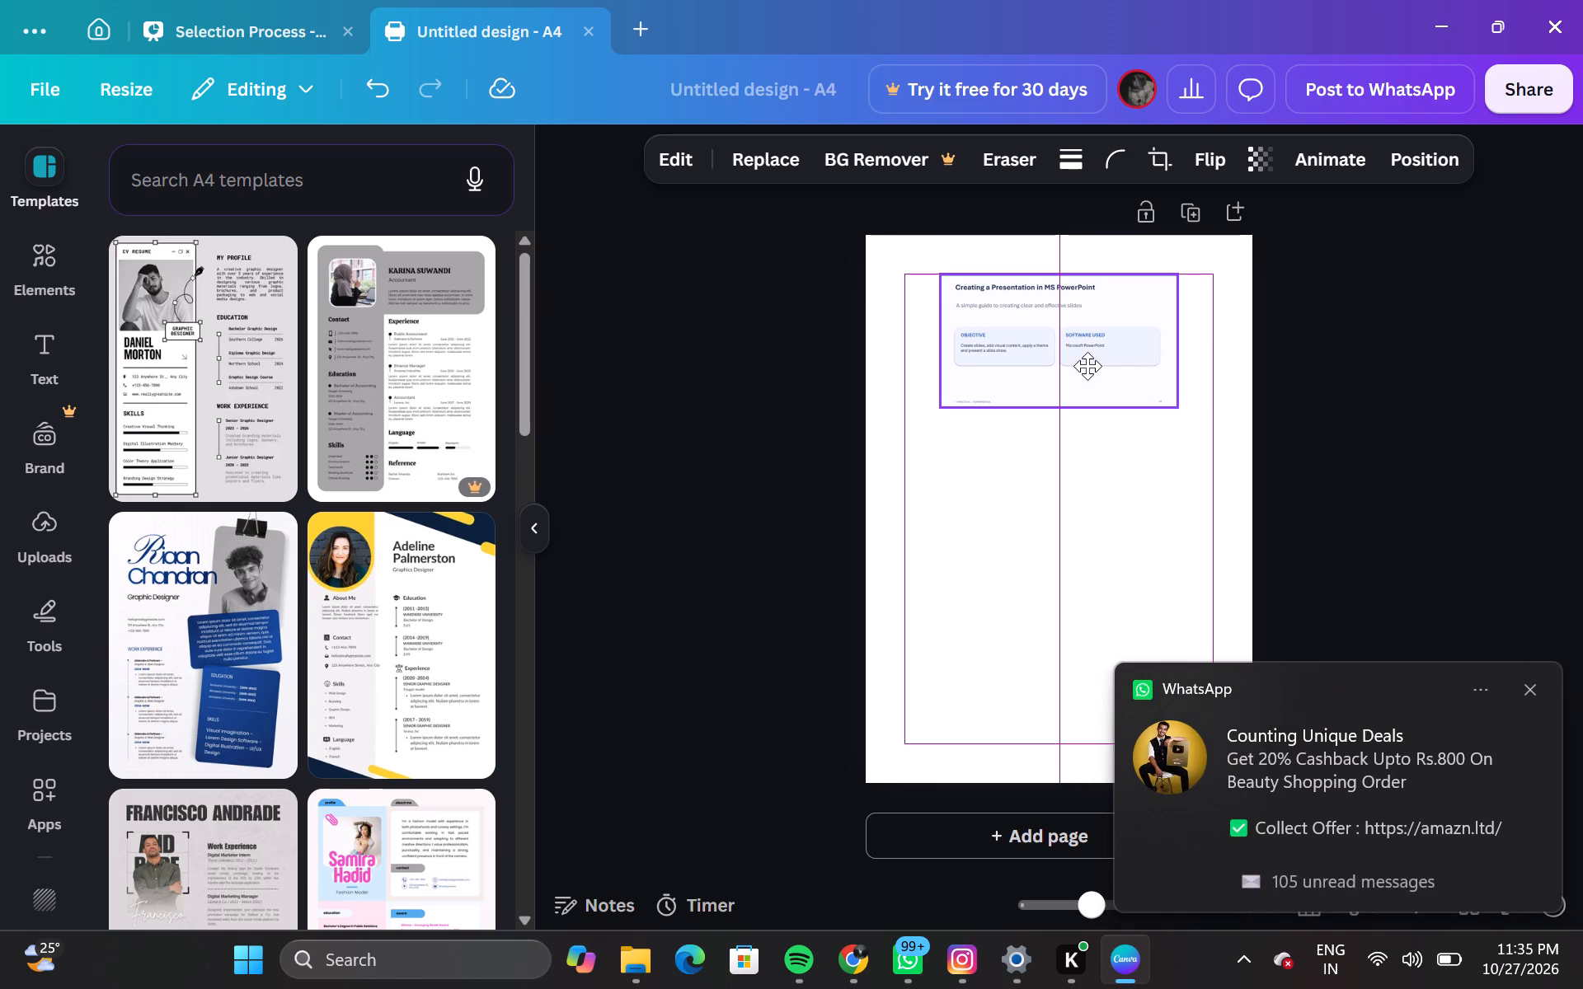
drag(1087, 366, 1087, 368)
drag(1087, 368, 1087, 368)
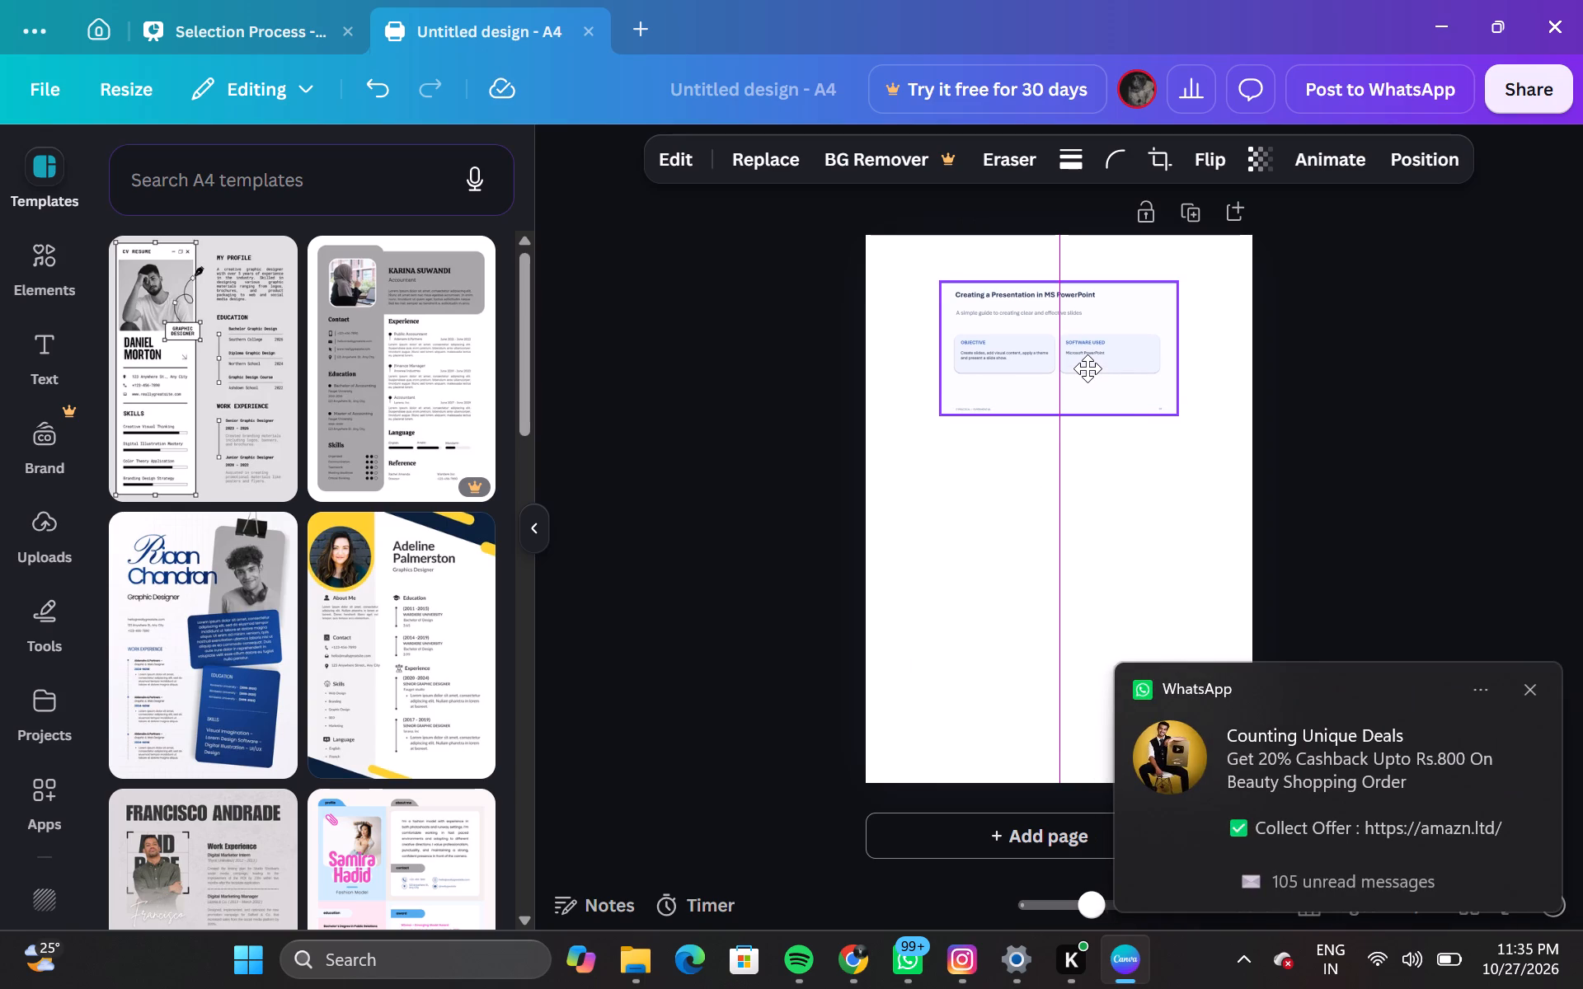
drag(1087, 368, 1092, 368)
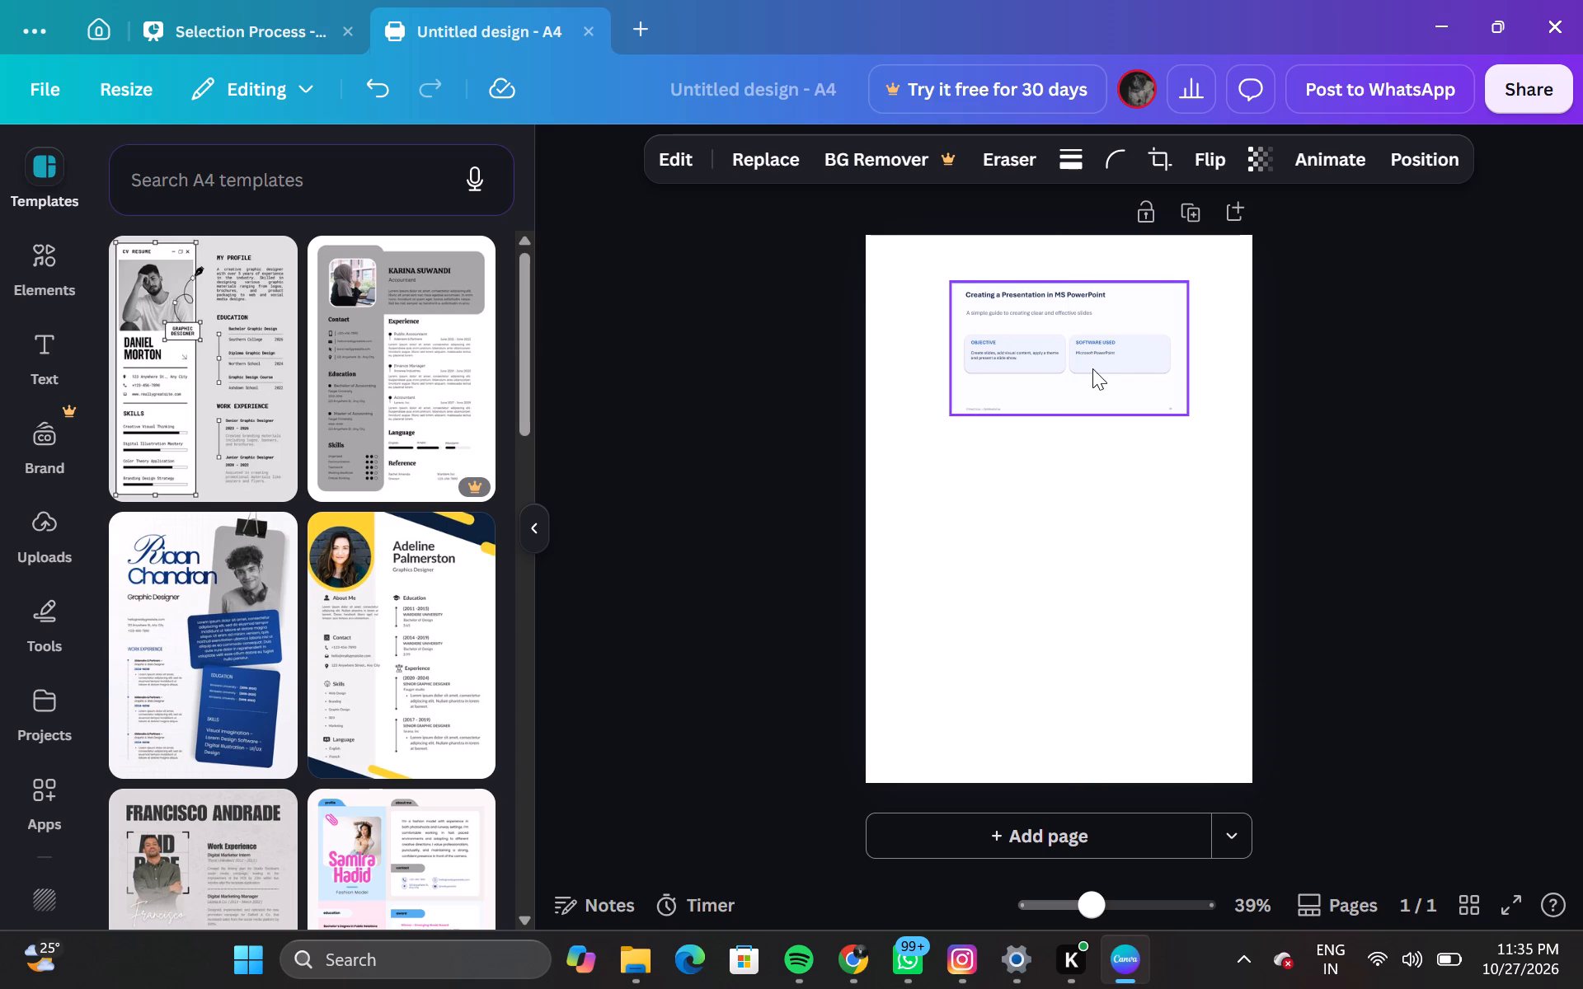
Nudge the first slide image left until it is centred horizontally on the page, and deselect it.
click(1092, 368)
key(Left)
key(Left)
click(1094, 485)
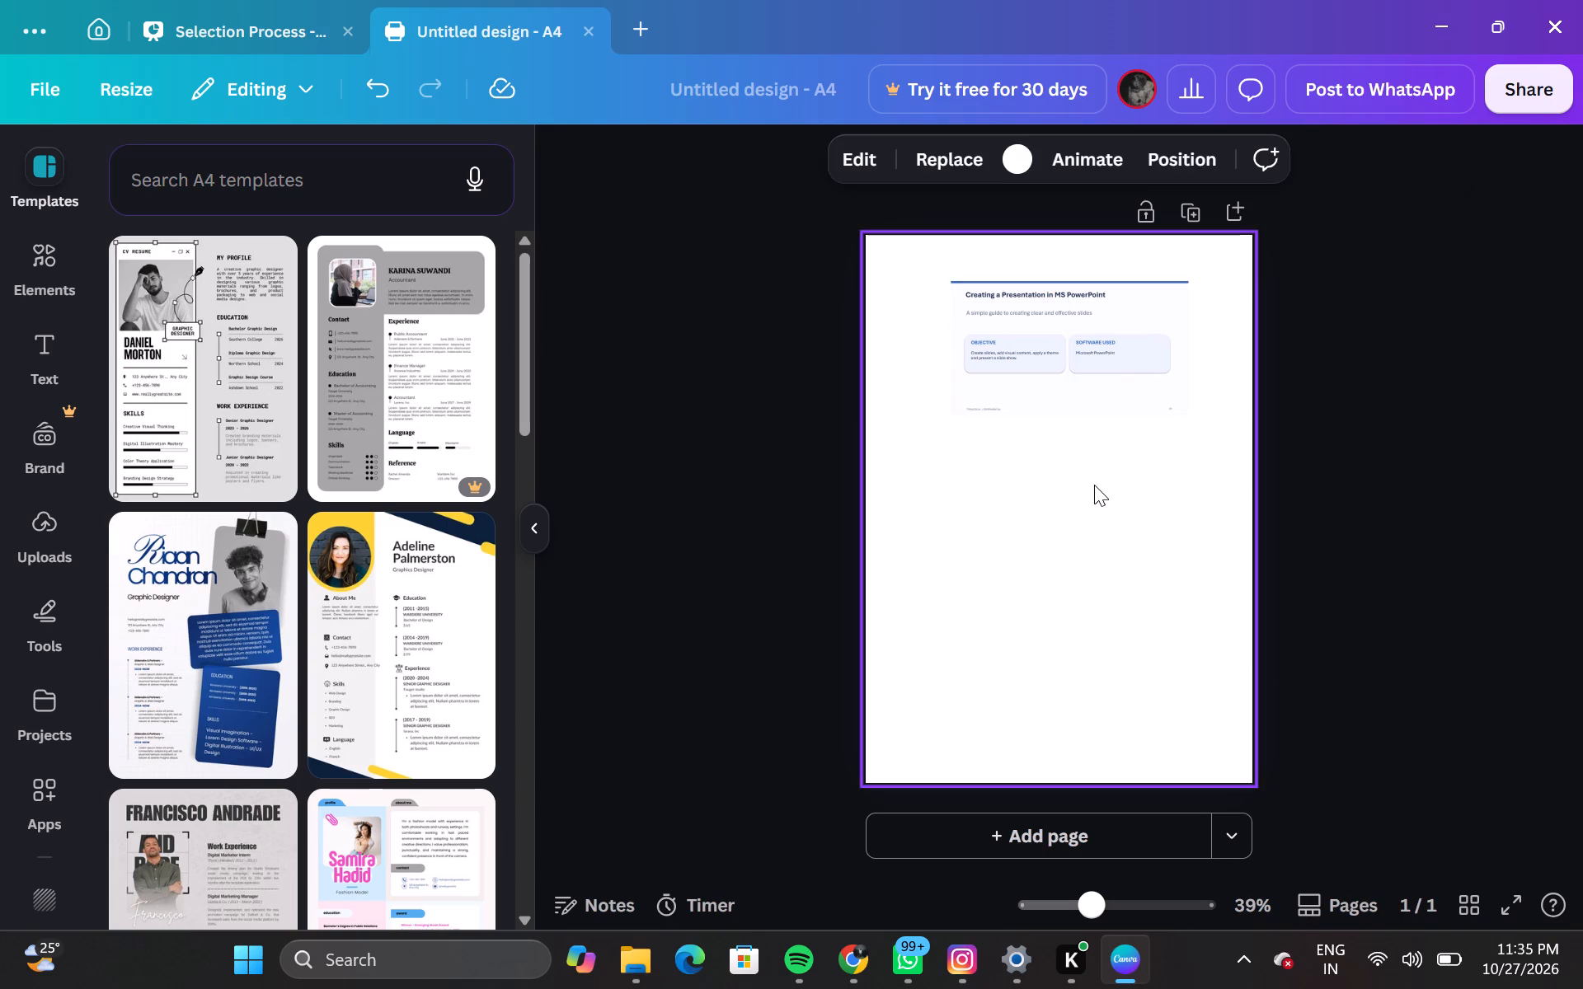
click(1098, 361)
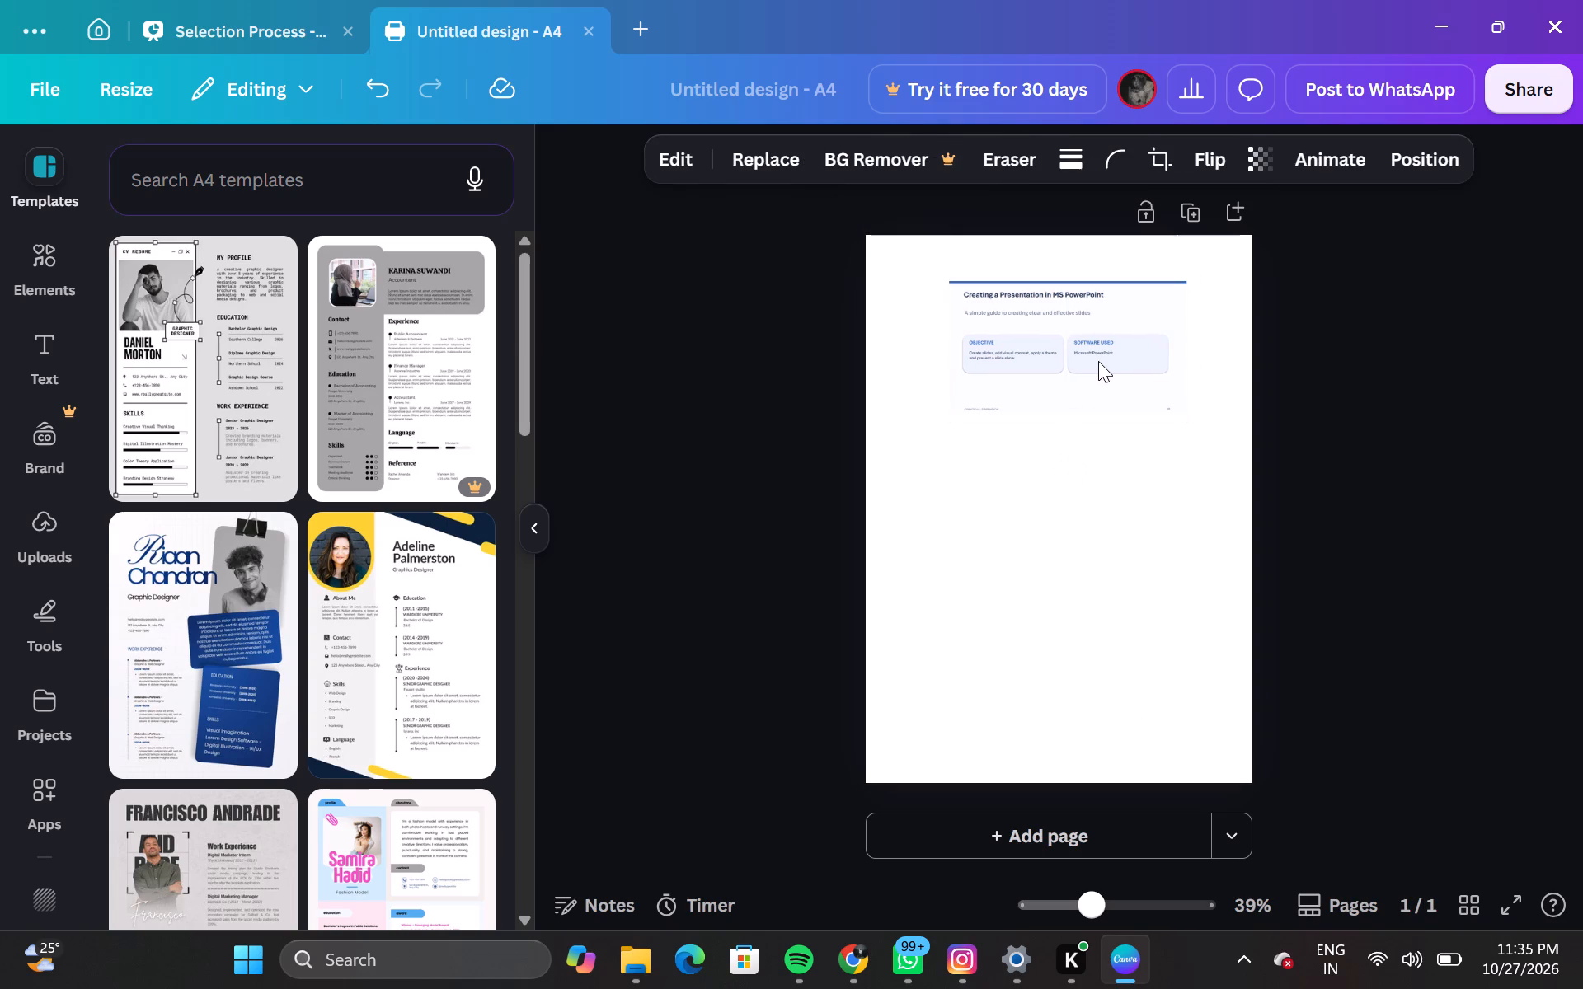
key(Left)
key(Left)
key(Left)
key(Left)
key(Left)
key(Left)
key(Right)
key(Left)
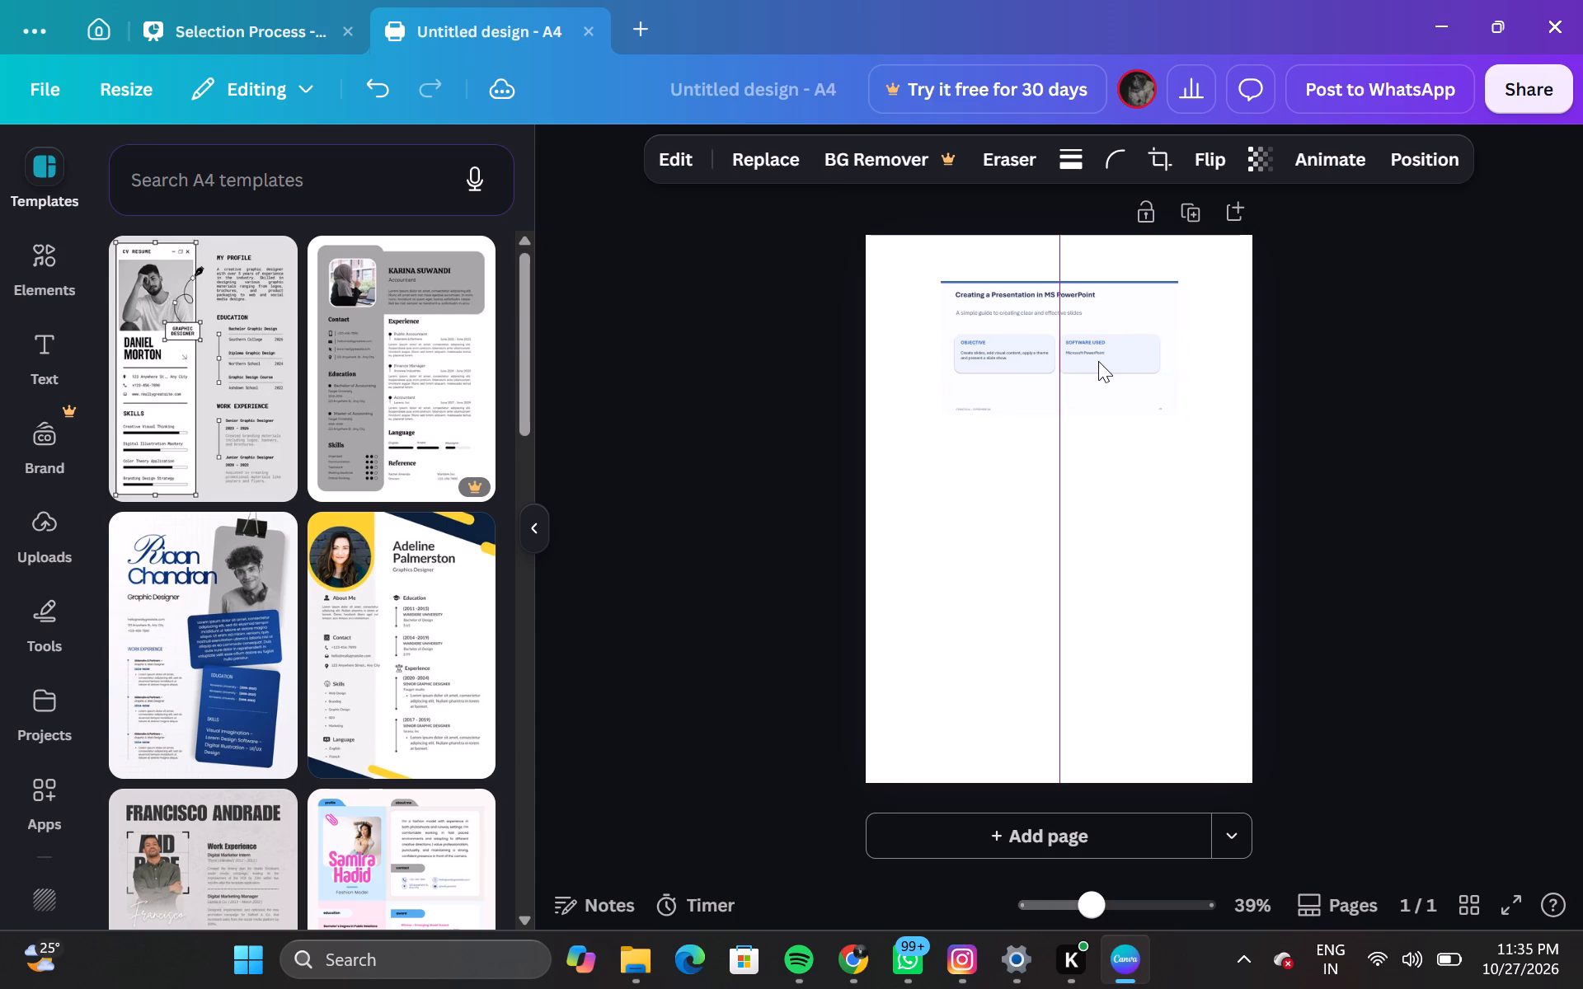
click(1456, 349)
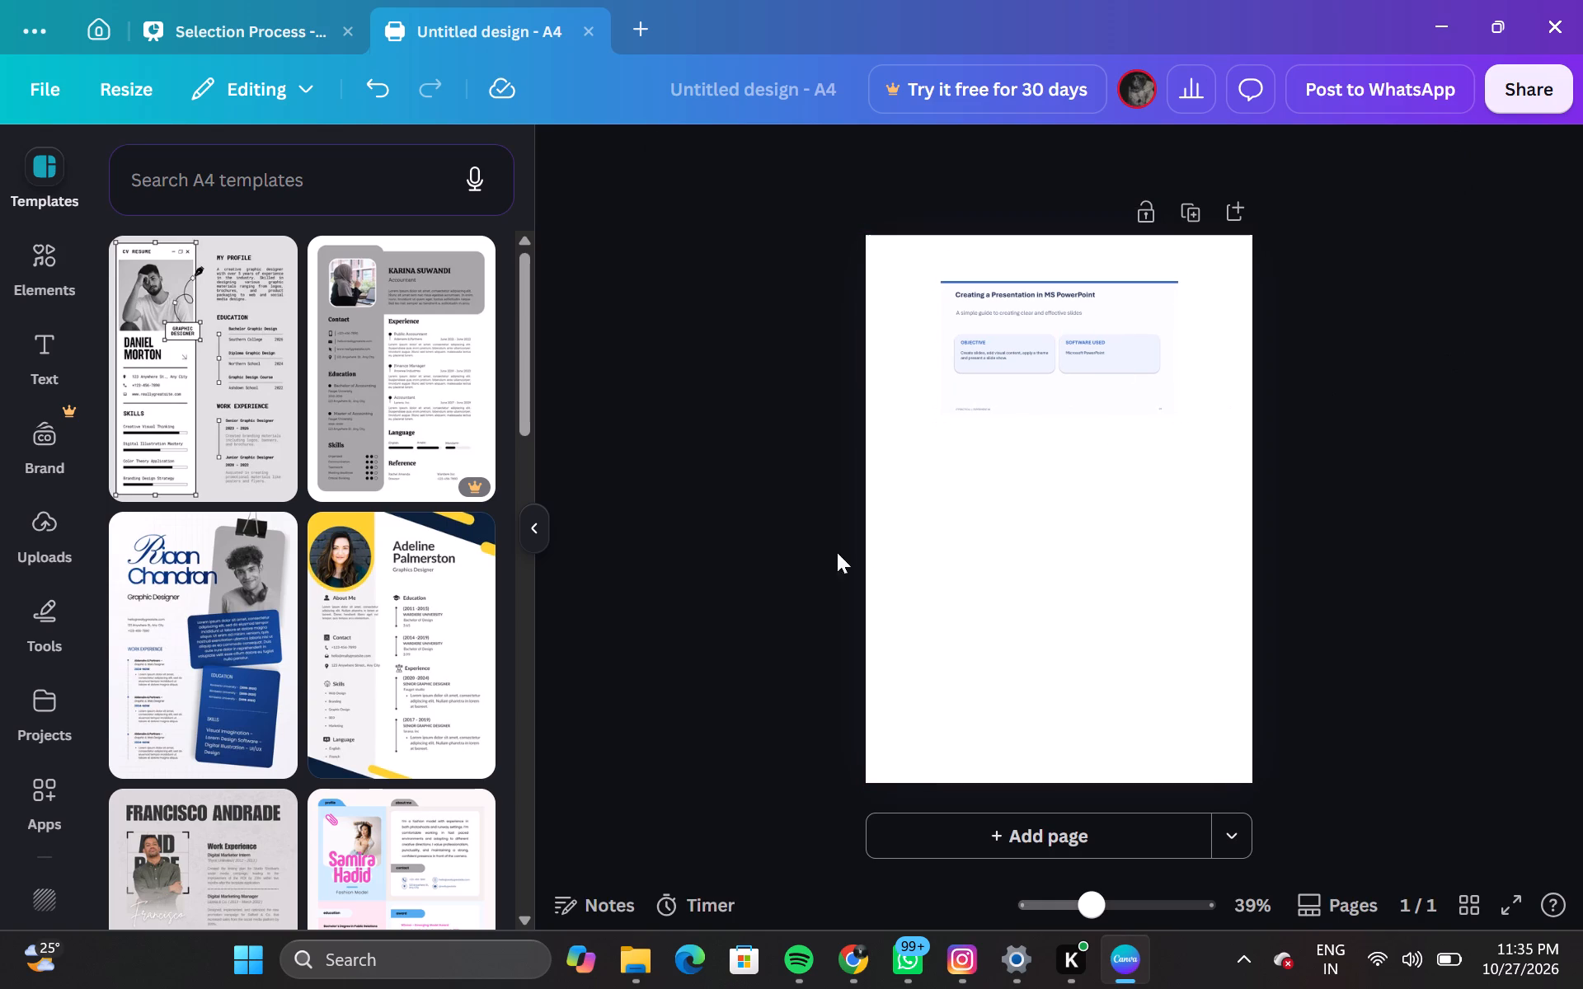
Switch to the presentation PDF in Chrome, snip the whole "Step 1 | Create and arrange slides" slide trimmed to its edges, and copy it.
scroll(857, 622, down, 2)
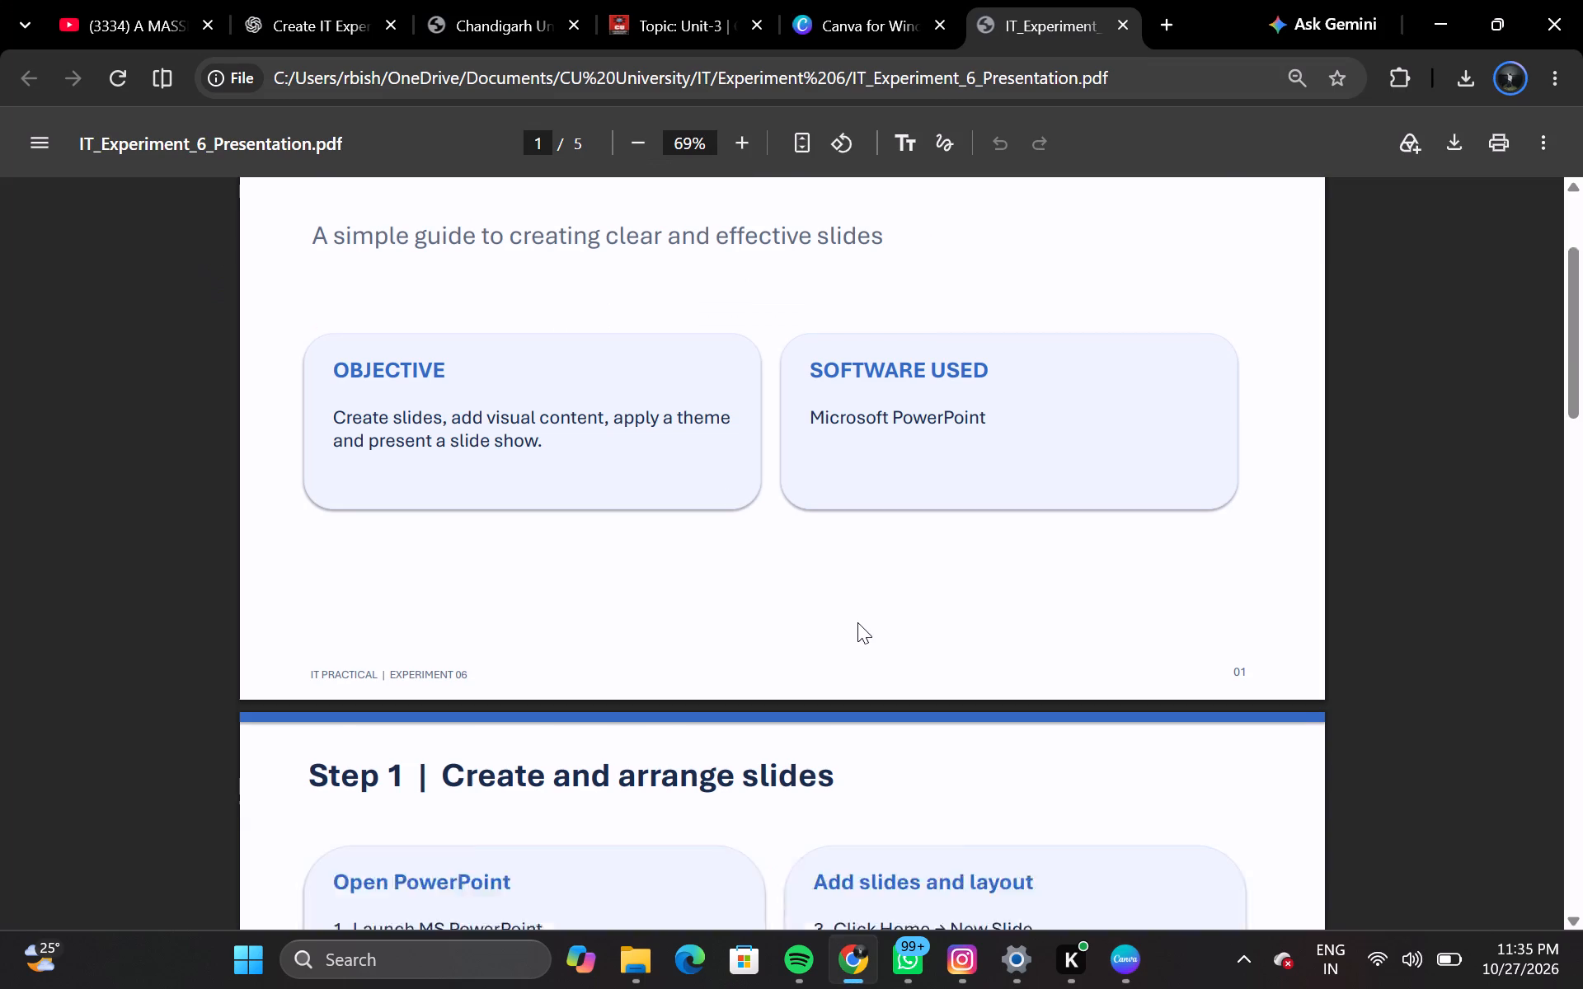
scroll(857, 622, down, 3)
scroll(857, 622, up, 3)
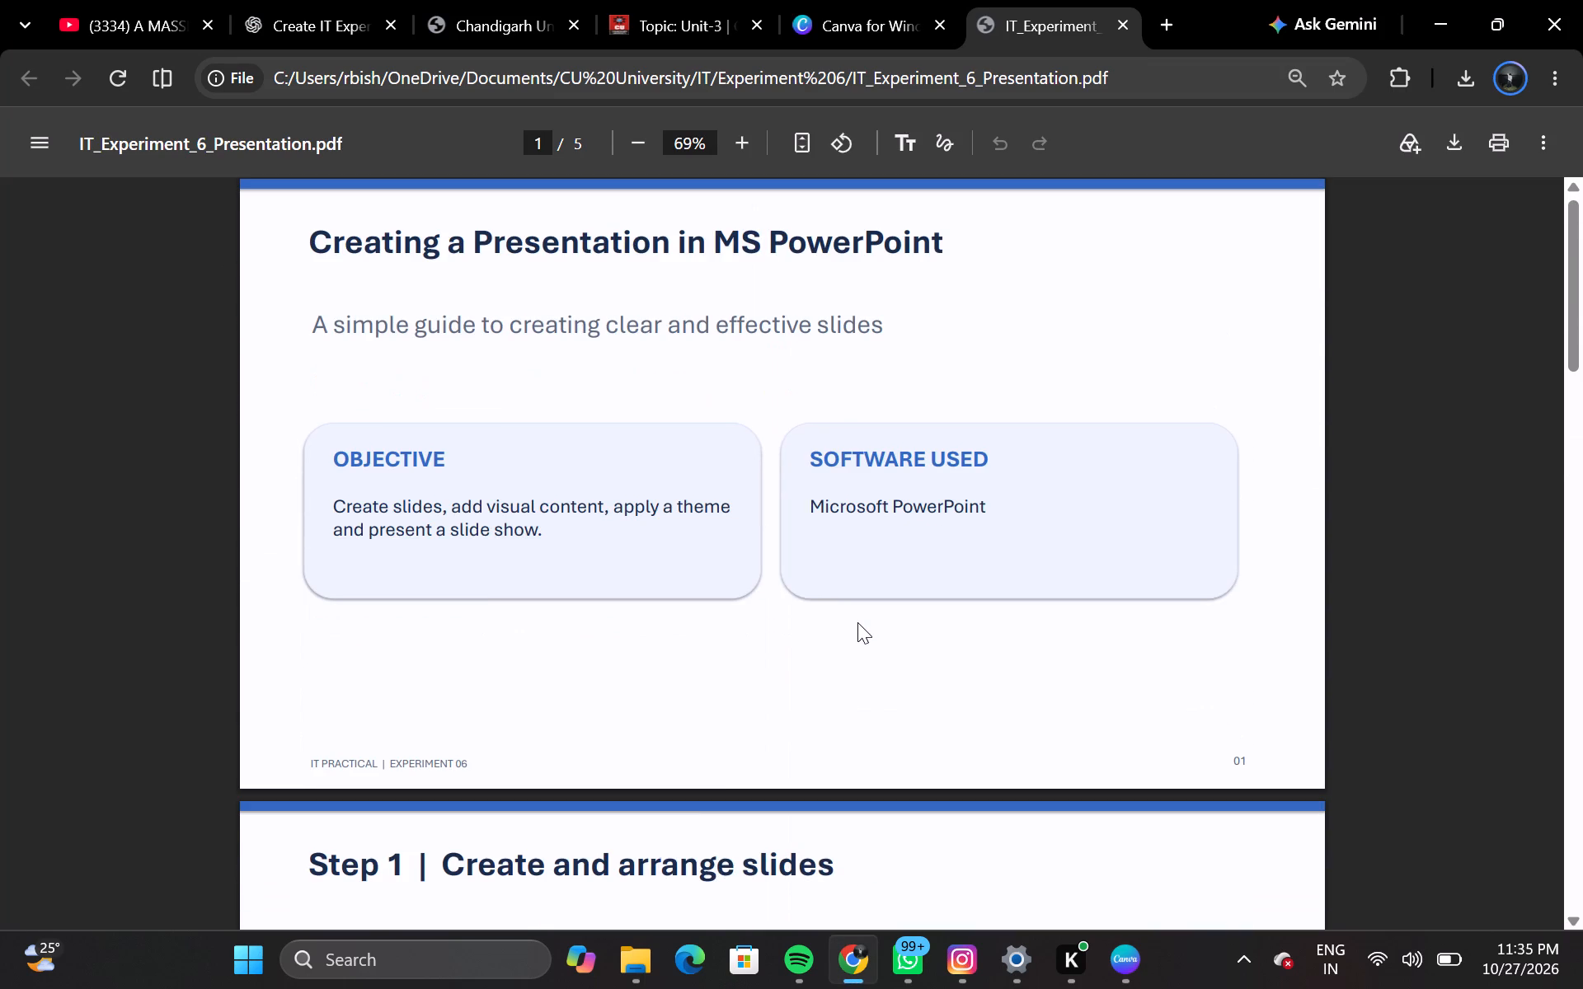
scroll(857, 622, down, 3)
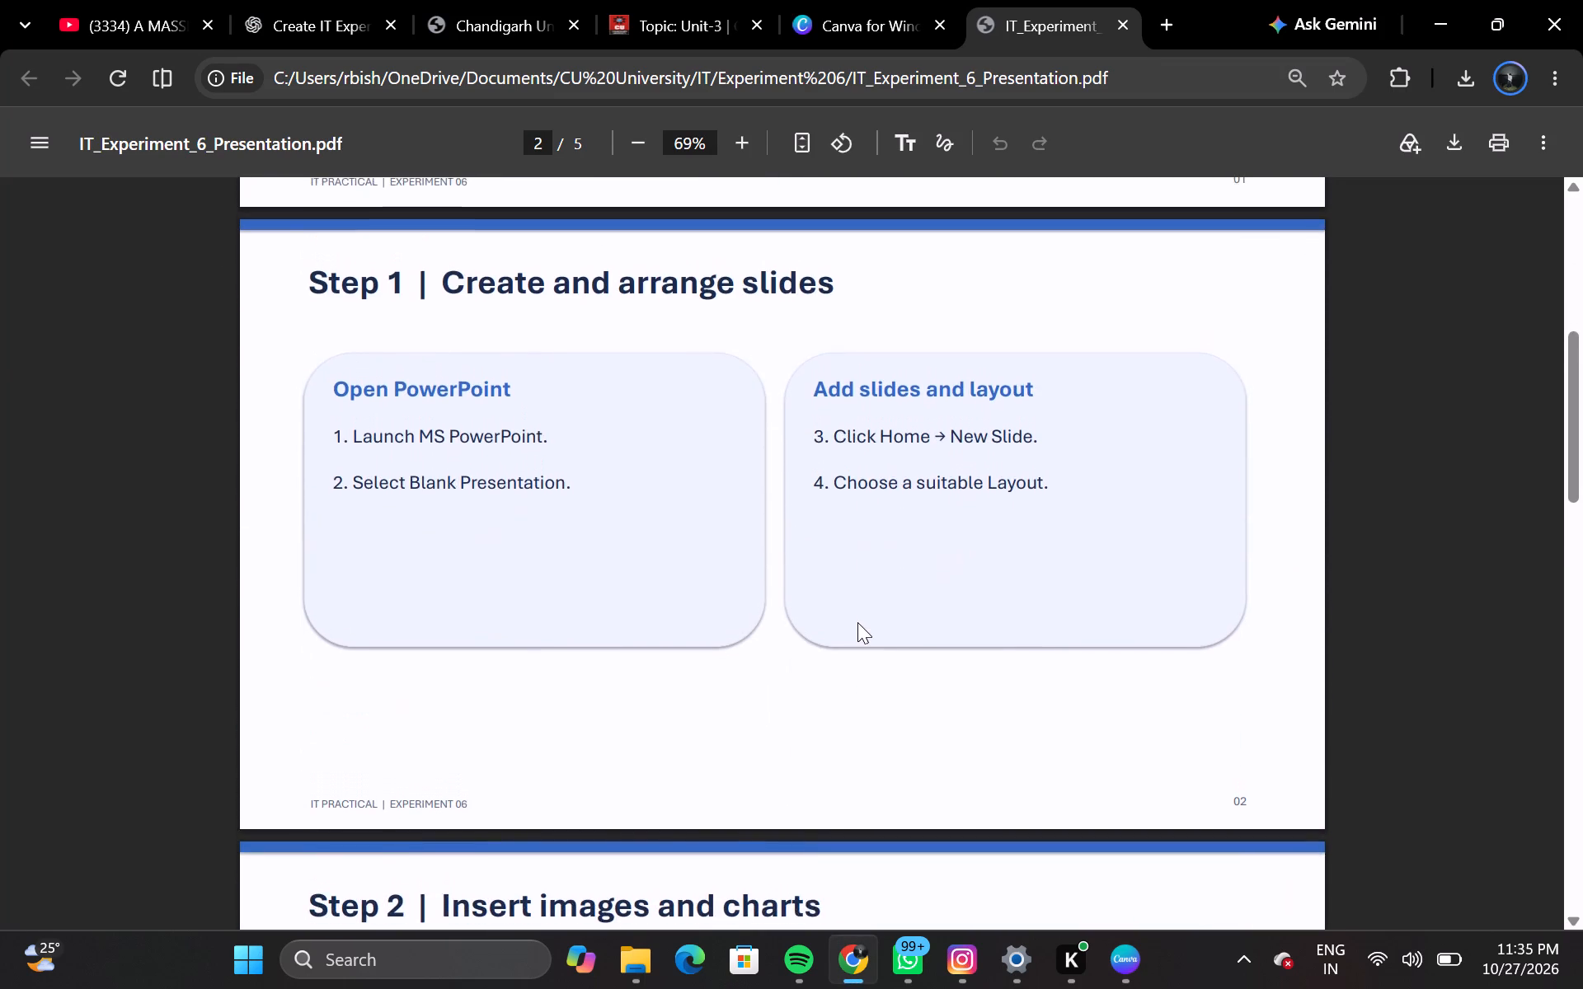
scroll(857, 622, down, 3)
key(shift+super+s)
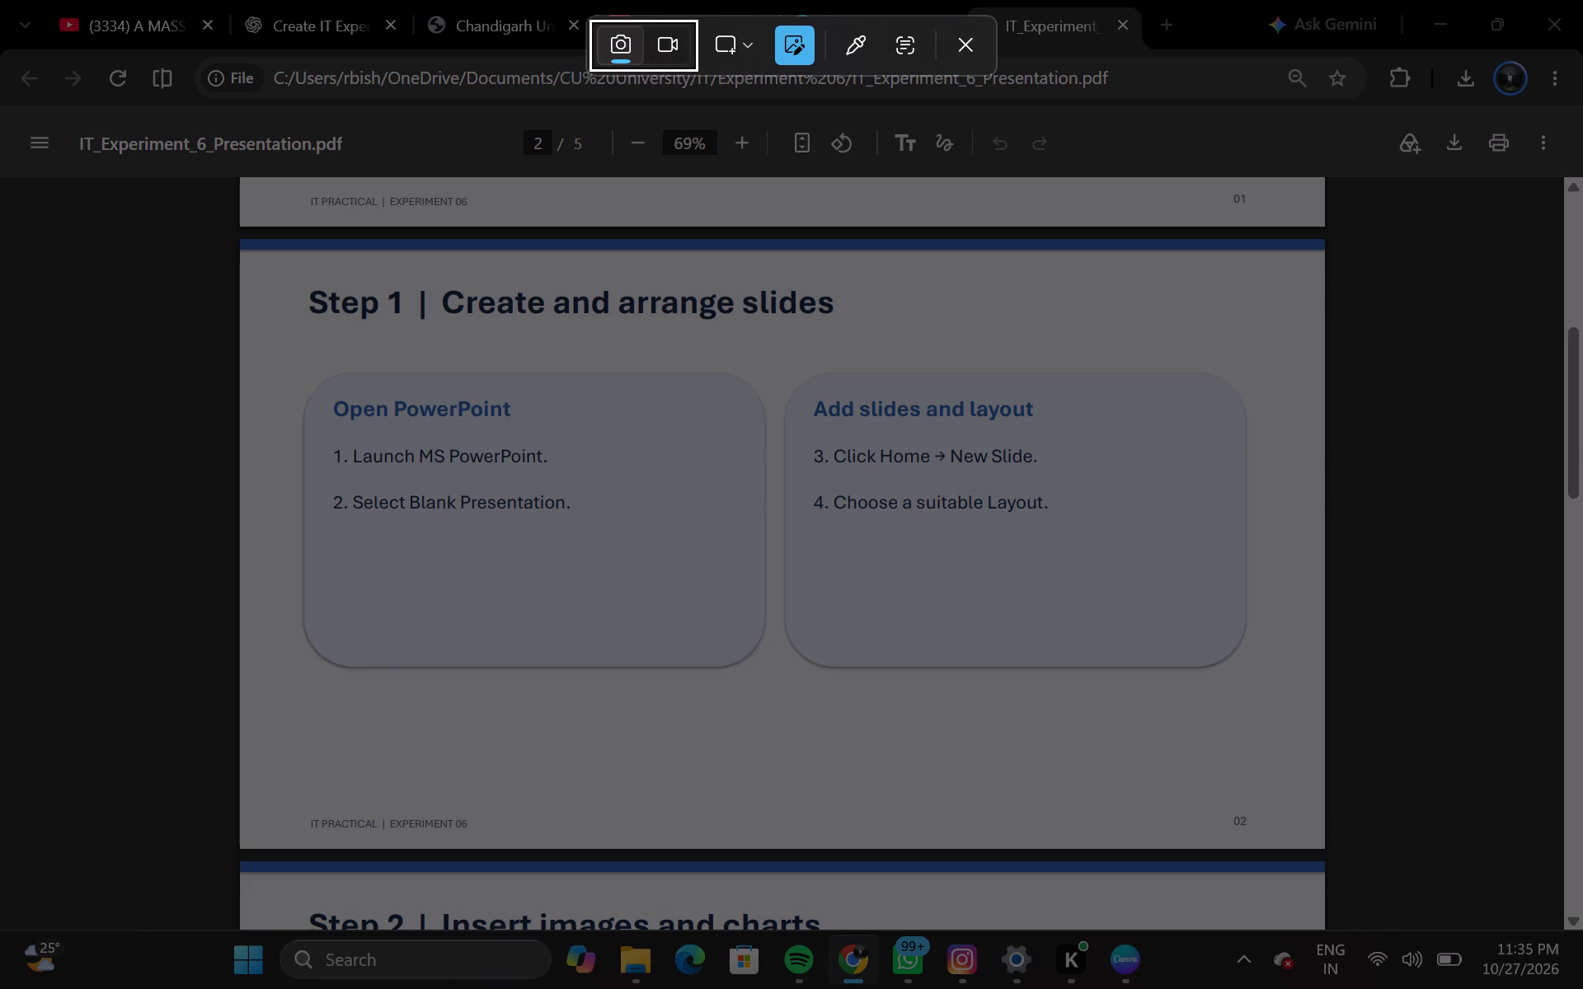
drag(242, 240, 1322, 850)
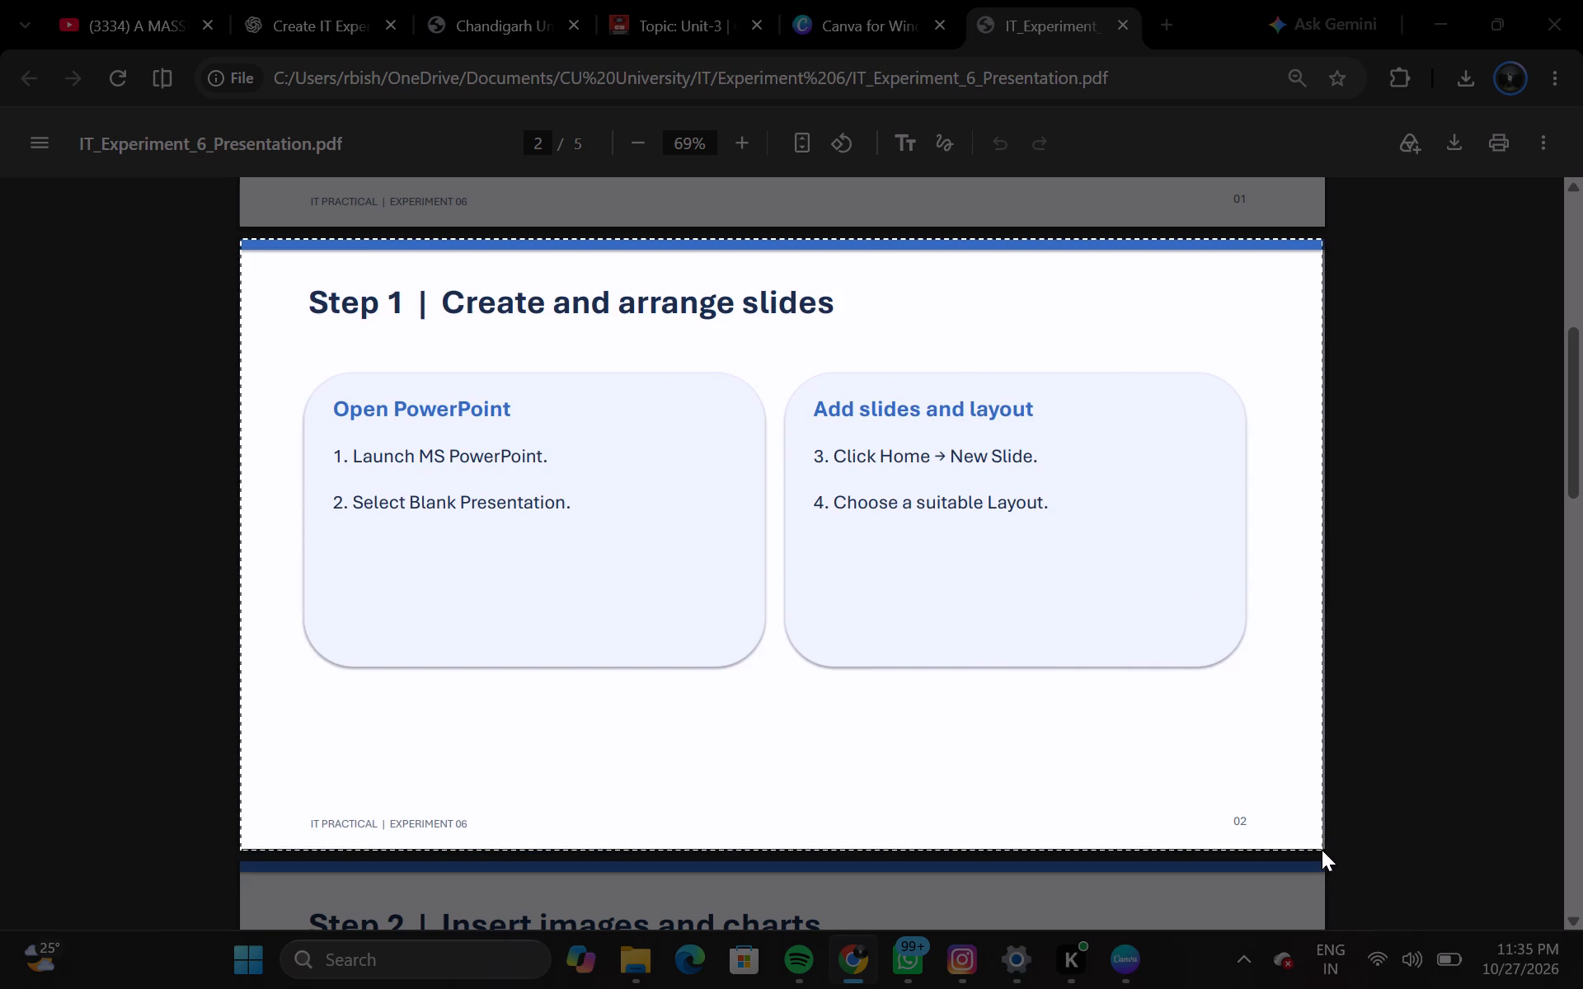
drag(1322, 850, 1321, 850)
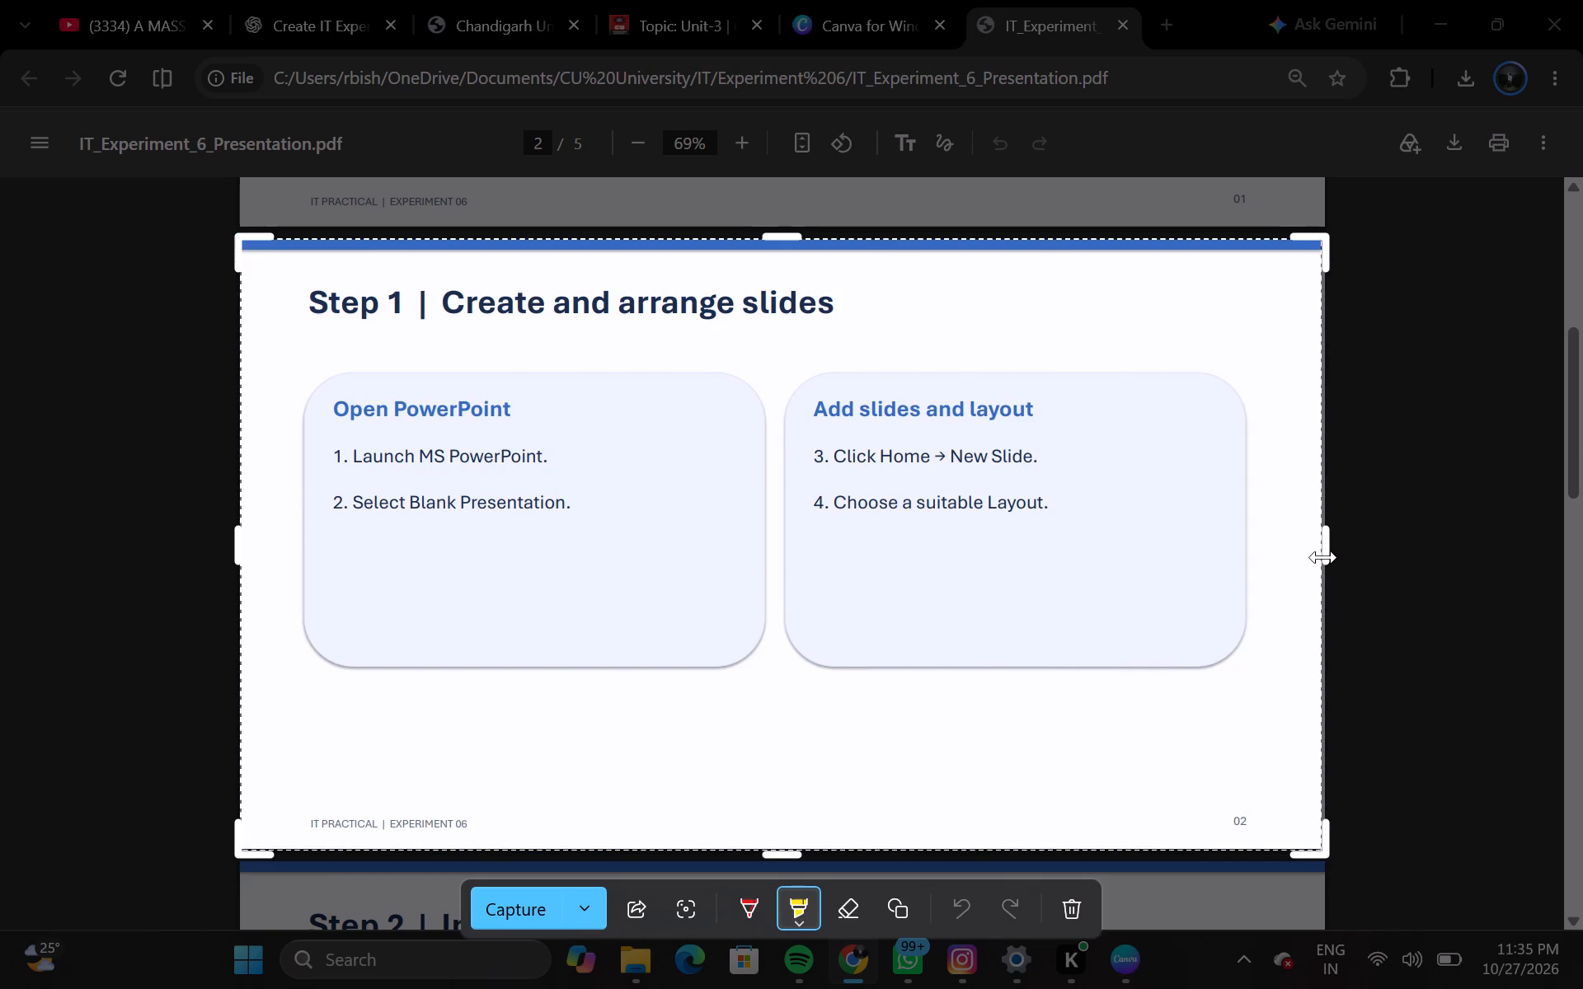
click(1323, 555)
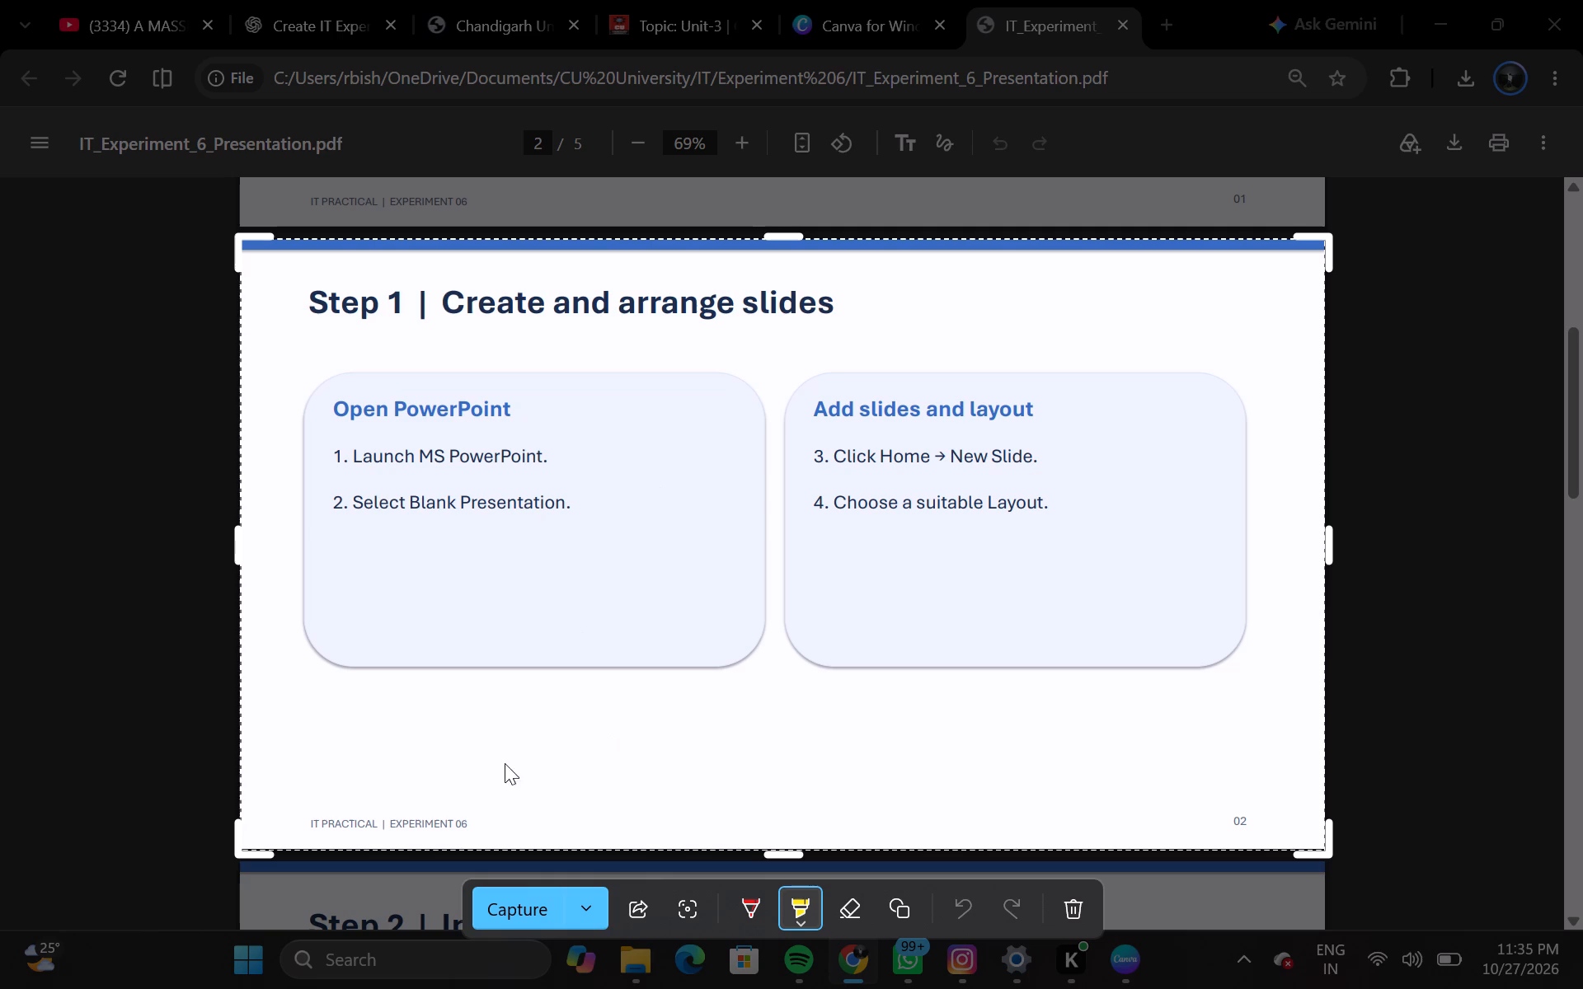
click(797, 237)
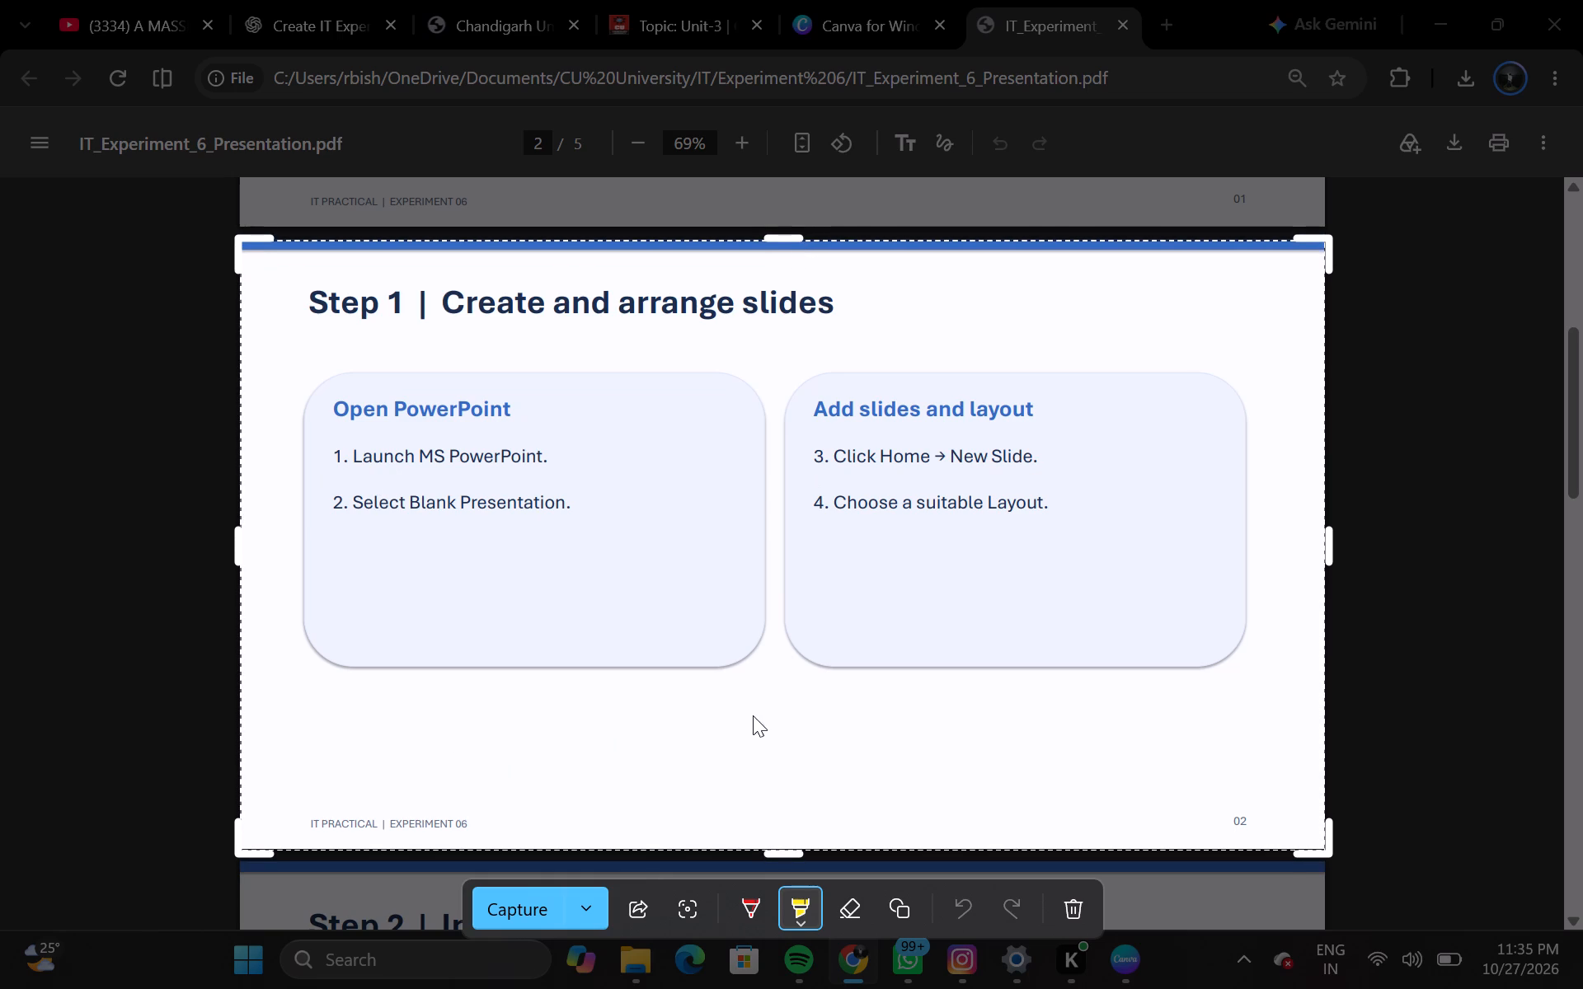
click(784, 851)
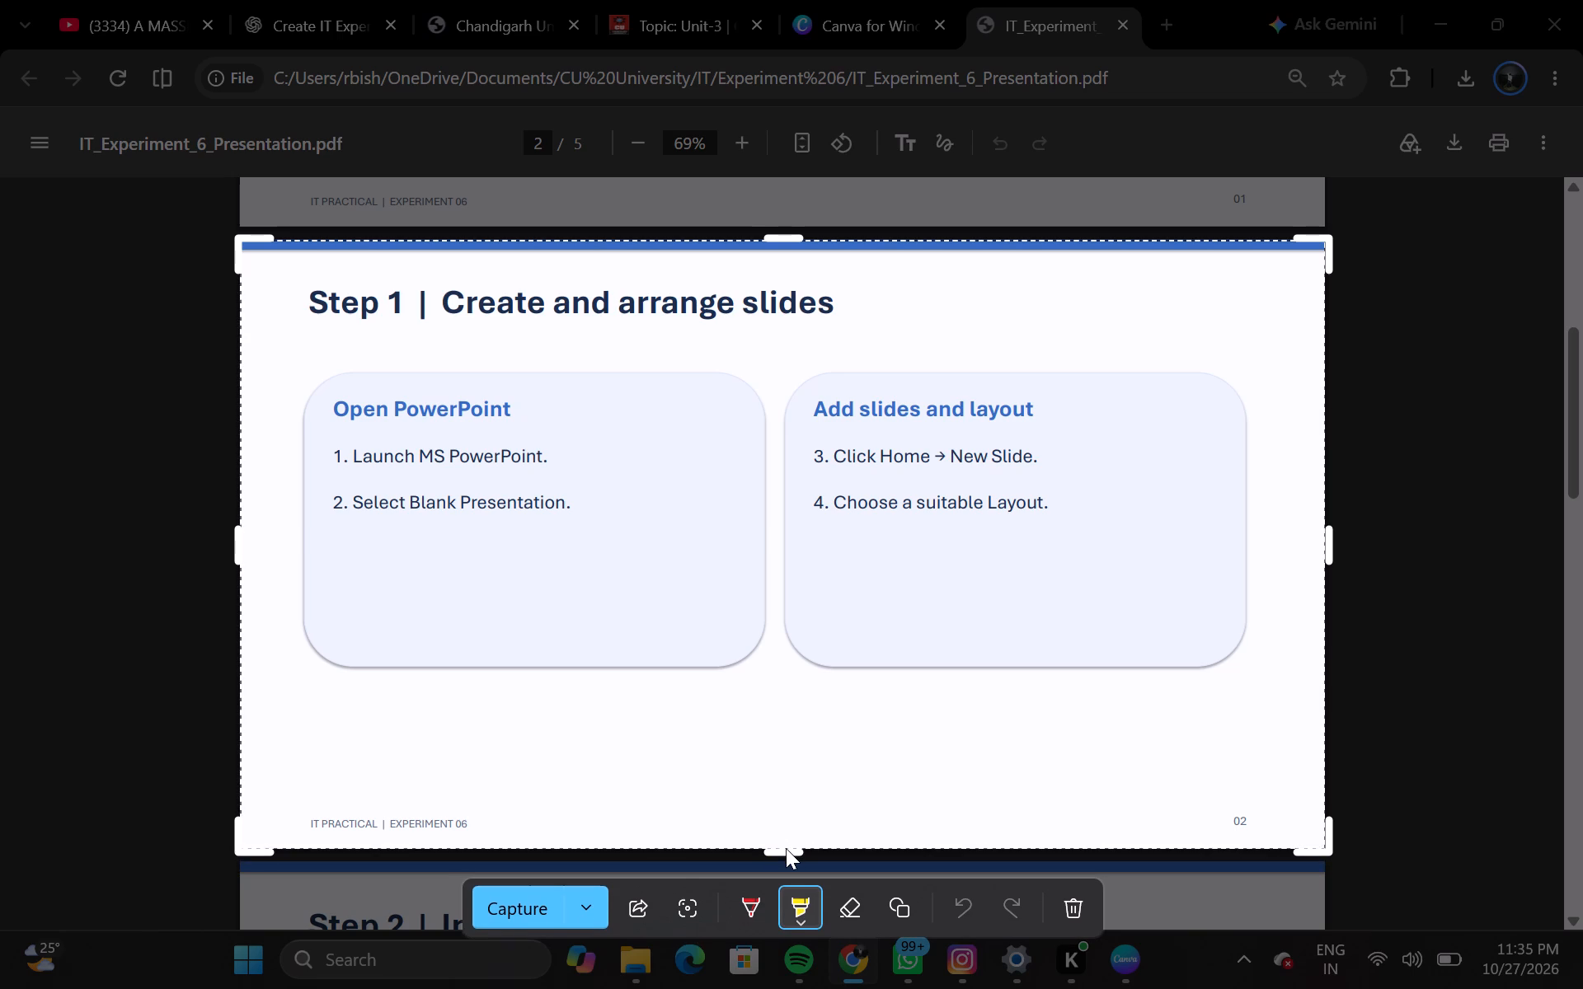
key(ctrl+c)
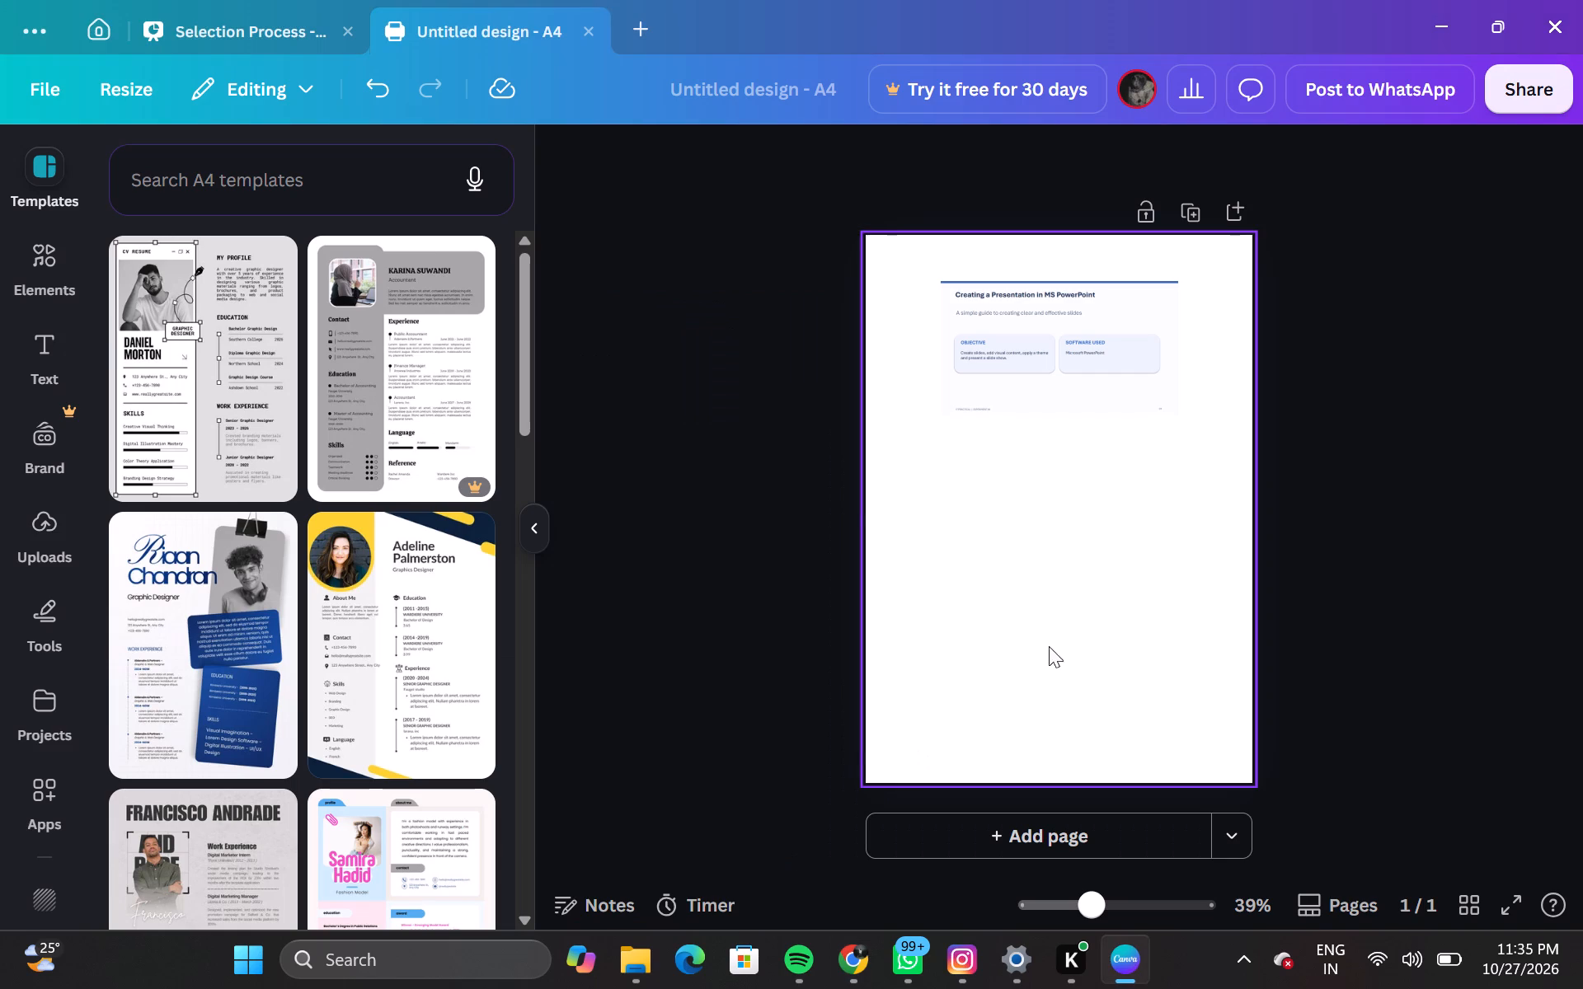
Switch to Canva, paste the Step 1 slide capture below the first slide image and align their left edges.
click(1069, 630)
key(ctrl+v)
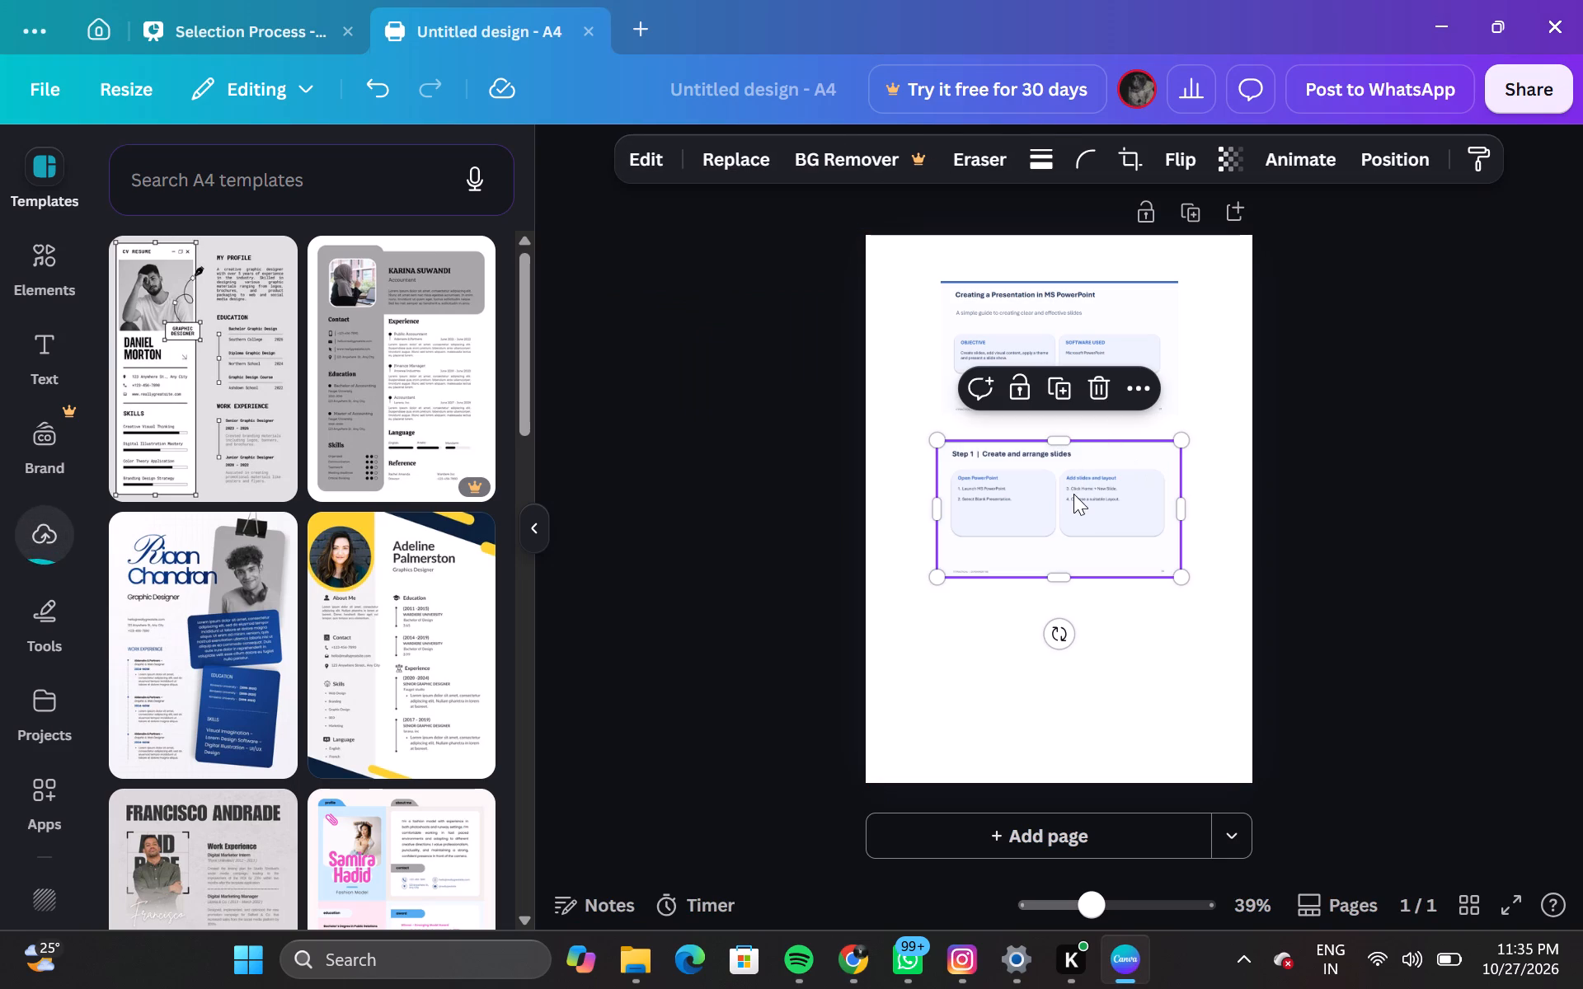
click(1069, 509)
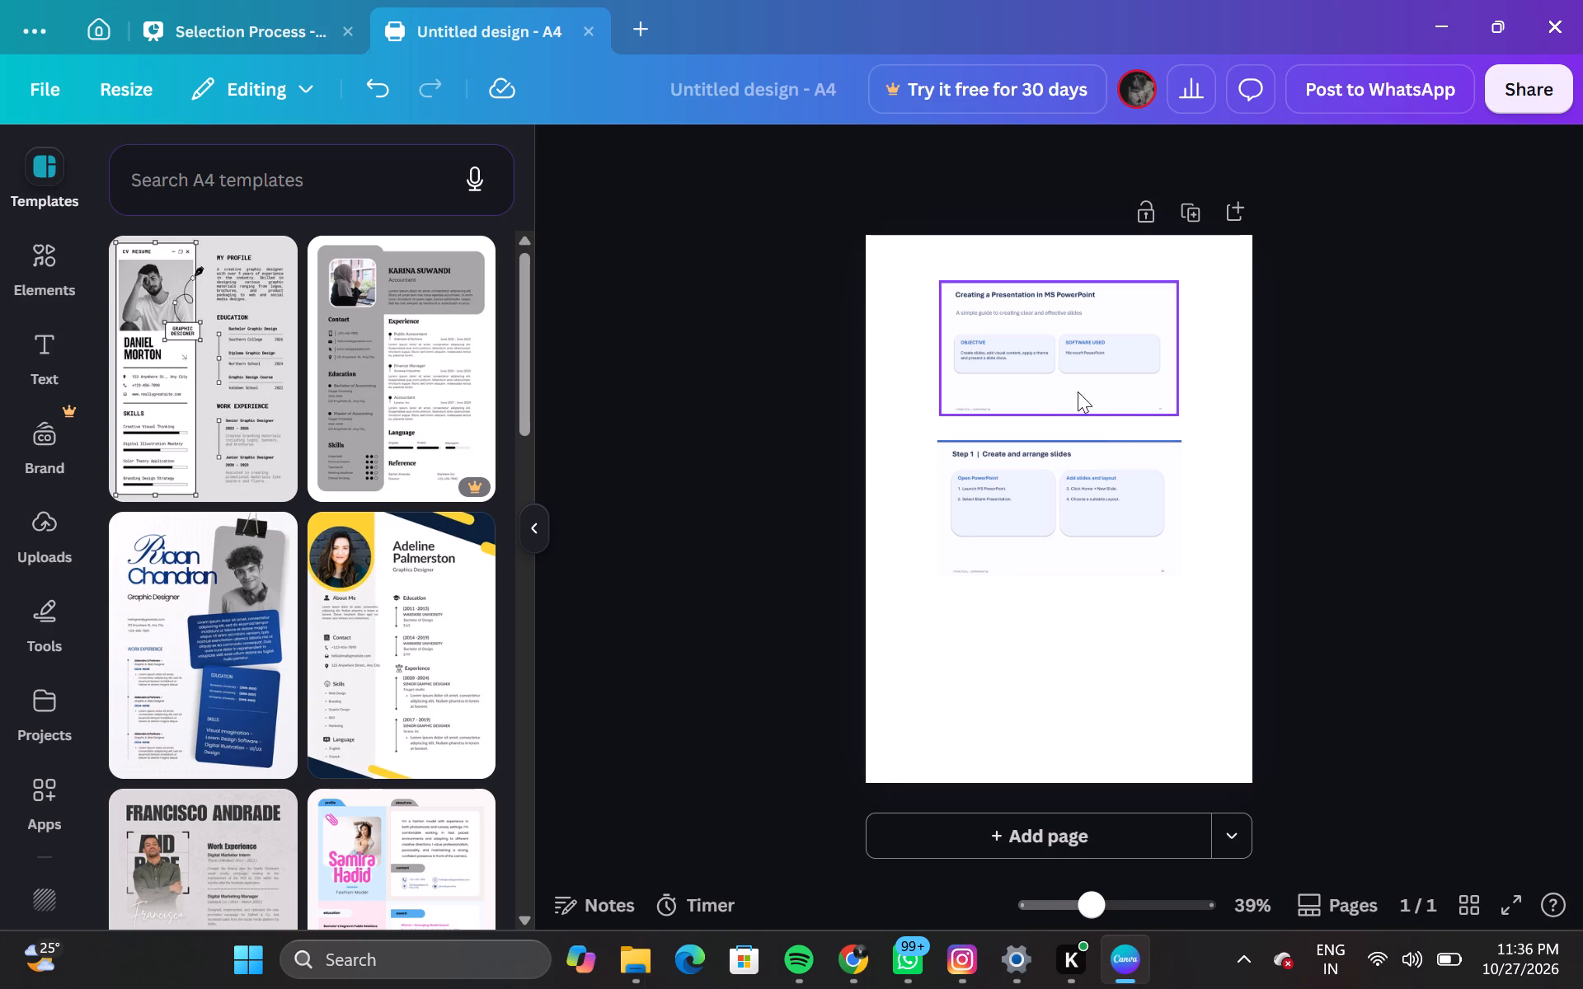
click(1051, 480)
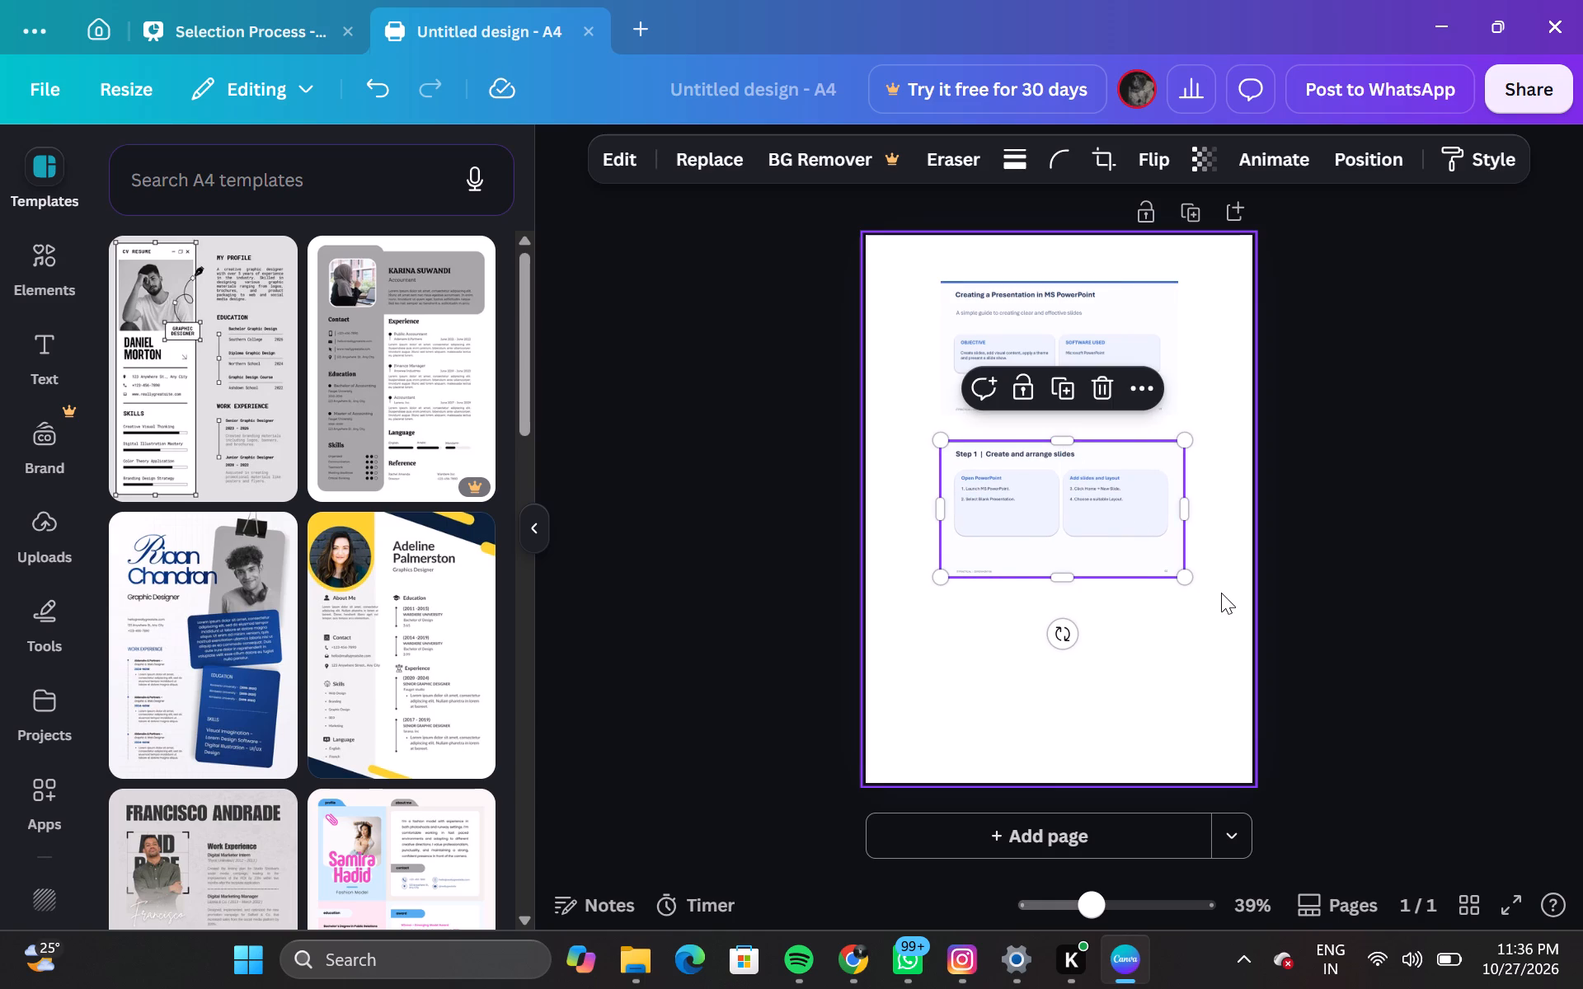
Scale the Step 1 slide image down proportionally to about 12.9 by 7.2, matching the first slide image's width.
drag(1187, 580, 1178, 577)
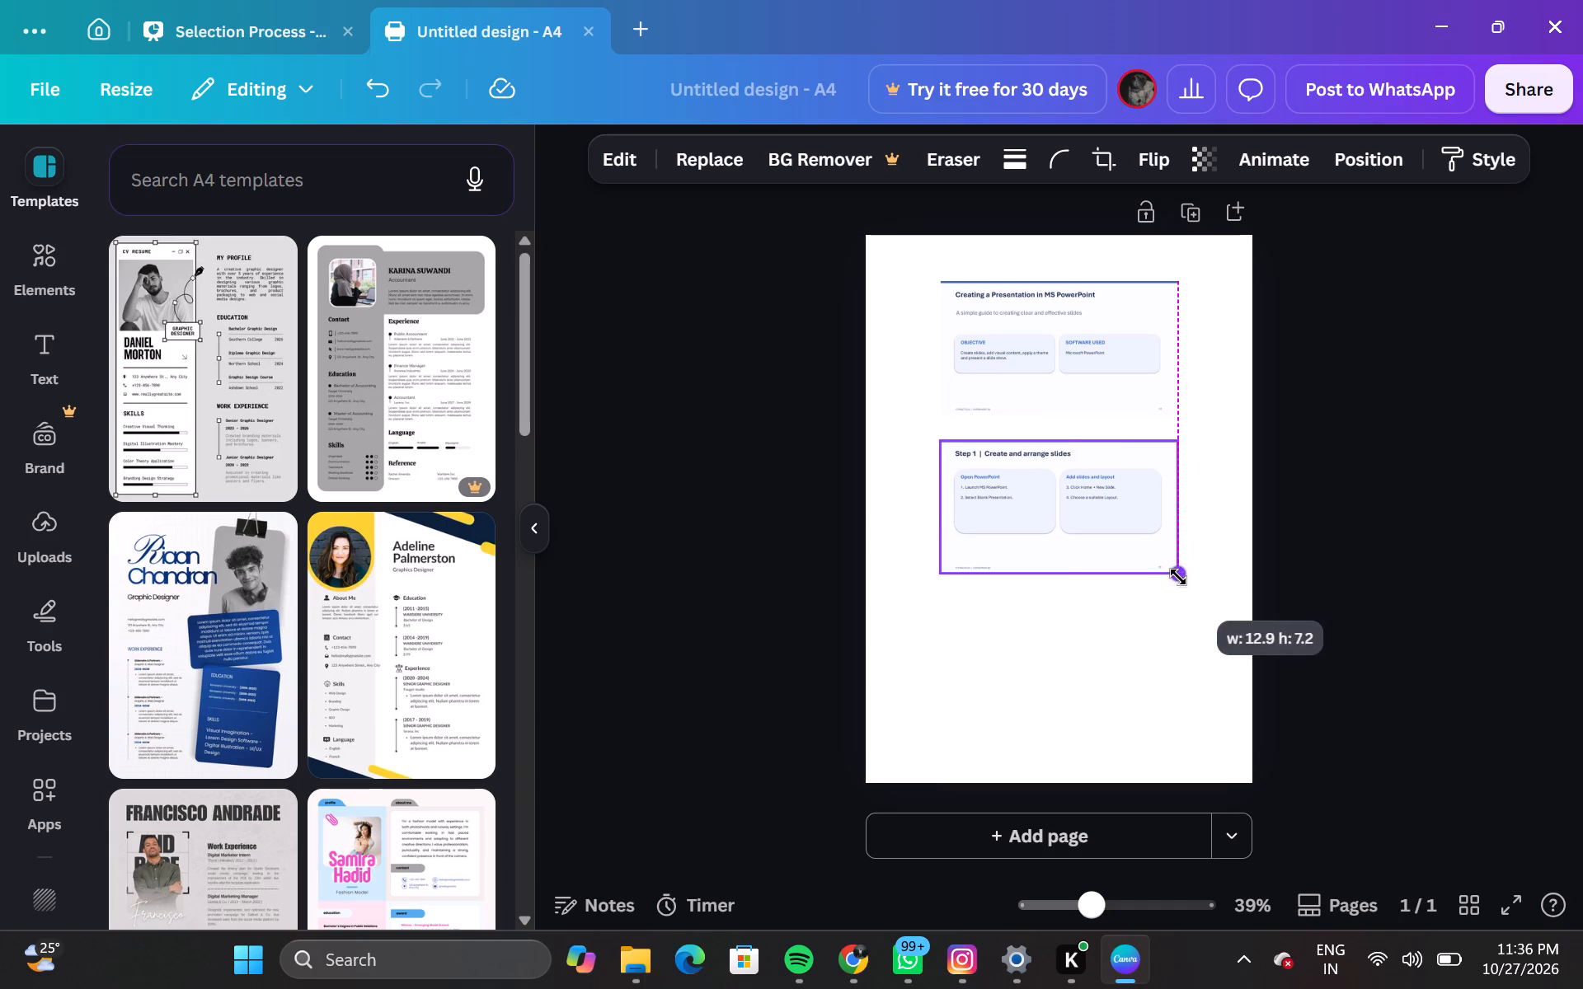
drag(1178, 577, 1178, 576)
click(935, 573)
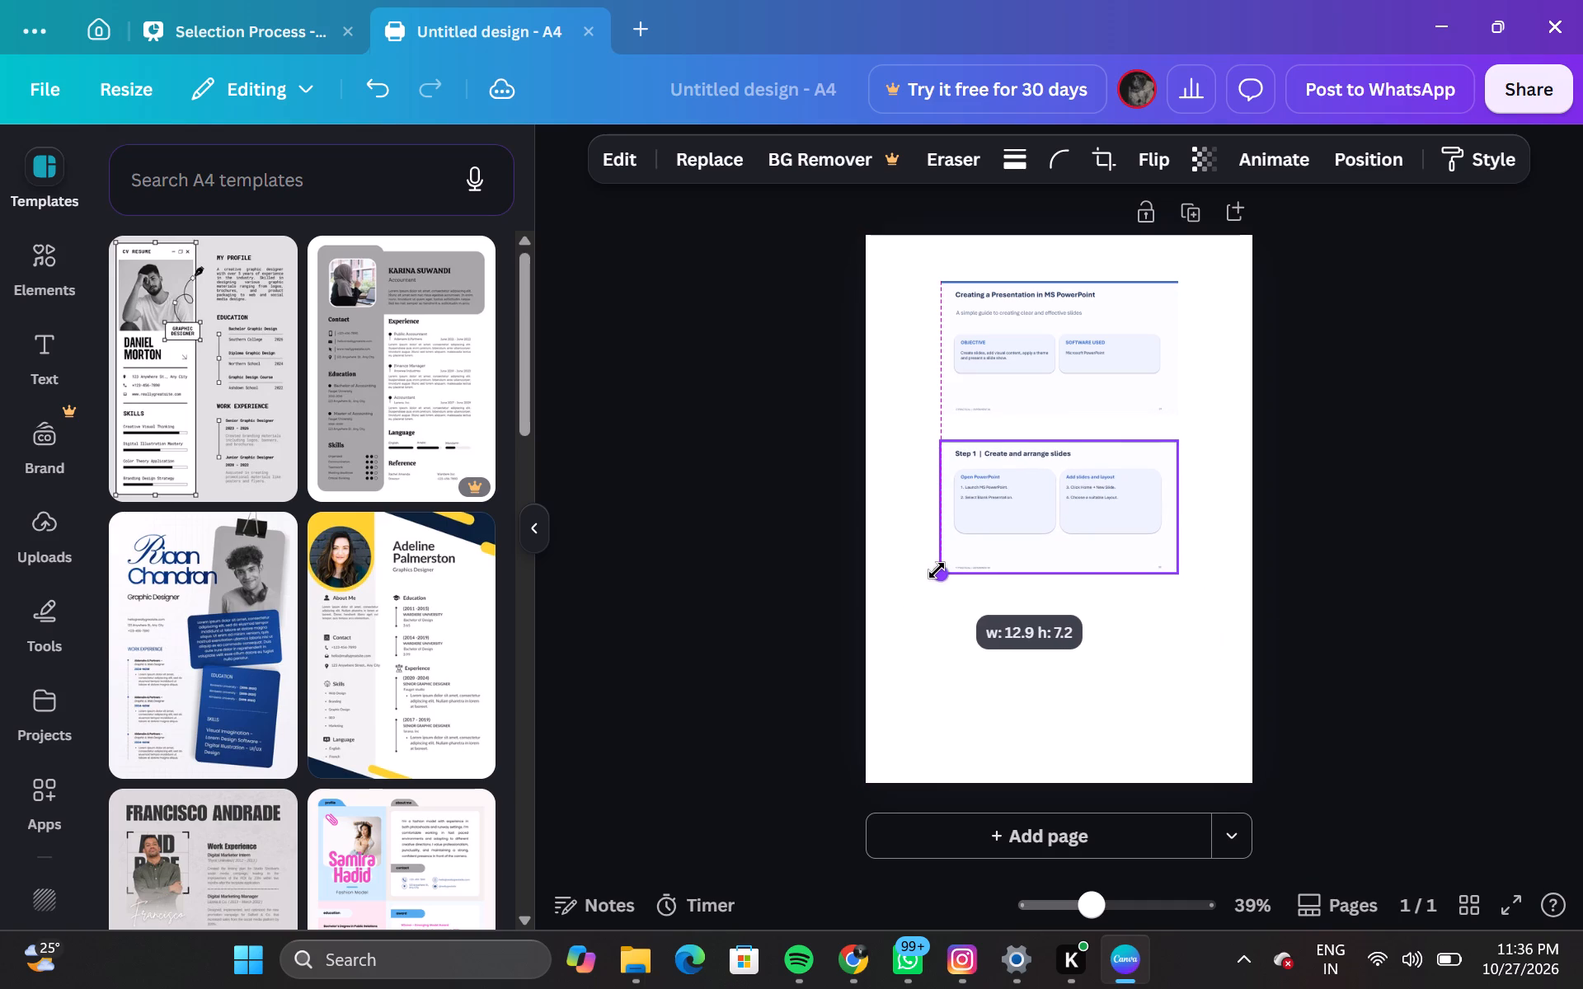
Nudge the Step 1 slide image up to leave only a small gap beneath the first slide image, and deselect it.
click(1059, 527)
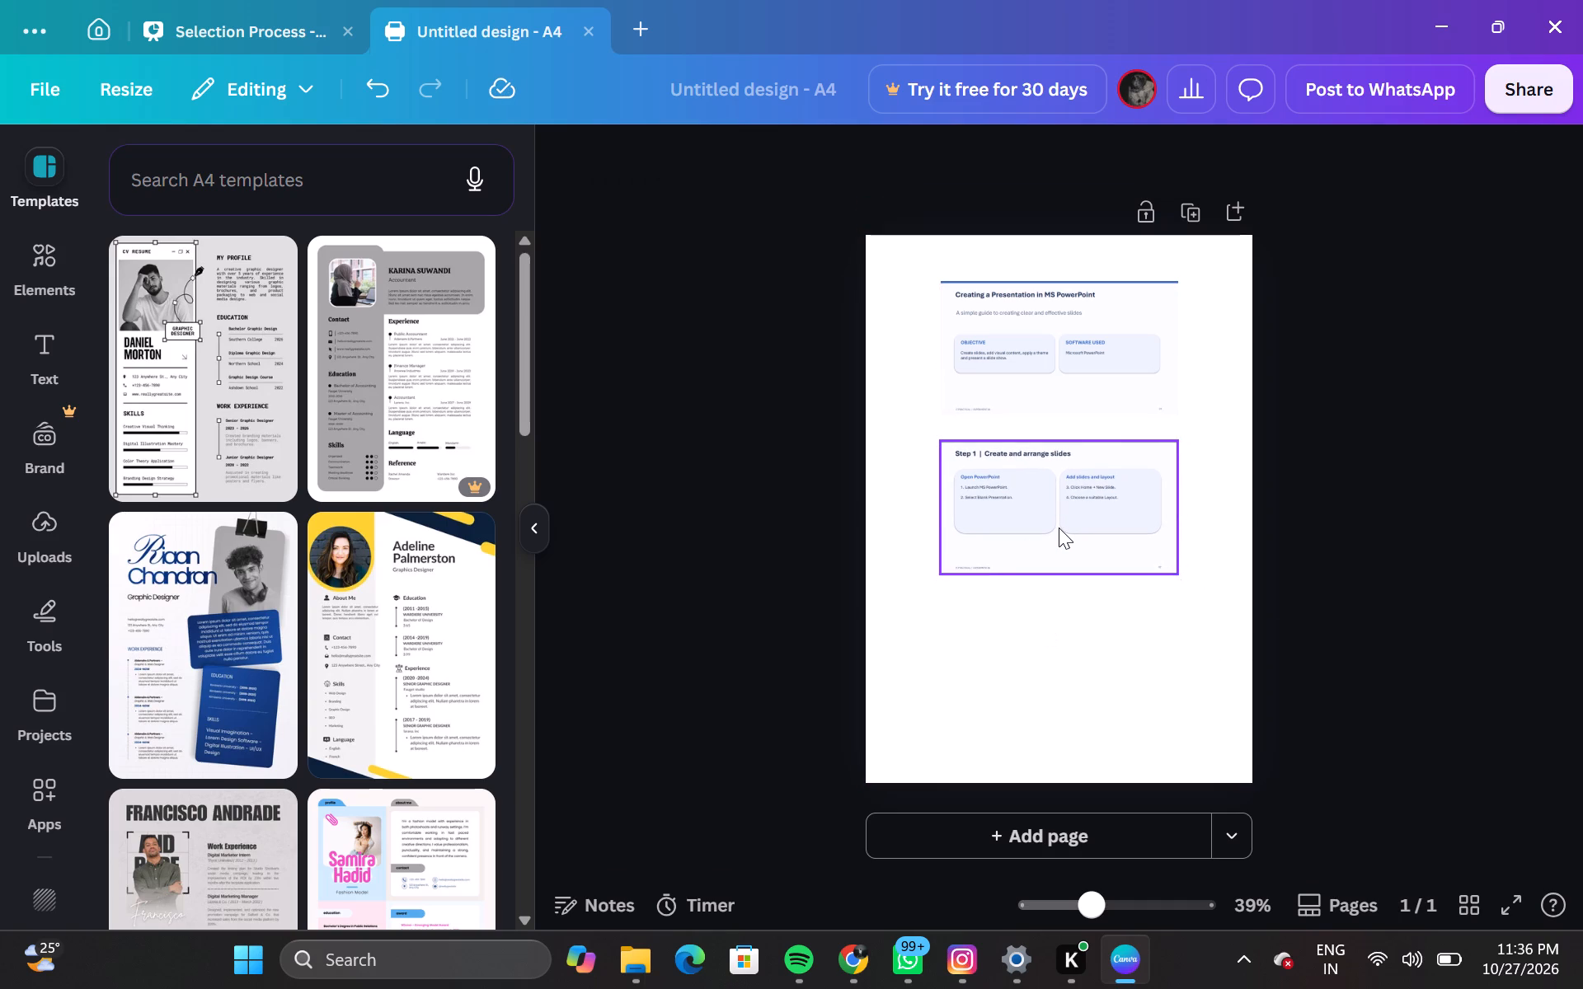
key(Left)
key(Left)
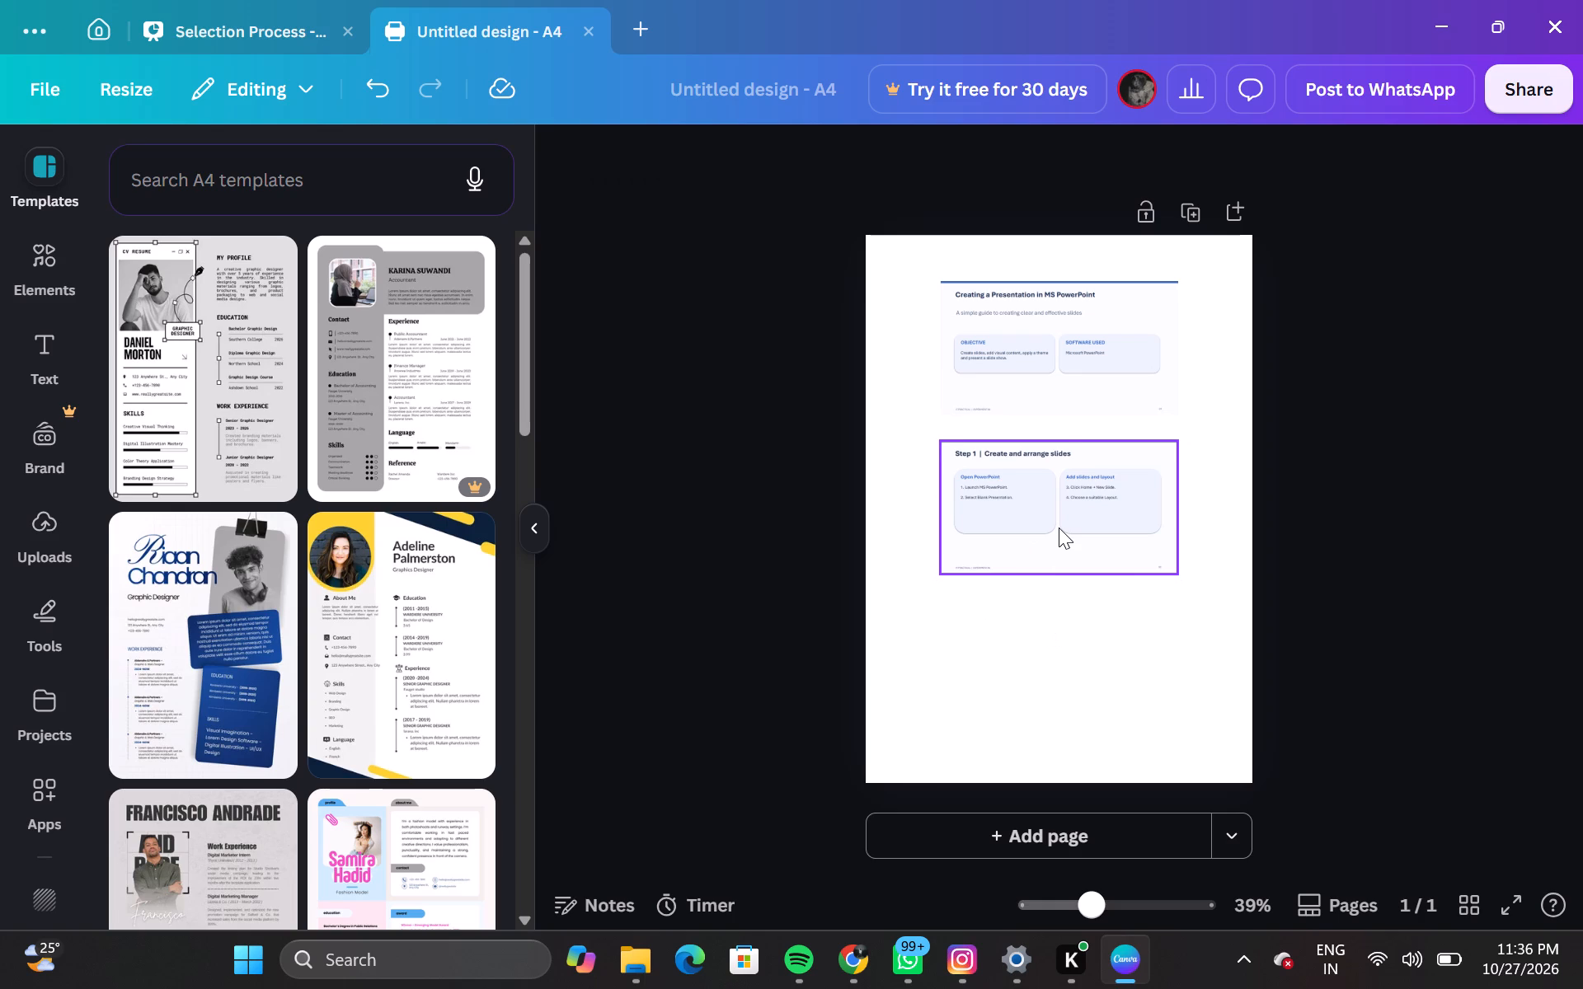
click(1059, 527)
key(Left)
key(Right)
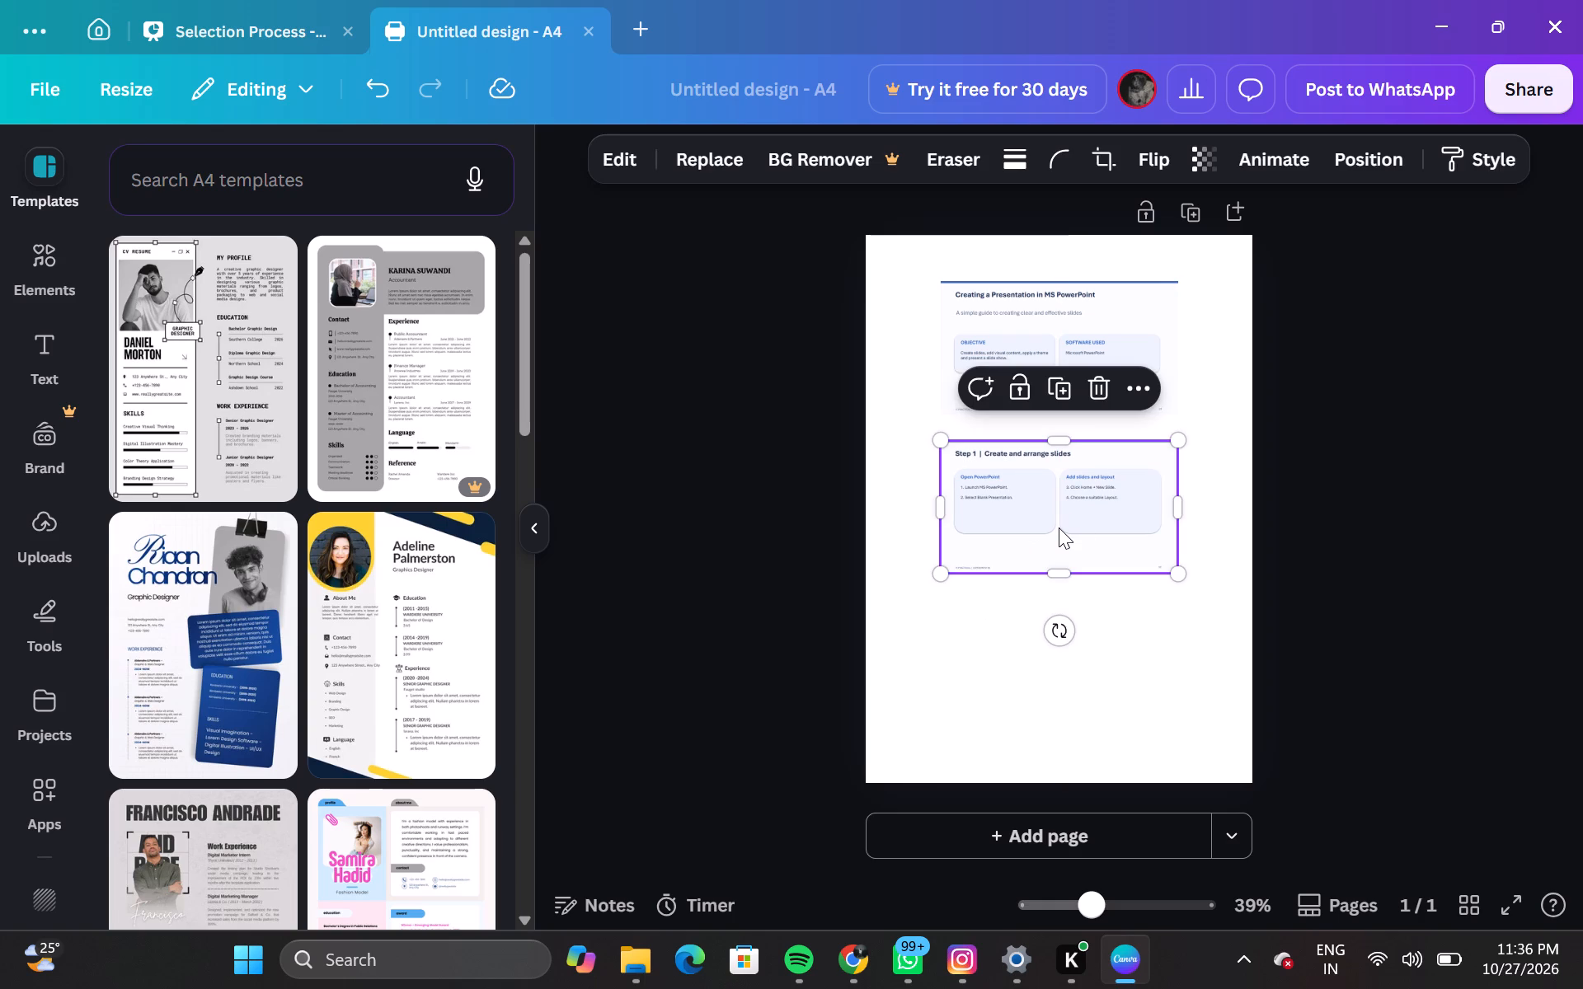
key(Up)
key(Up)
key(Up)
key(Up)
key(Up)
key(Up)
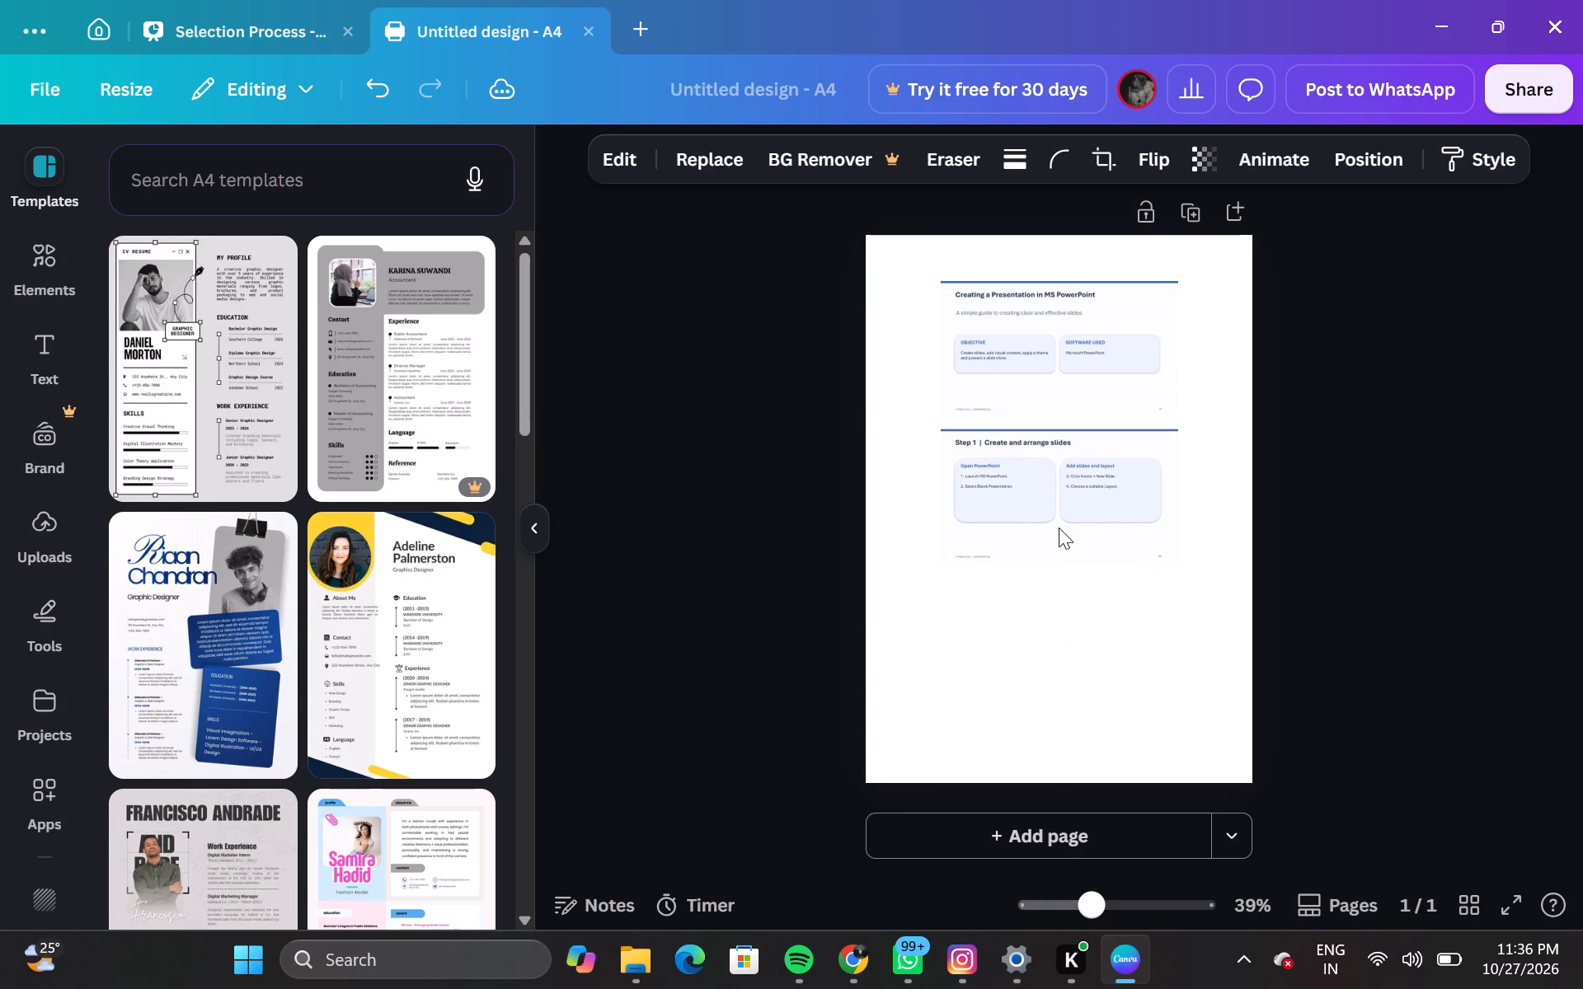
key(Up)
key(Down)
click(1435, 448)
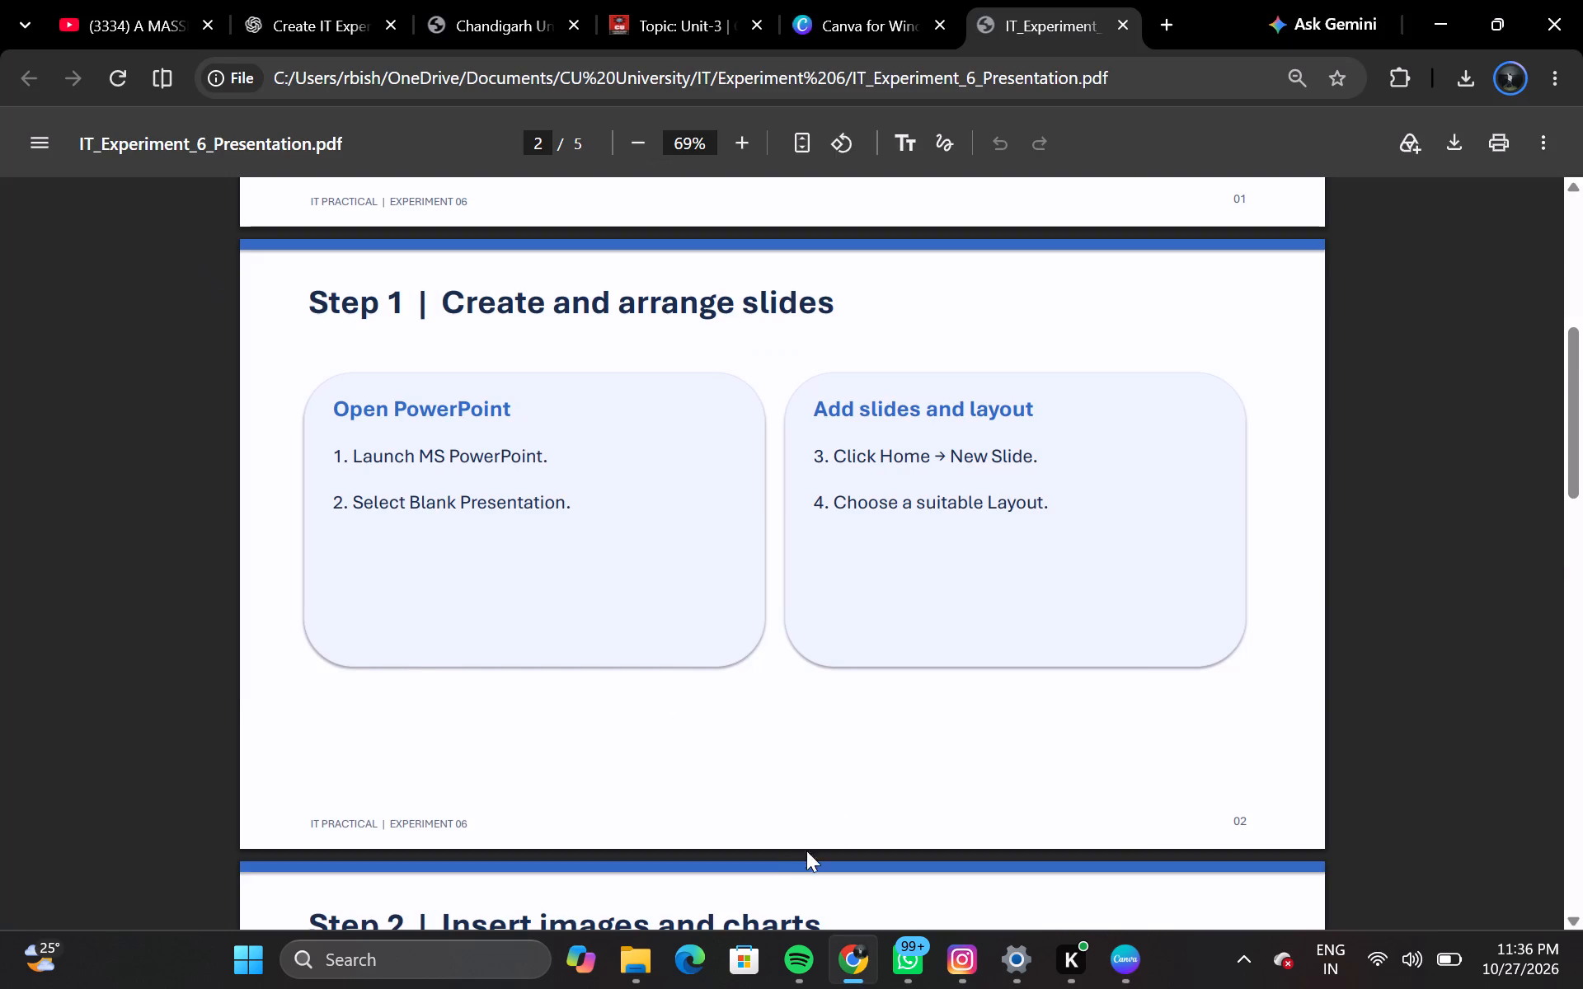
Snip the whole "Step 2 | Insert images and charts" slide in the PDF, trimmed to its edges without any highlighter mark, and copy it.
scroll(778, 856, down, 3)
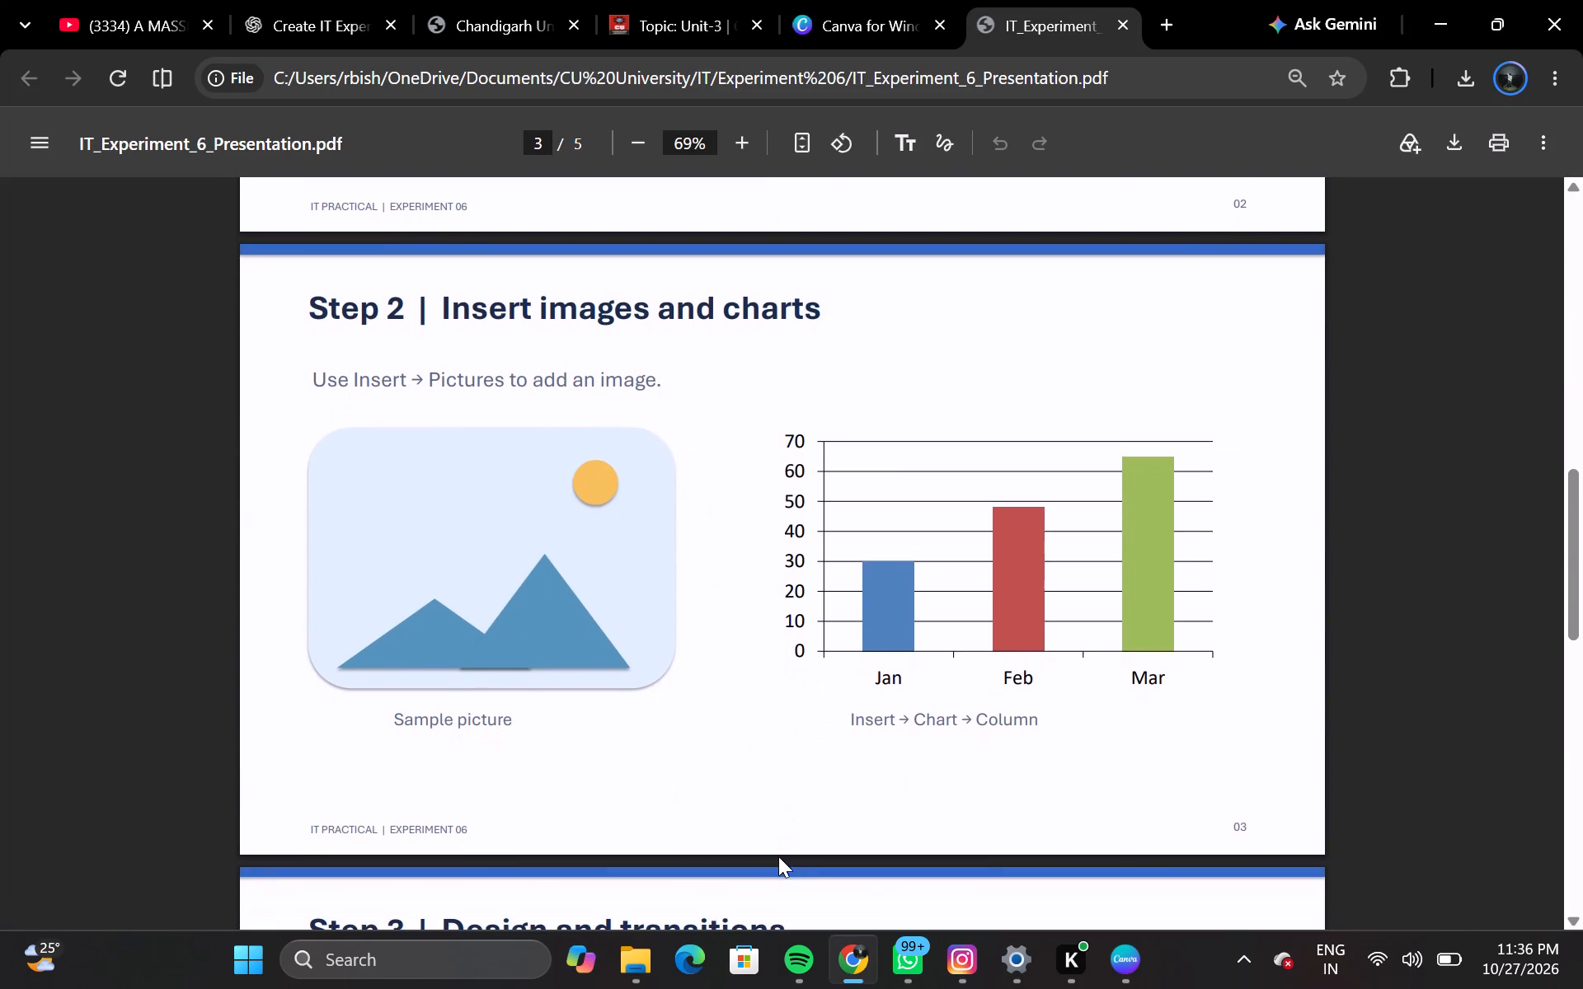
scroll(778, 856, down, 1)
scroll(778, 856, up, 1)
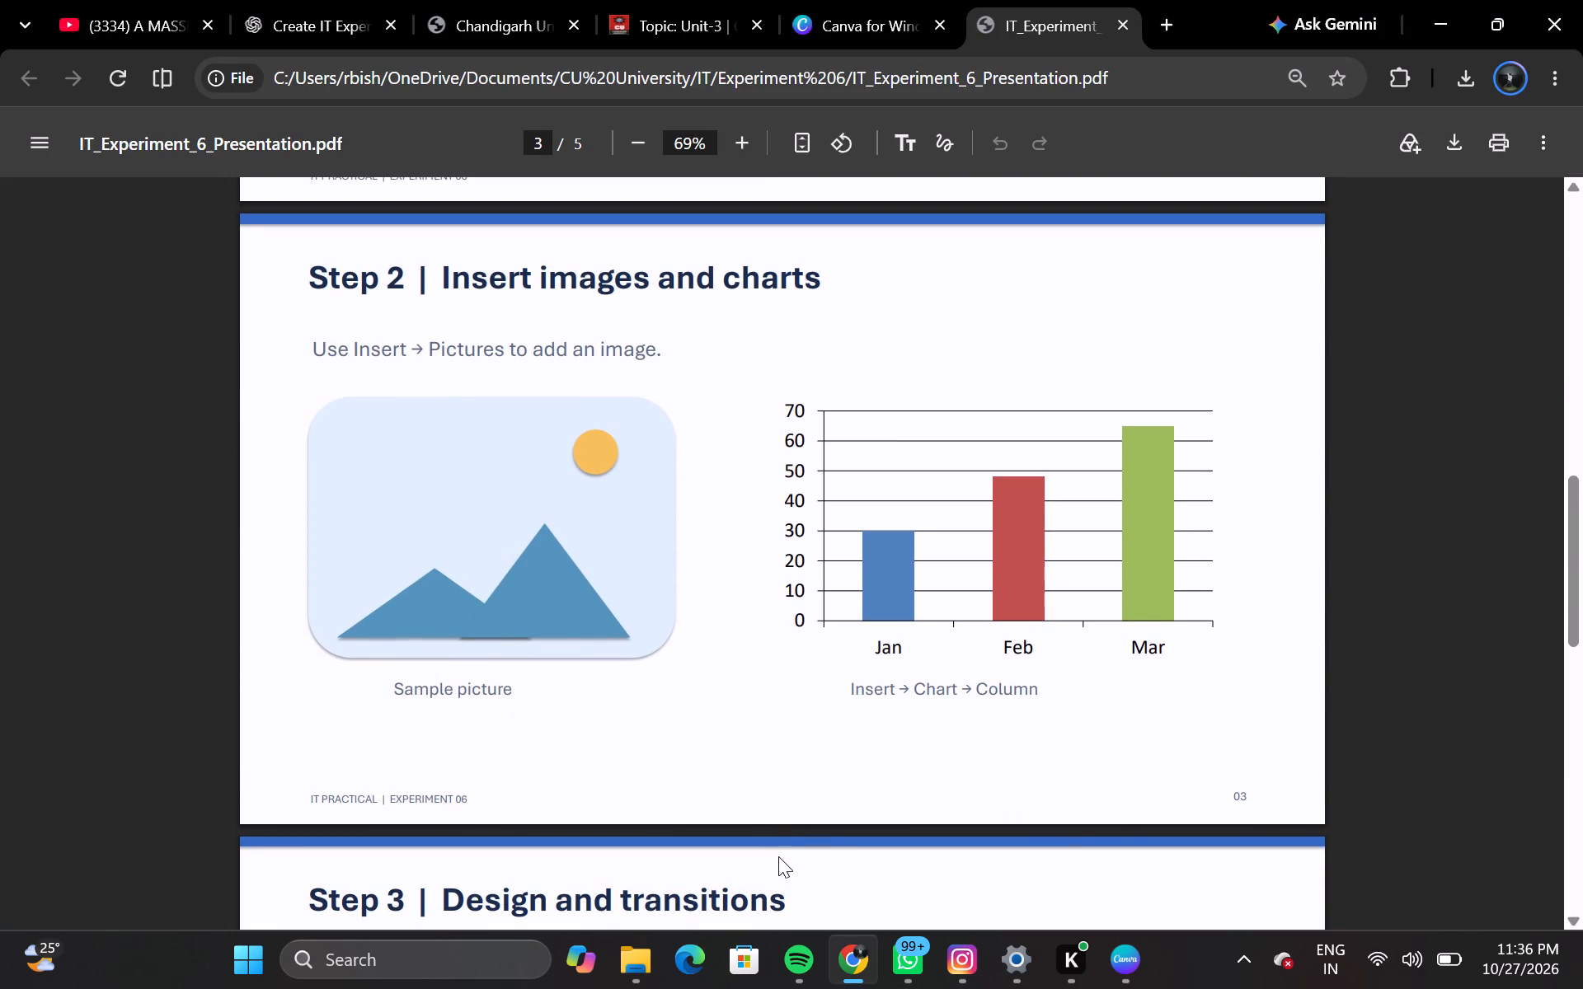
key(shift+super+s)
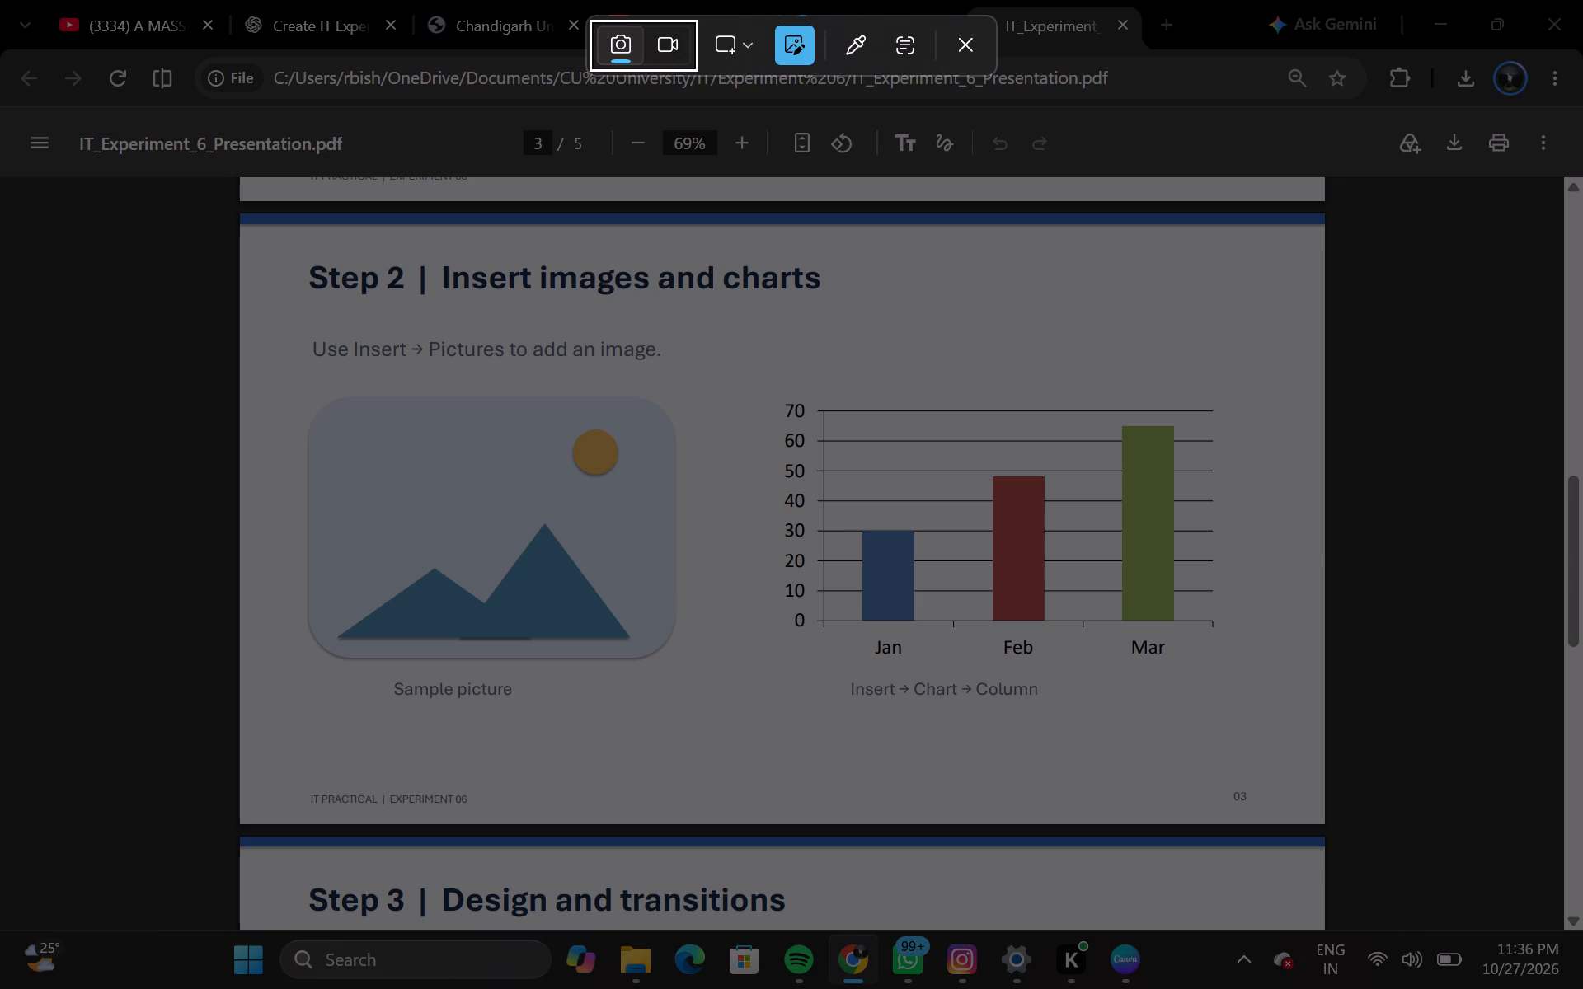
drag(236, 212, 1366, 772)
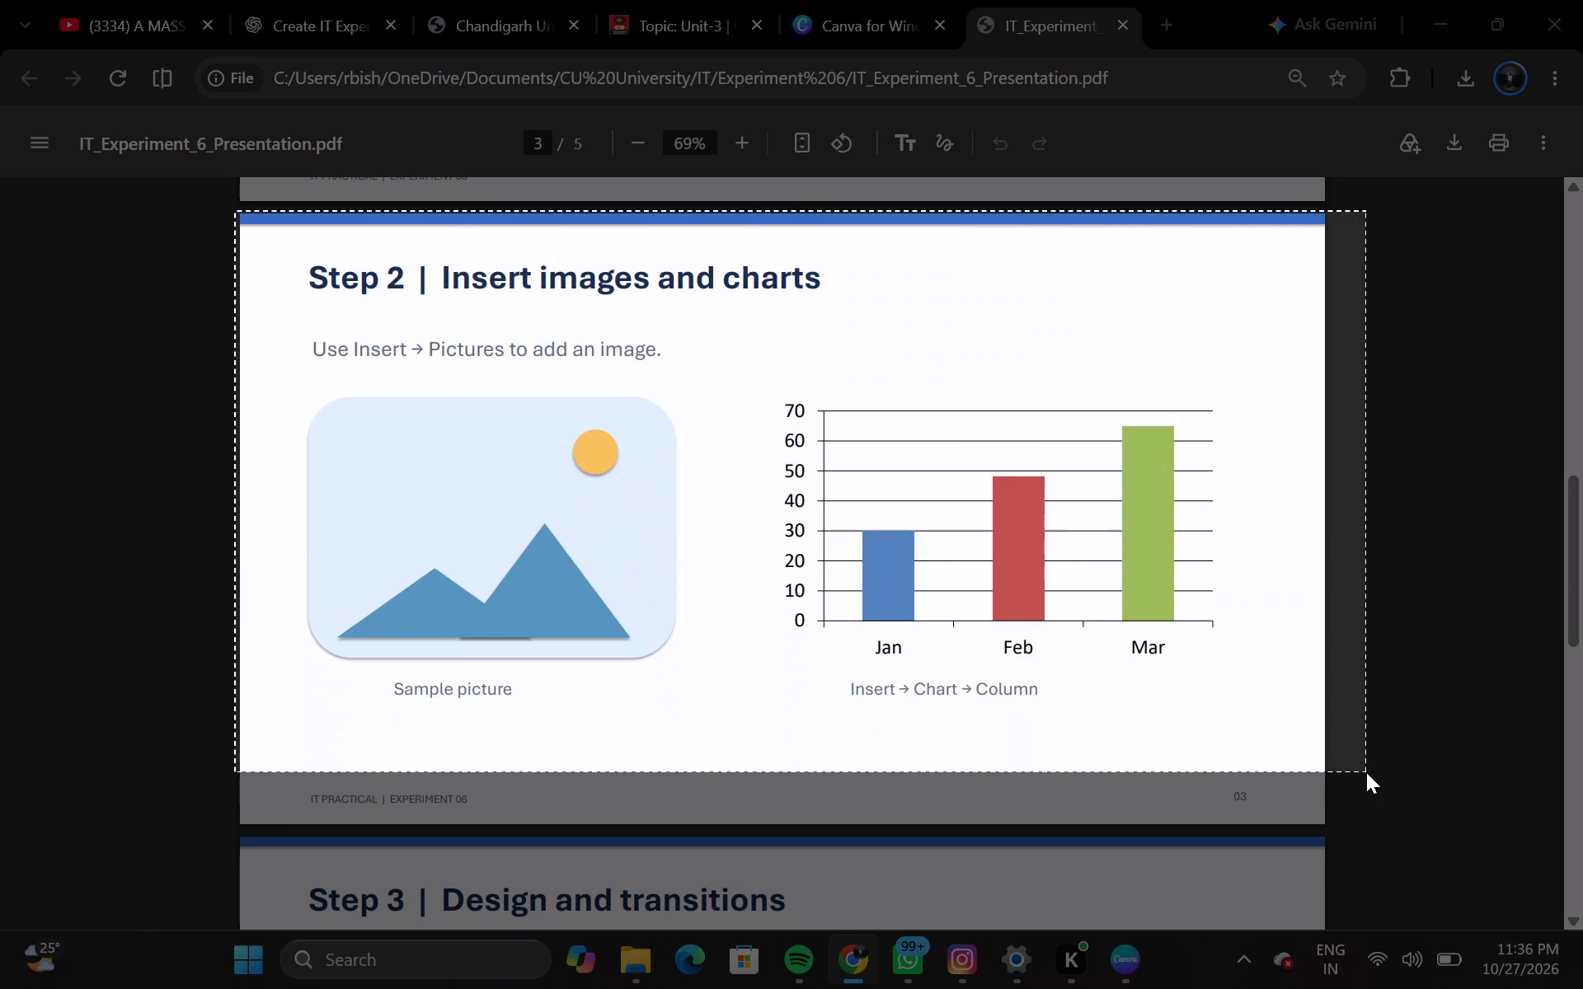
drag(1366, 772, 1326, 825)
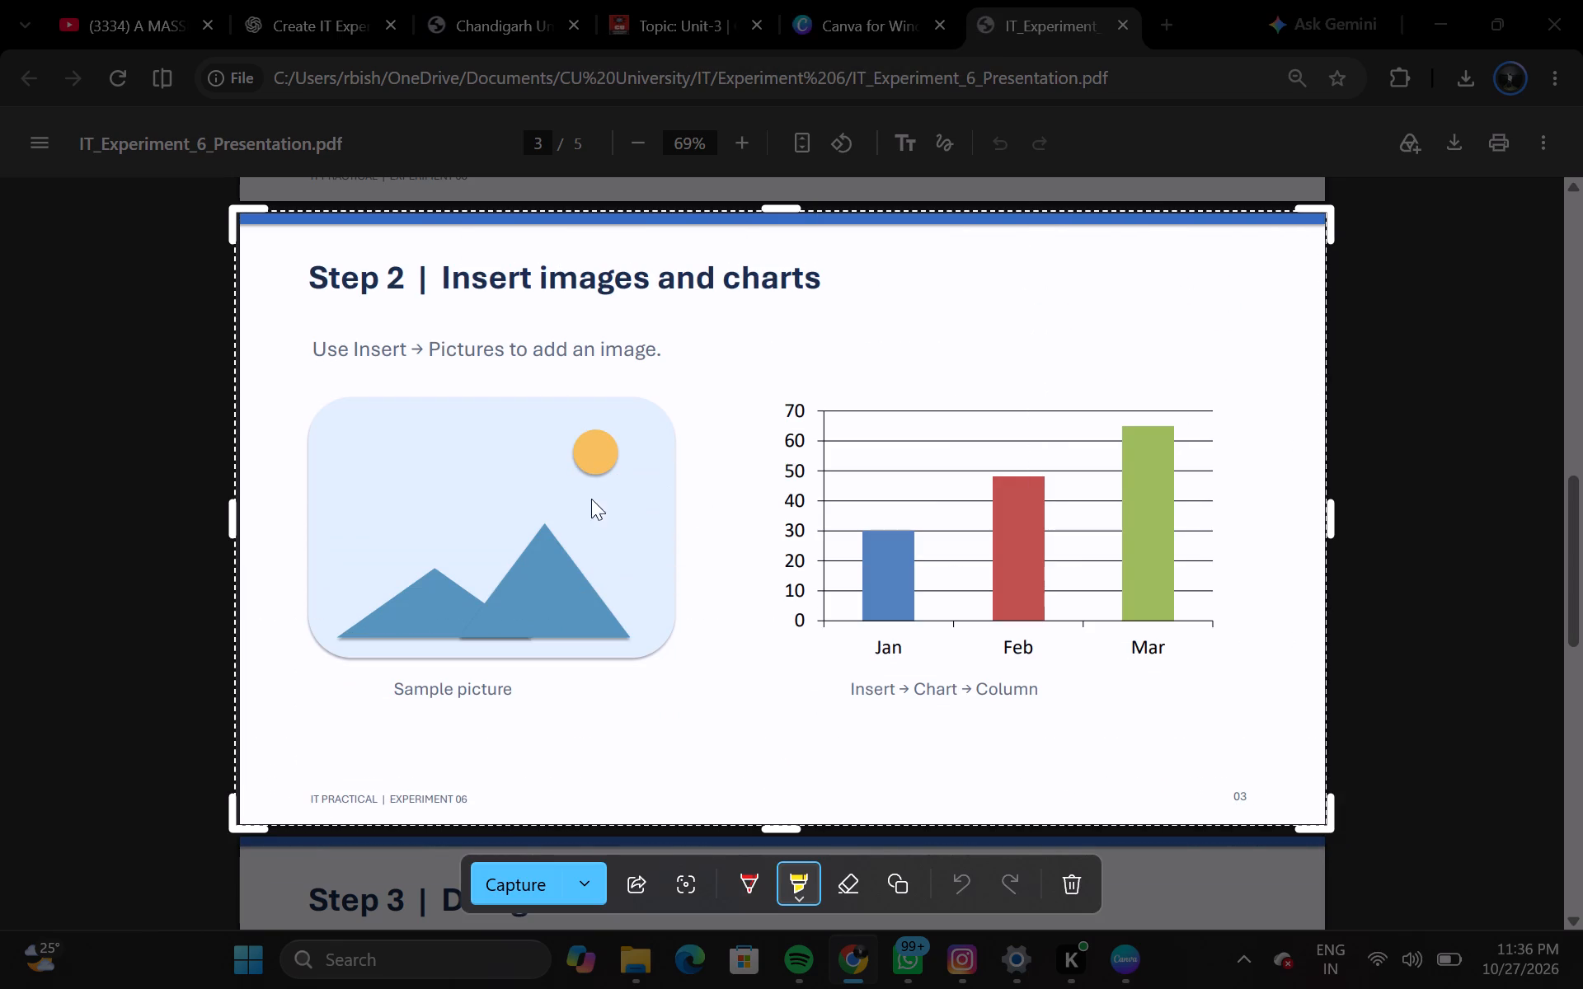
drag(236, 514, 250, 518)
drag(250, 518, 262, 521)
key(ctrl+z)
drag(230, 503, 237, 504)
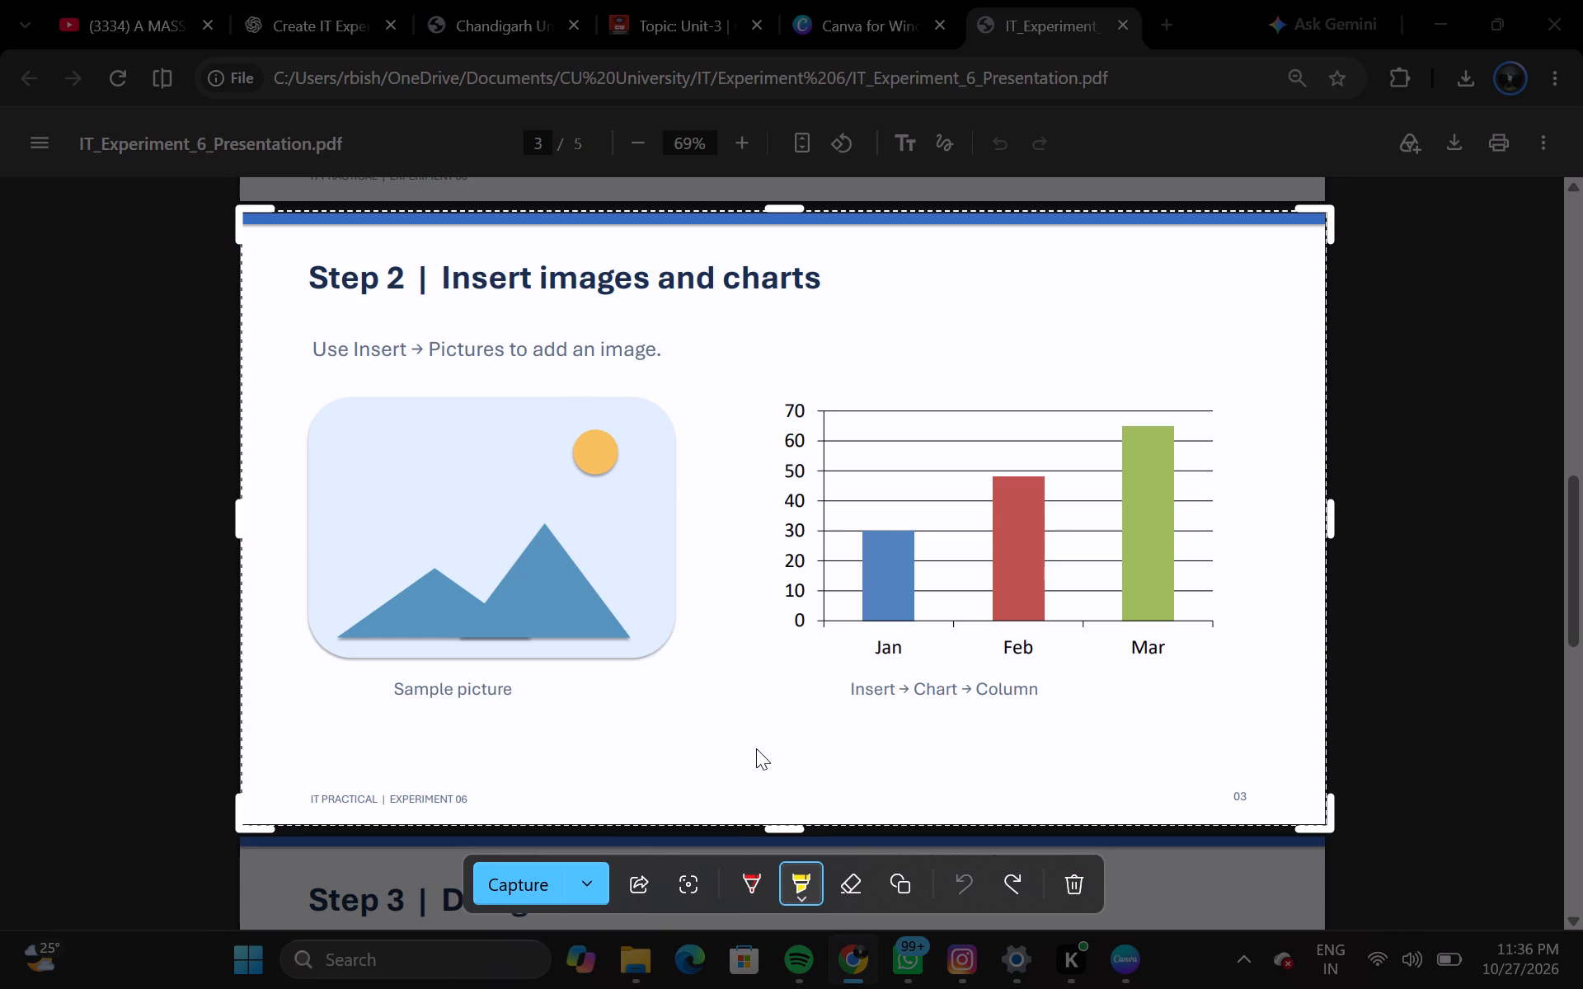
click(783, 831)
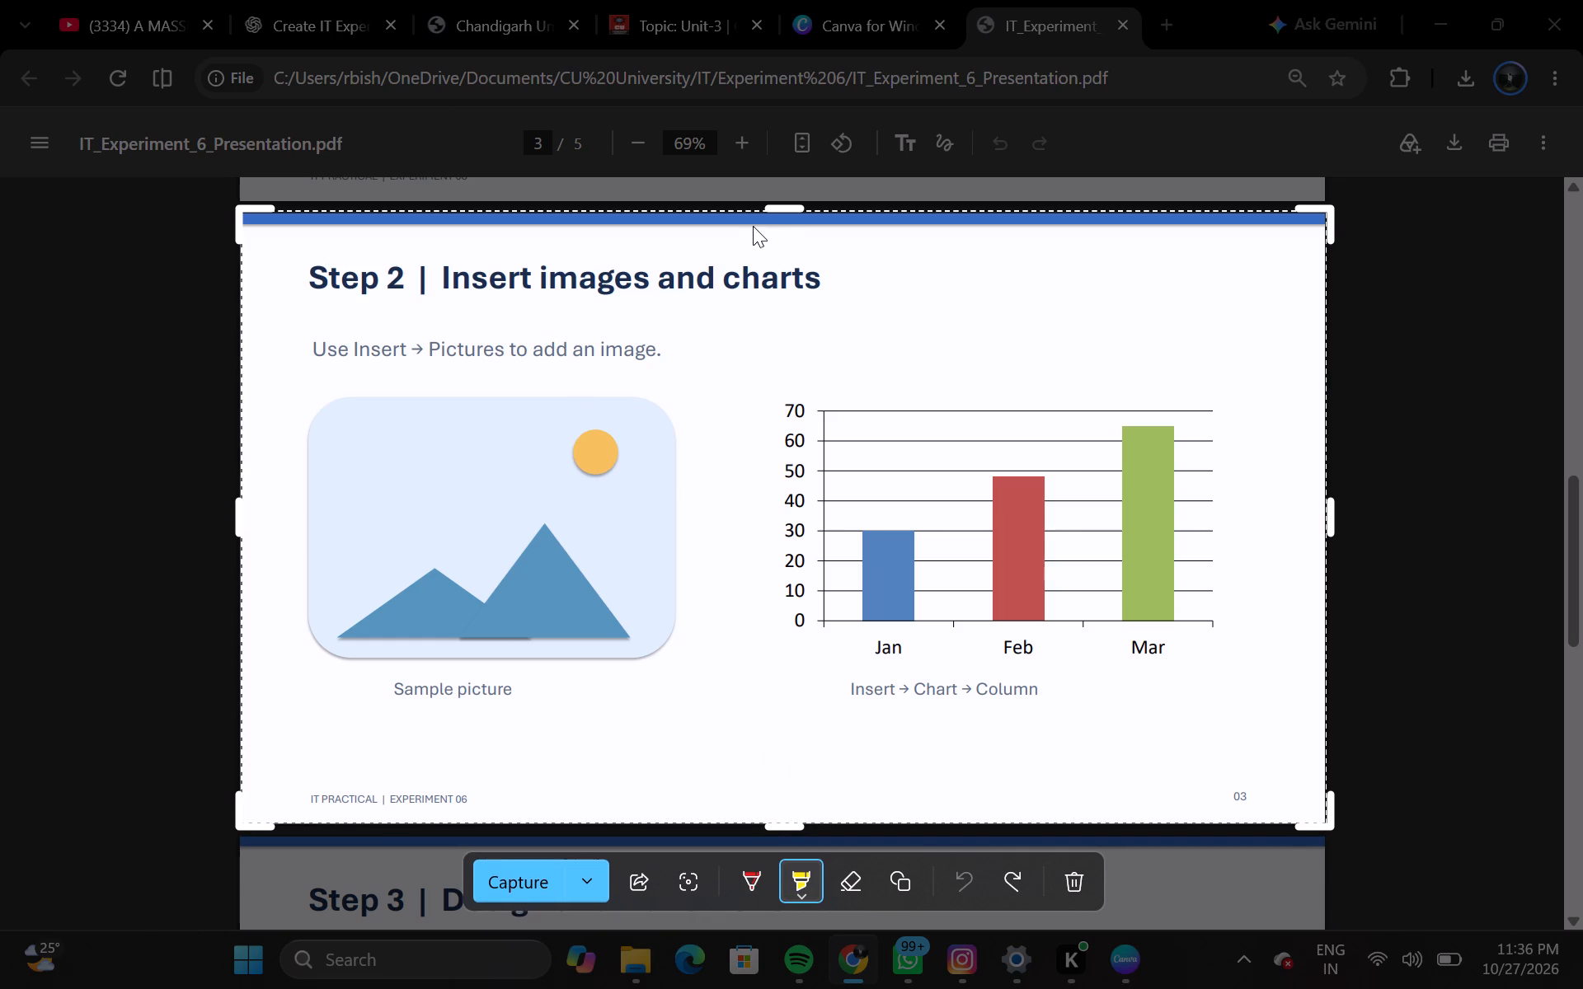
click(775, 206)
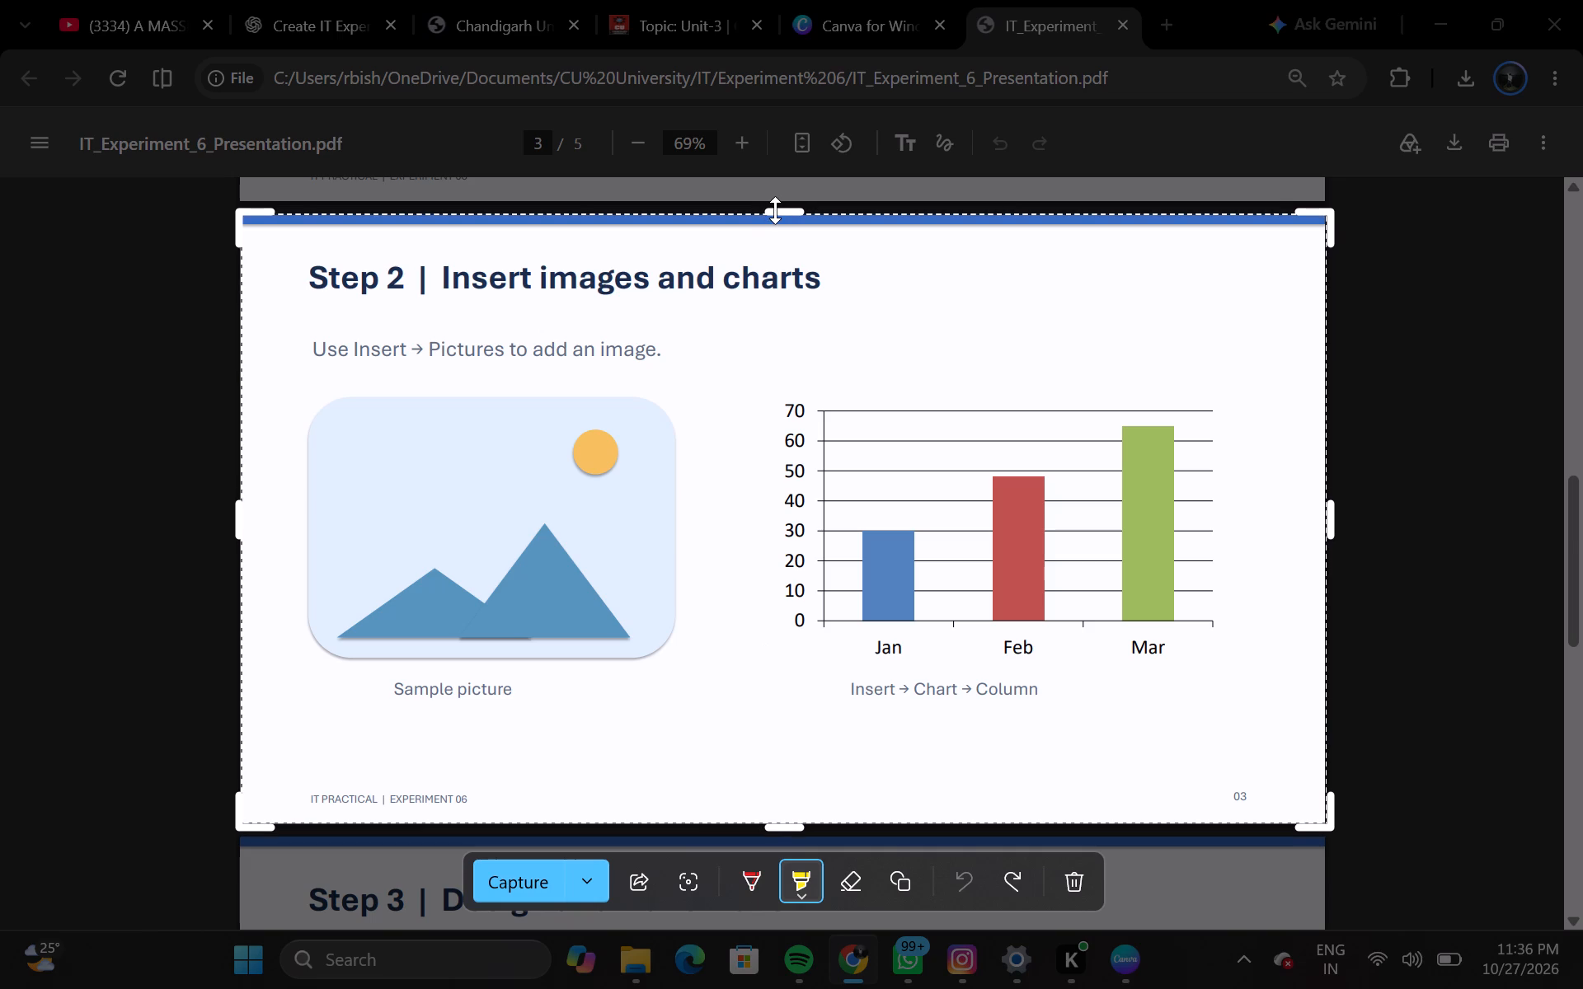
key(ctrl+c)
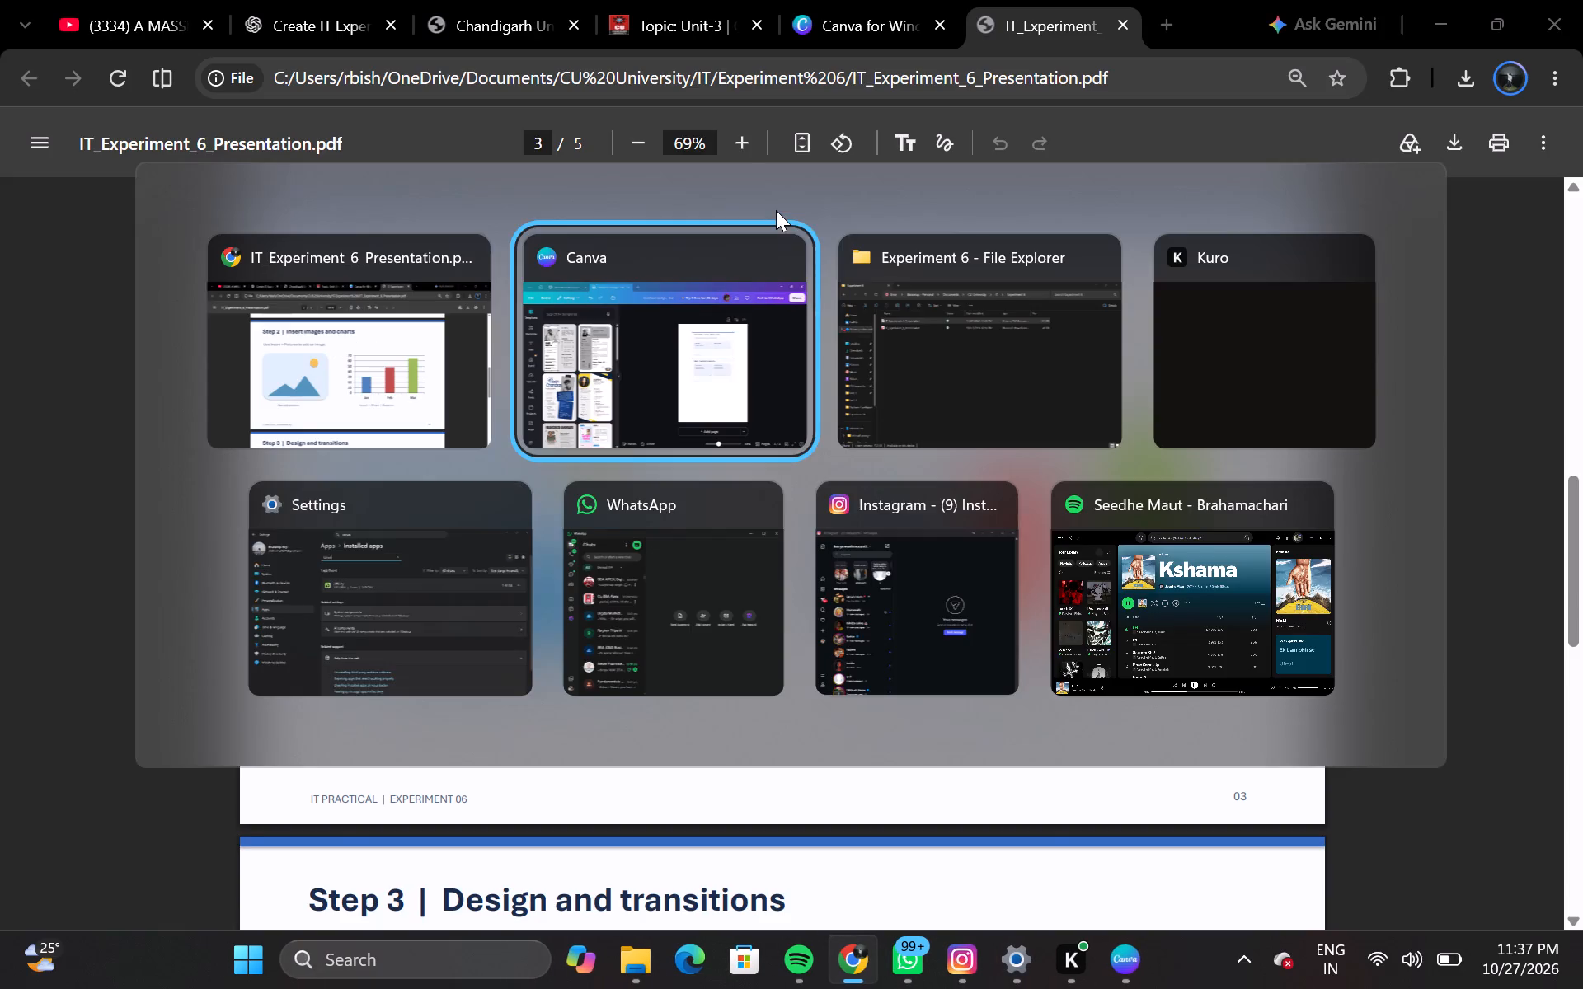
Switch to Canva, paste the Step 2 slide capture, and place it centred below the Step 1 image with a matching 0.8 gap.
click(1005, 639)
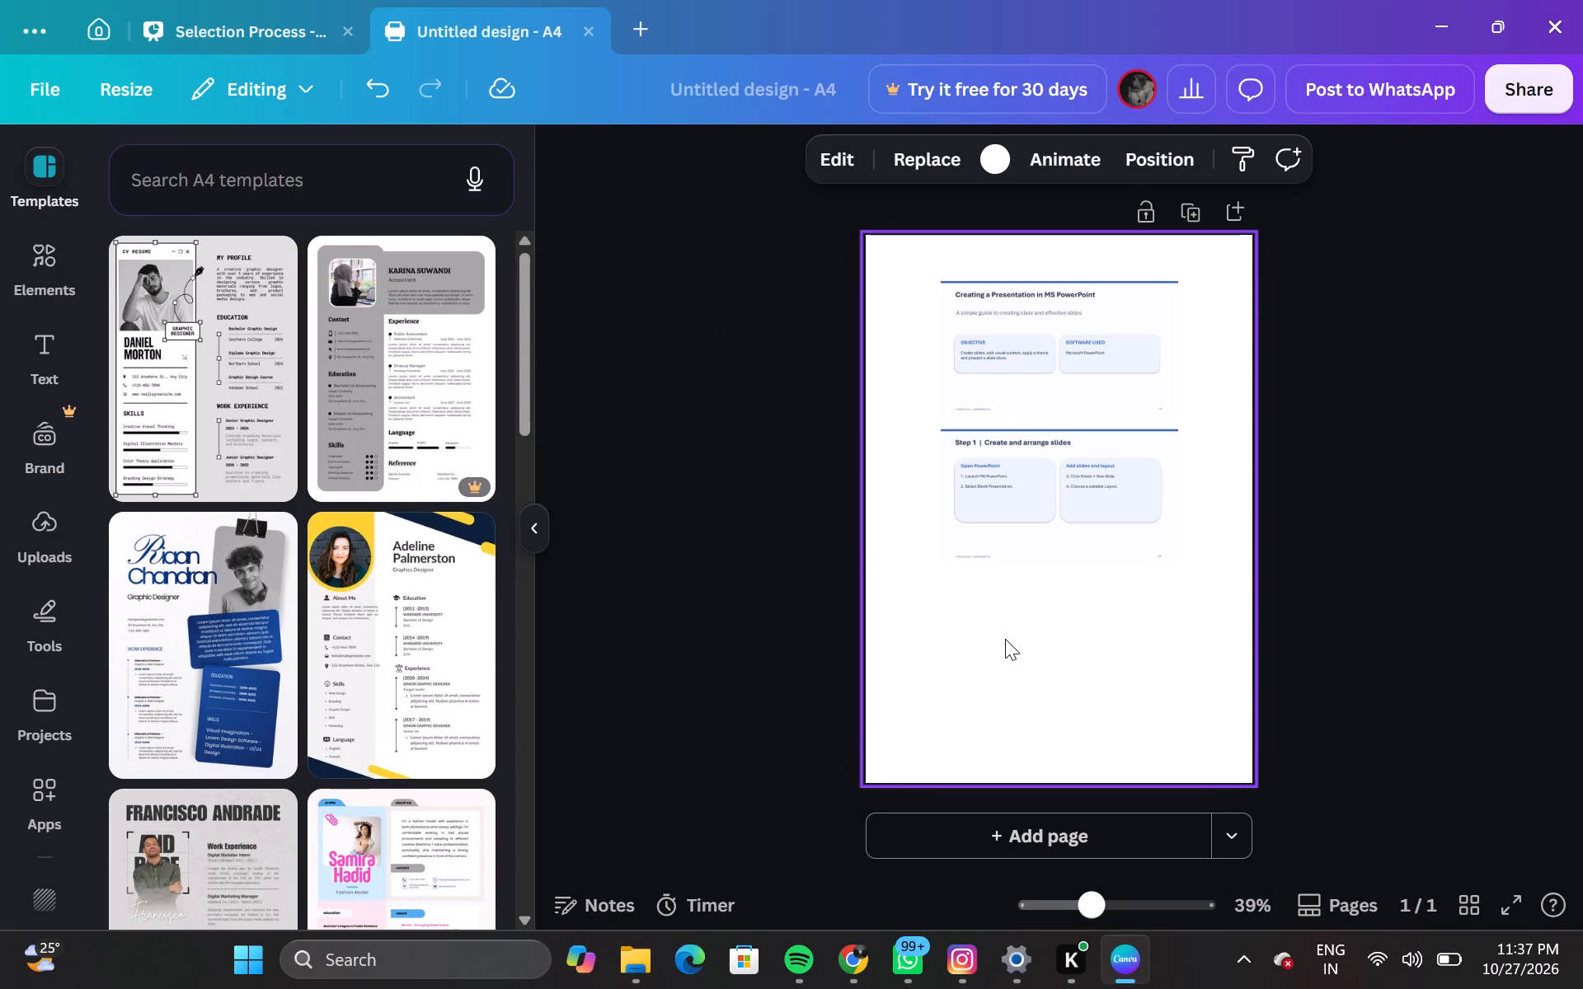
key(ctrl+v)
drag(1086, 476, 1089, 517)
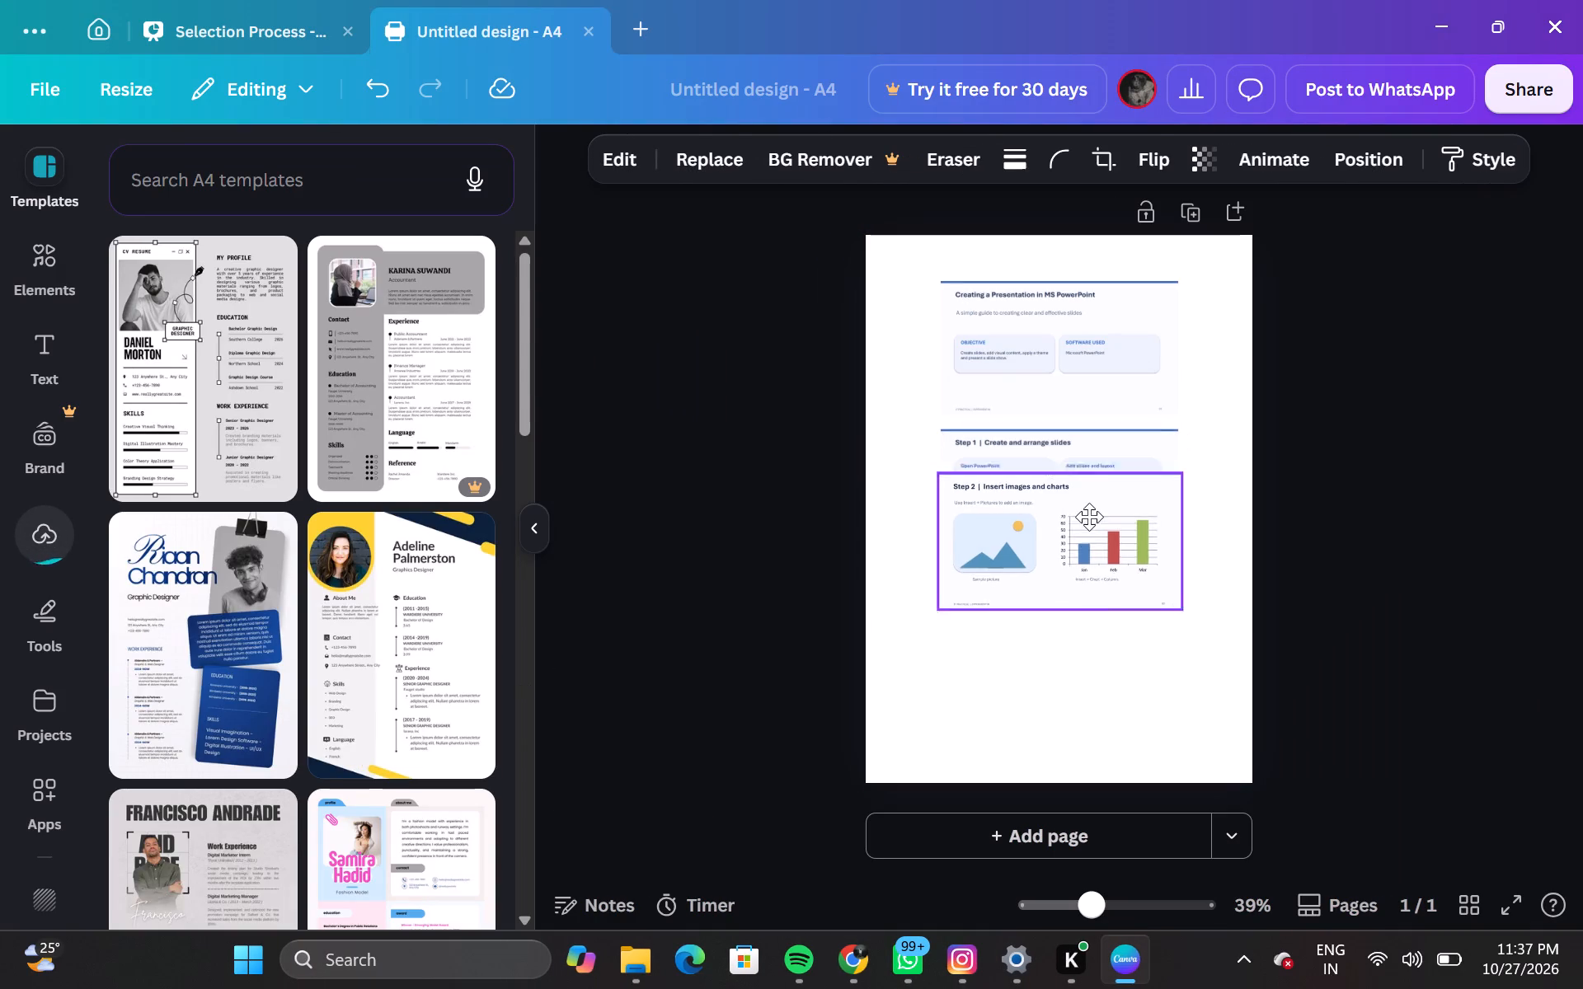
drag(1089, 517, 1089, 610)
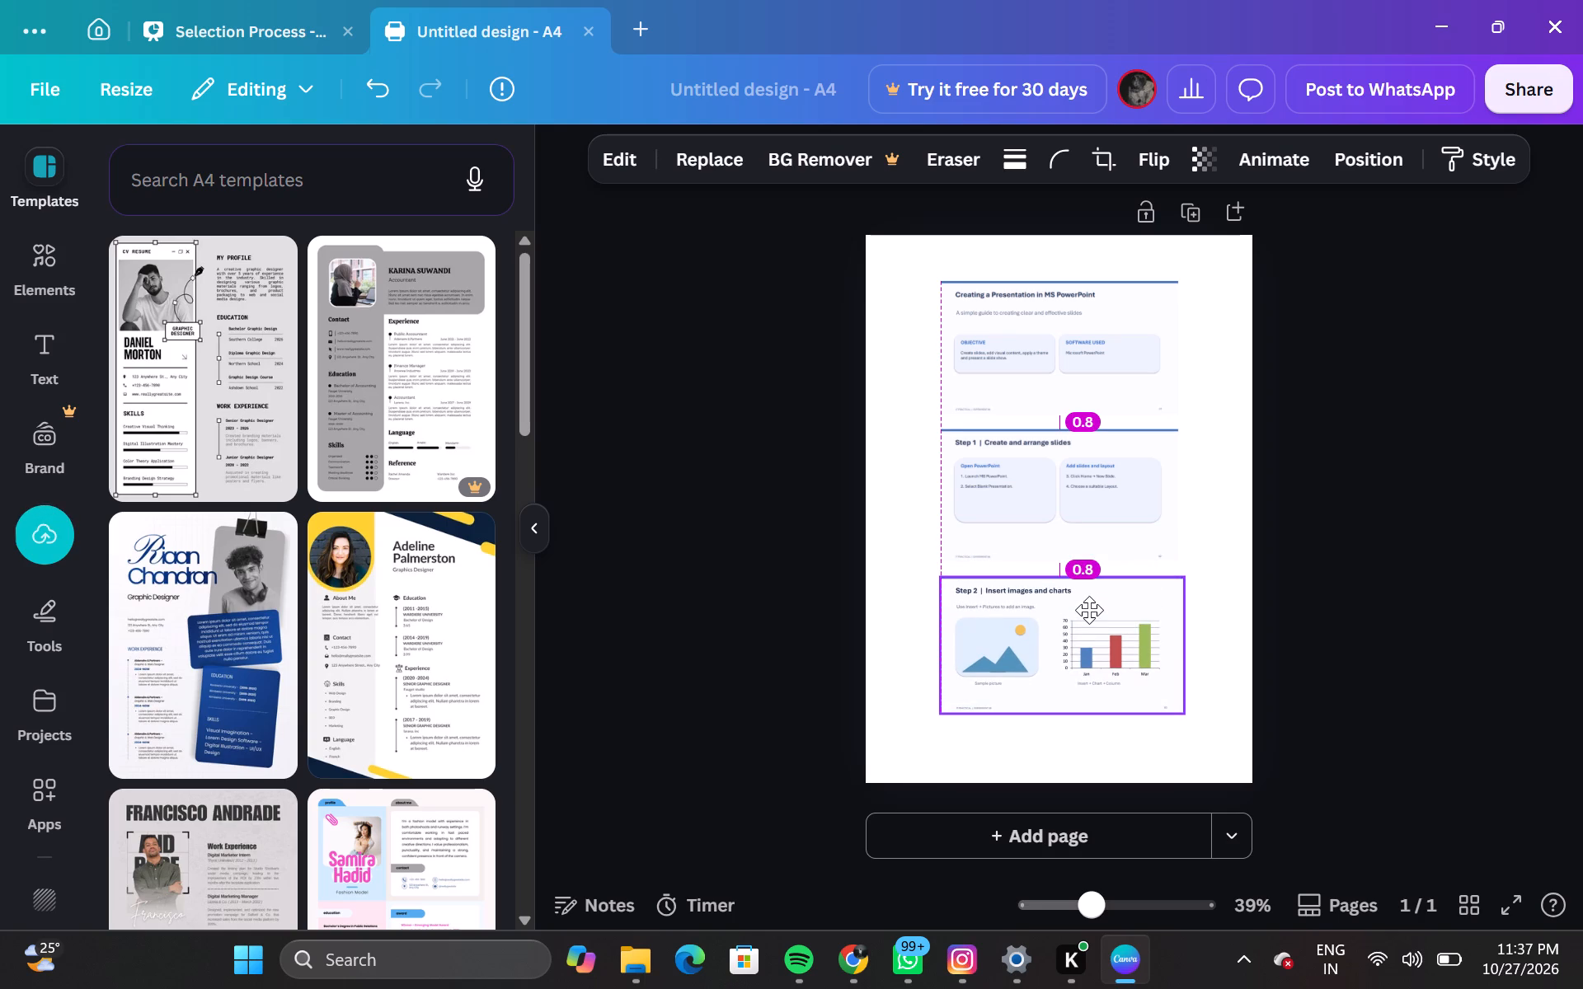
drag(1089, 610, 1087, 610)
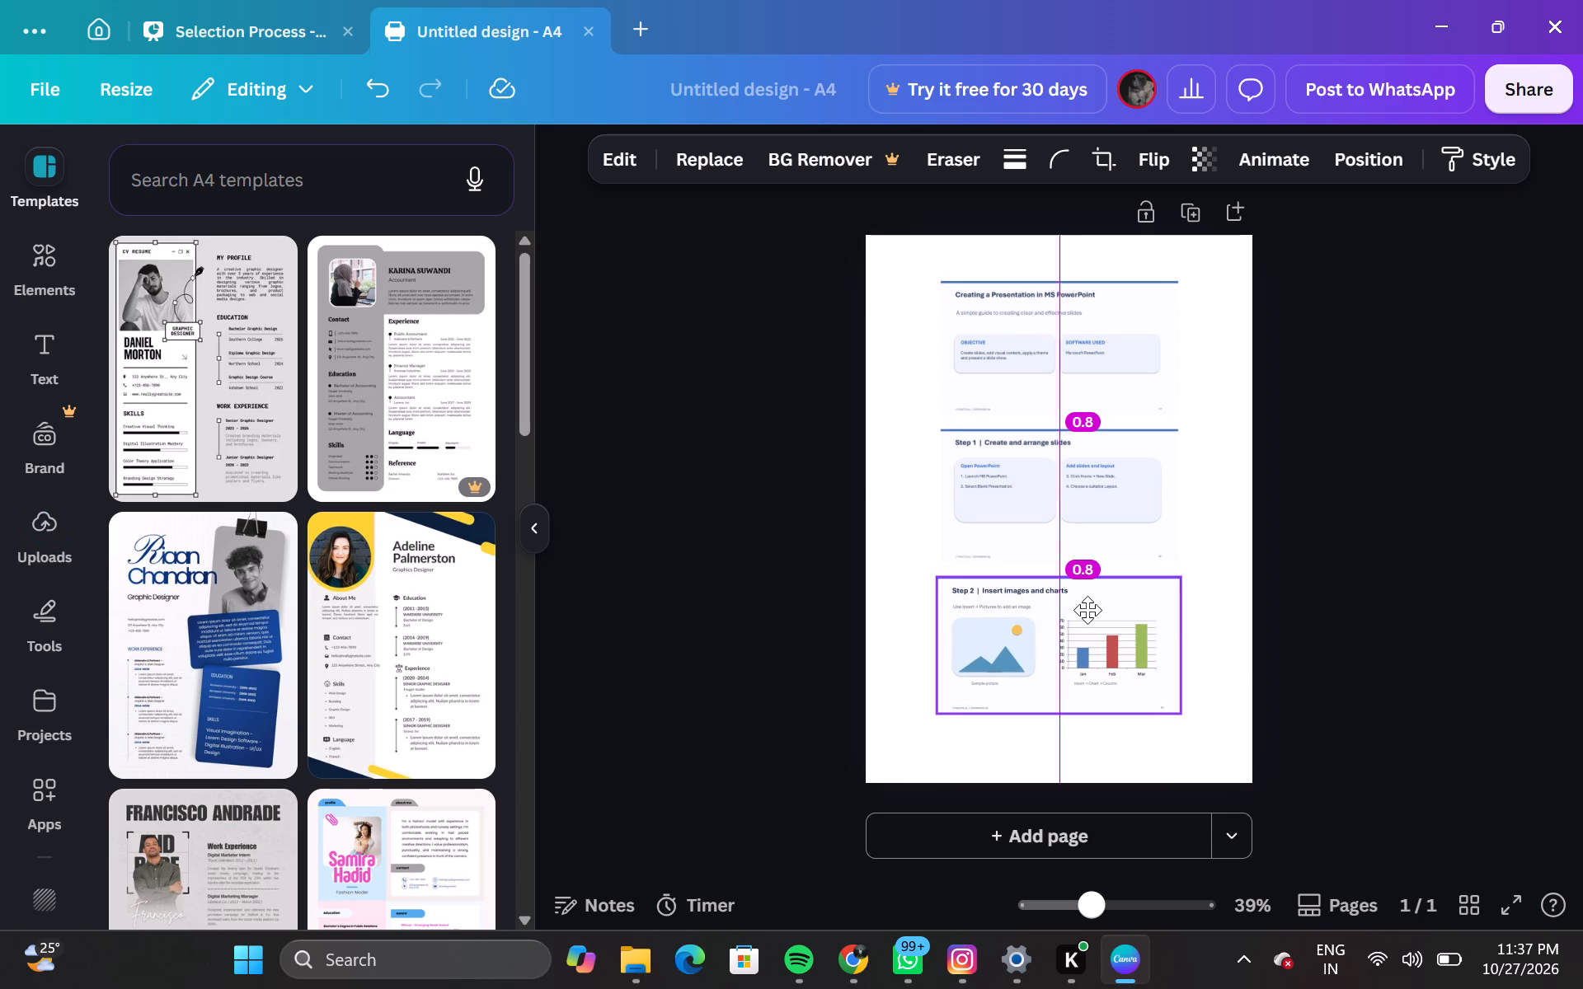
drag(1087, 610, 1090, 610)
click(1090, 610)
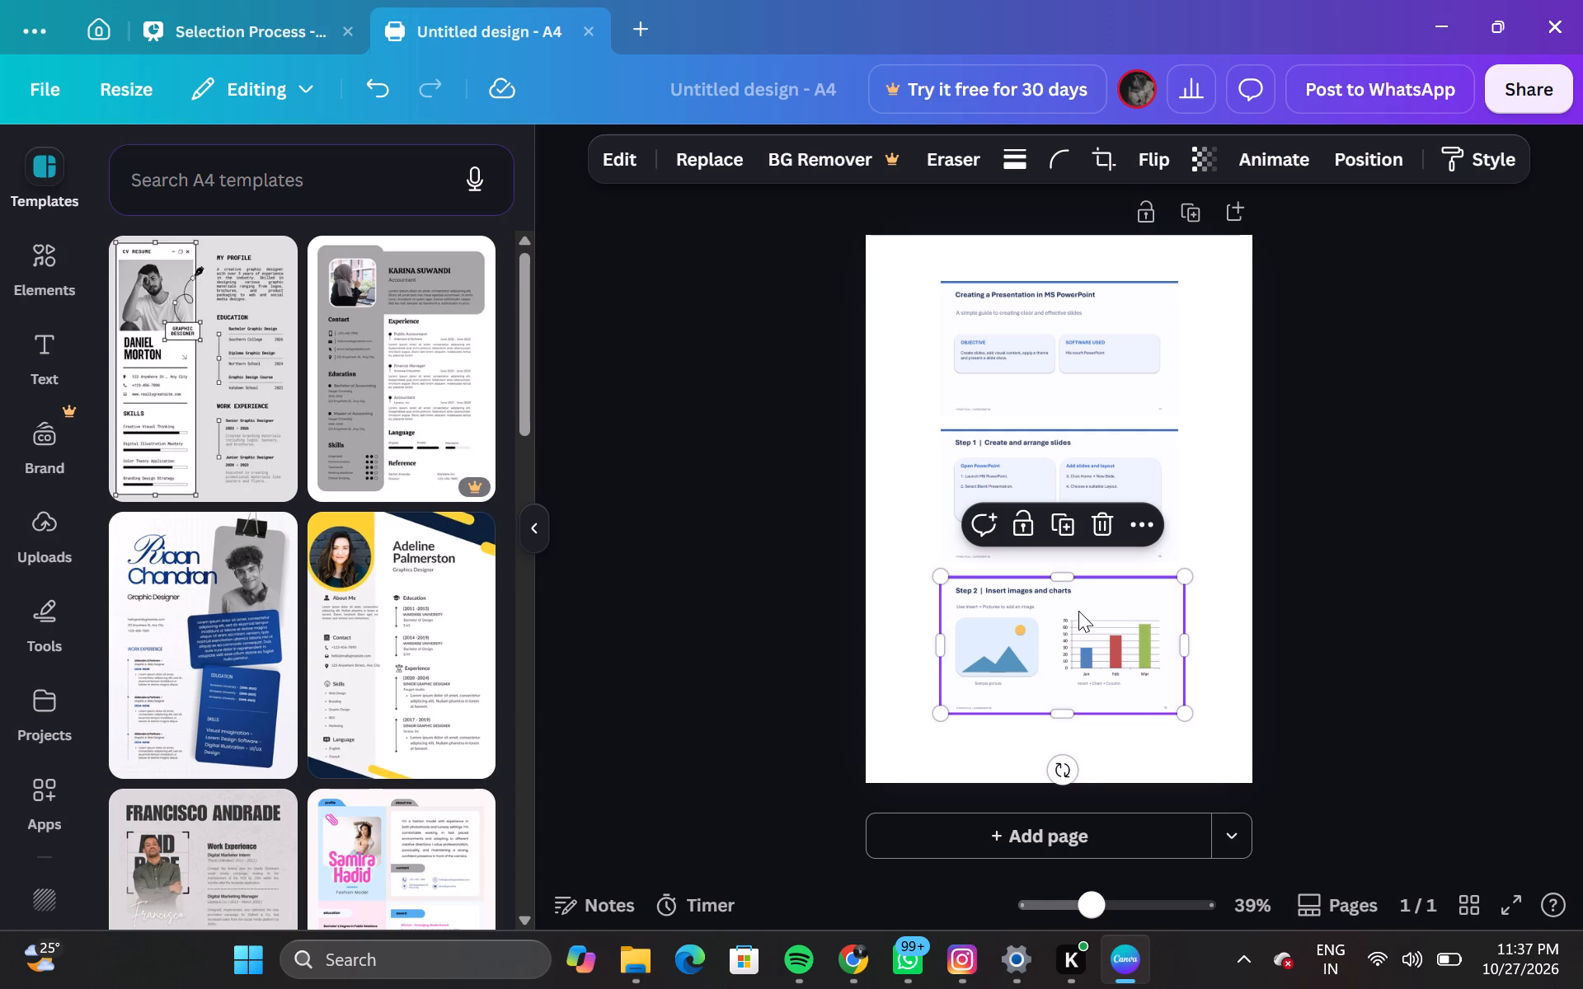
click(1078, 611)
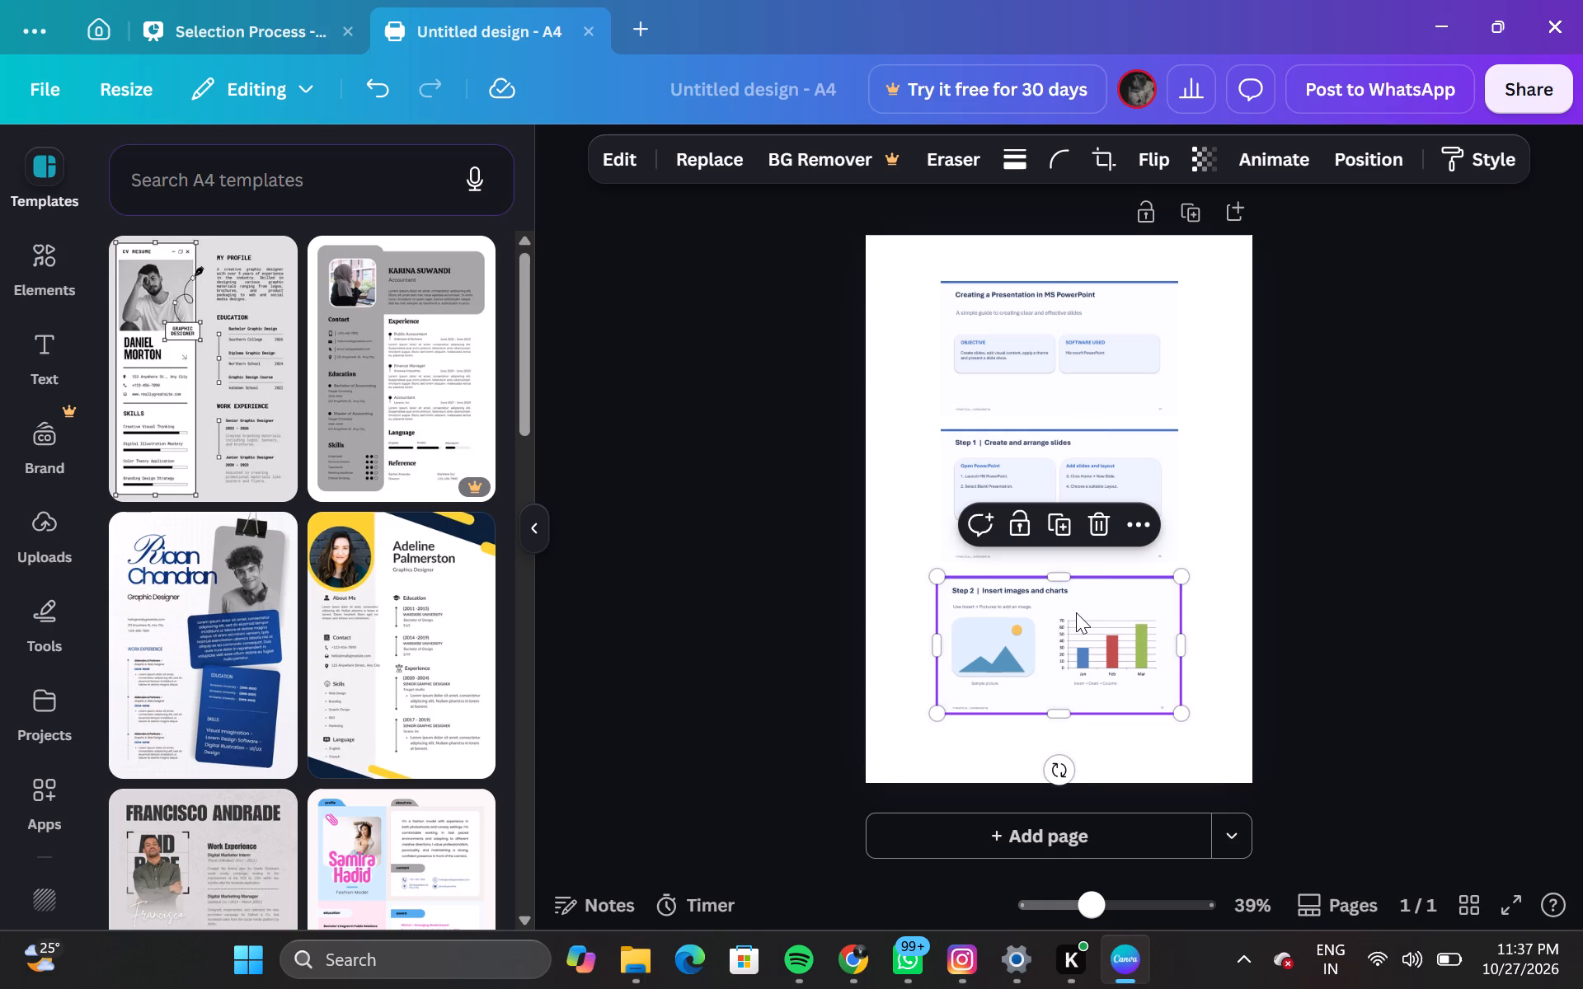
Scale the Step 2 slide image down proportionally so both side edges line up with the images above, and deselect it.
click(1183, 714)
click(934, 714)
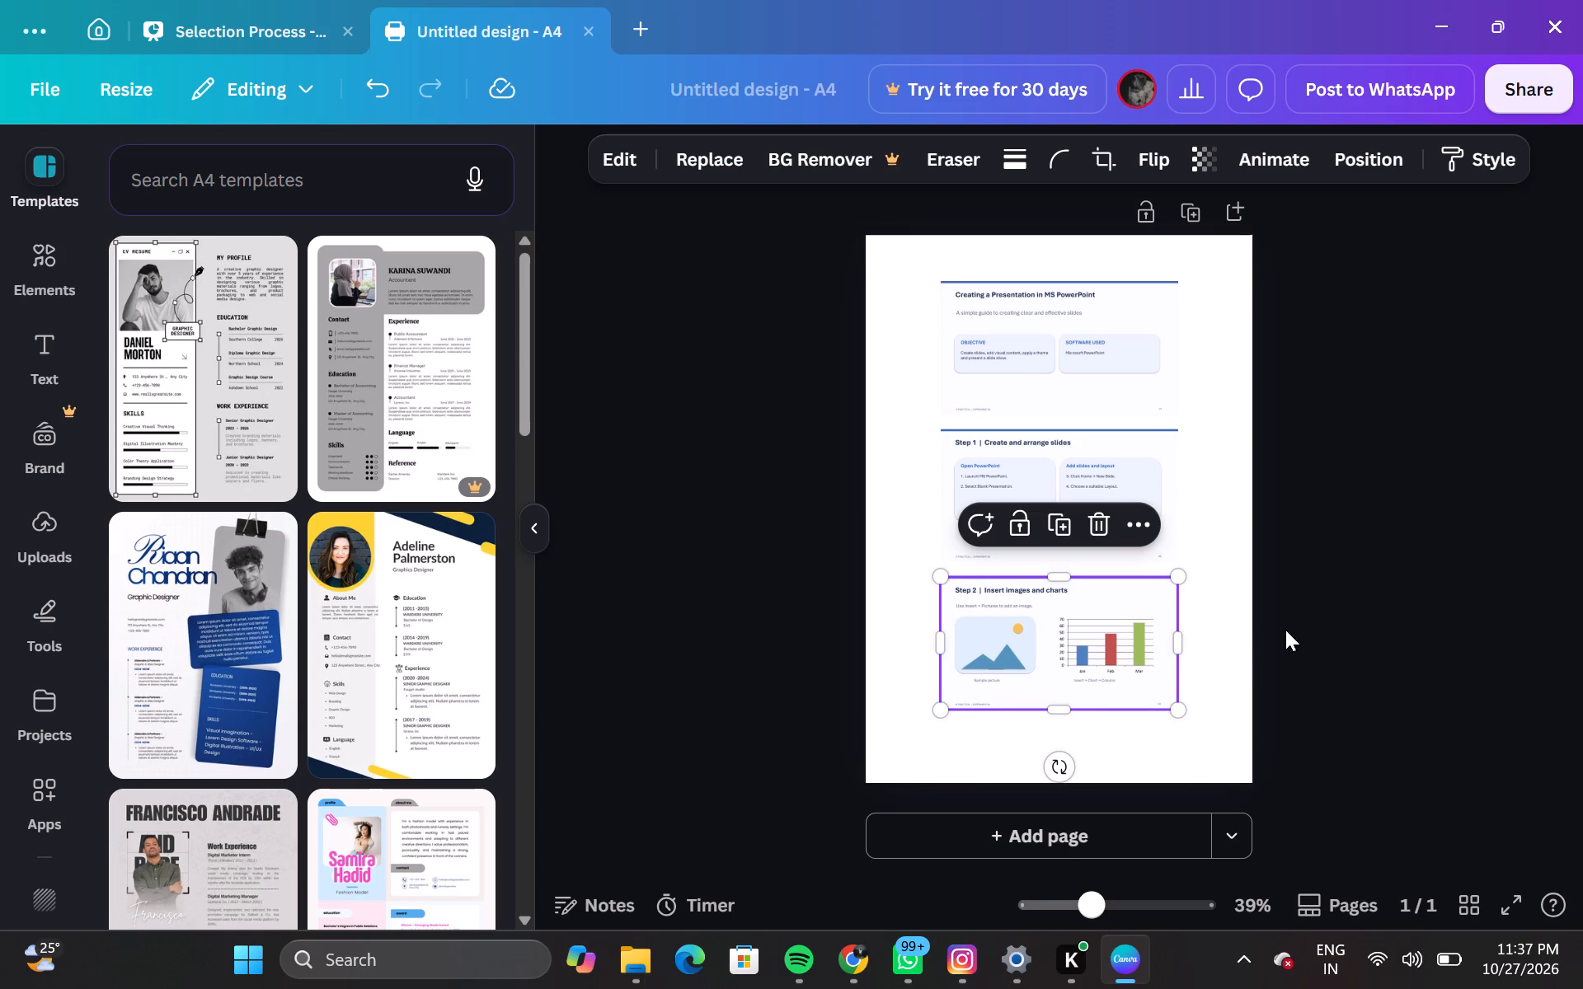
click(1312, 634)
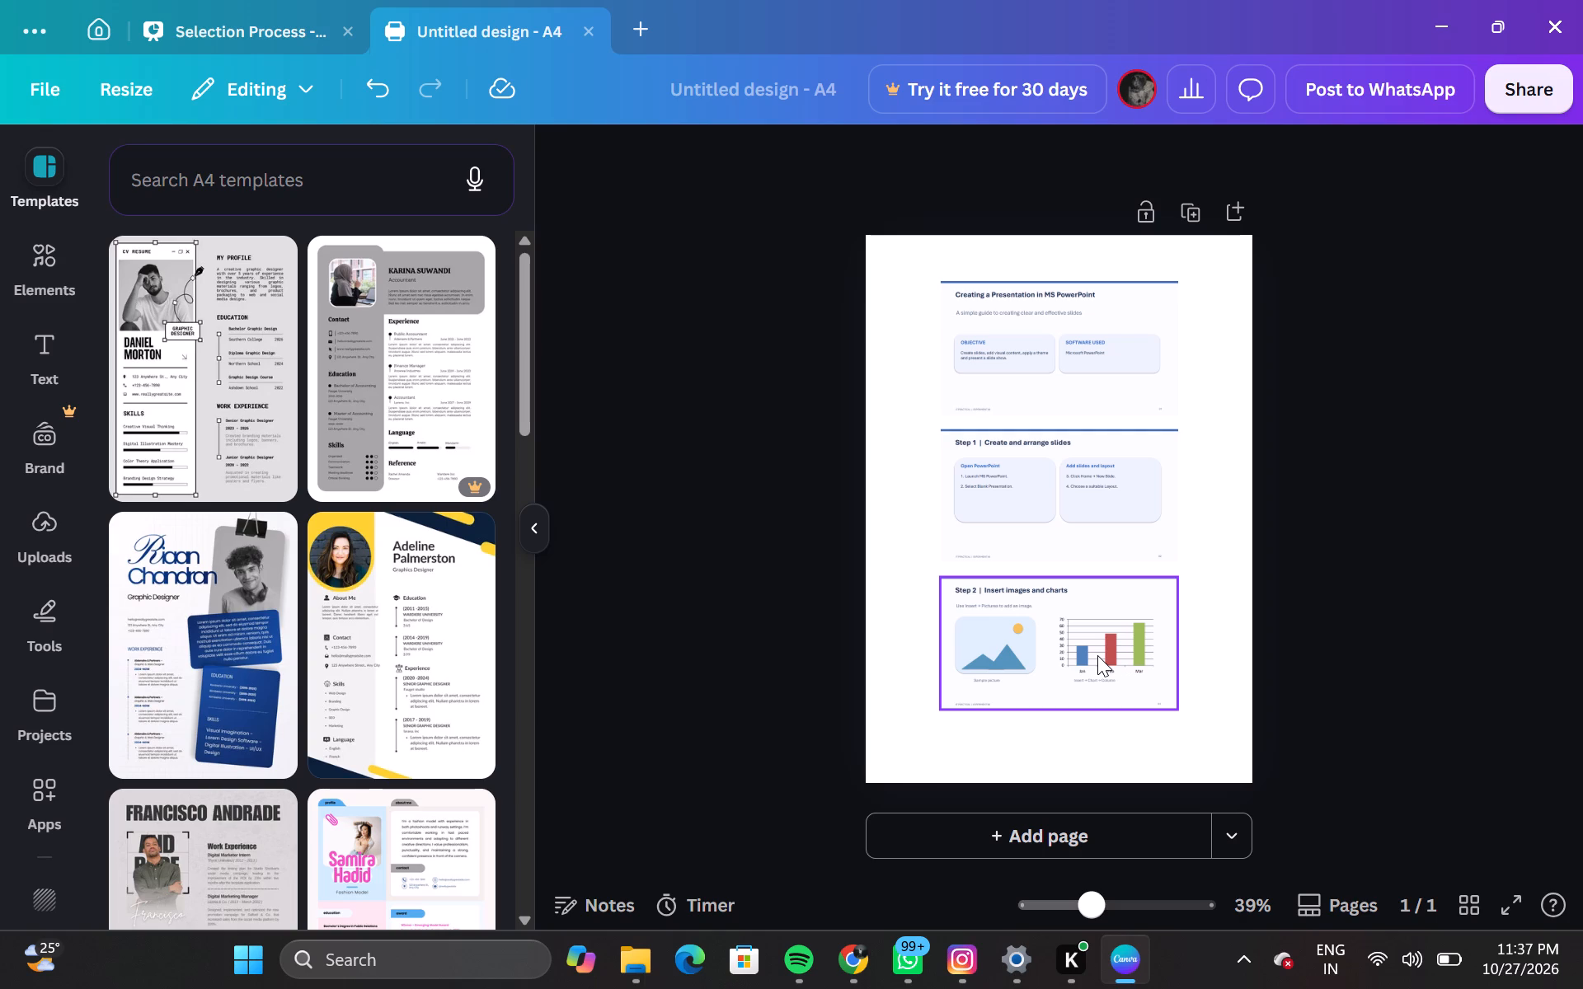
click(1437, 613)
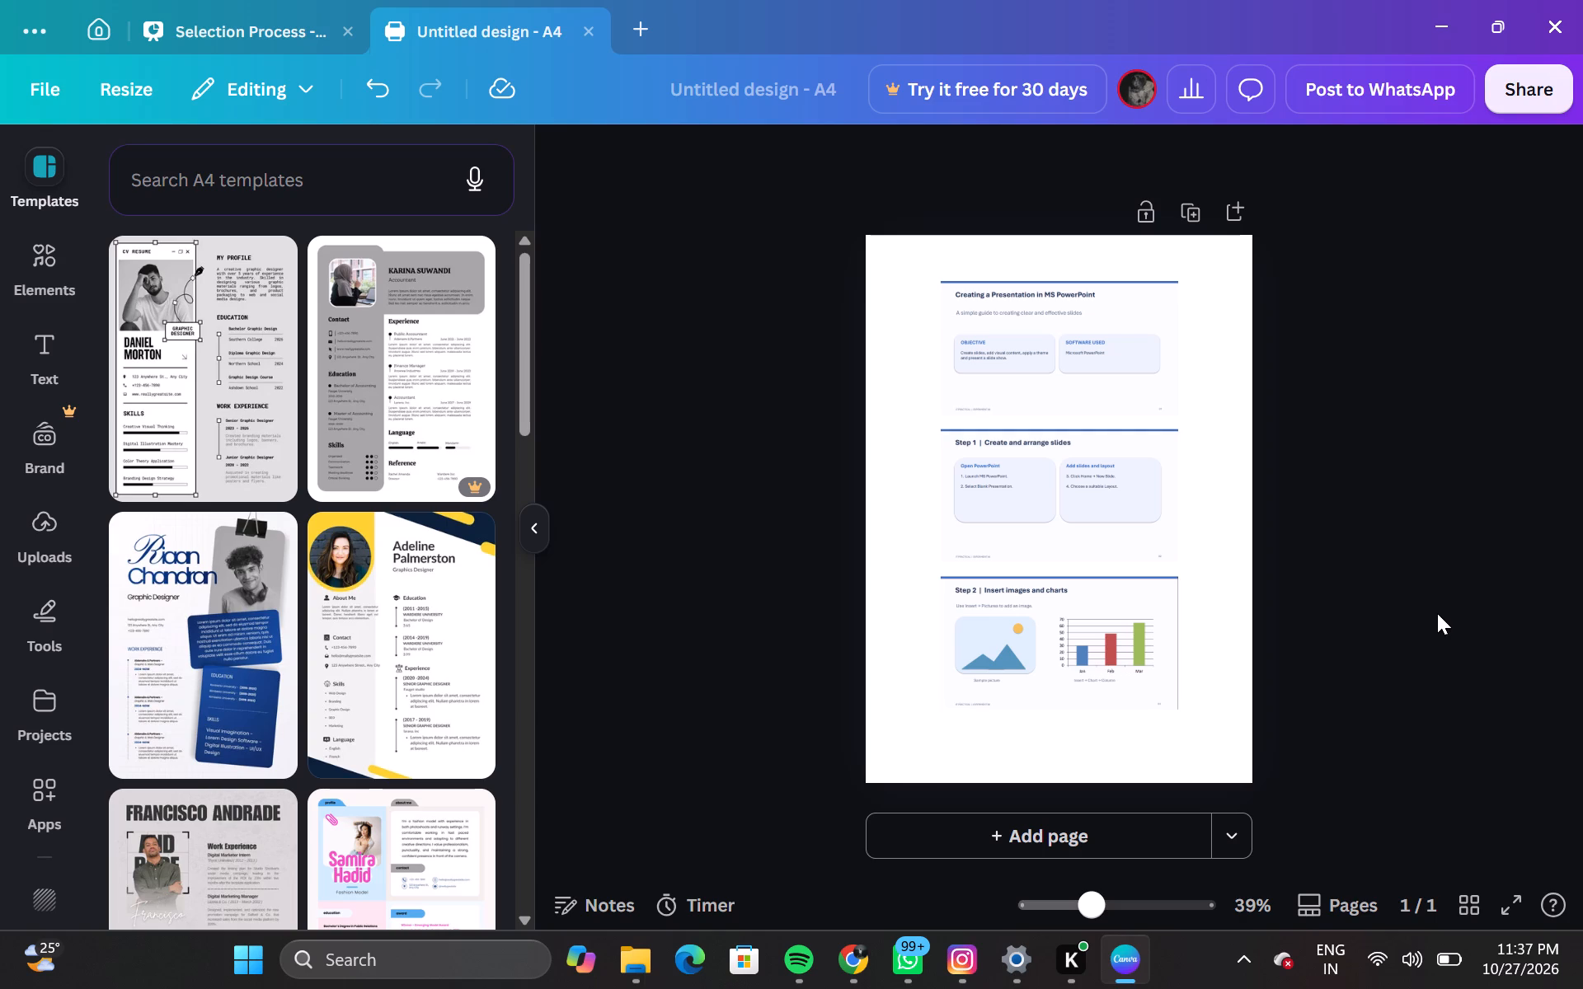
Select all three slide images together and nudge them down until the stack sits vertically centred on the page.
drag(1005, 258, 1049, 379)
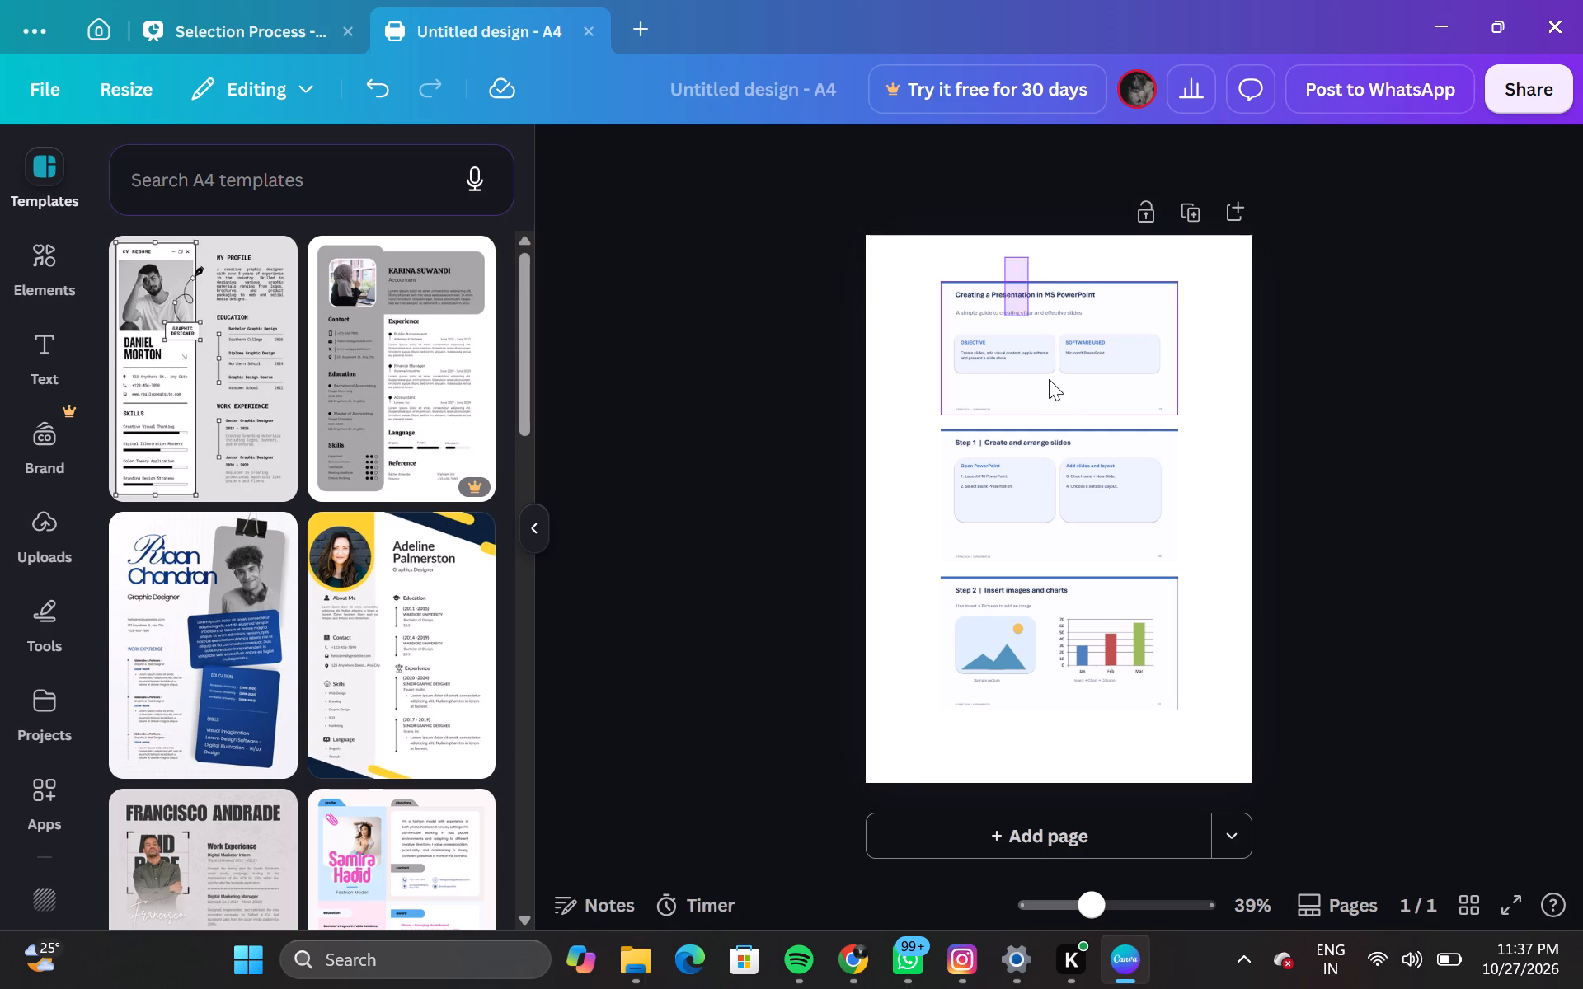
drag(1049, 379, 1108, 749)
key(Down)
key(Down)
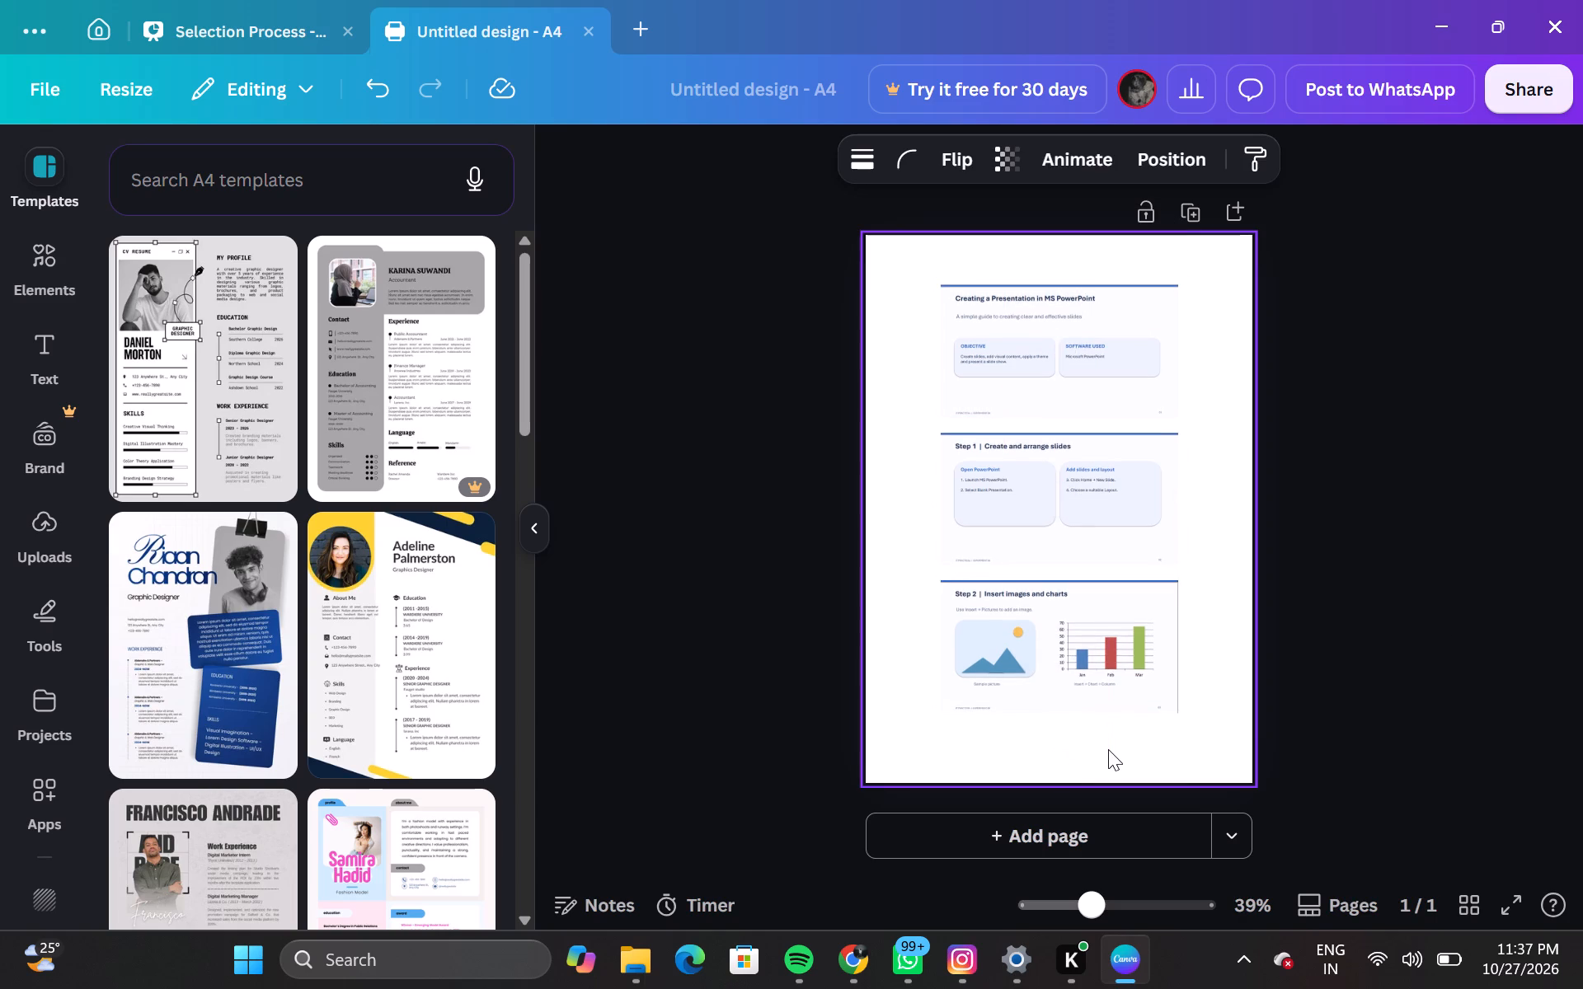
key(Down)
key(Down)
key(Down)
key(Down)
key(Down)
key(Down)
key(Up)
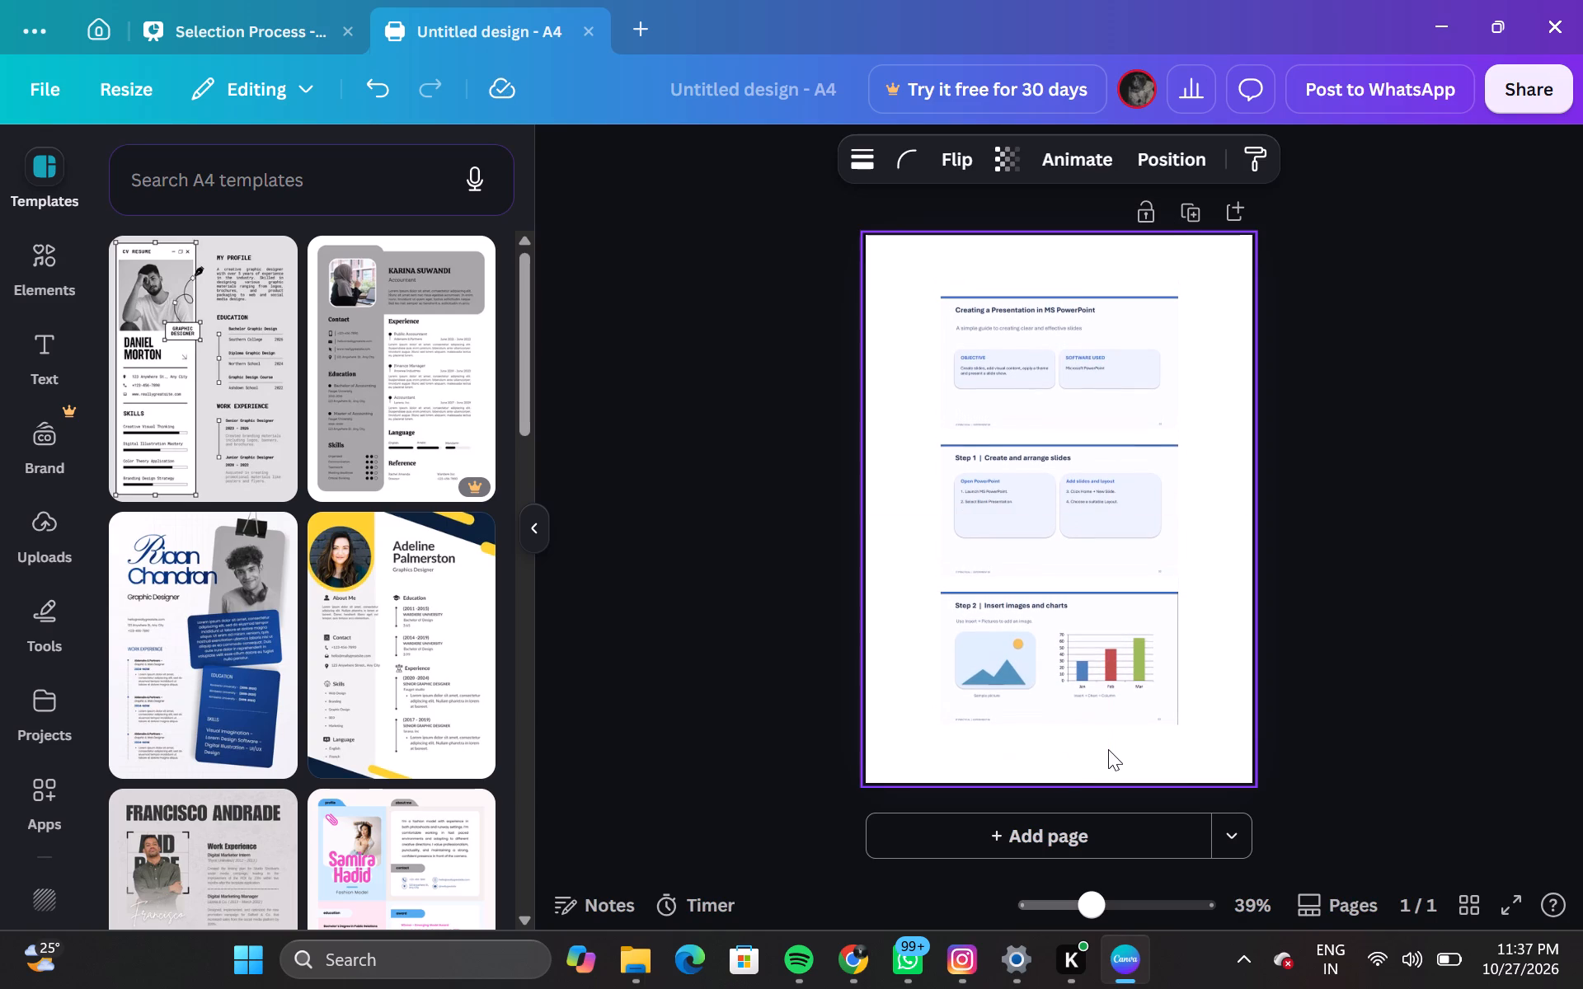
key(Left)
key(Right)
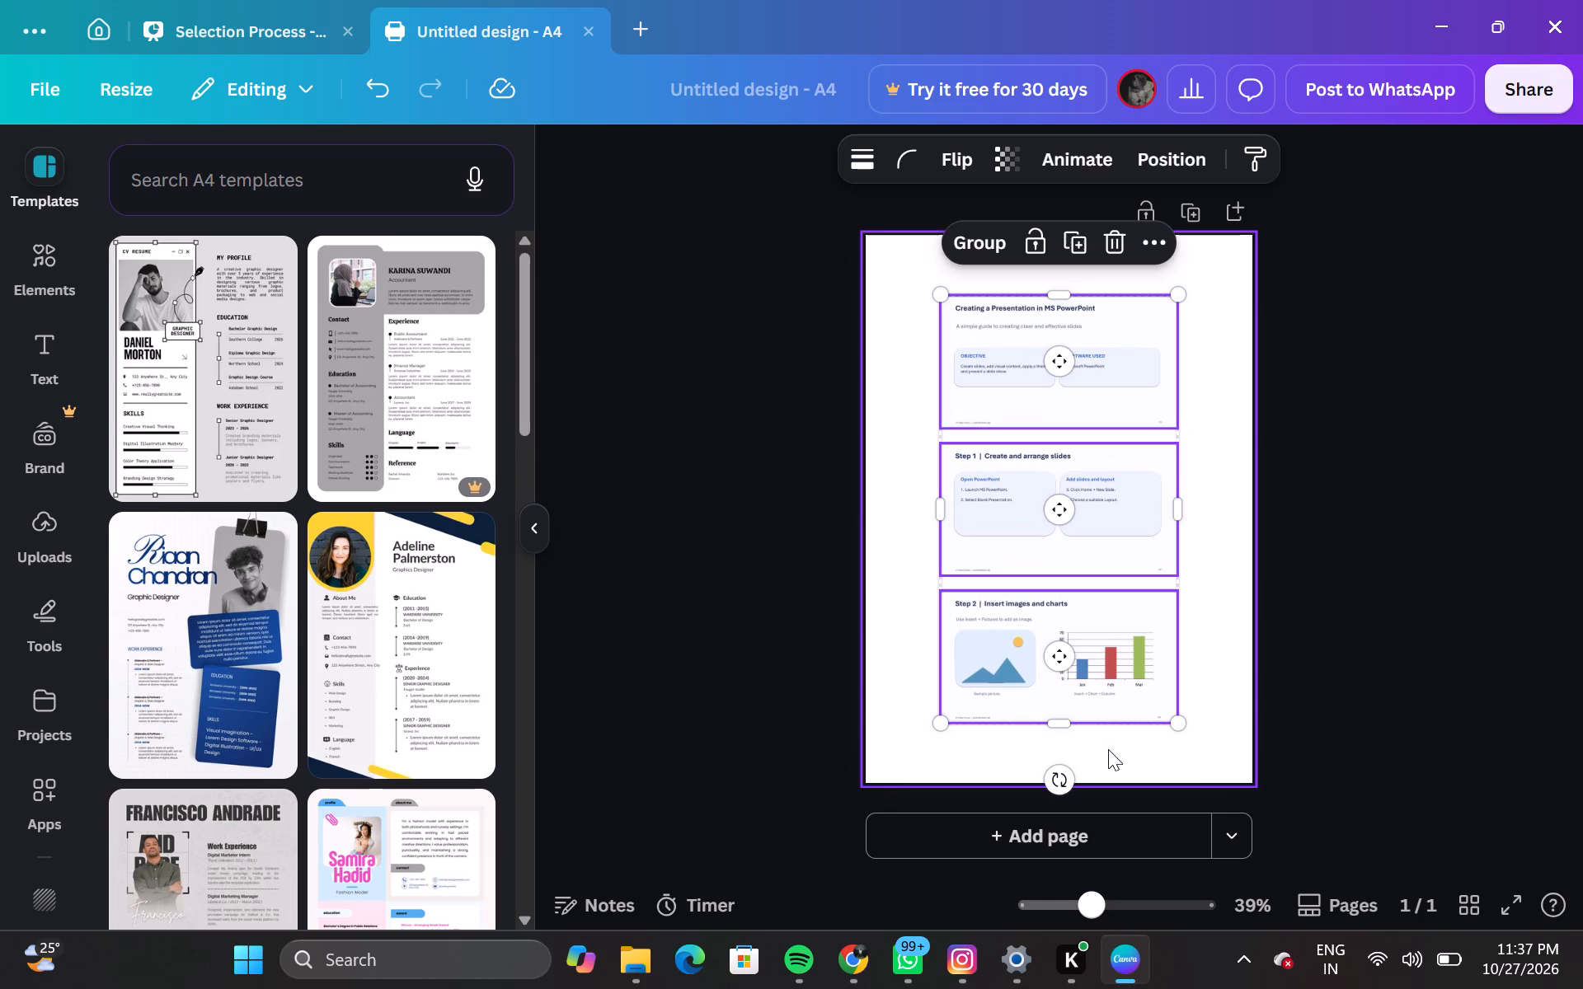
click(1459, 513)
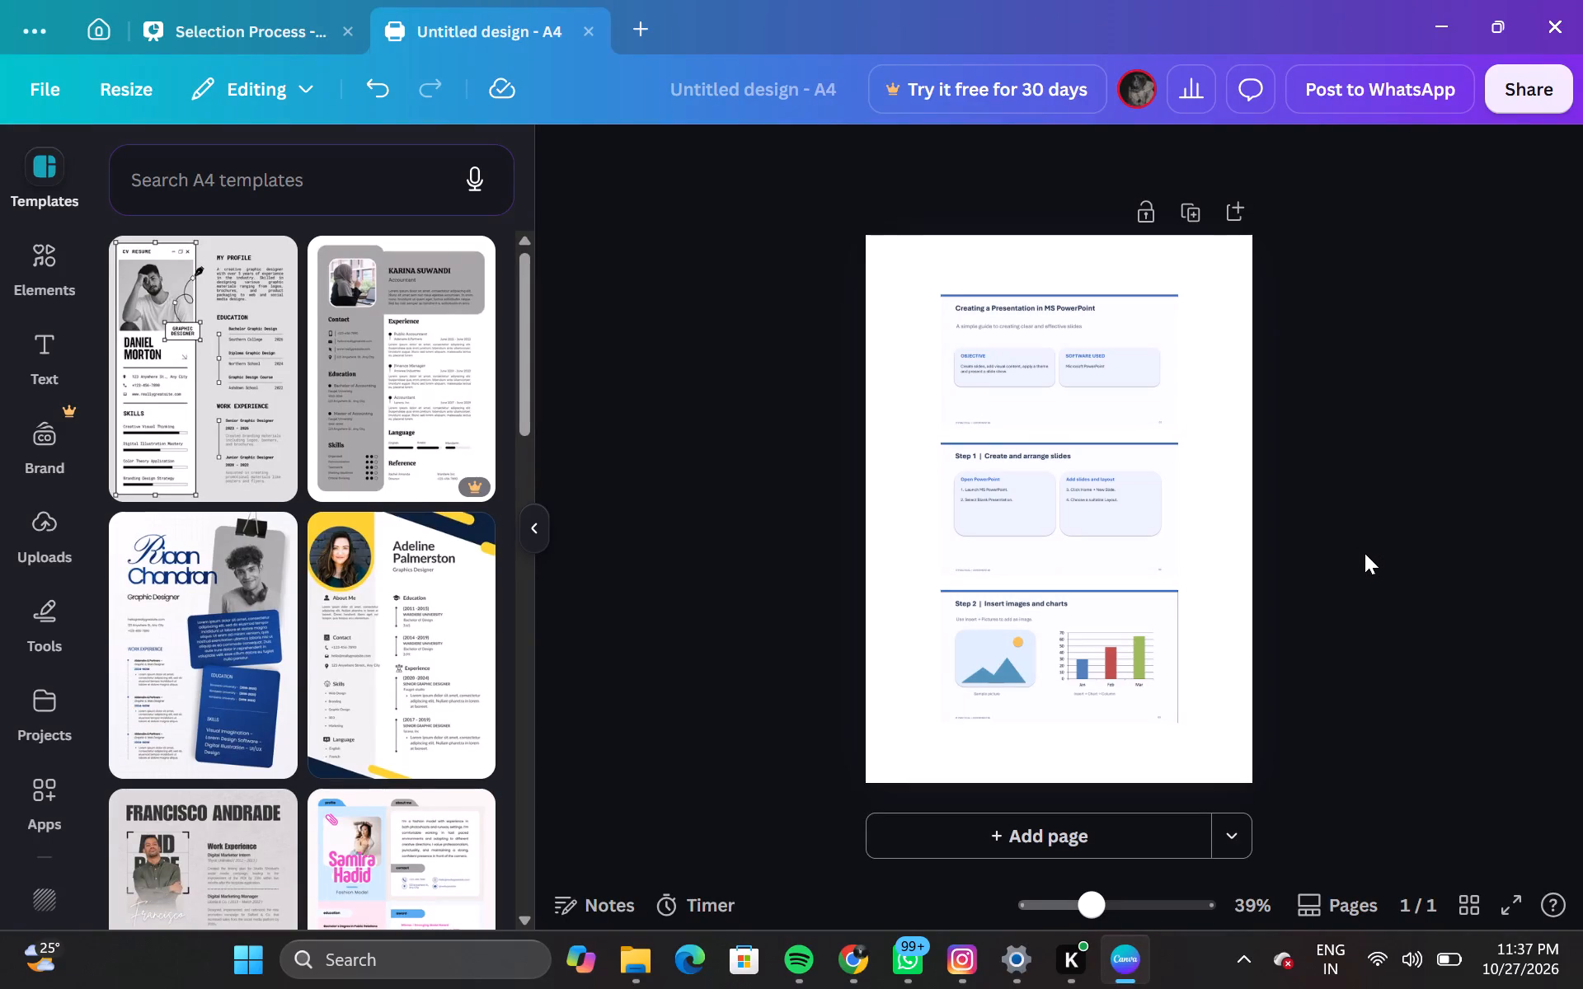
Crop the Step 2 slide image slightly in freeform at its lower-right corner to trim the thin dark edge line, and apply it.
click(1130, 645)
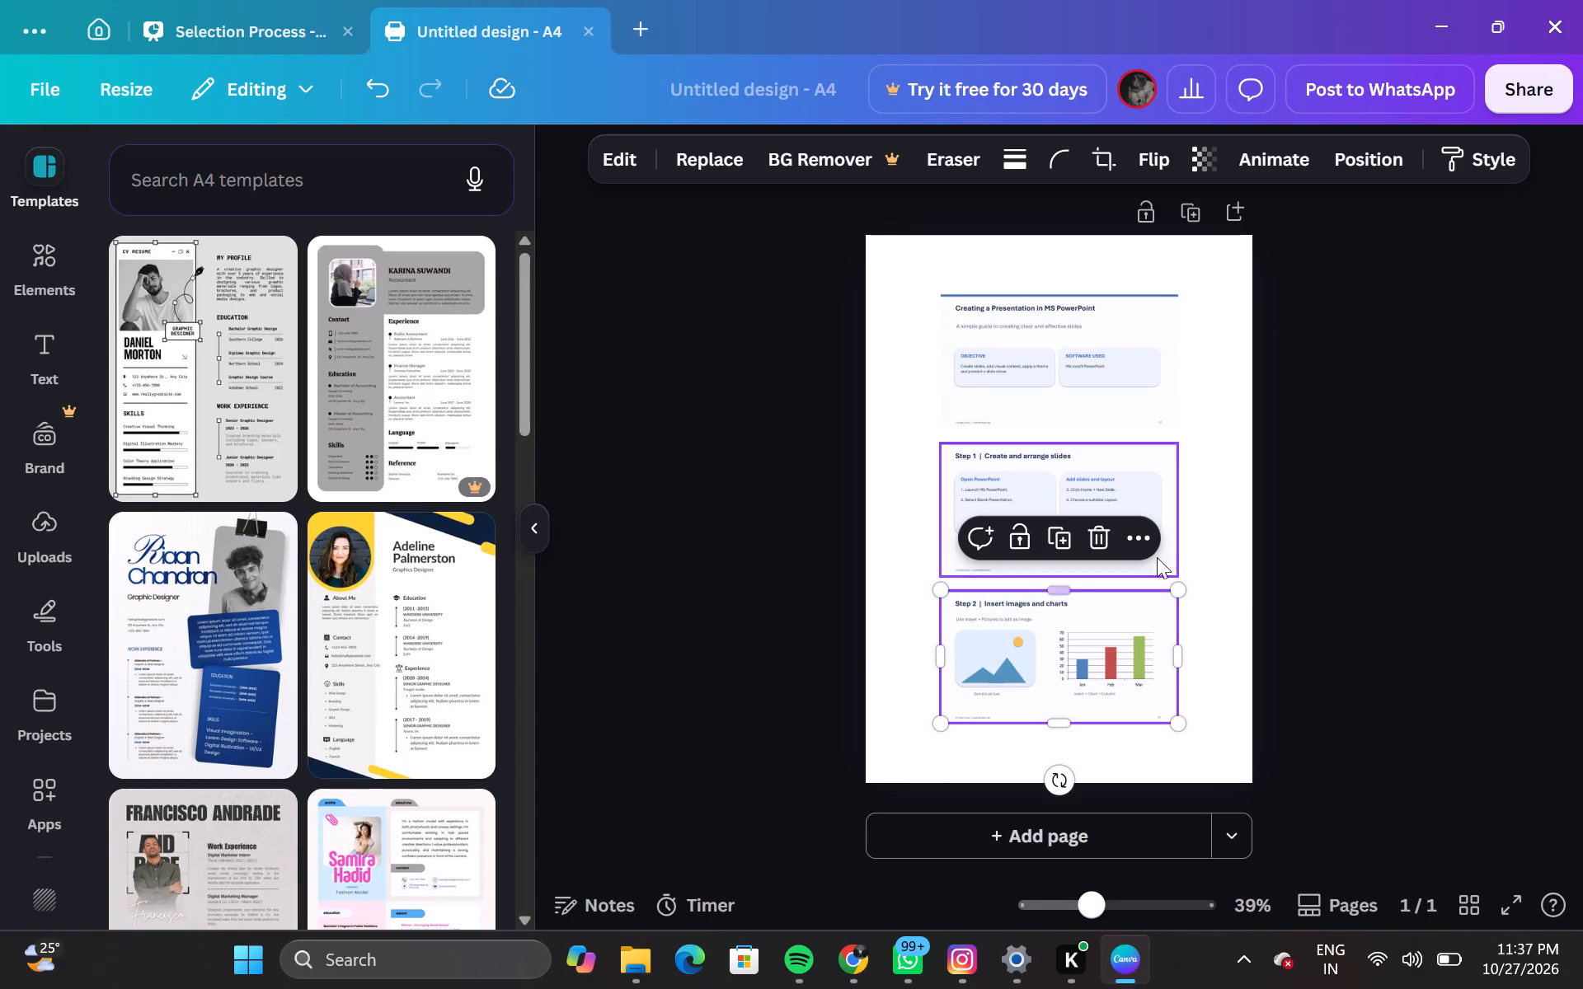
click(636, 167)
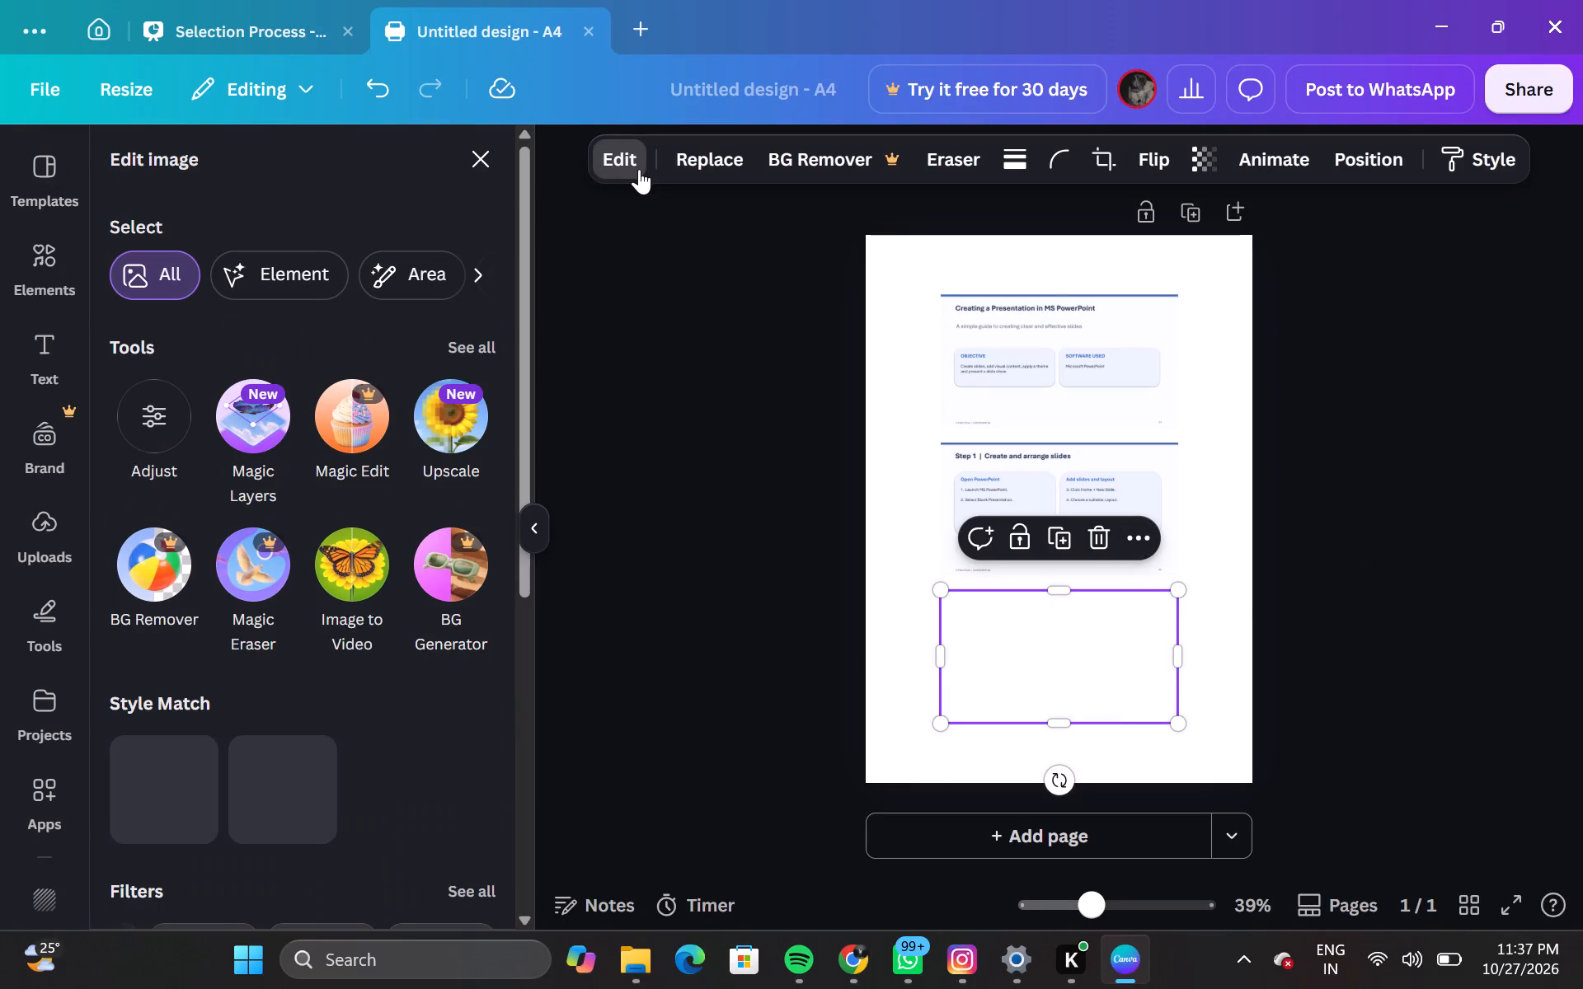
click(1098, 164)
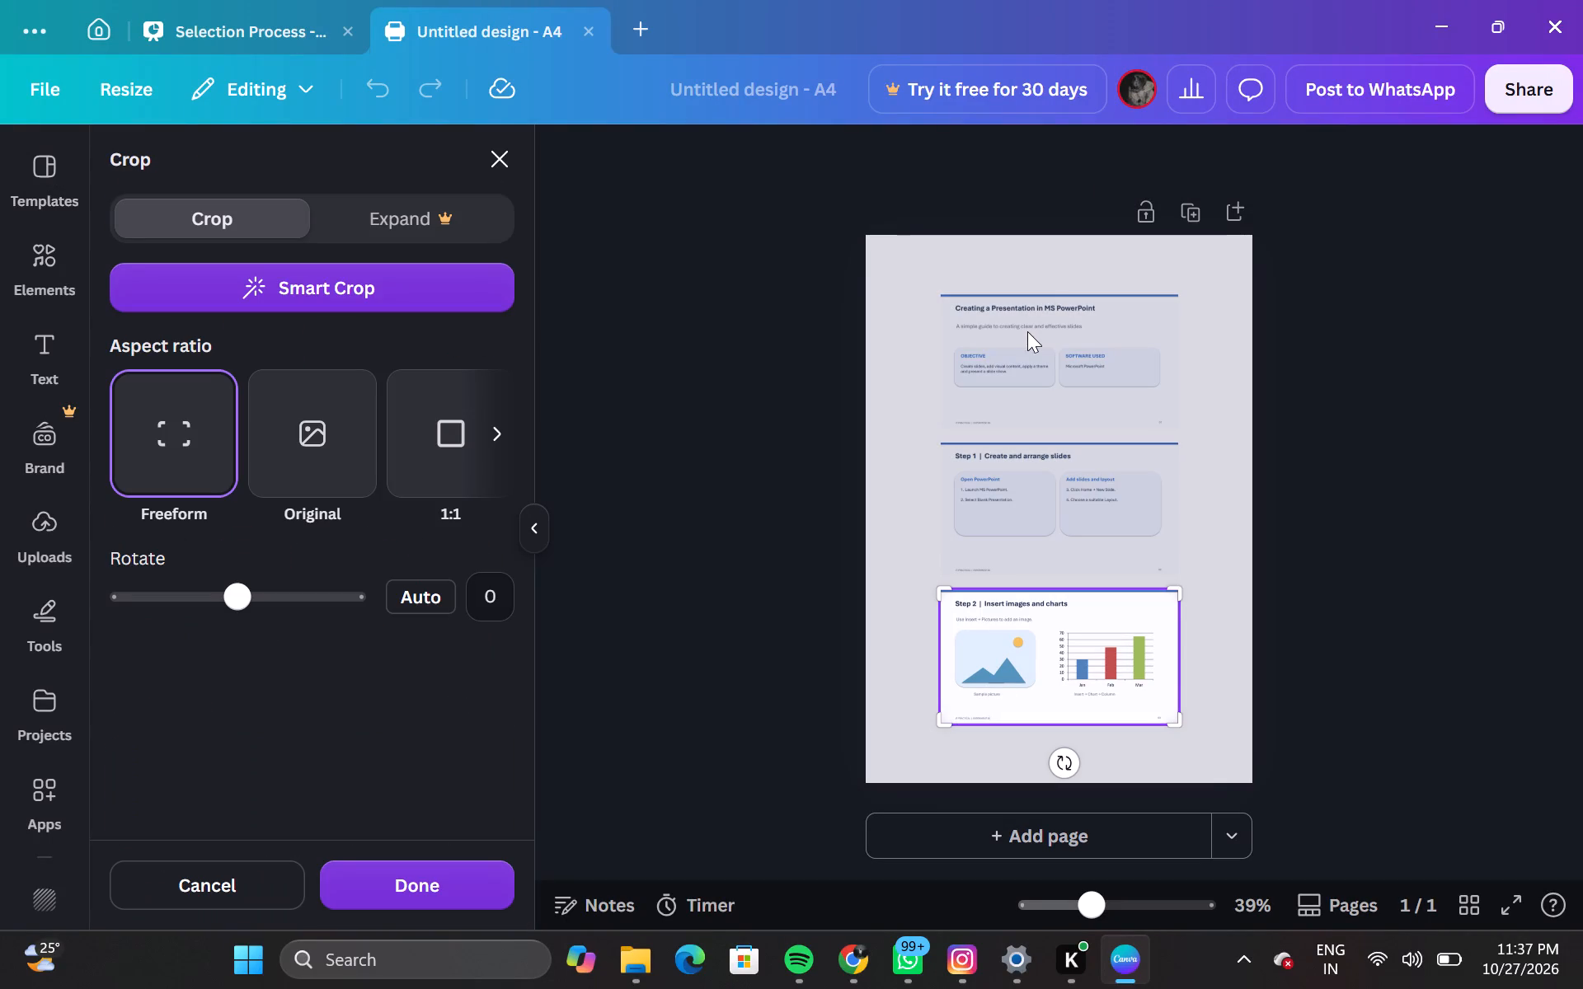
click(1179, 729)
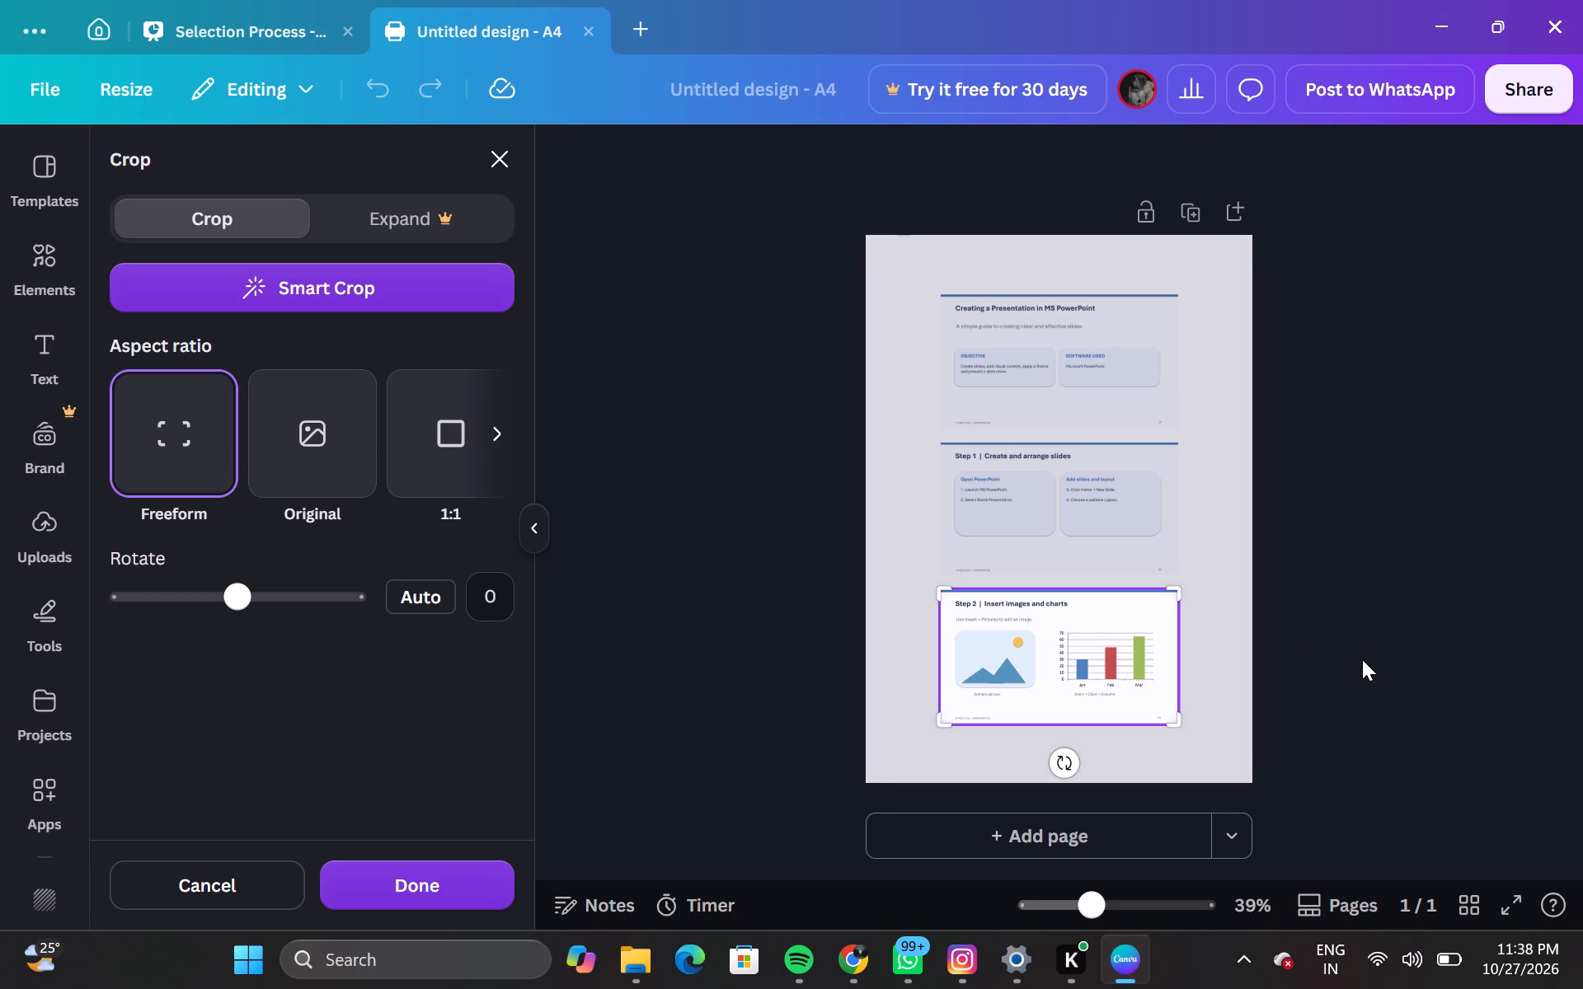
click(416, 879)
click(1379, 676)
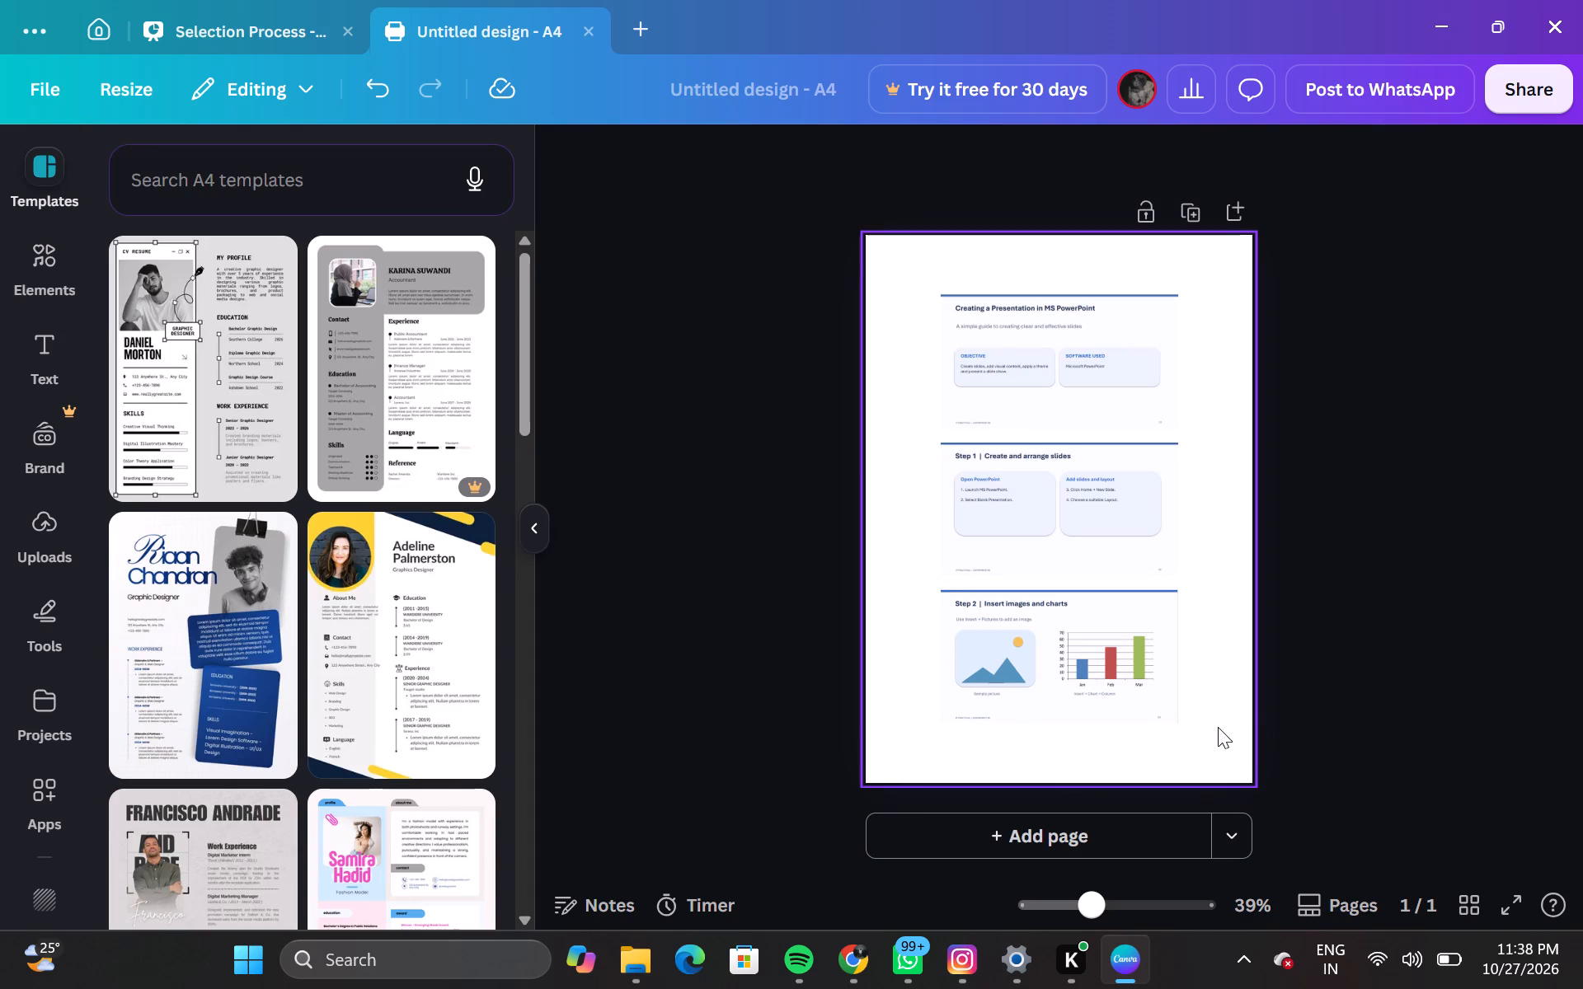
Fine-tune the Step 2 slide image's crop at its lower-right corner in the original aspect ratio, apply it, and deselect the image.
right_click(1130, 691)
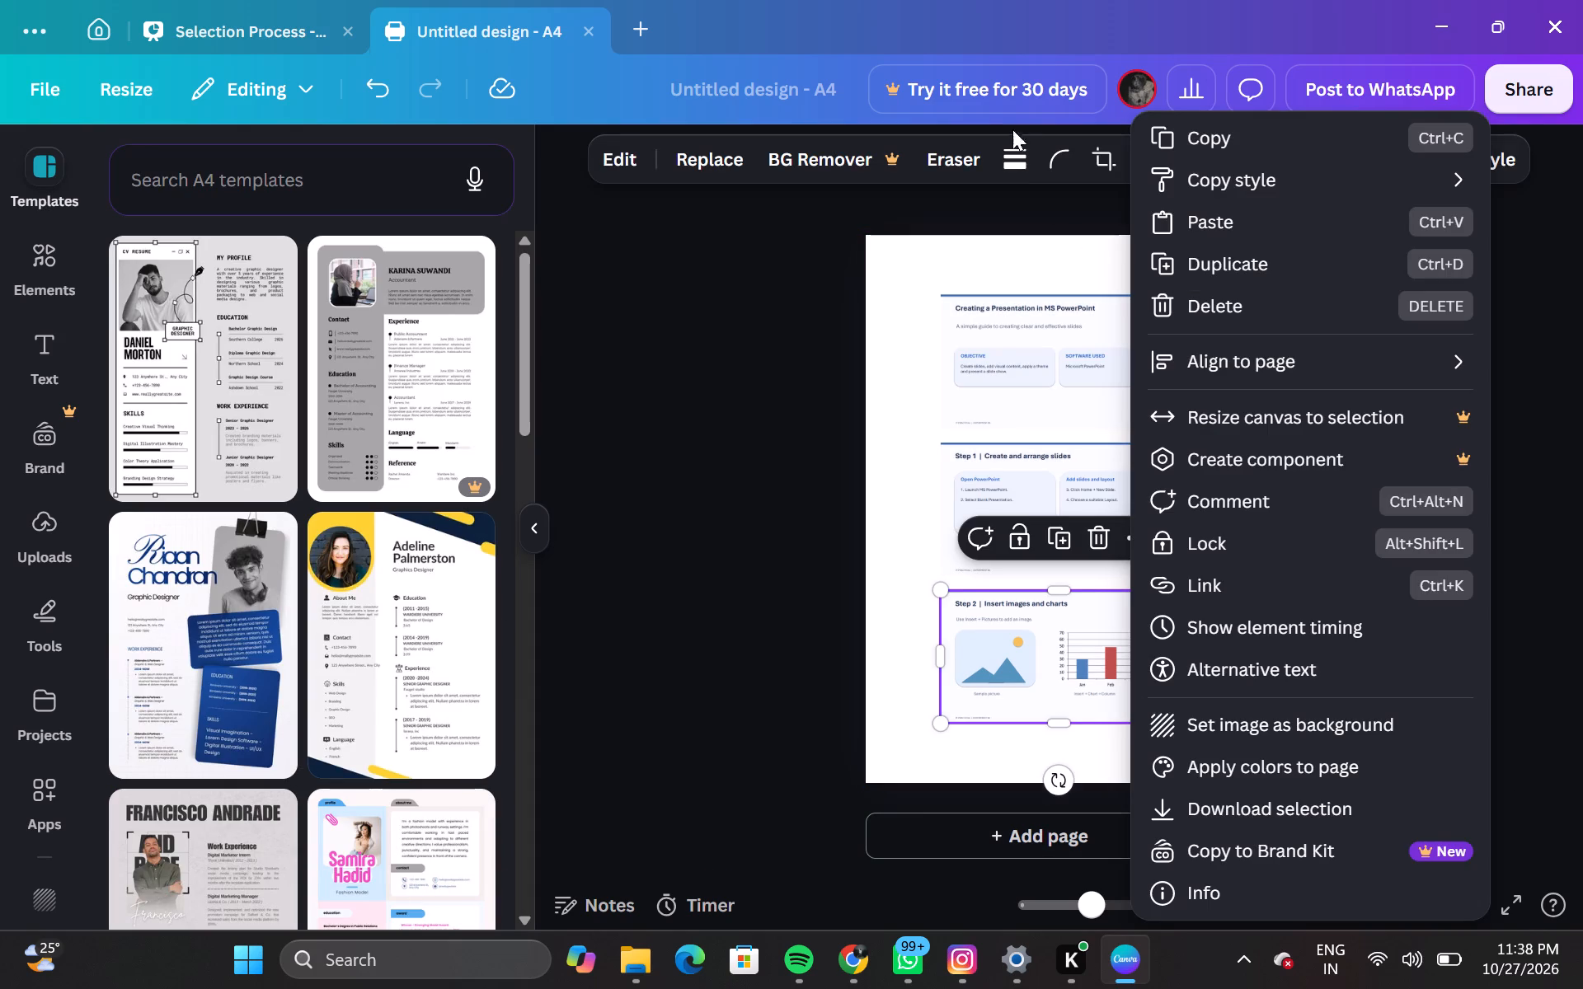
click(1084, 690)
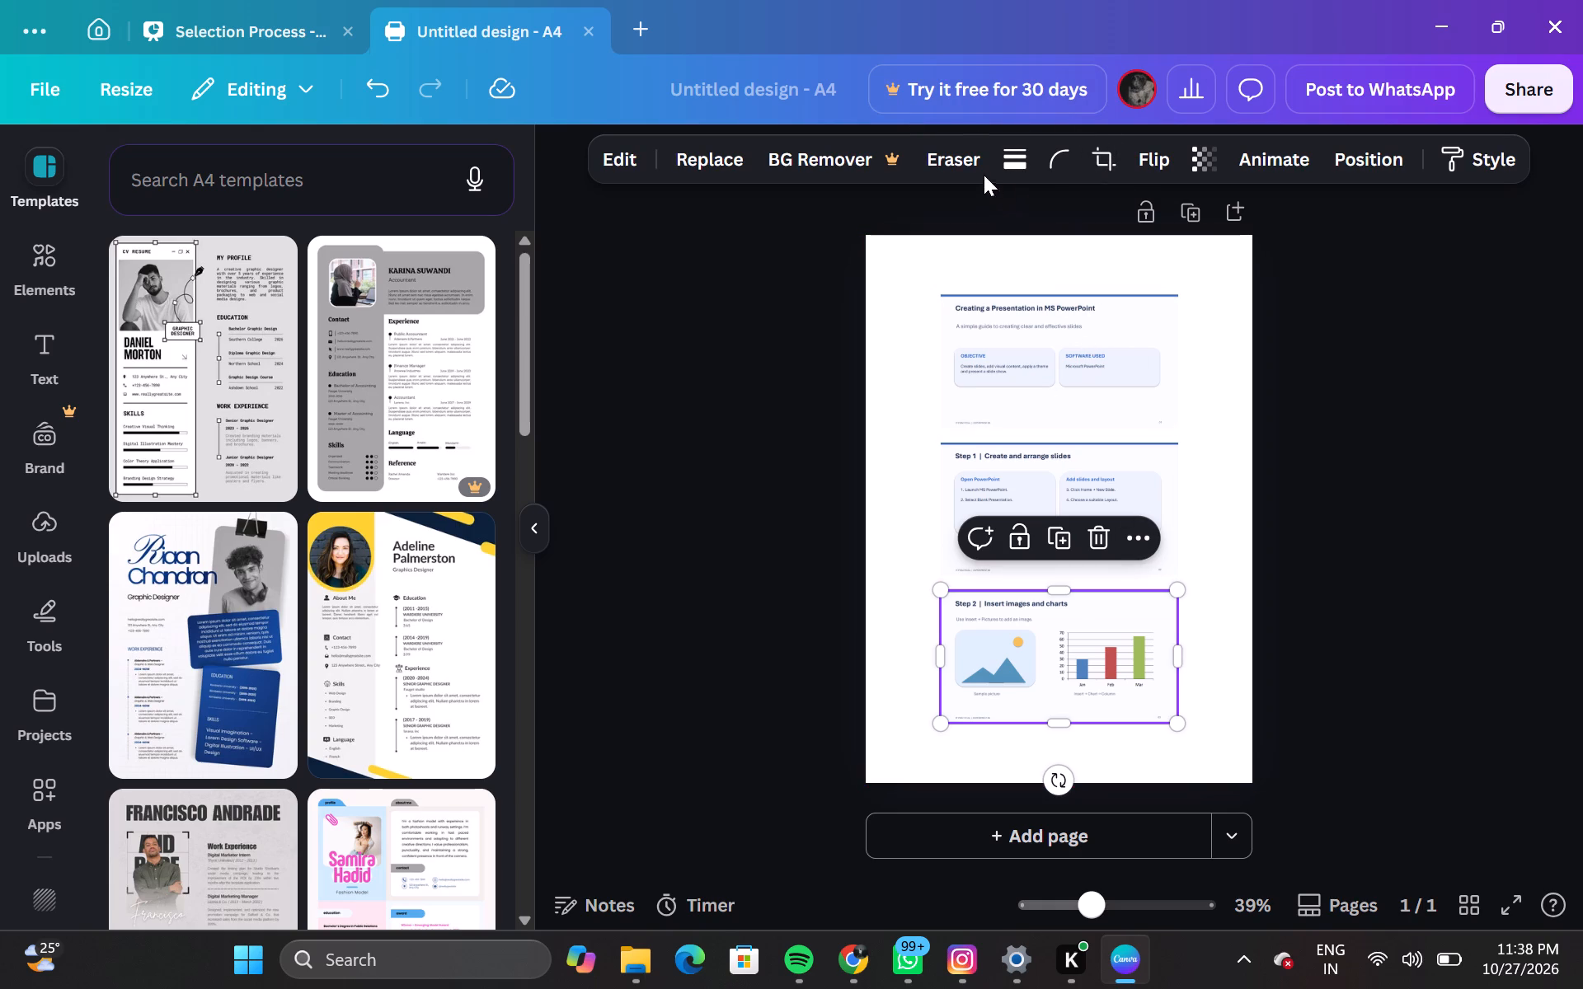
click(1095, 160)
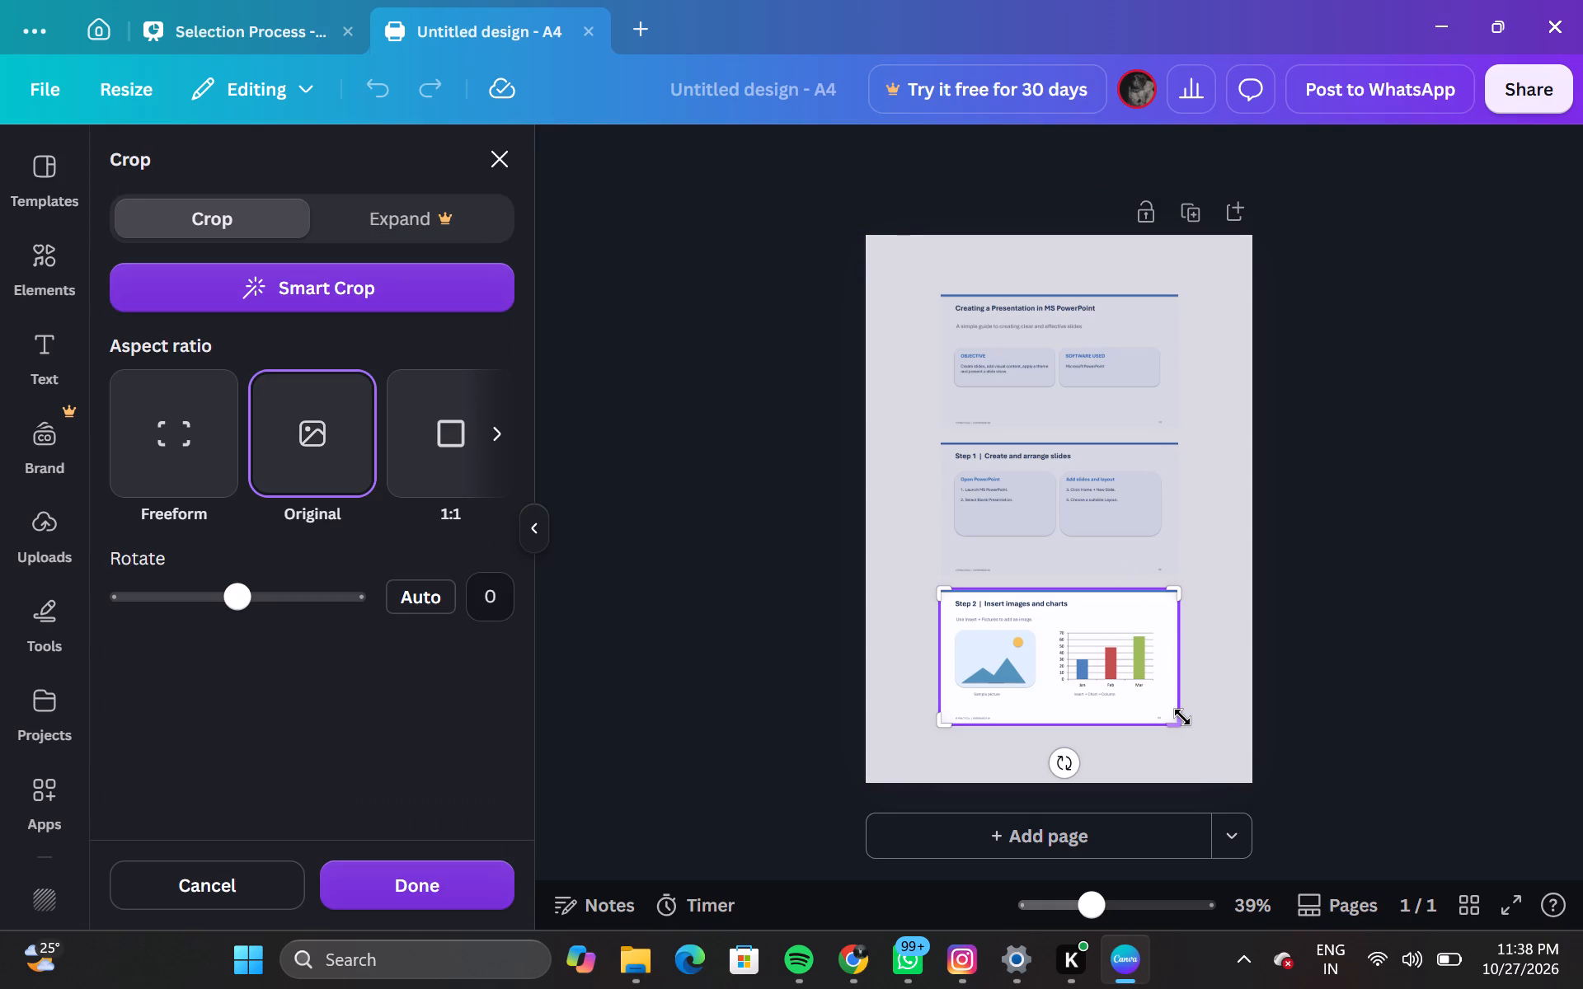
drag(1182, 717, 1177, 719)
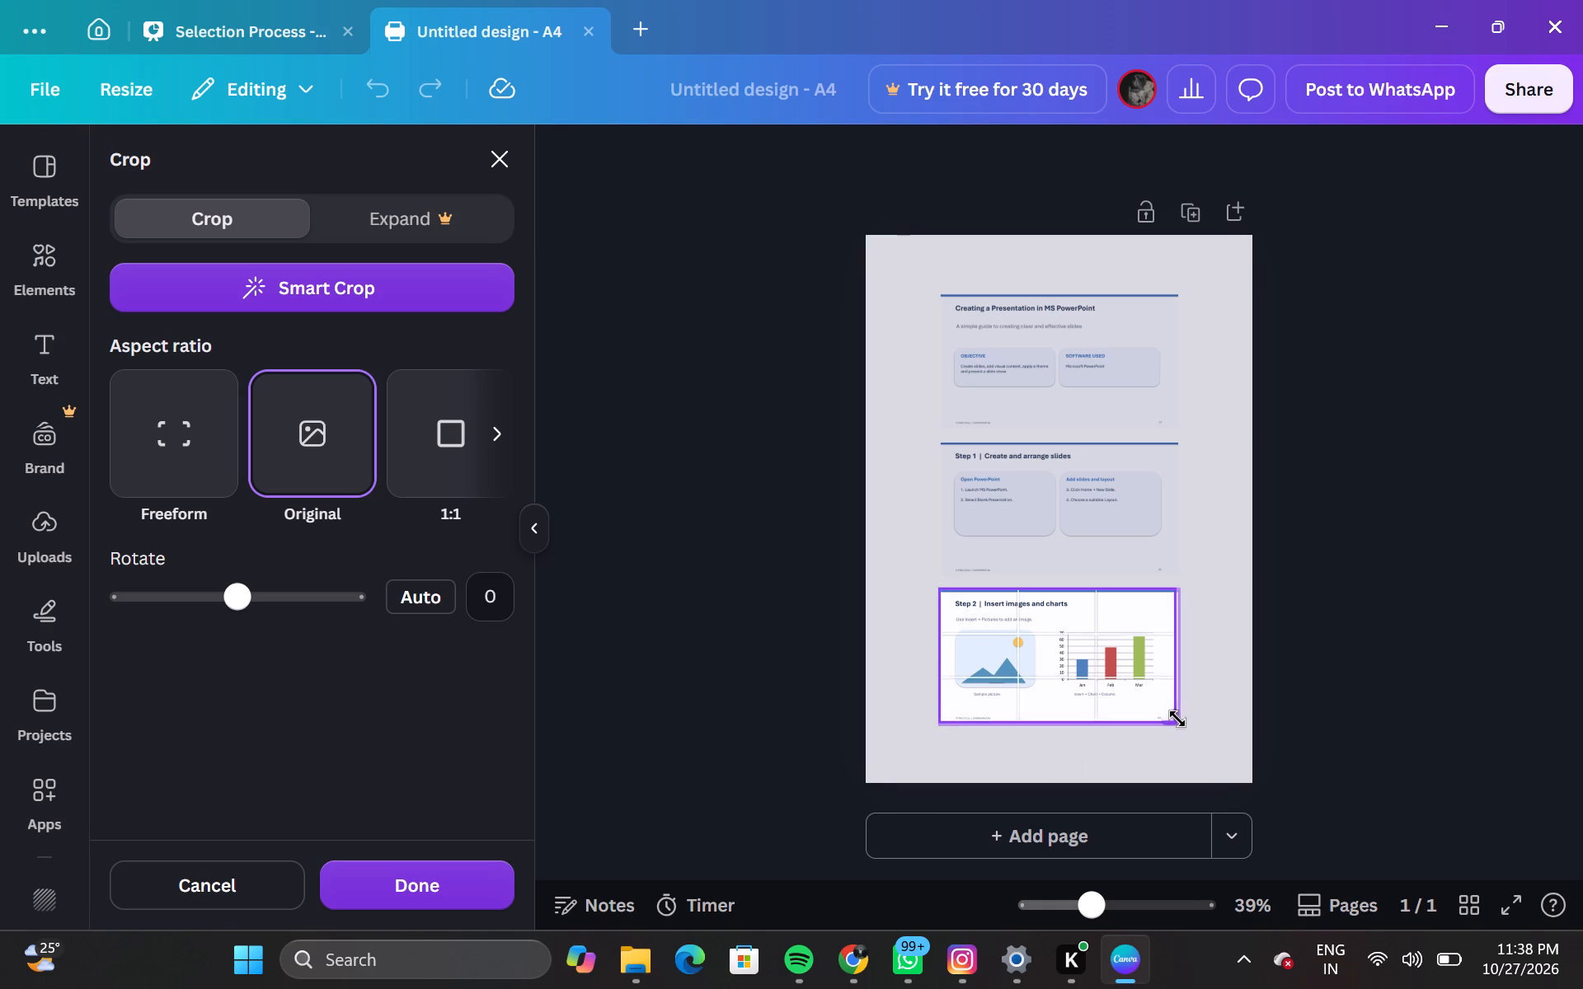
drag(1177, 719, 1173, 732)
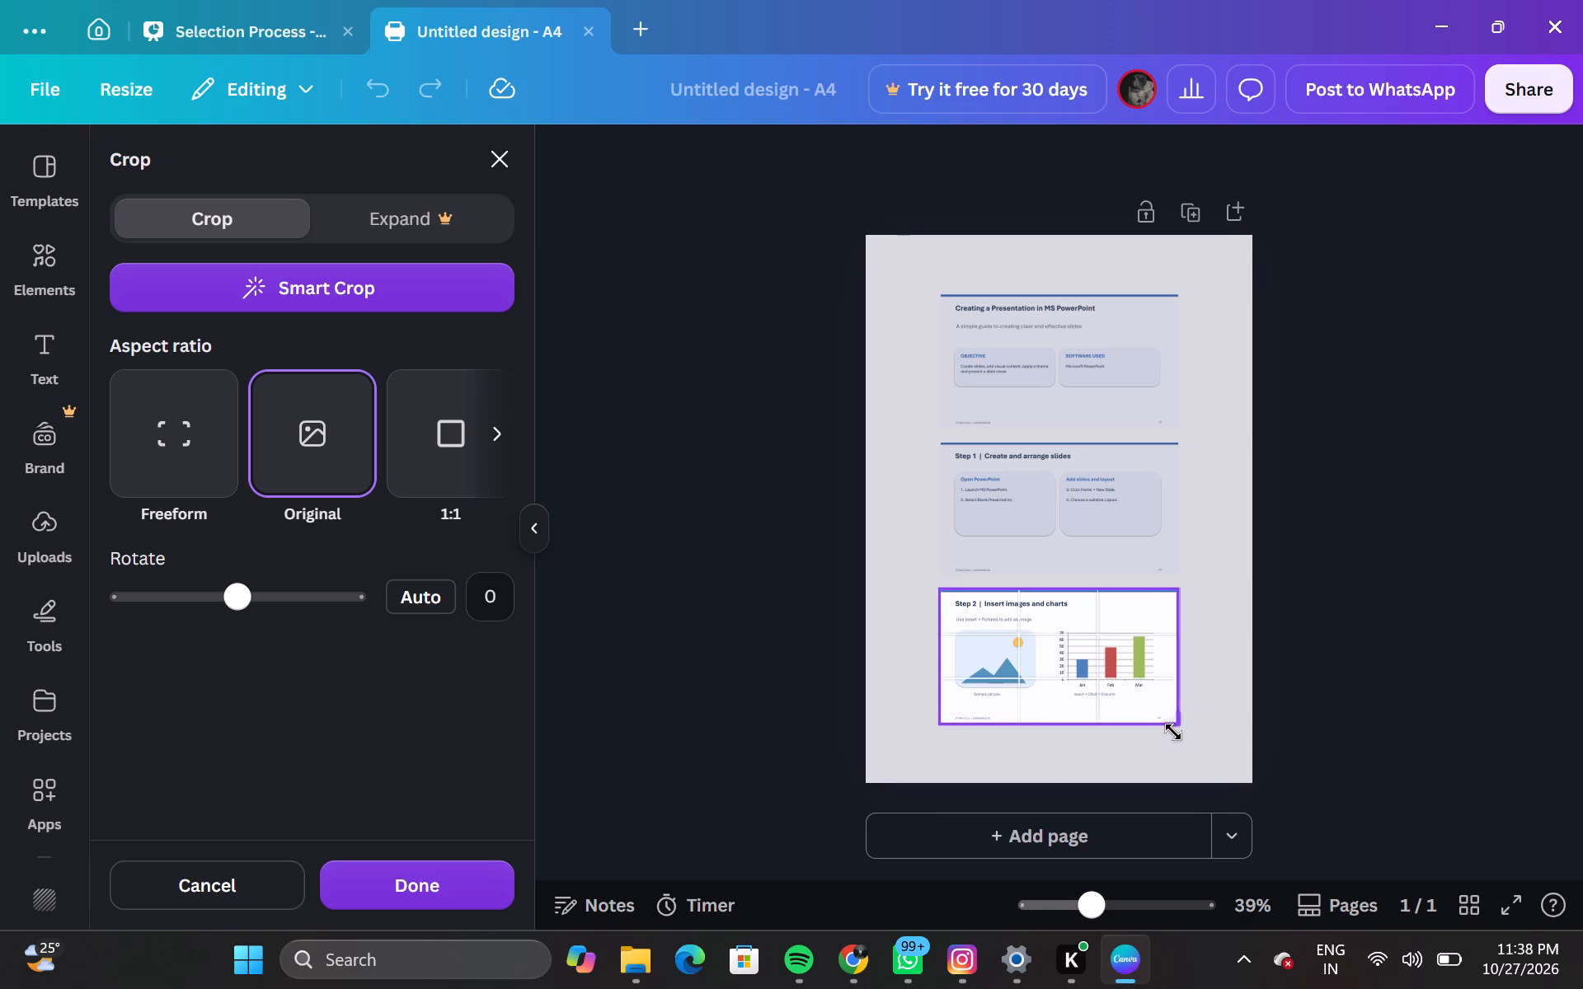
drag(1173, 732, 1169, 741)
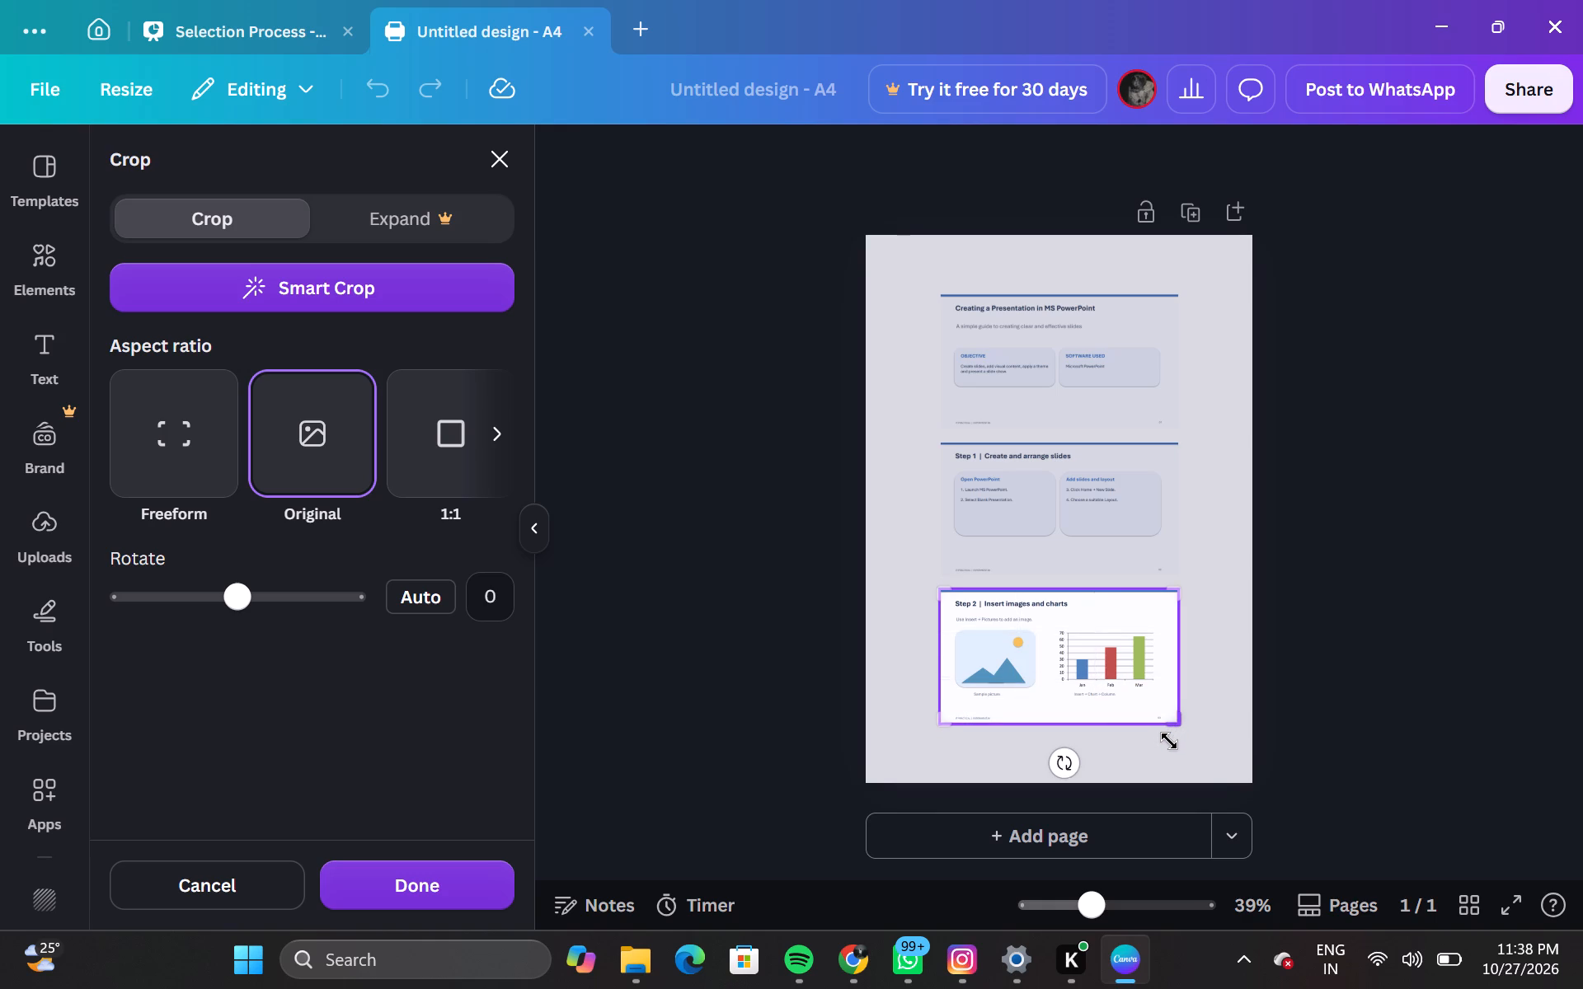
click(421, 872)
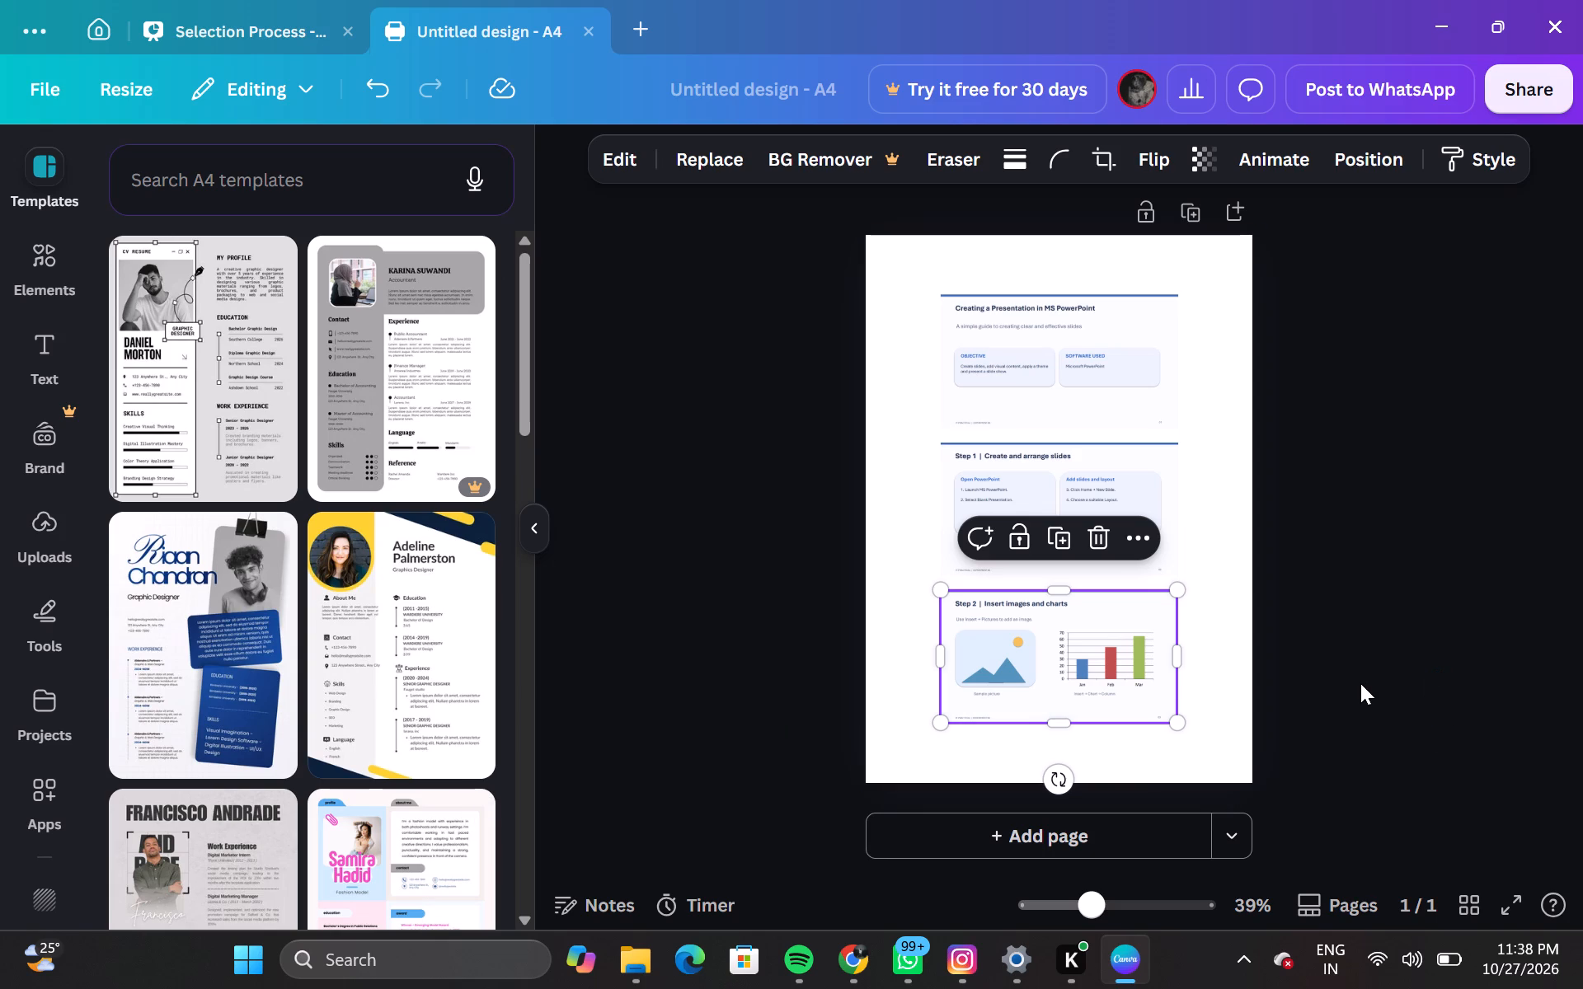
click(1359, 680)
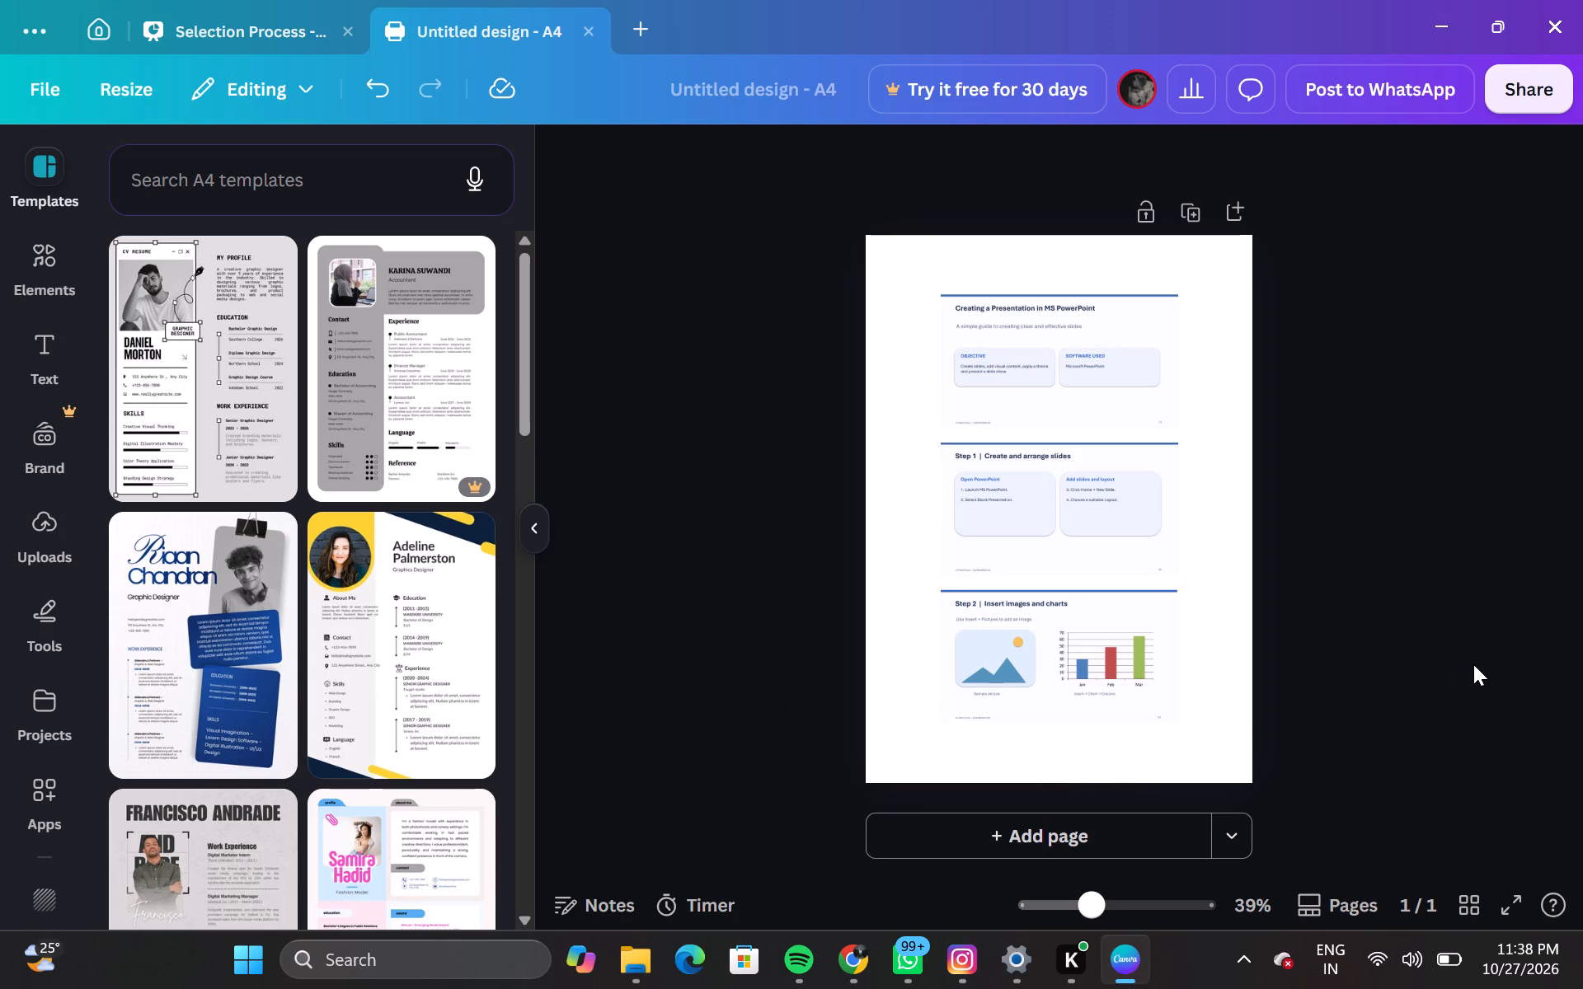
Nudge the Step 2 slide image sideways until its side edges line up with the images above at a 0.8 gap, and deselect it.
click(1092, 696)
key(Right)
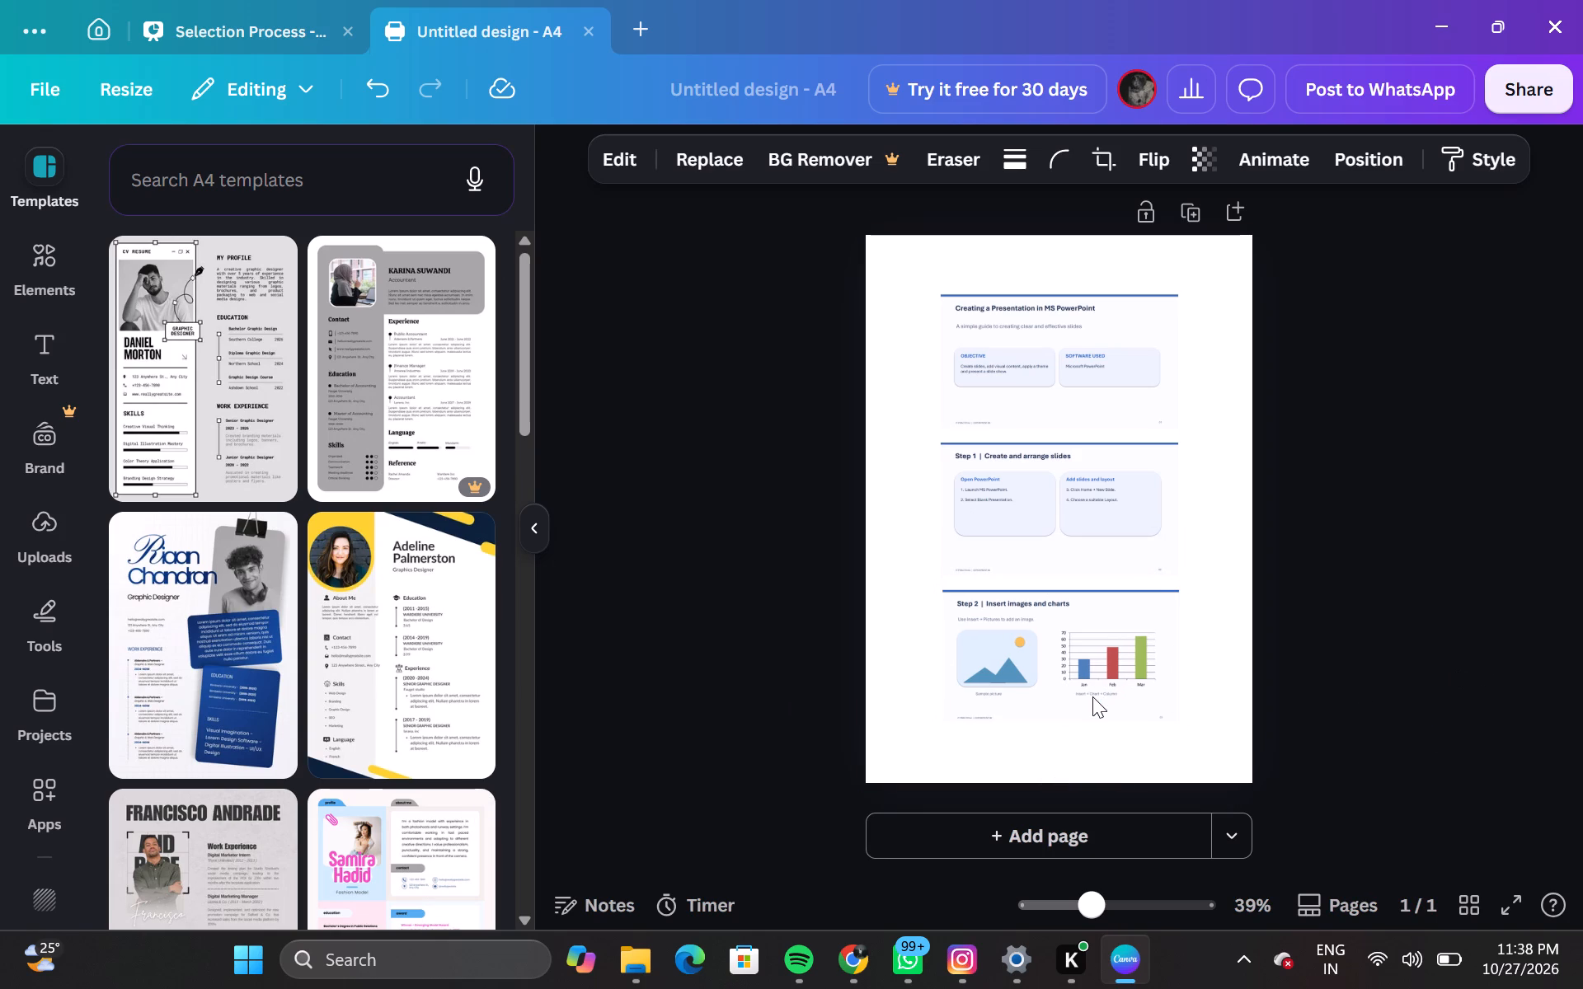
key(Right)
key(Right)
key(Left)
key(Left)
key(Left)
key(Left)
key(Left)
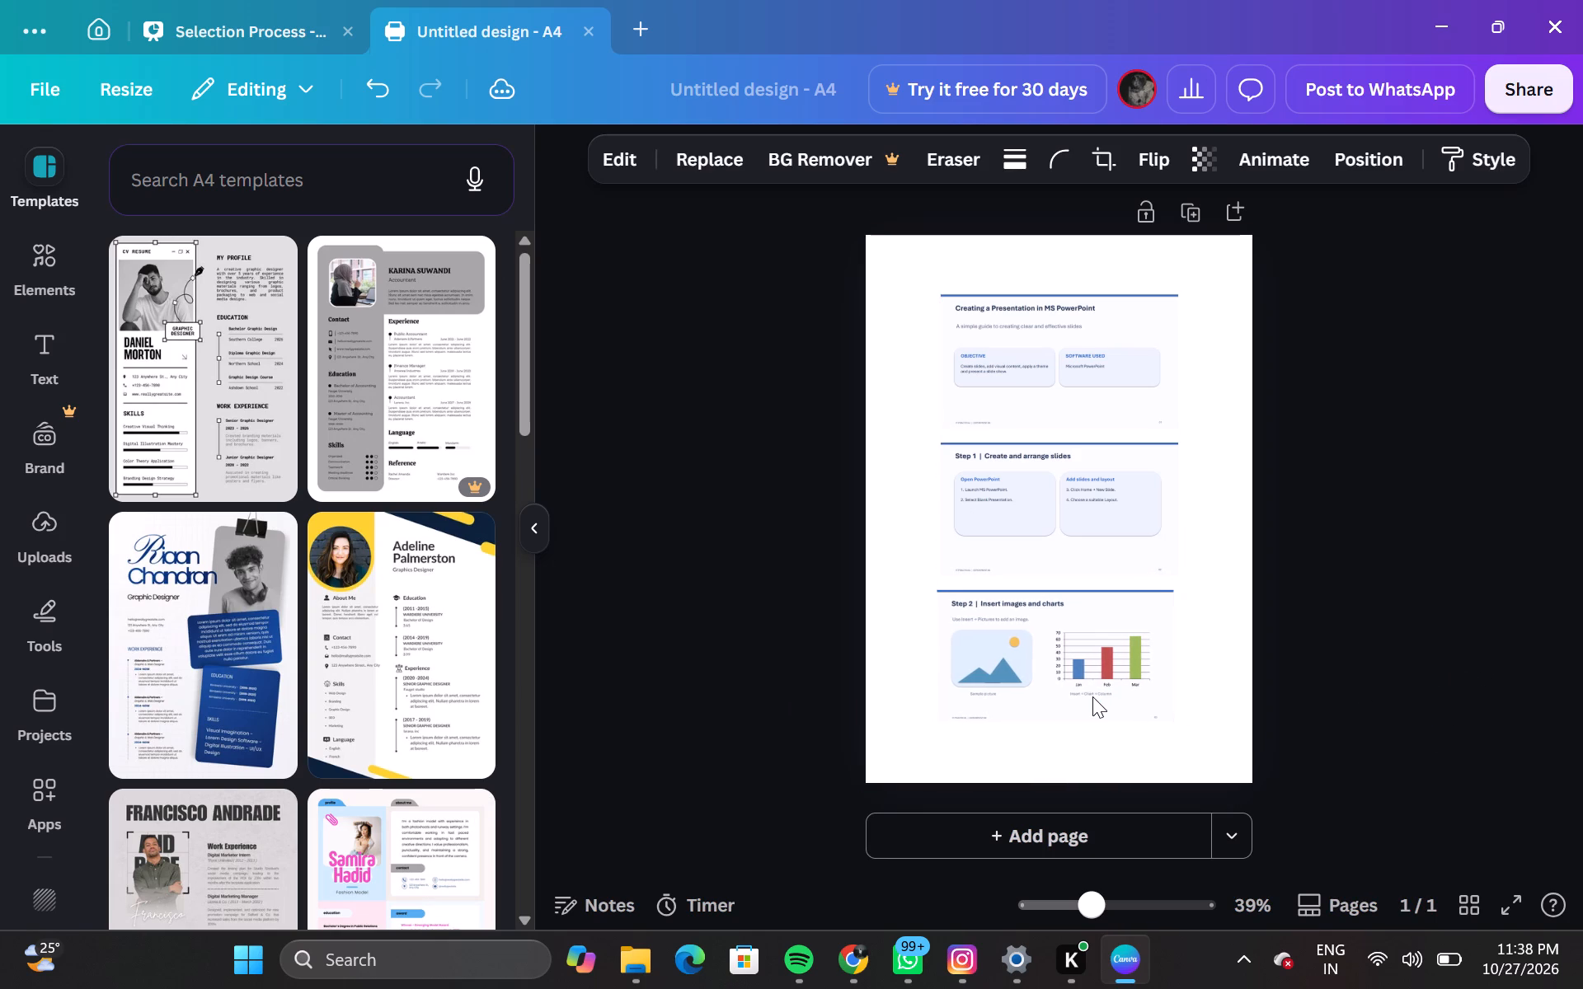
key(Right)
key(Right)
click(1116, 659)
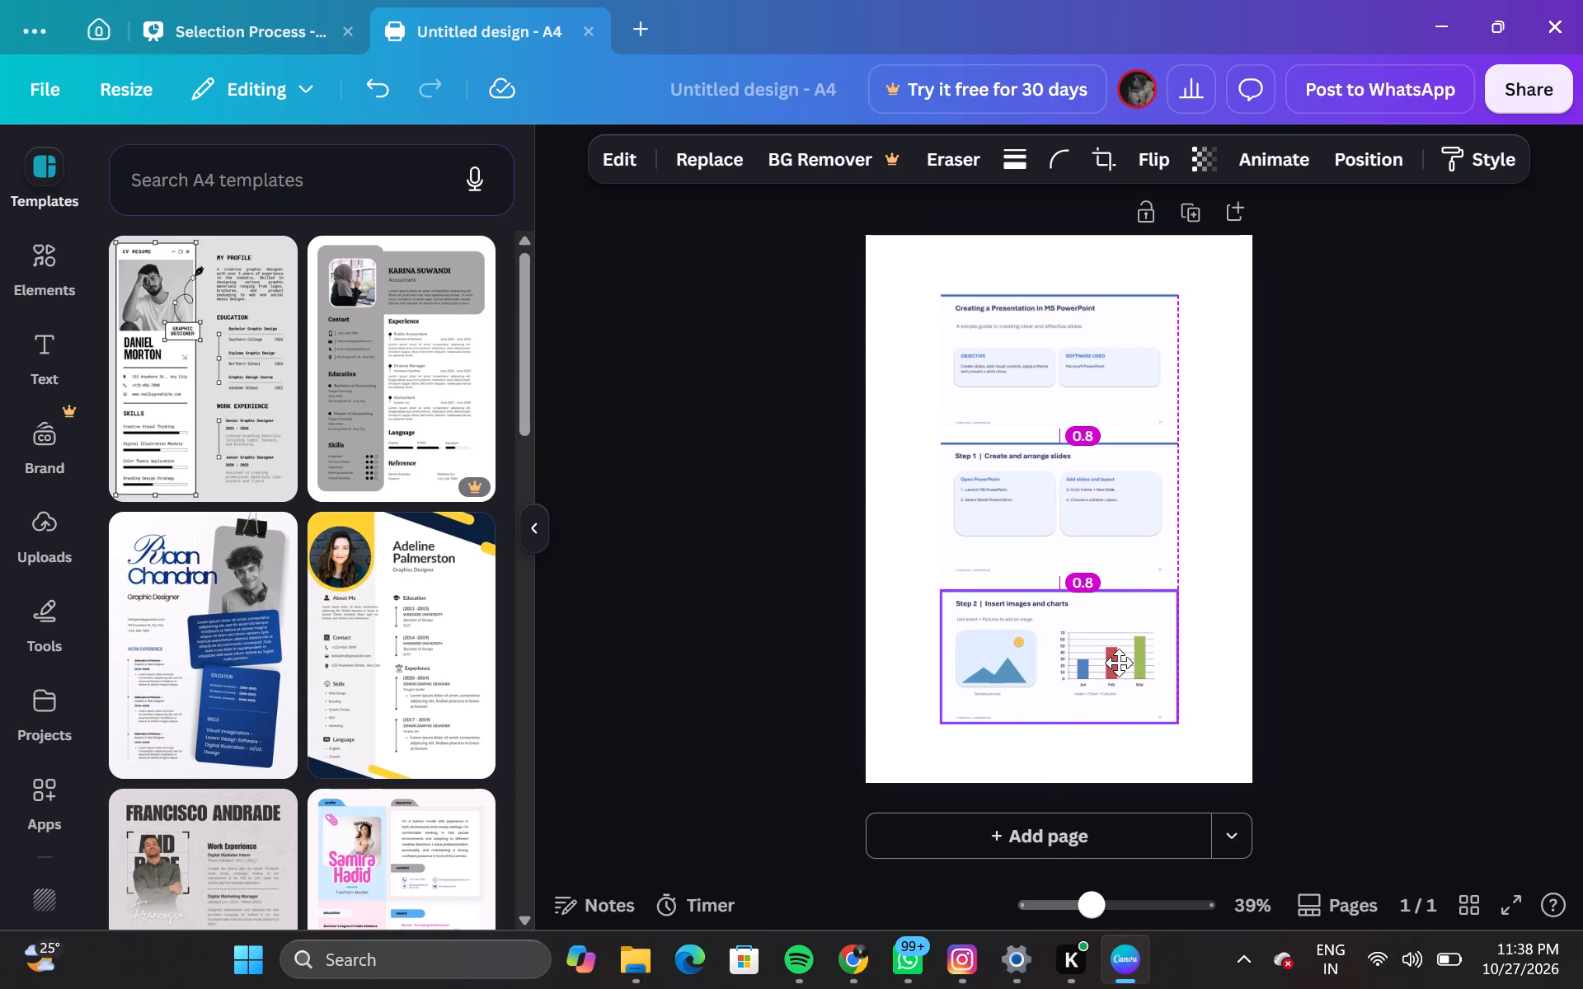
click(1399, 616)
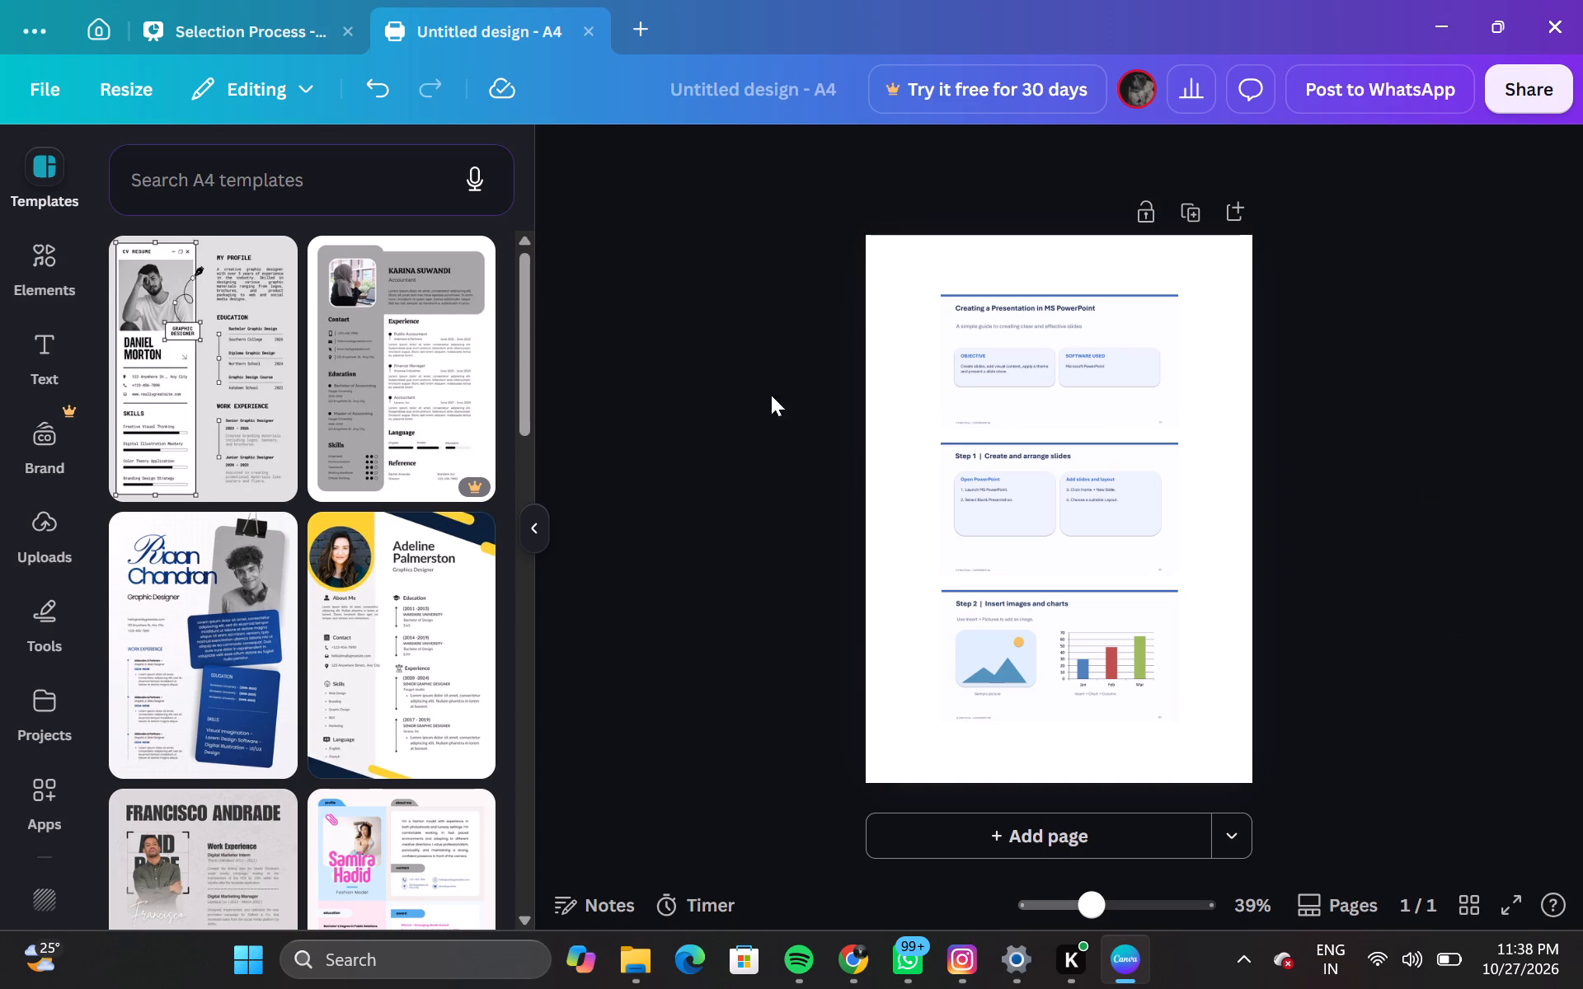
Add a blank second page to the A4 design.
click(1020, 830)
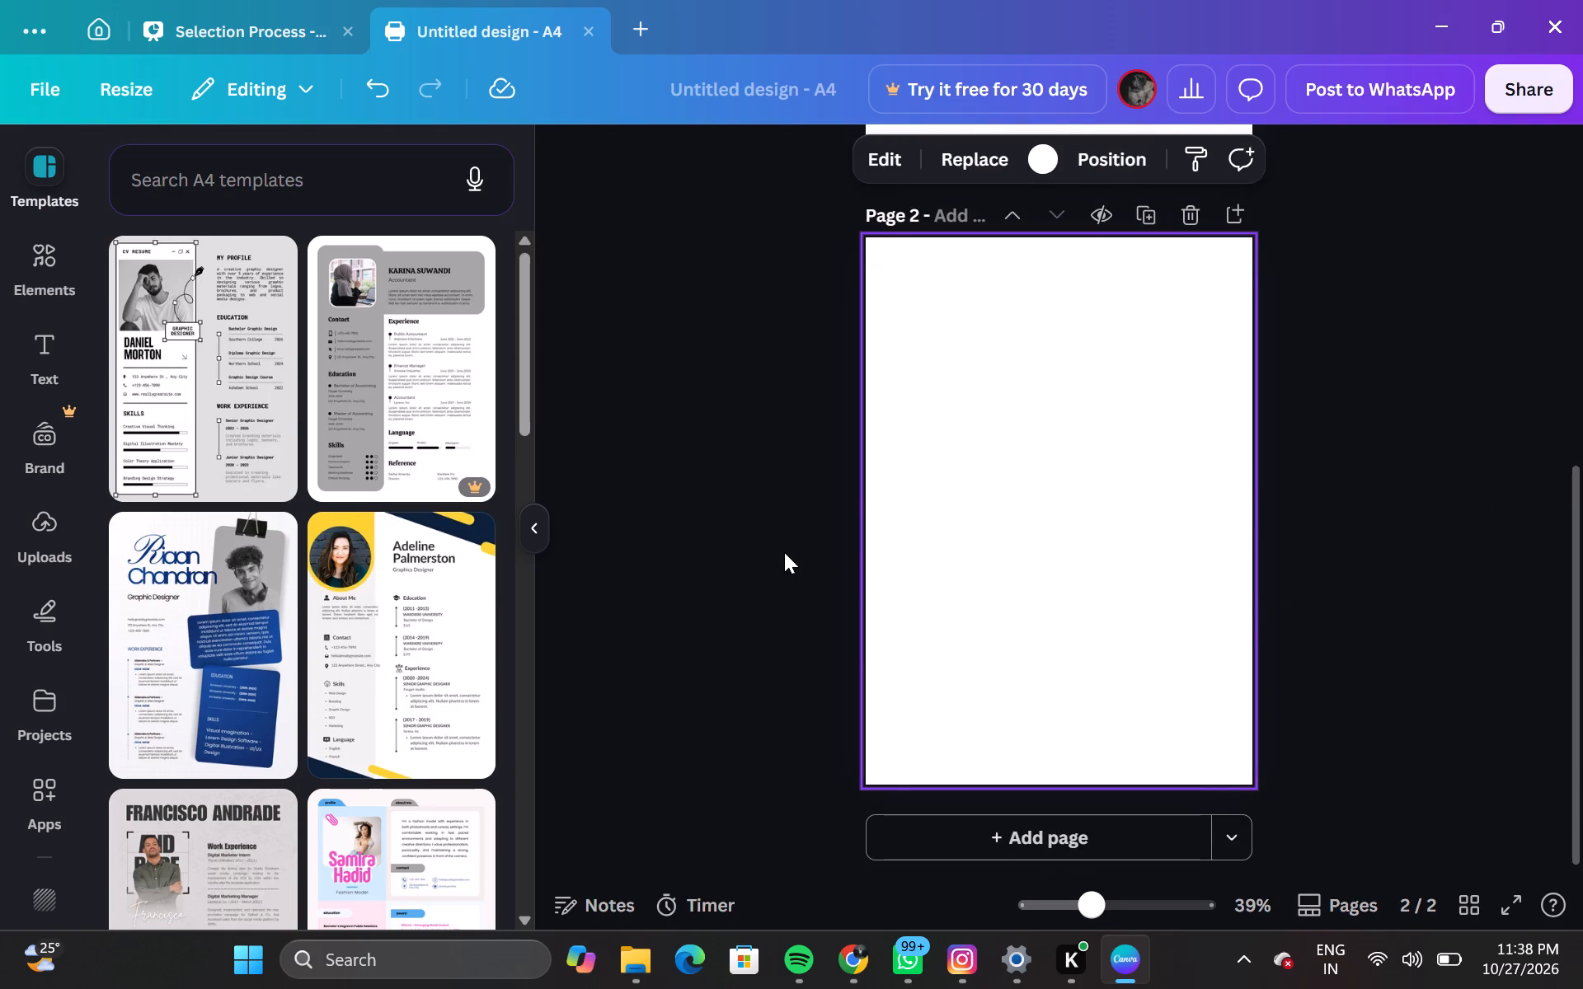
Switch to the presentation PDF in Chrome and frame the whole "Step 3 | Design and transitions" slide in a screen capture.
scroll(720, 708, down, 3)
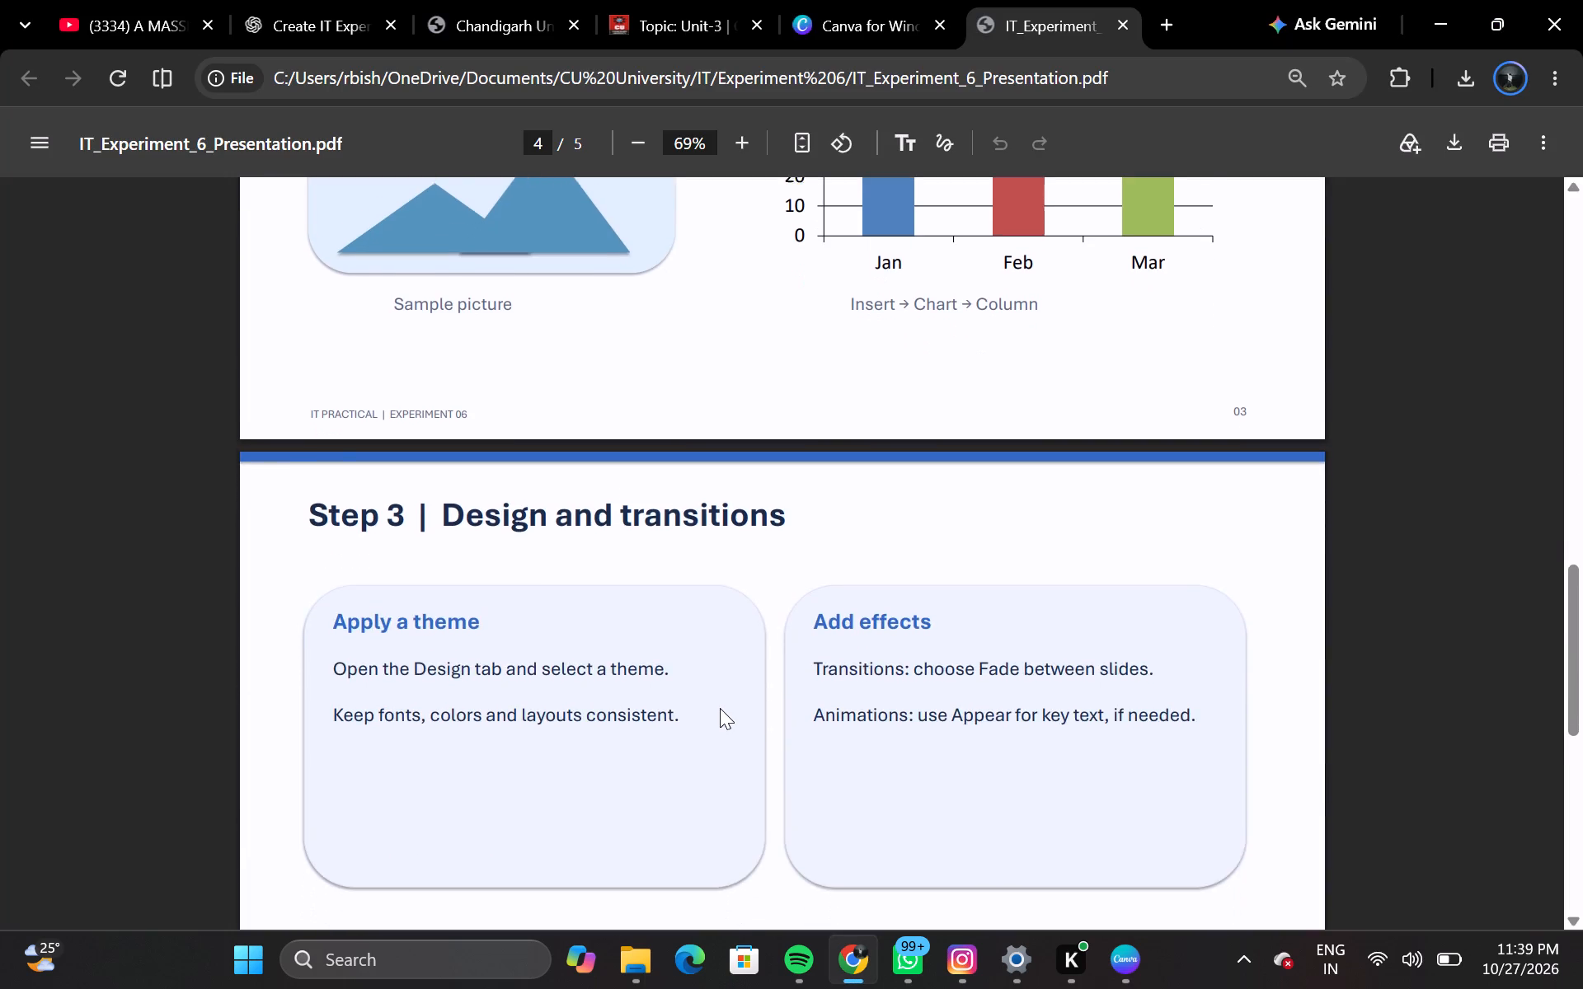
scroll(720, 708, down, 7)
scroll(720, 708, up, 3)
scroll(720, 708, down, 2)
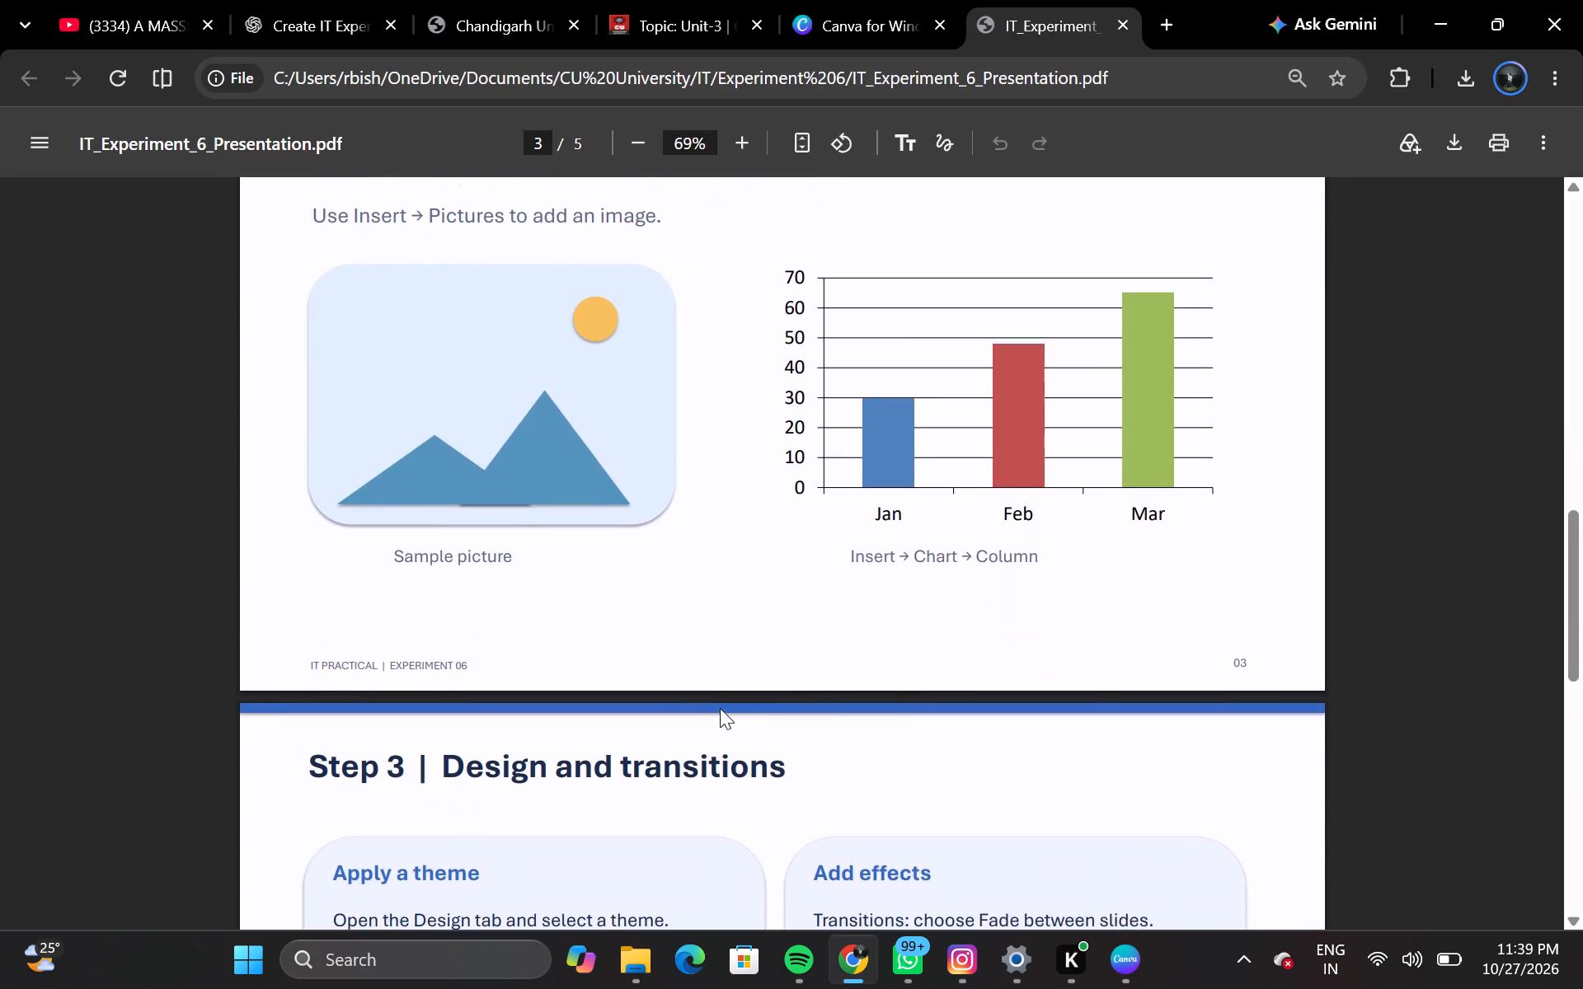
scroll(720, 708, down, 4)
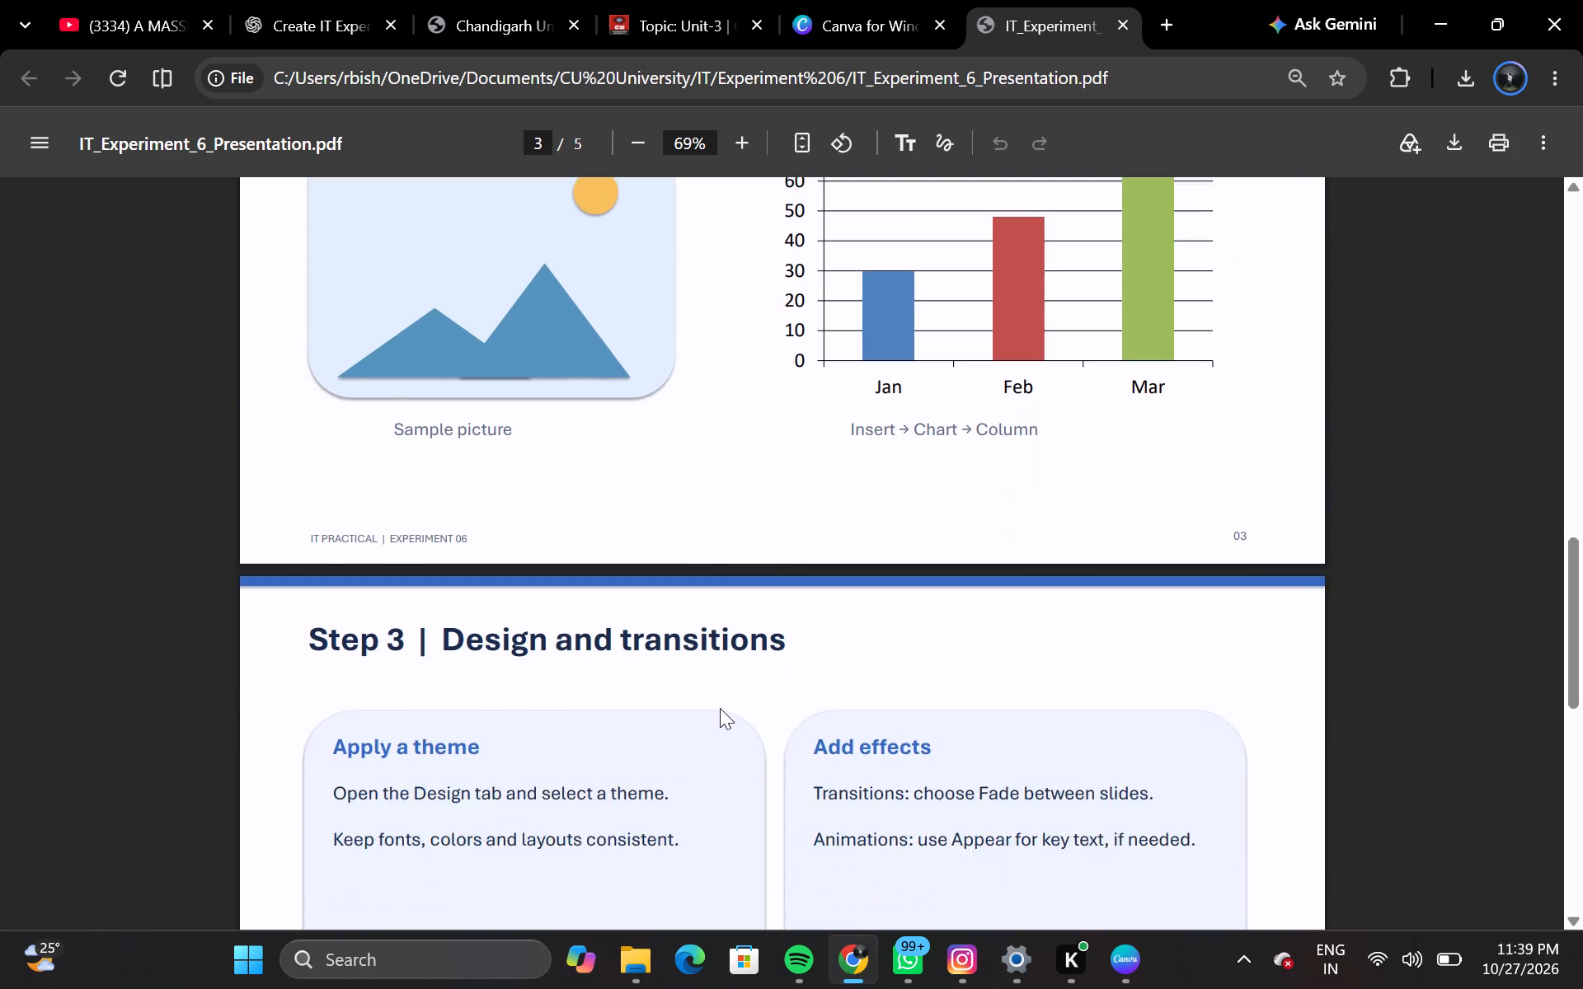
scroll(720, 708, down, 2)
scroll(720, 708, up, 1)
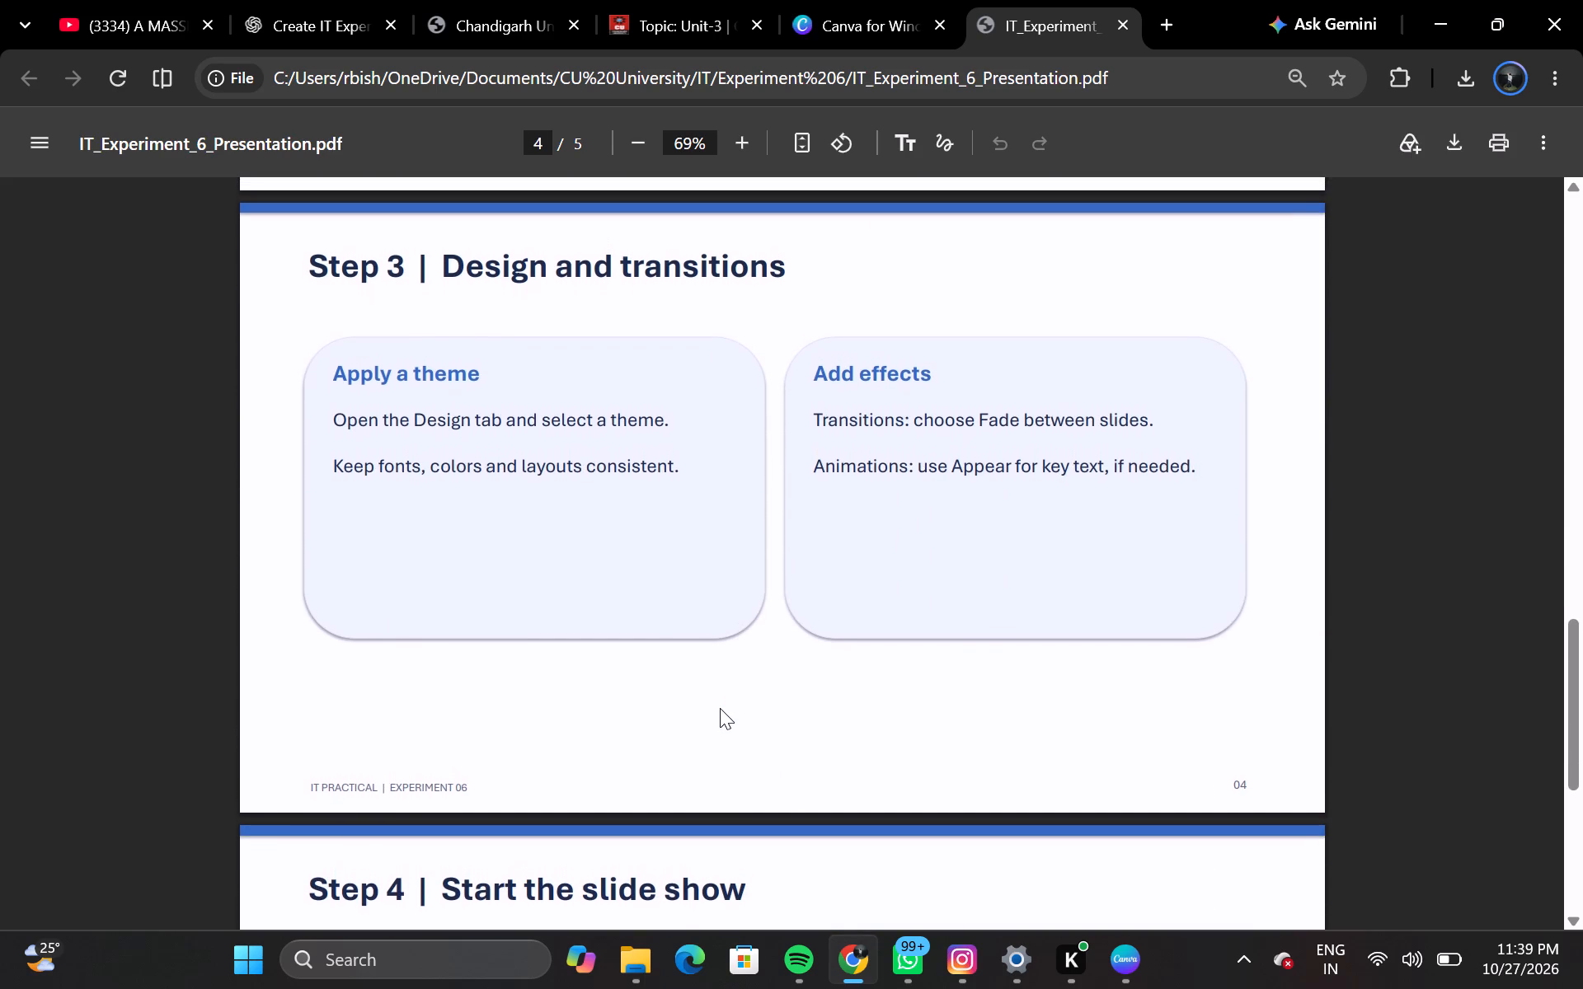
scroll(720, 708, up, 1)
key(shift+super+s)
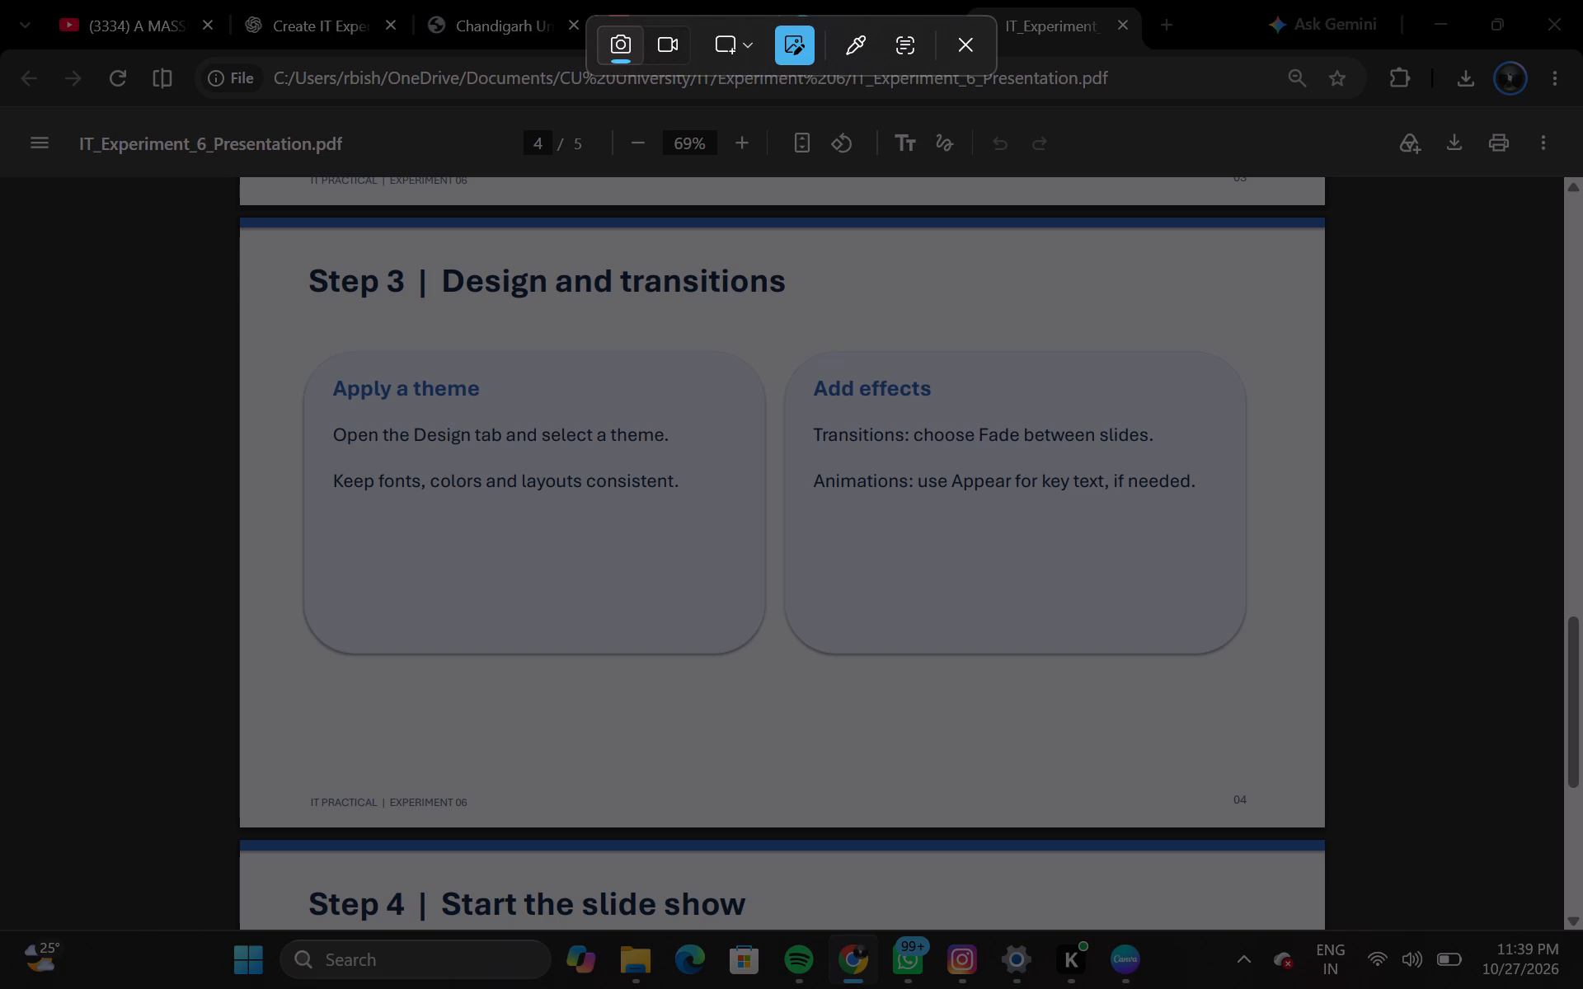
drag(241, 216, 1348, 898)
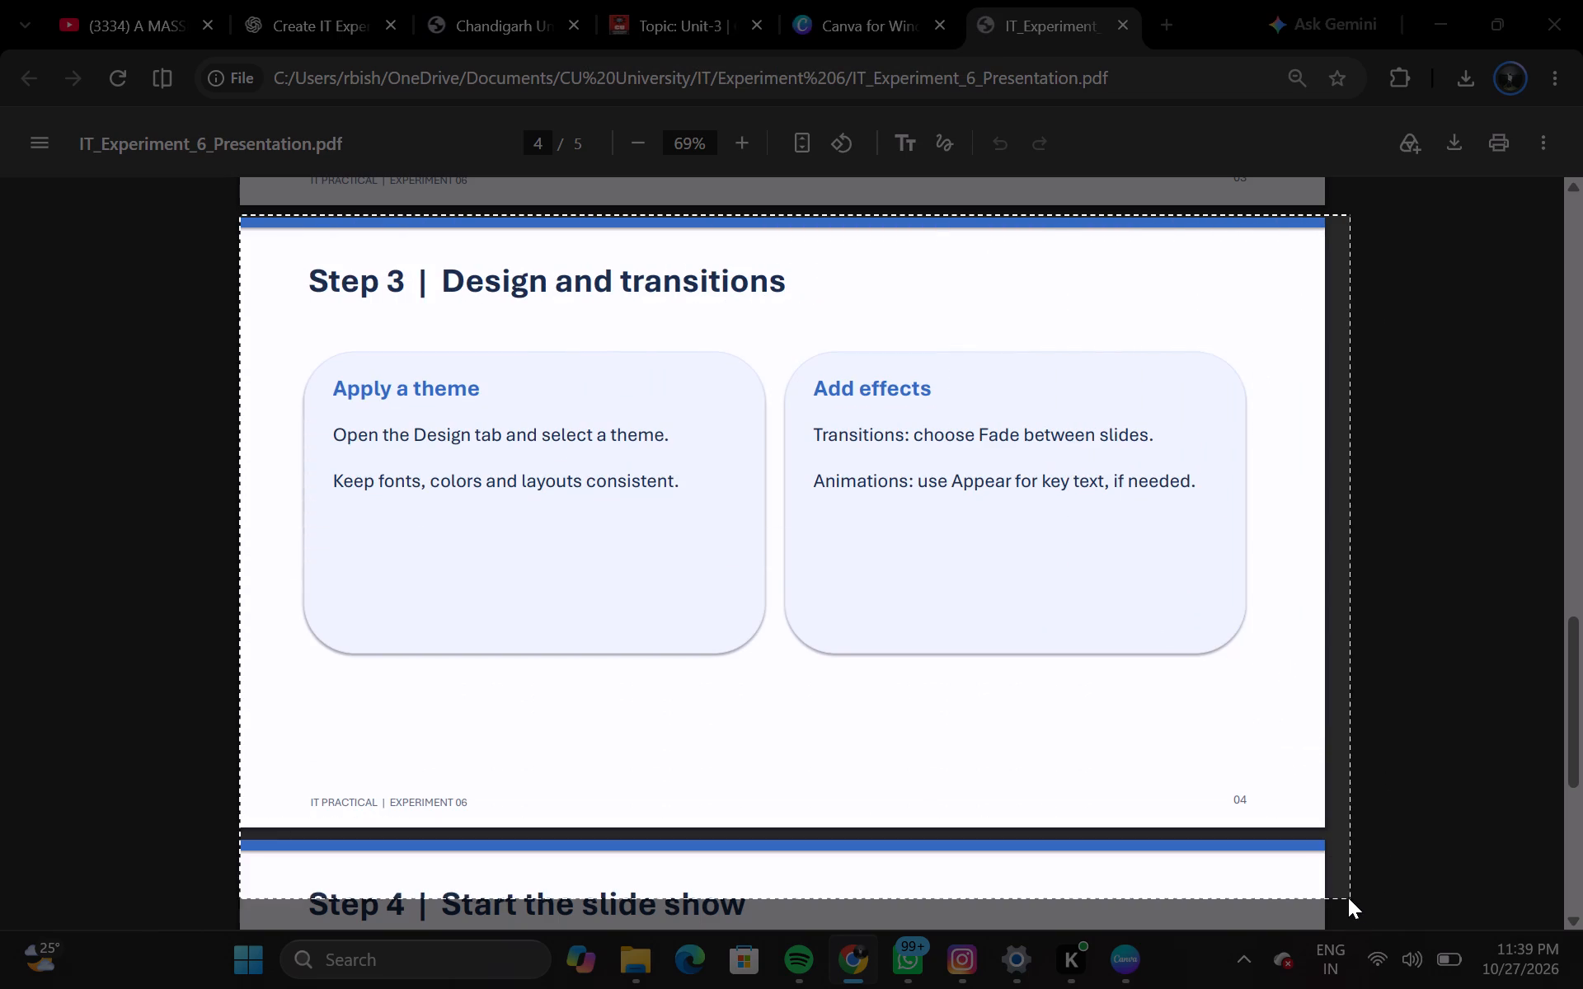
drag(1348, 898, 1326, 832)
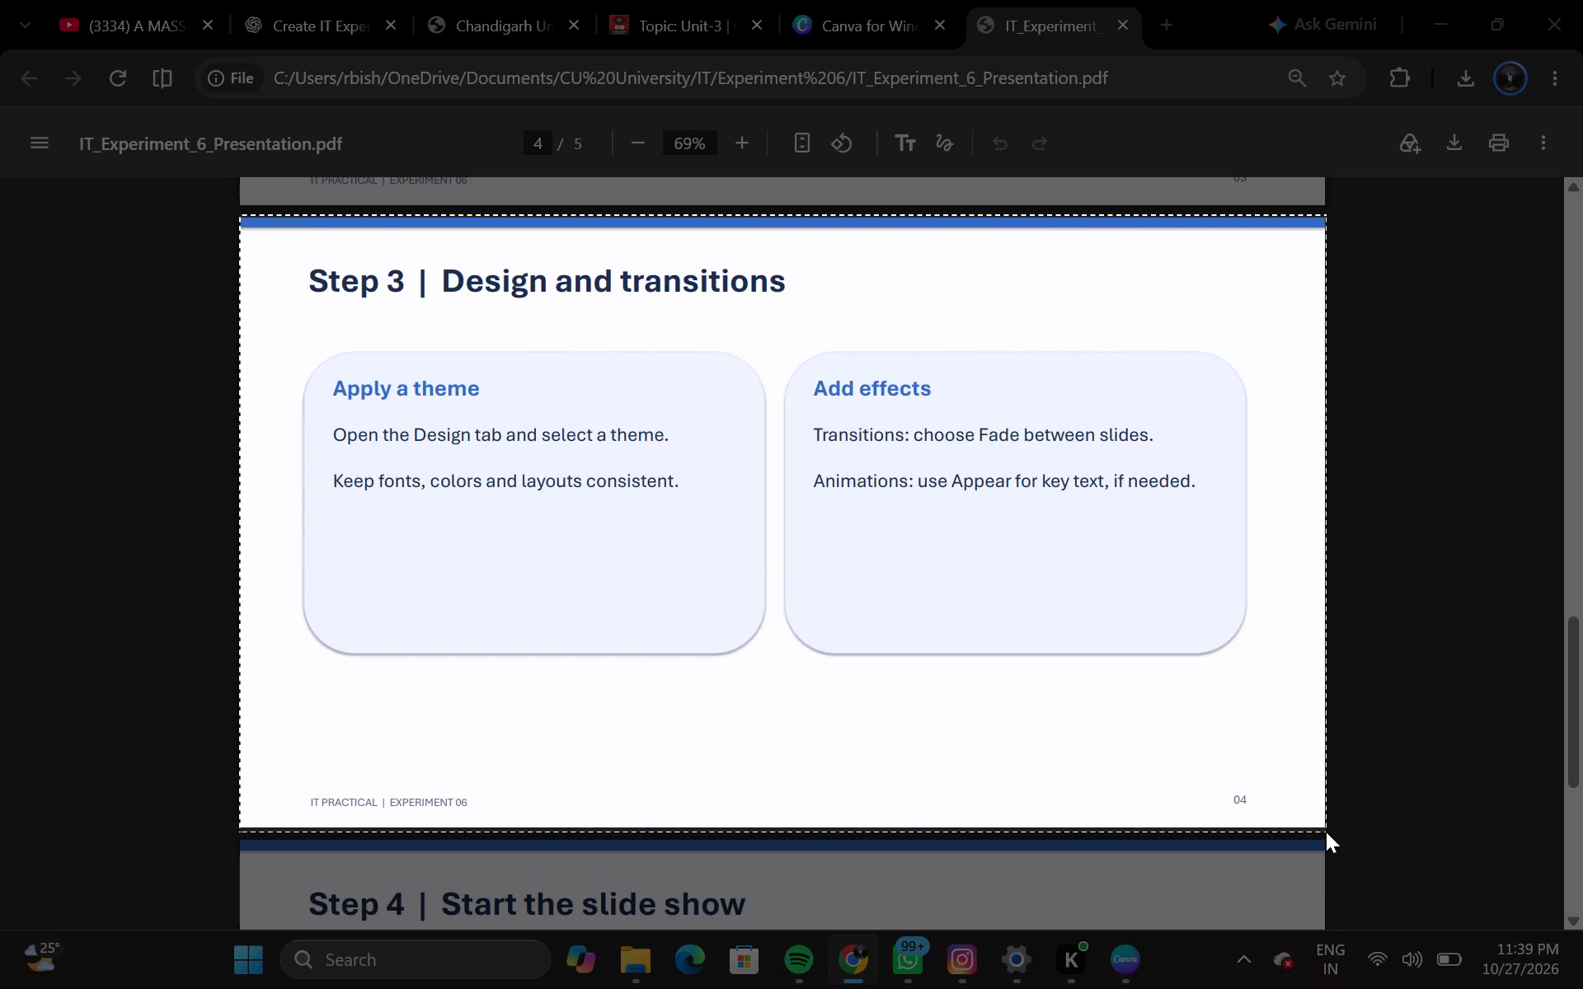
drag(1326, 832, 1326, 828)
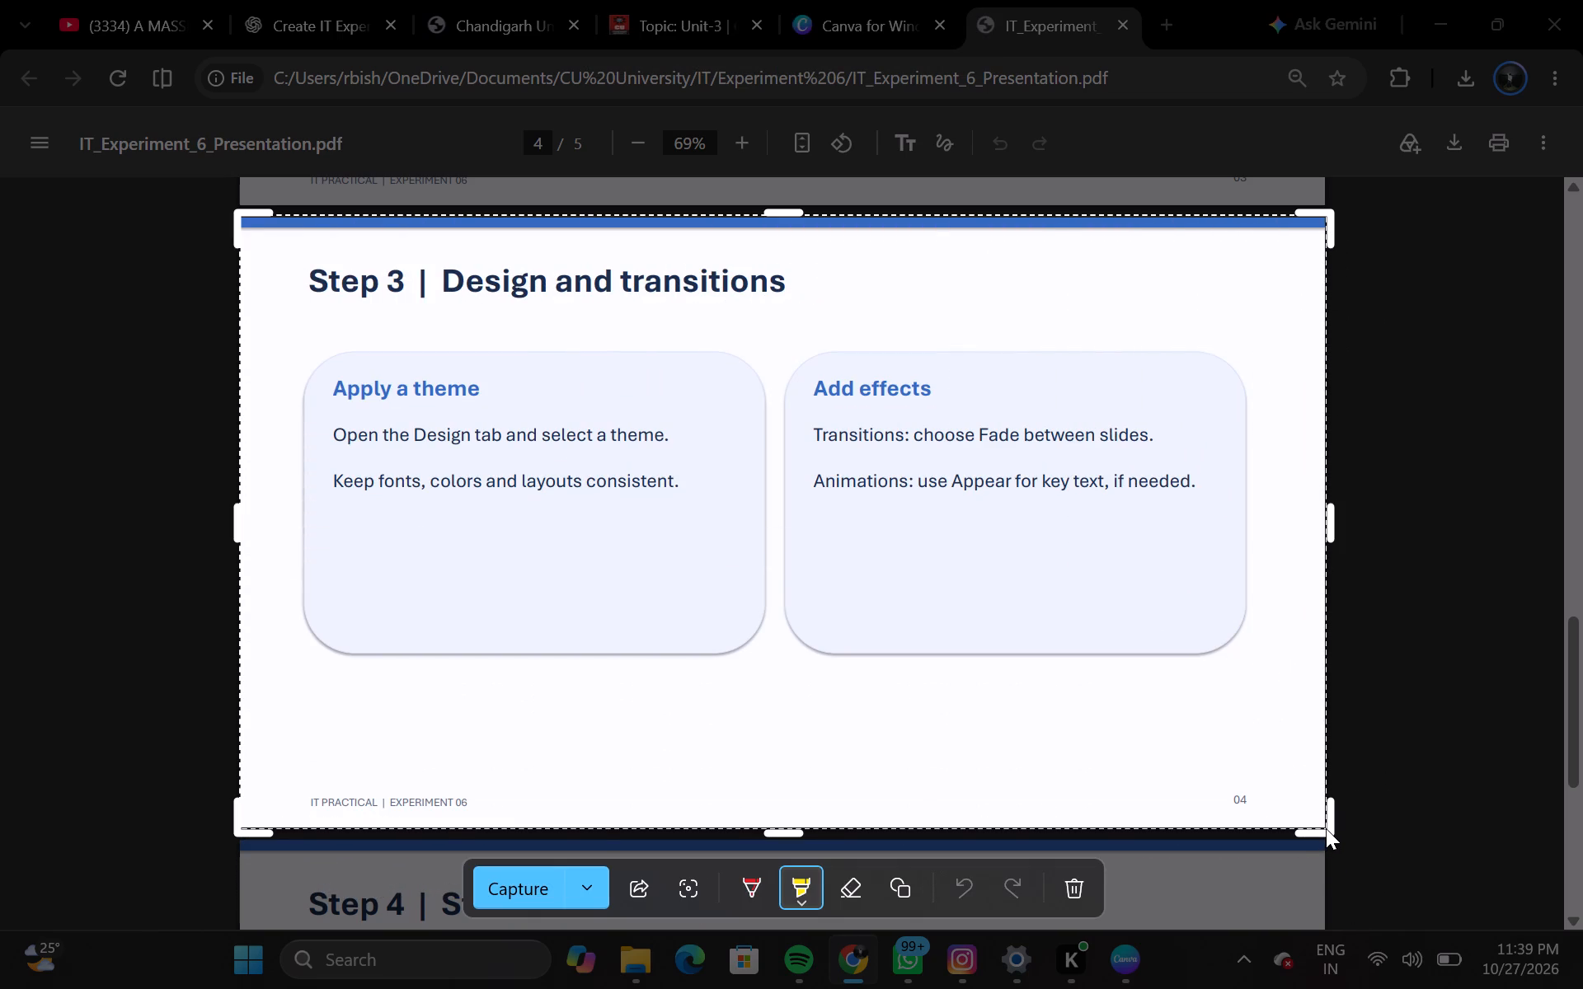
Tighten the capture area's bottom, right and top edges to the Step 3 slide's borders and copy the capture.
click(1326, 828)
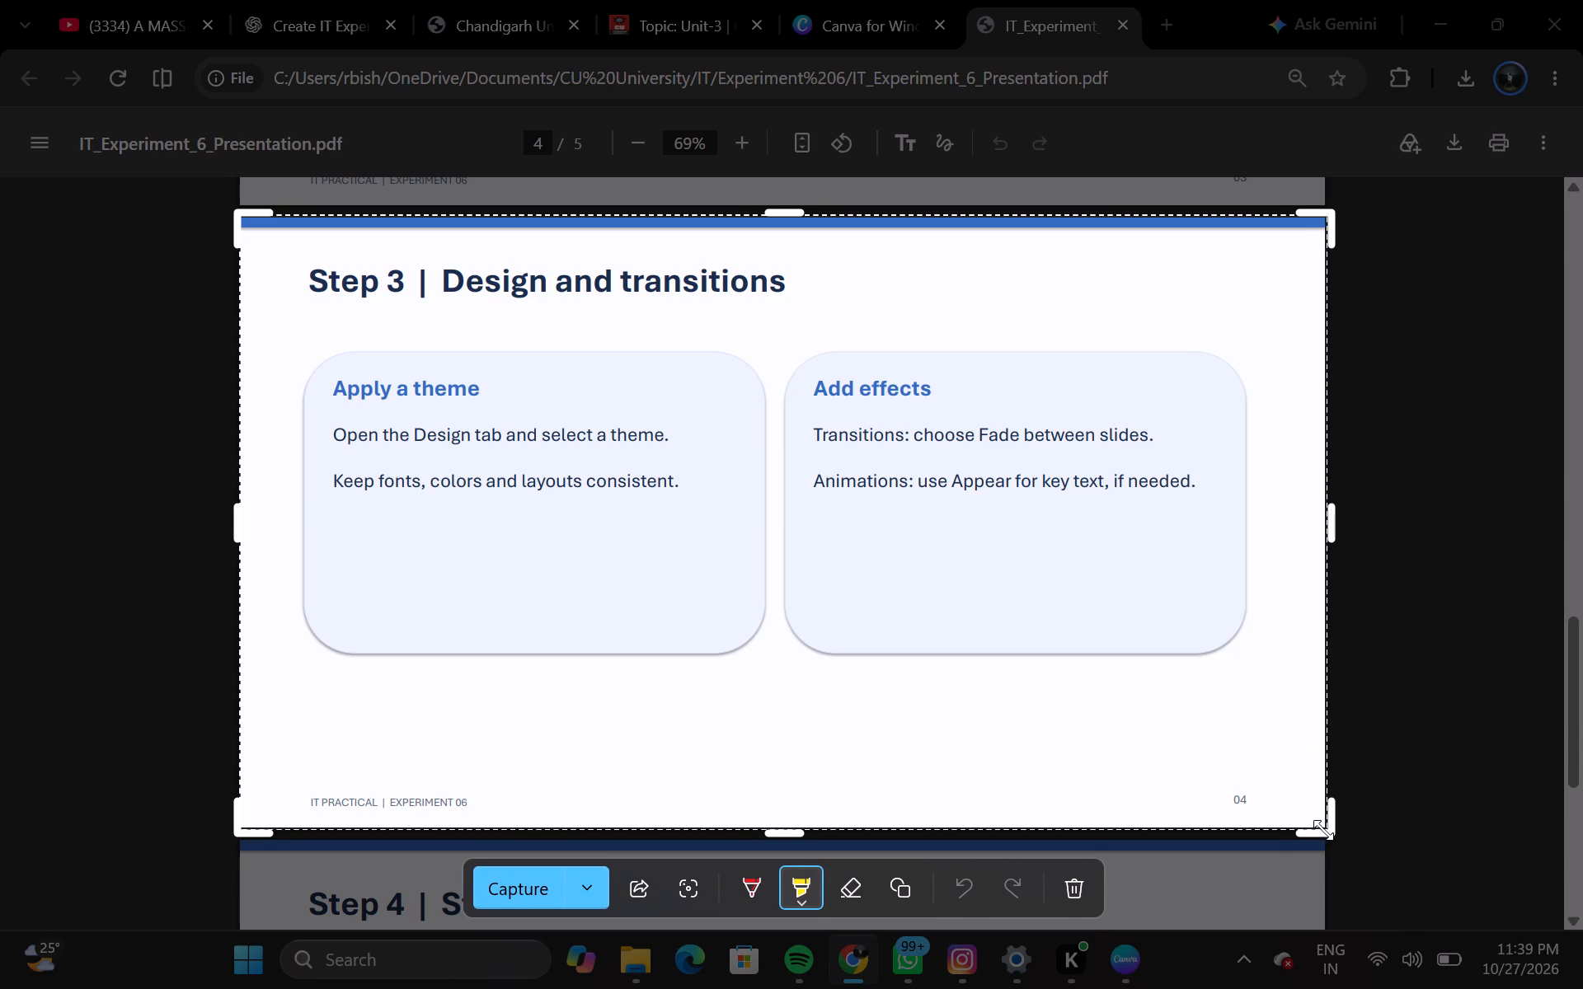
click(785, 835)
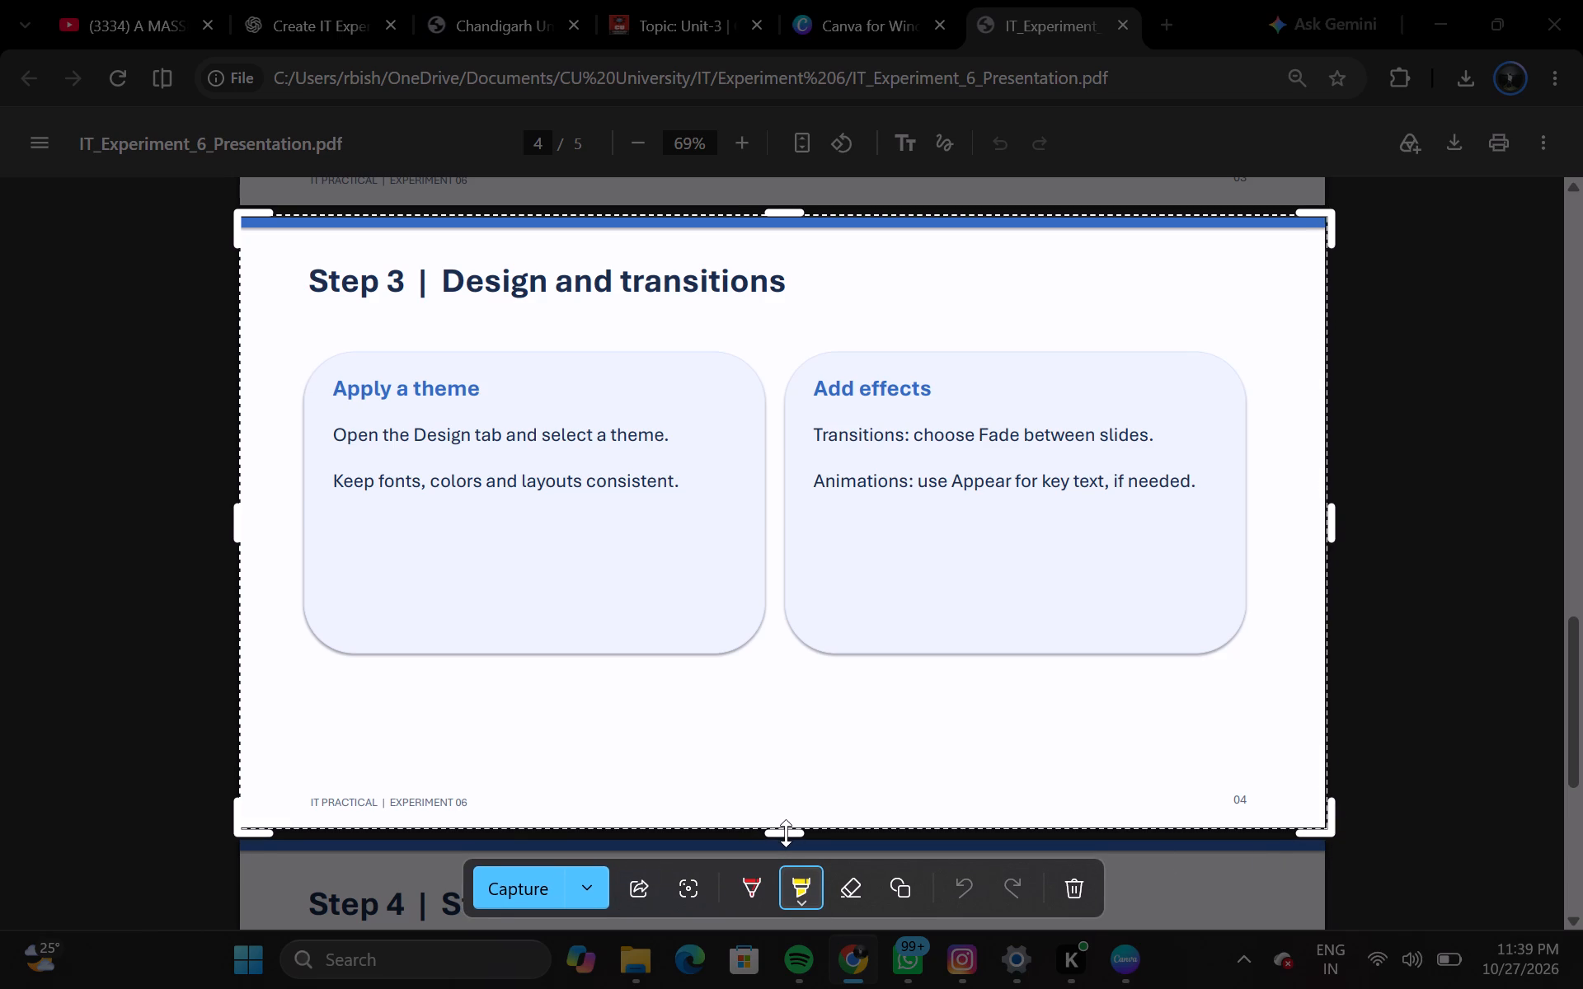
click(786, 833)
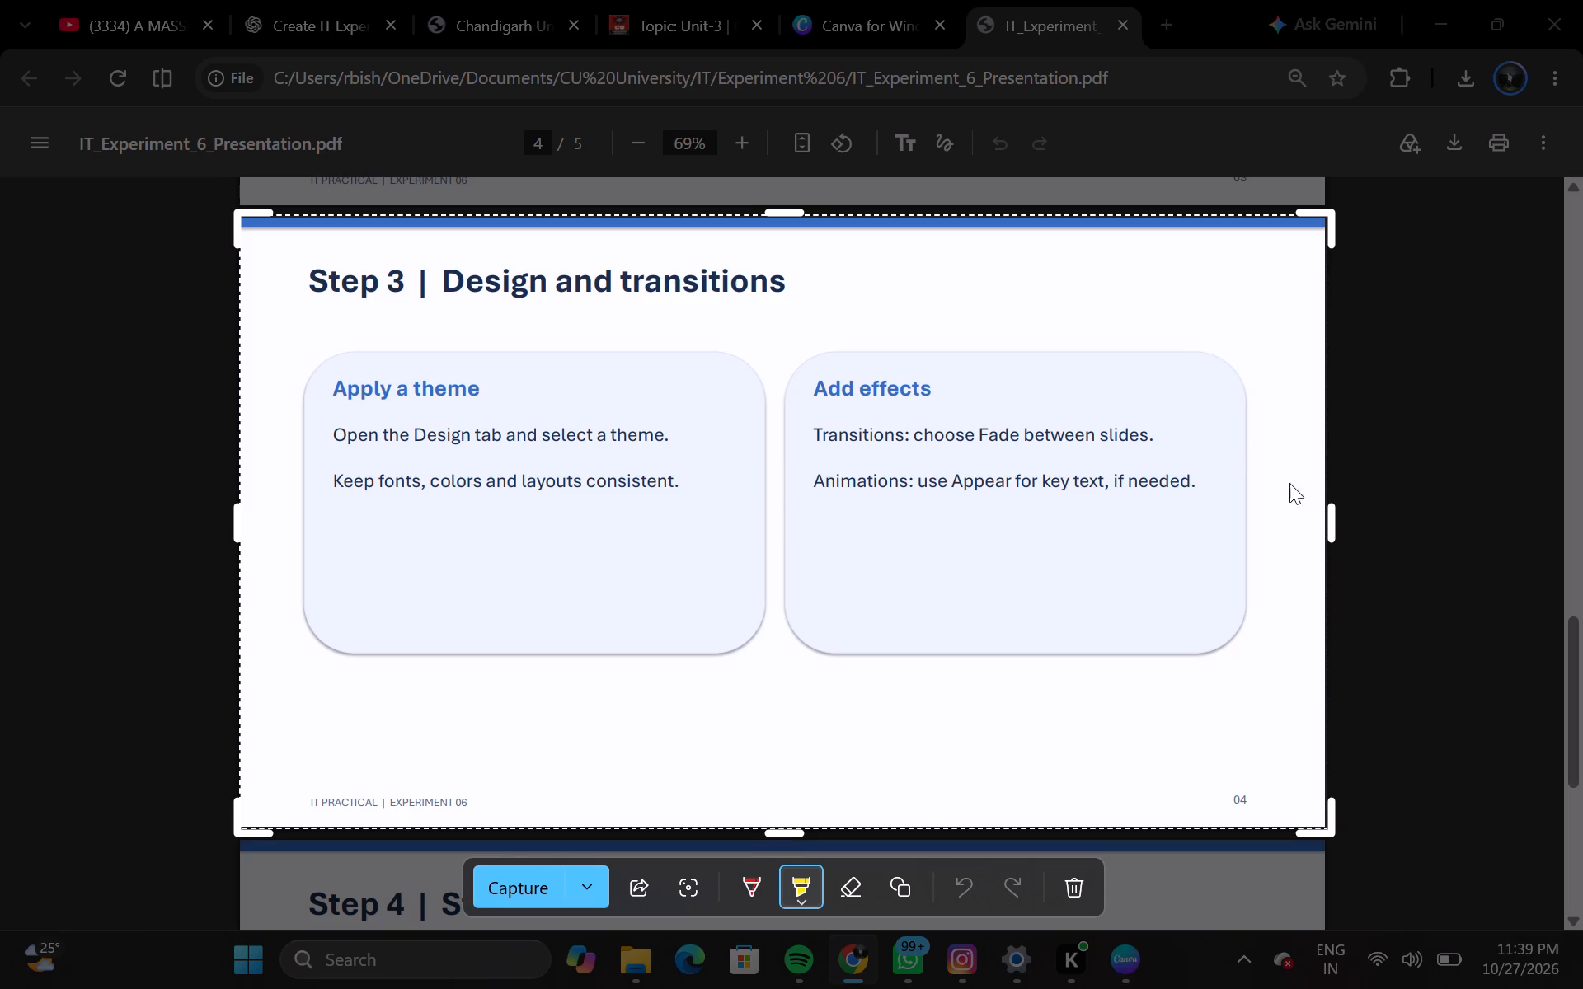
click(1327, 526)
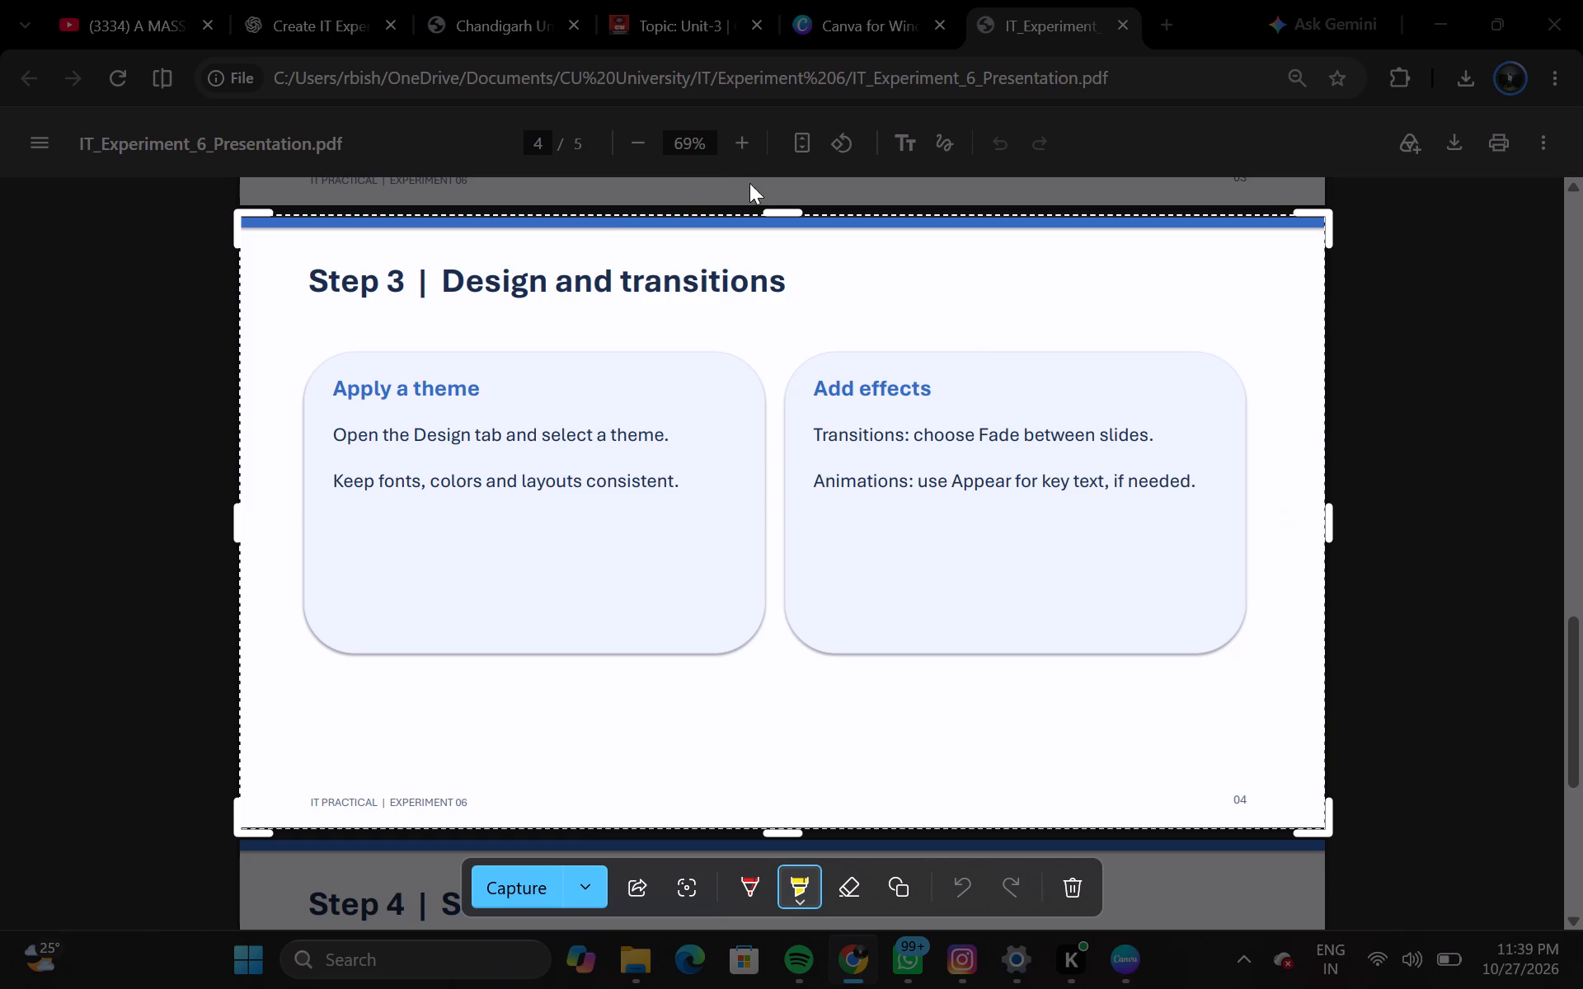
click(784, 209)
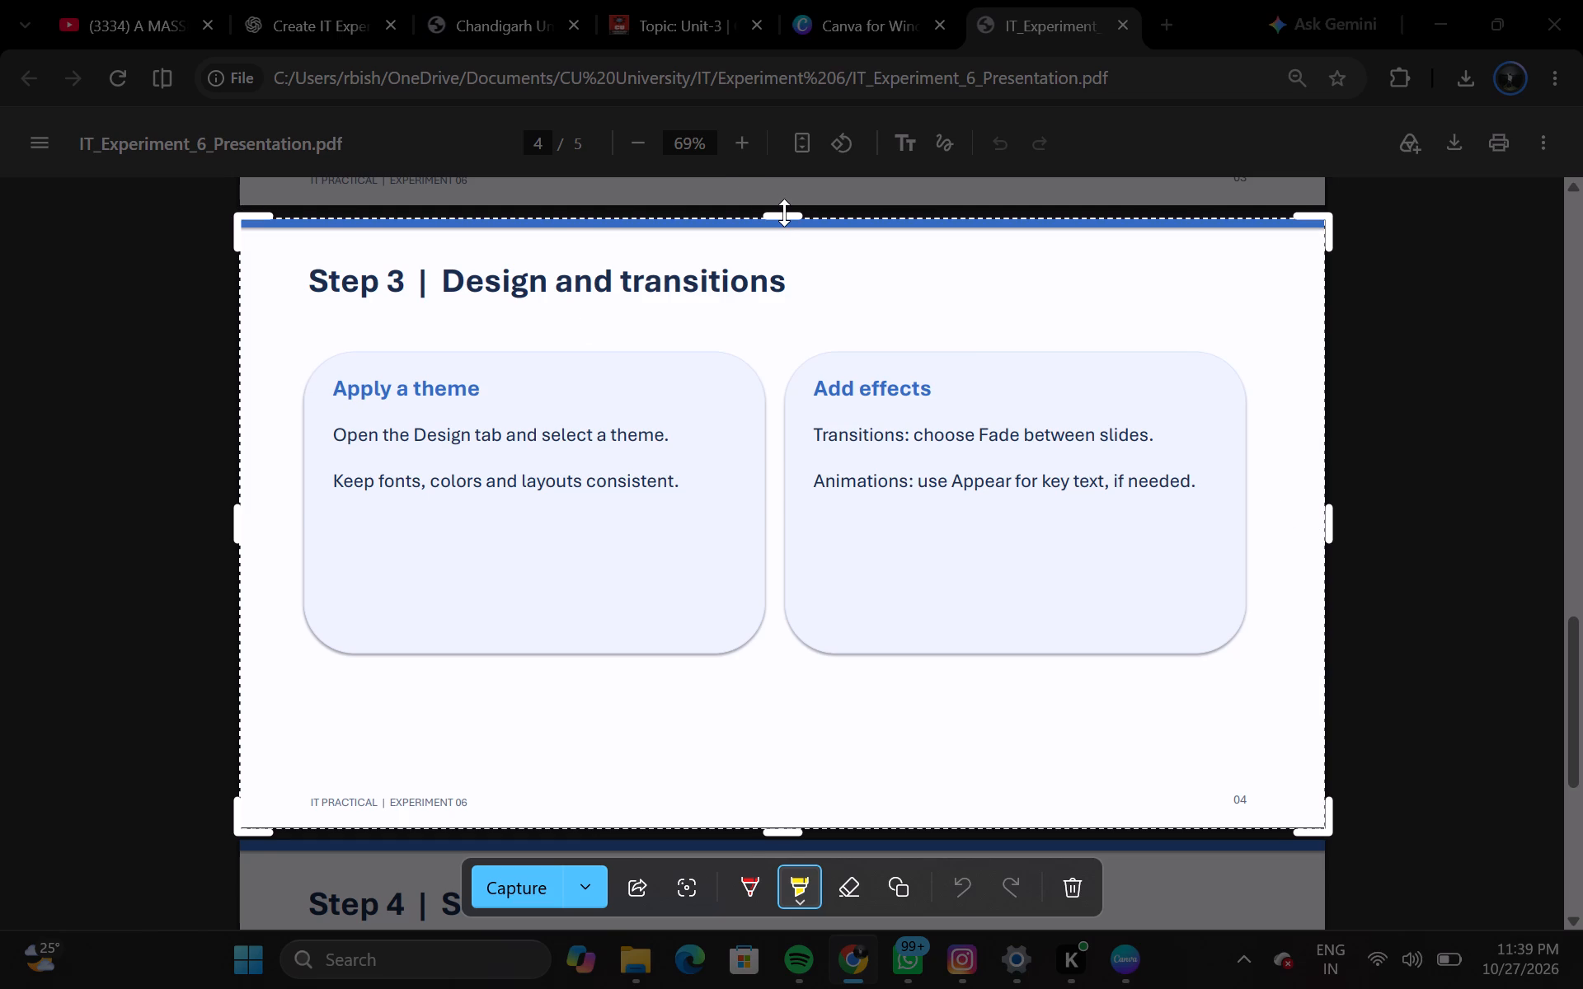
click(785, 210)
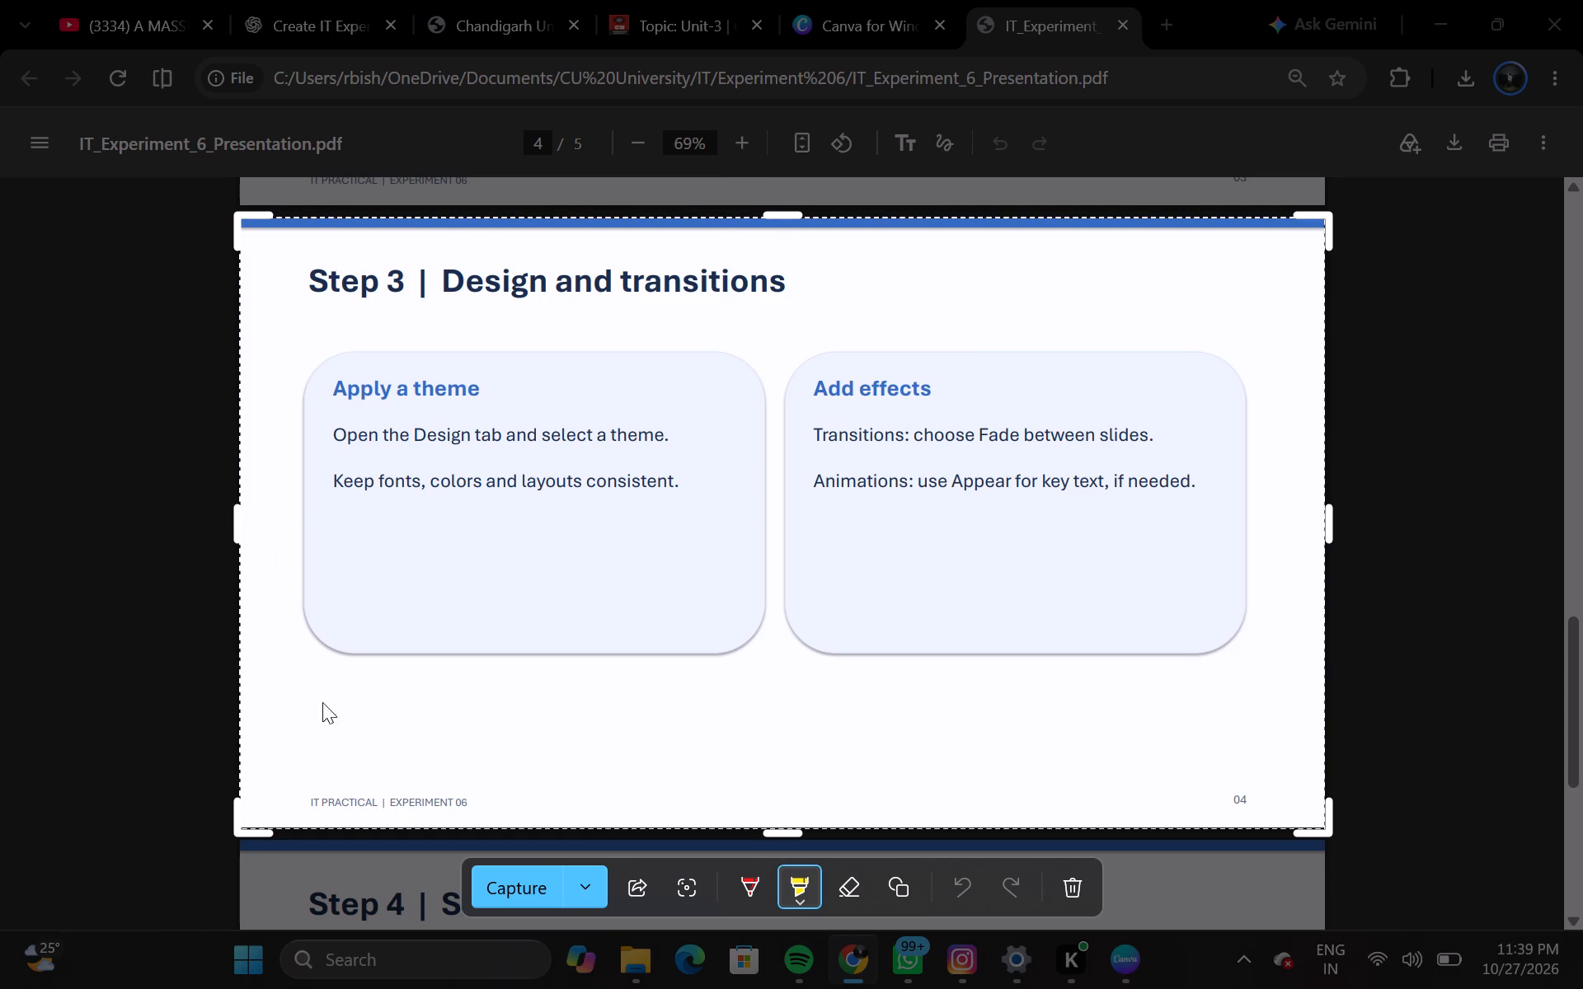
key(ctrl+c)
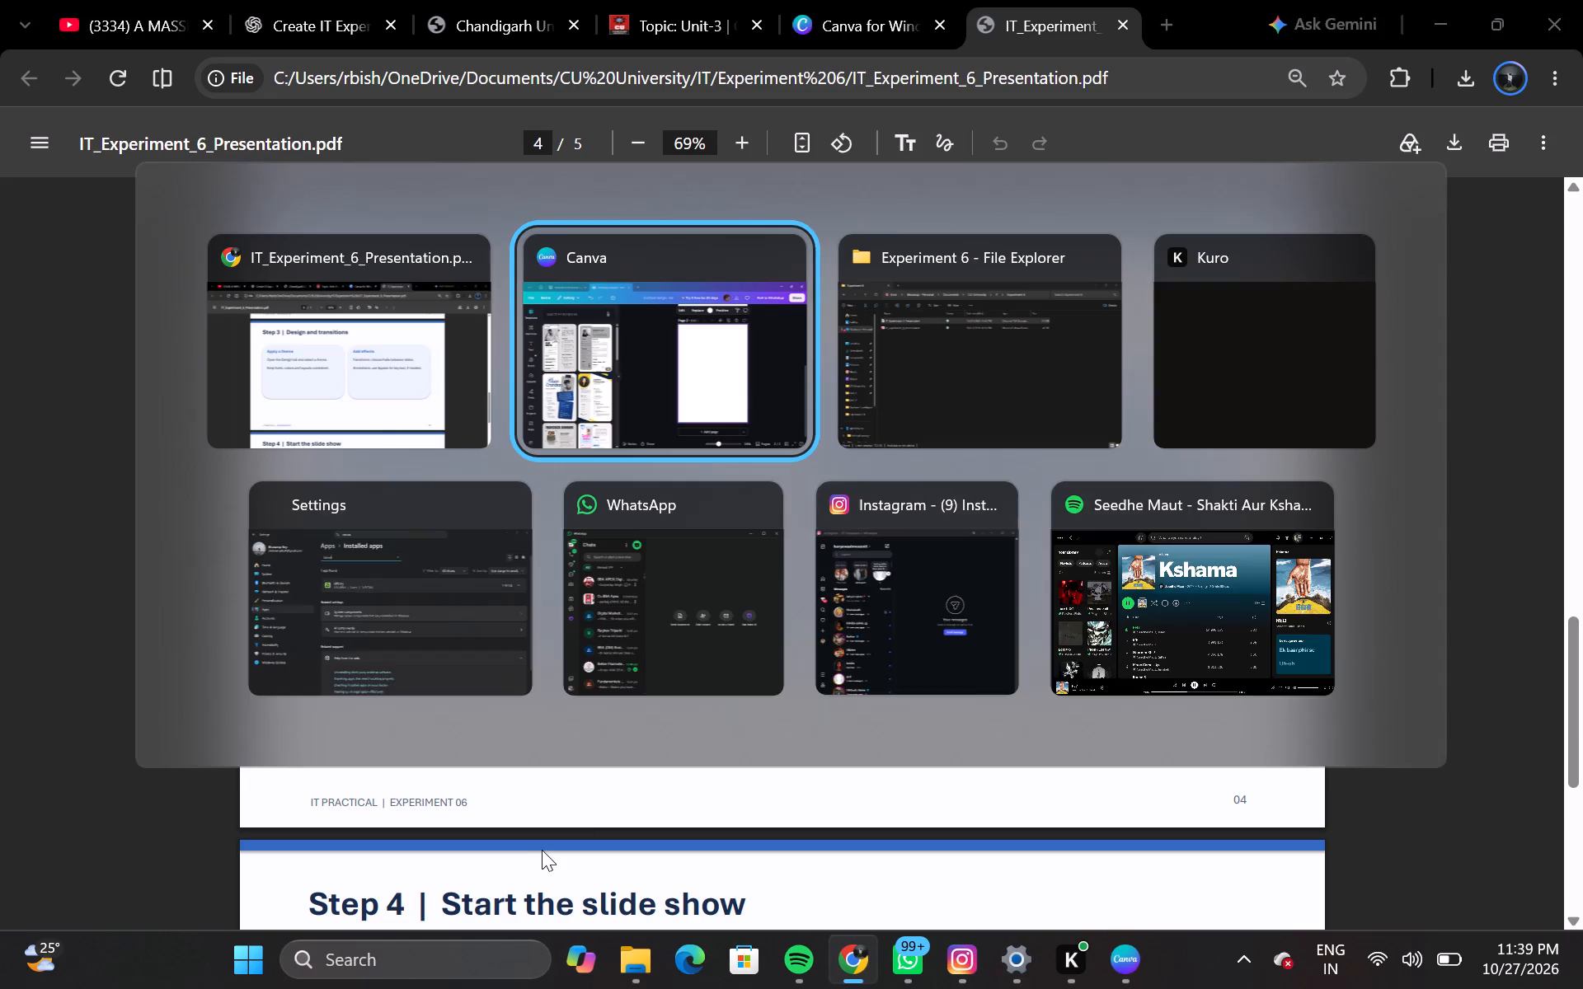
Switch to Canva and paste the Step 3 slide capture onto page 2.
key(ctrl+v)
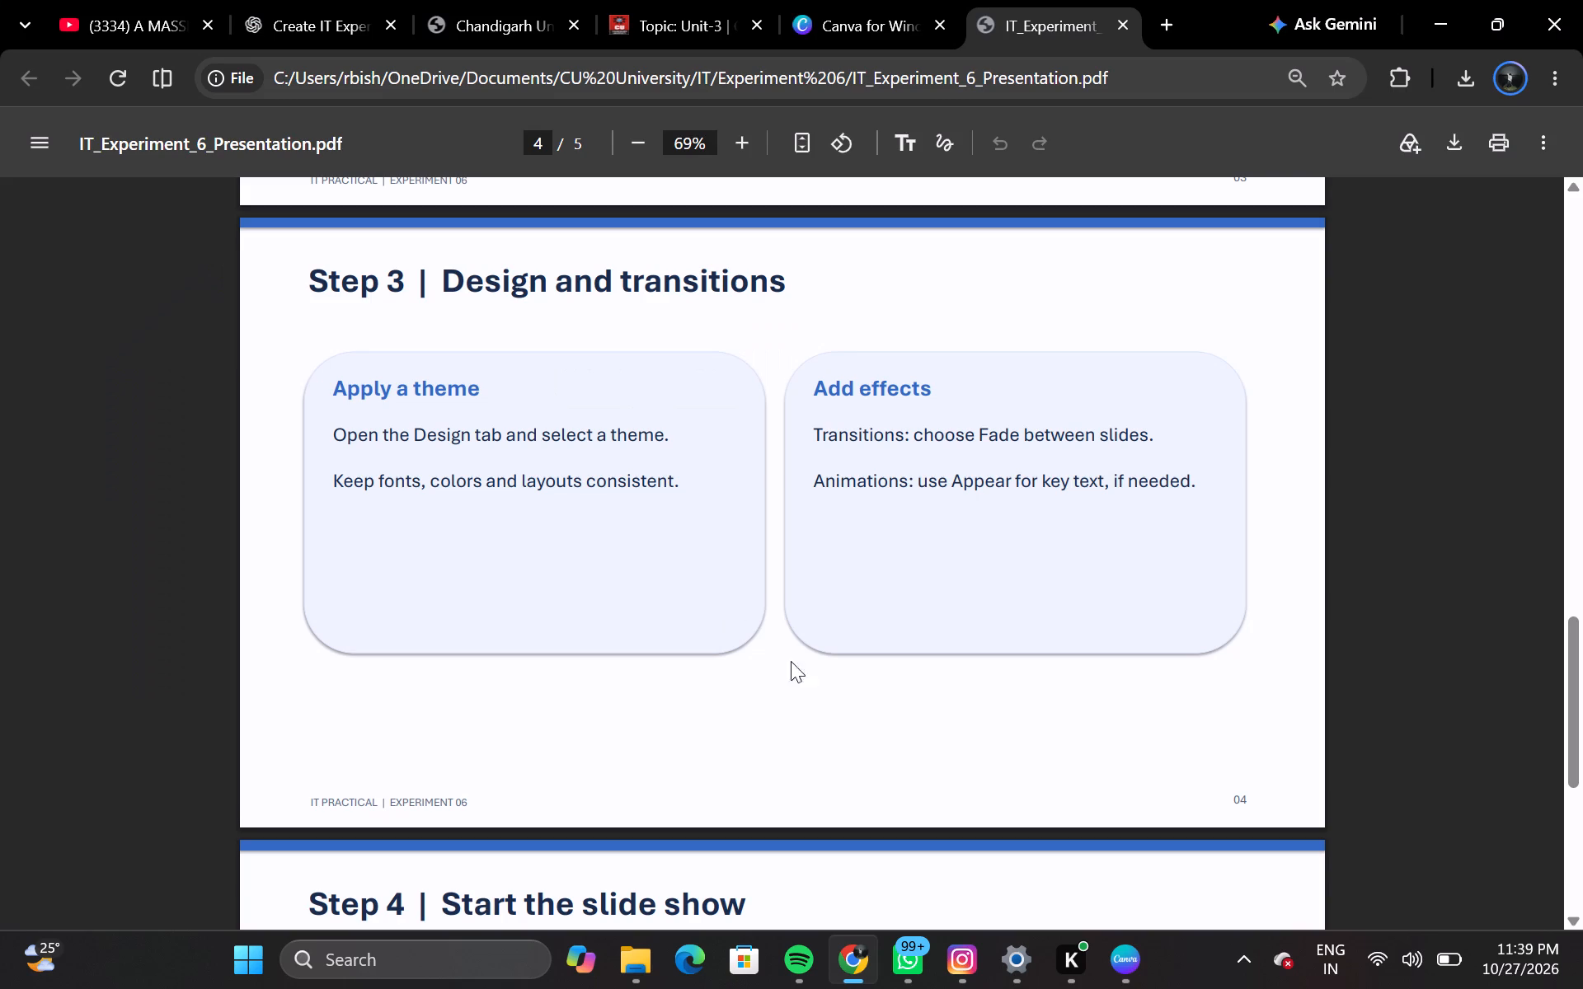
Screen-capture the whole "Step 4 | Start the slide show" slide in the PDF, fitting the capture area to its borders, and copy it.
scroll(874, 754, down, 6)
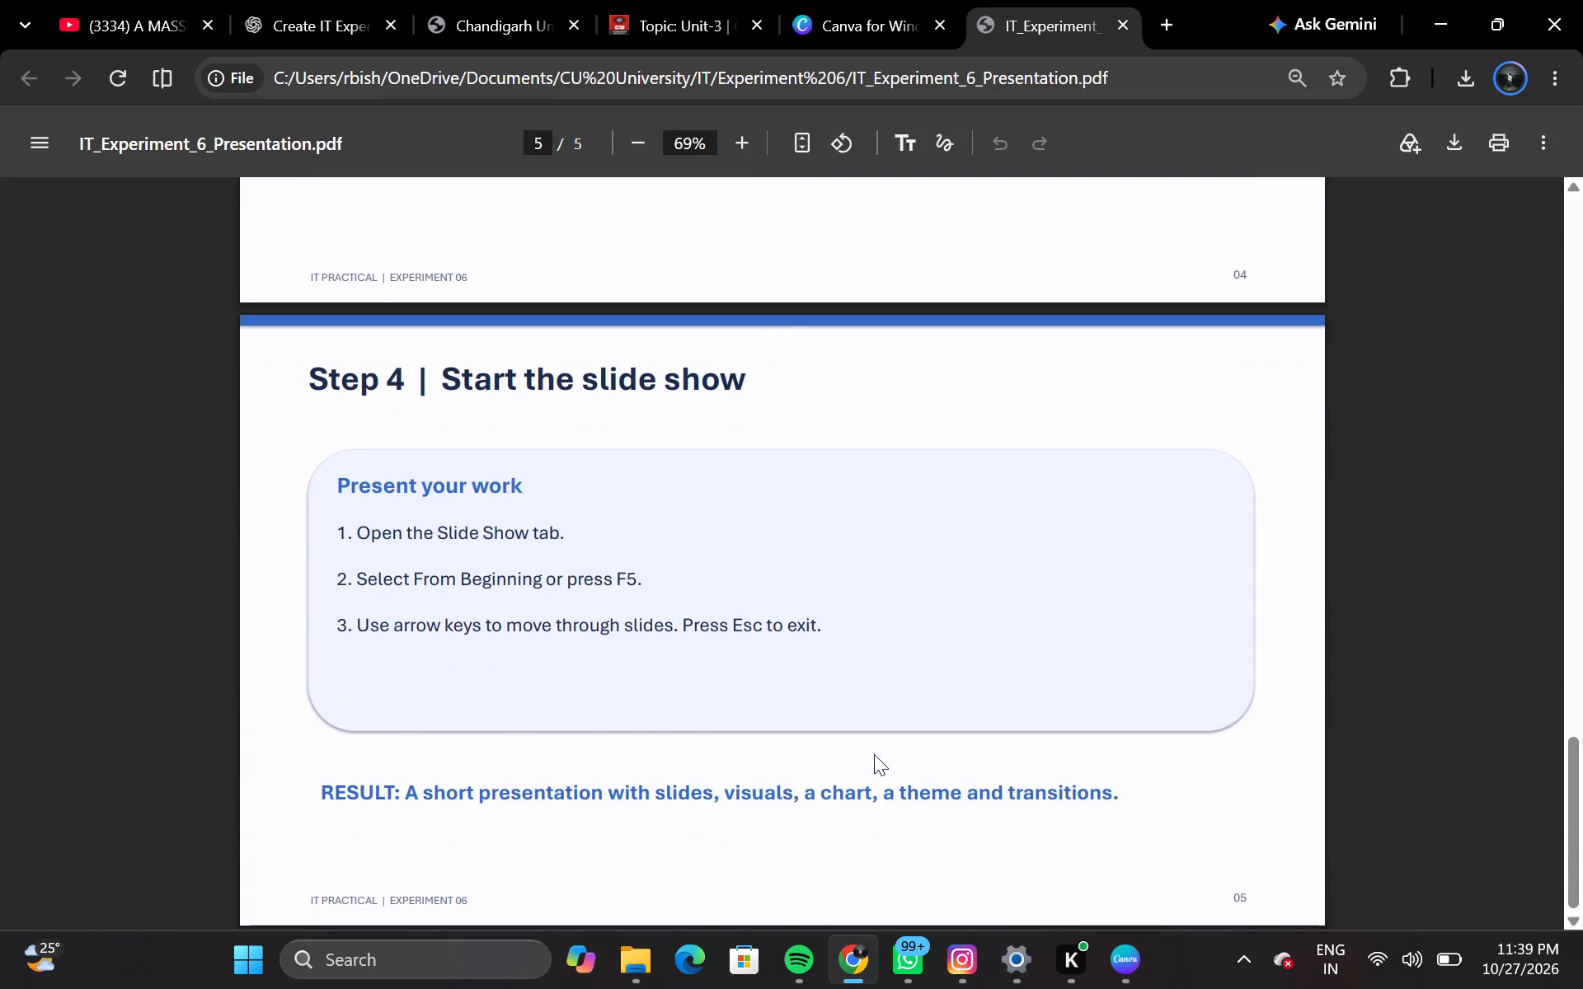
key(shift+super+s)
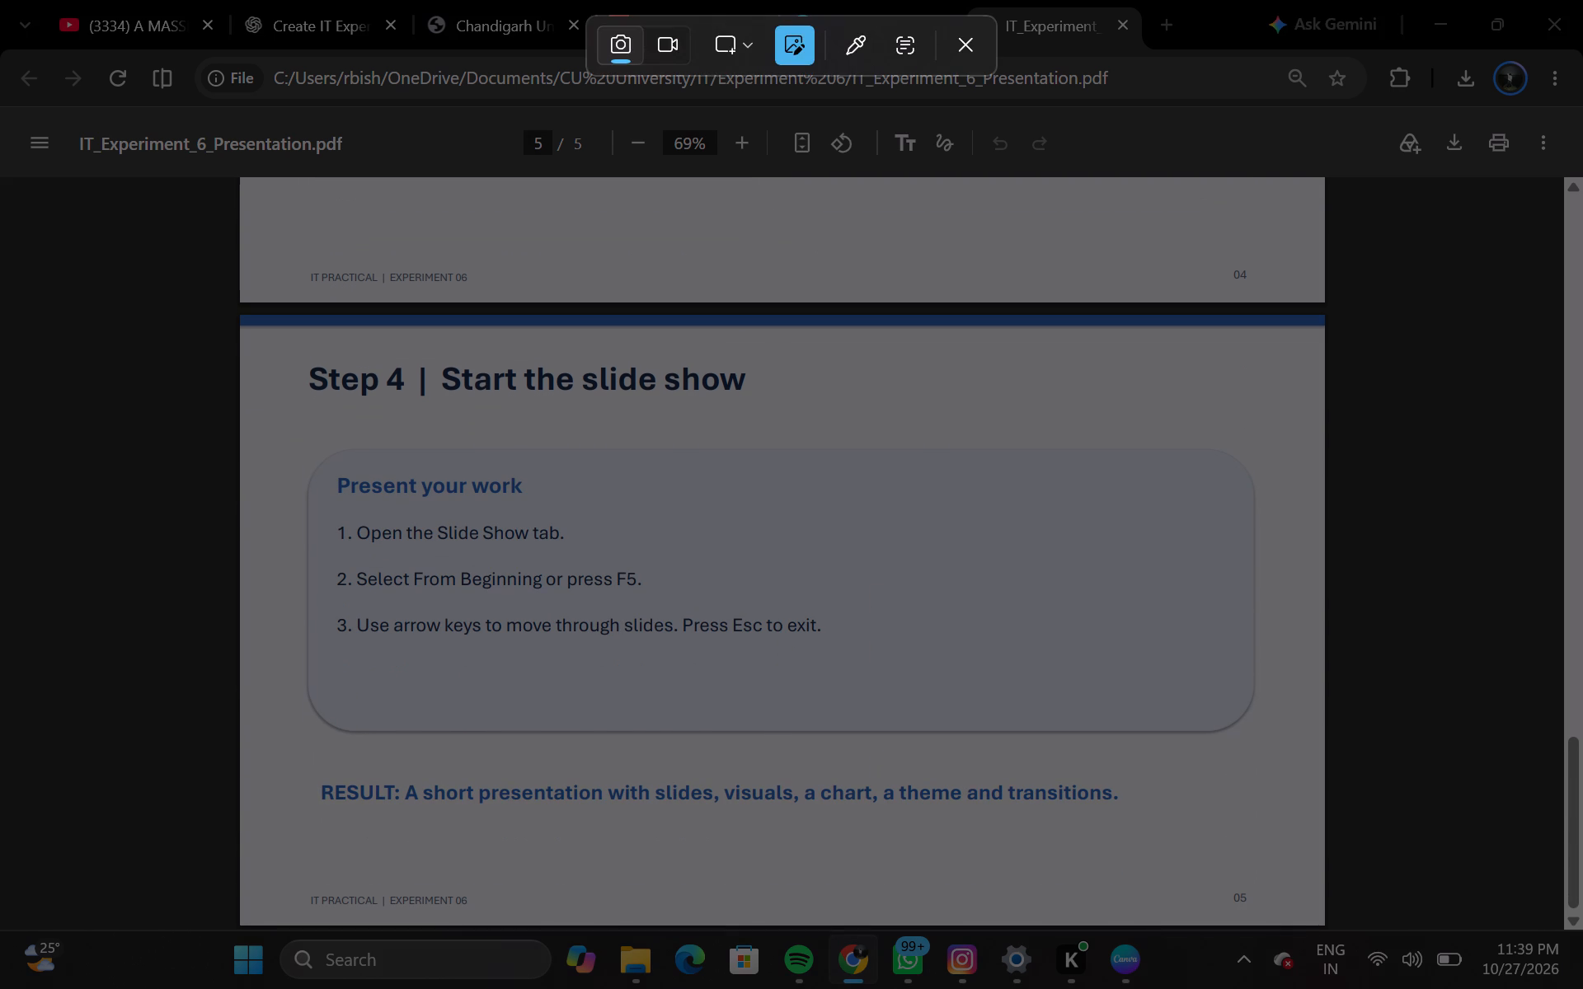
drag(242, 316, 1152, 910)
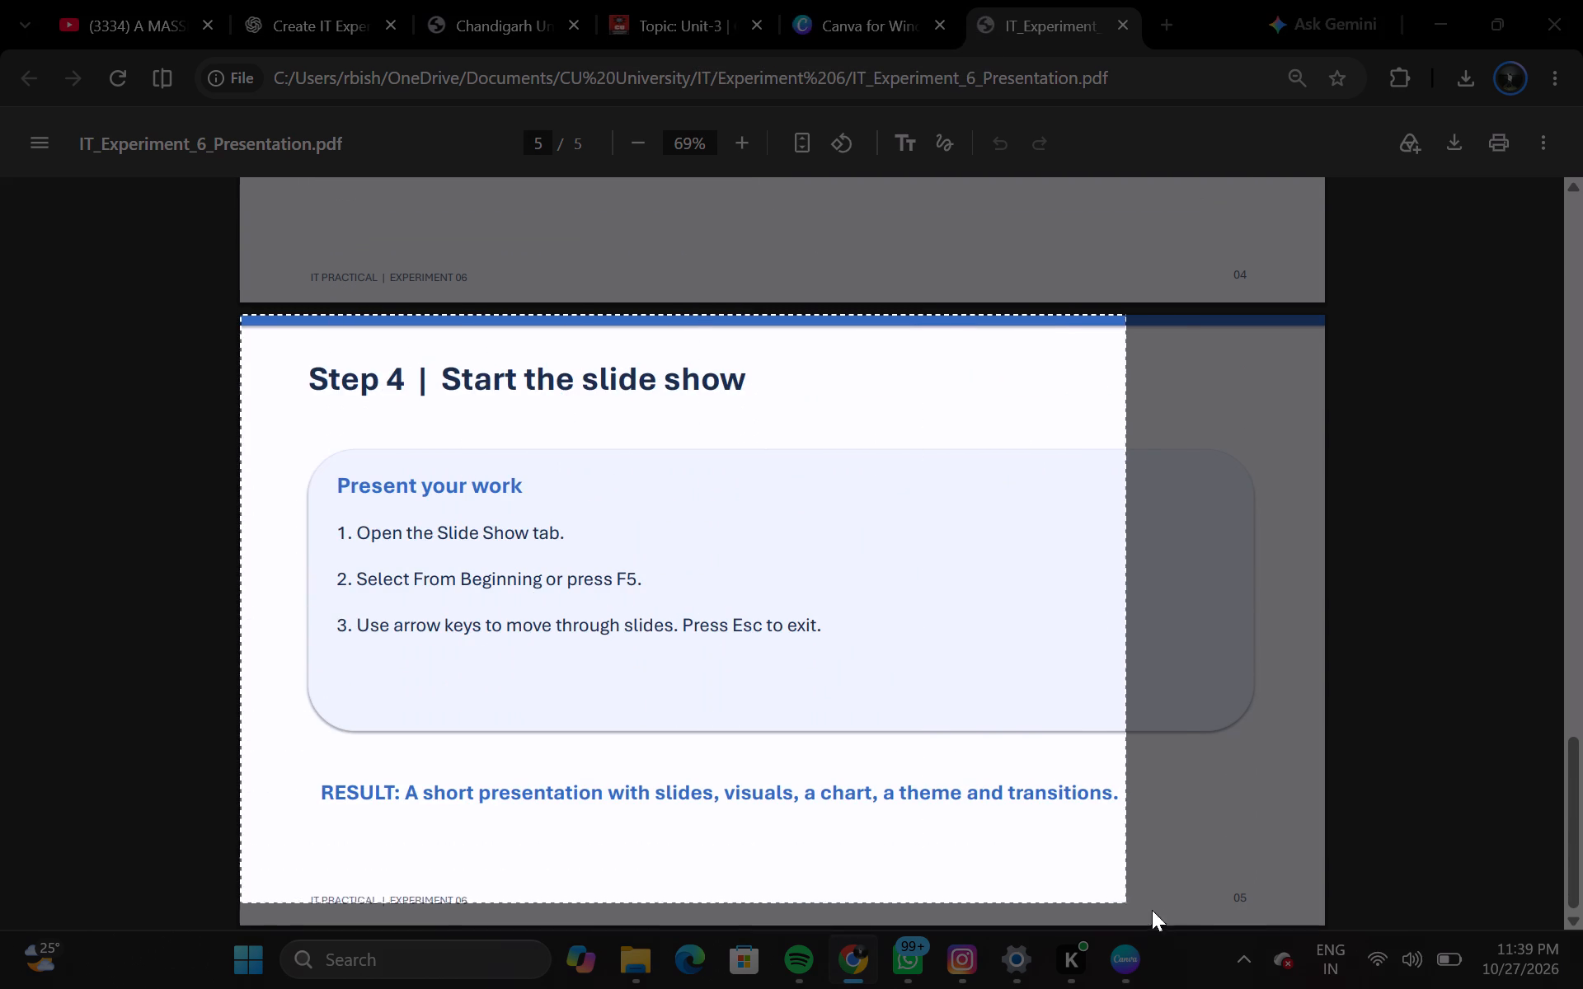
drag(1152, 910, 1327, 926)
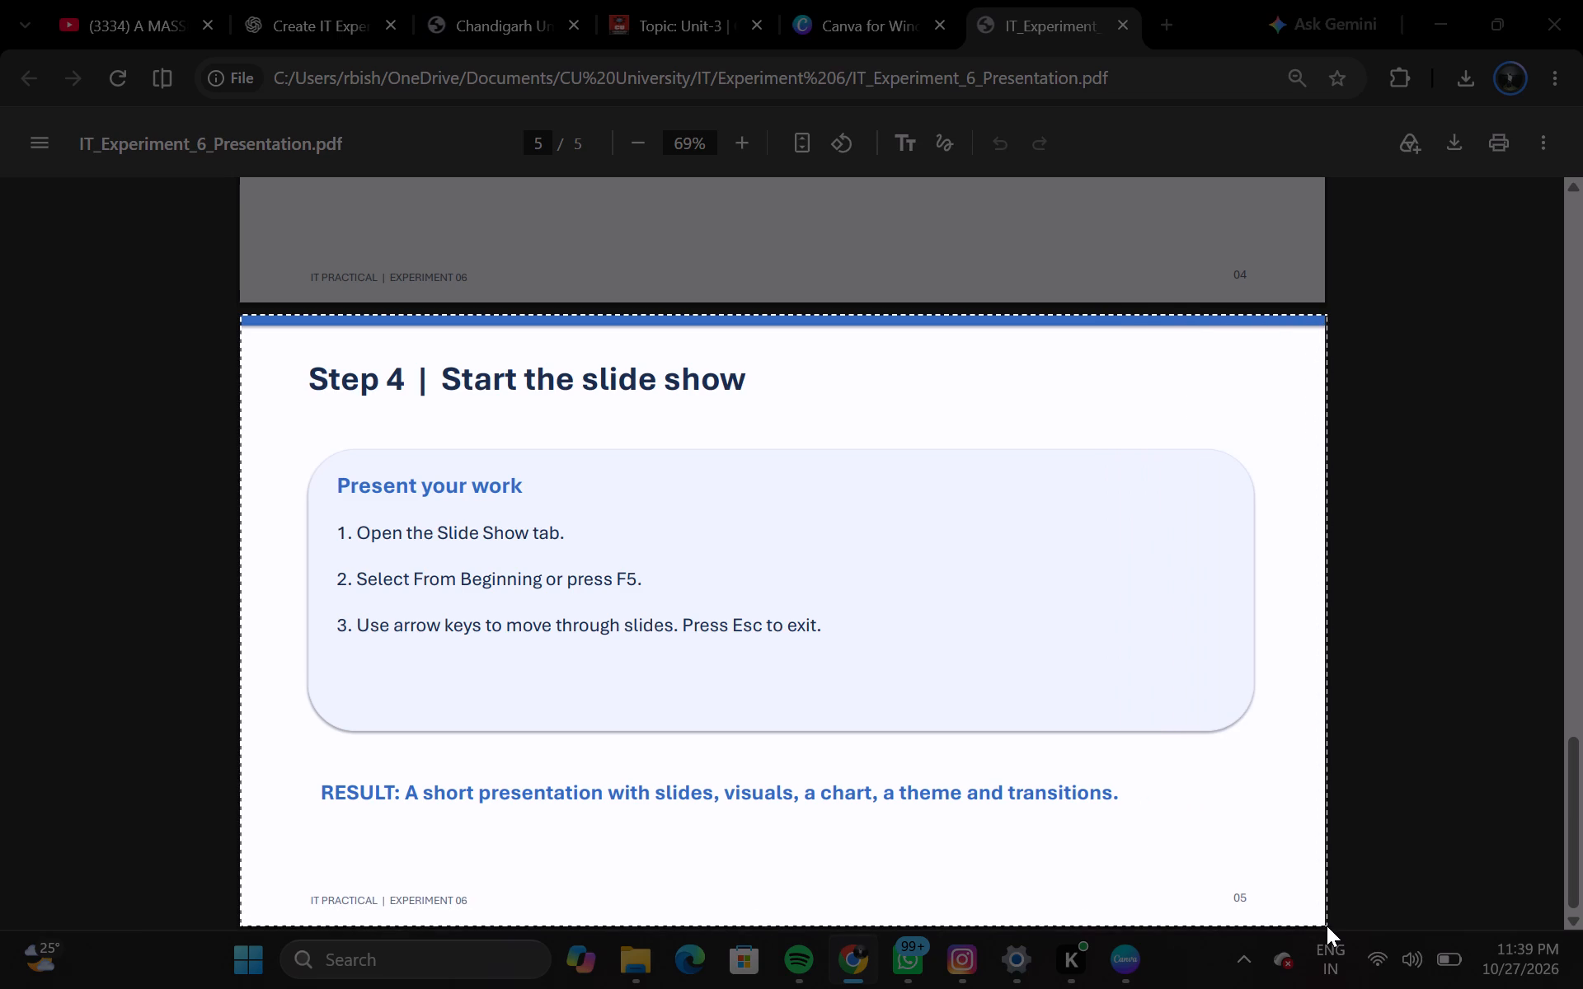
drag(1327, 926, 1322, 988)
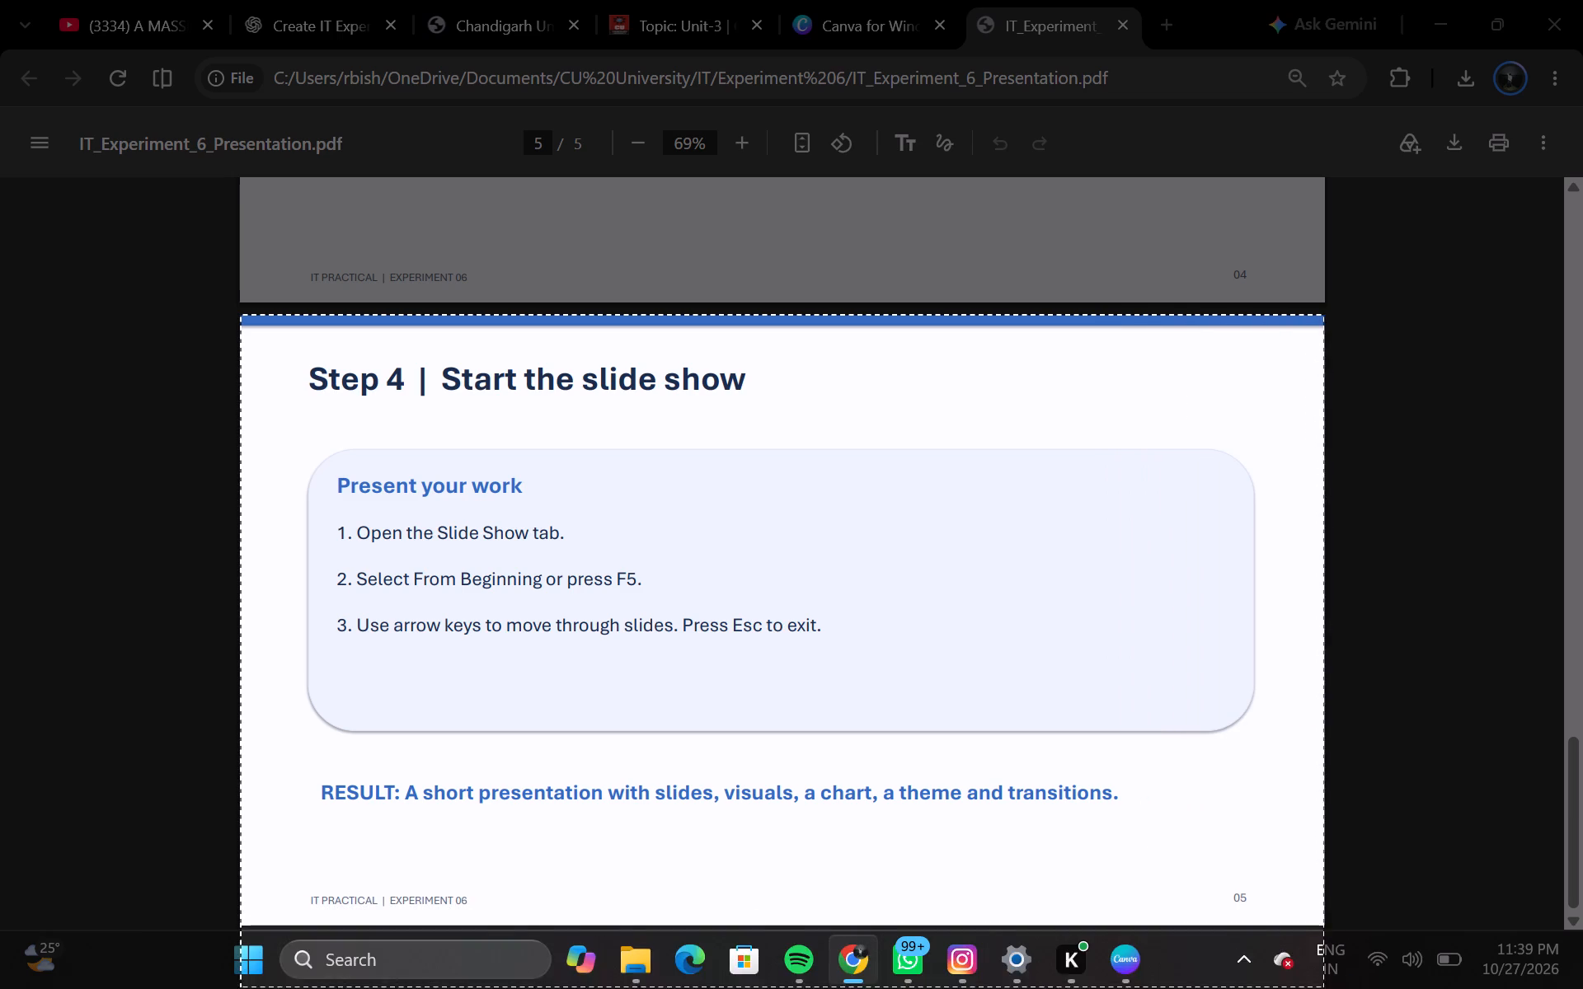
drag(1322, 988, 1322, 923)
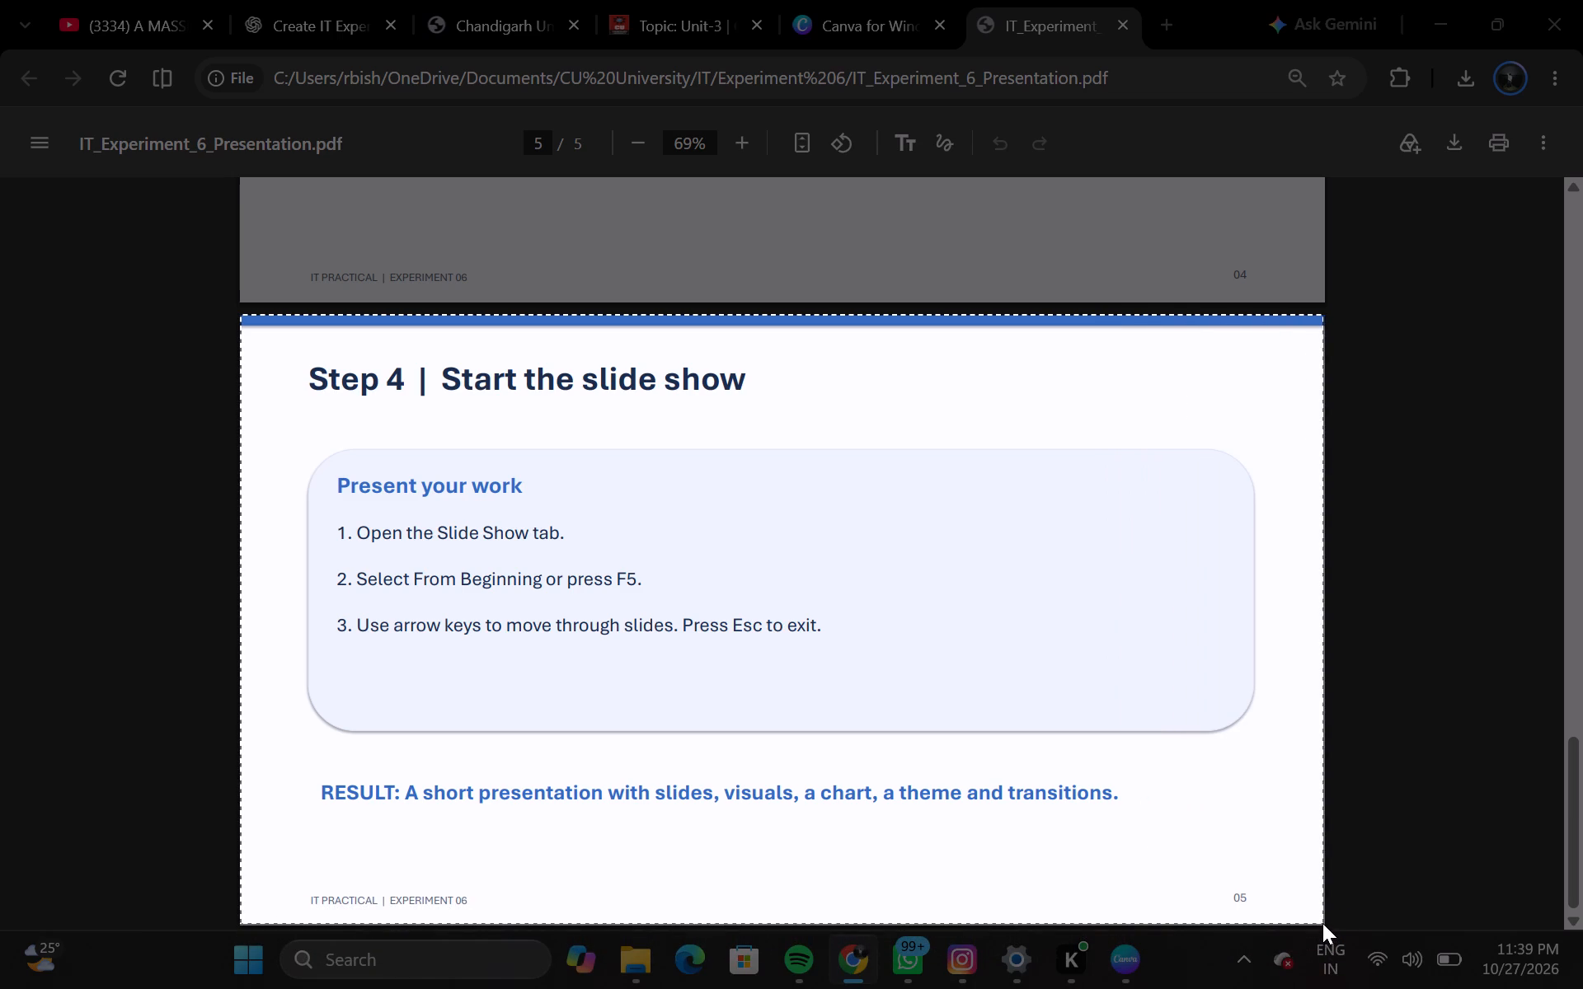
drag(1322, 923, 1325, 925)
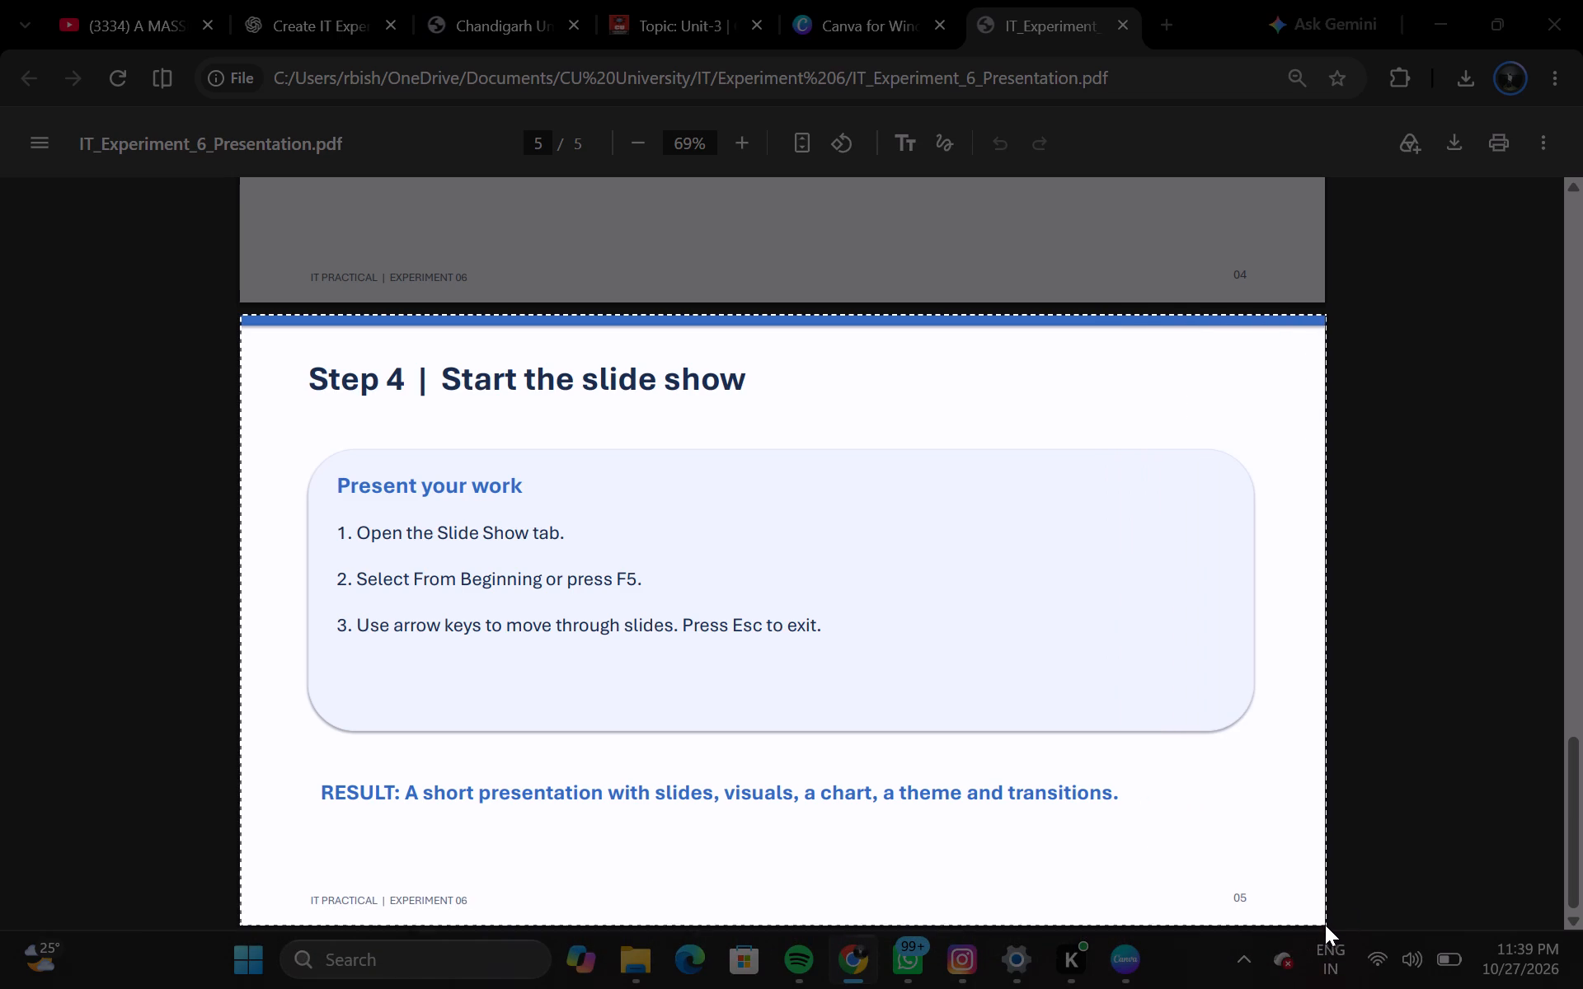
drag(1325, 925, 1327, 924)
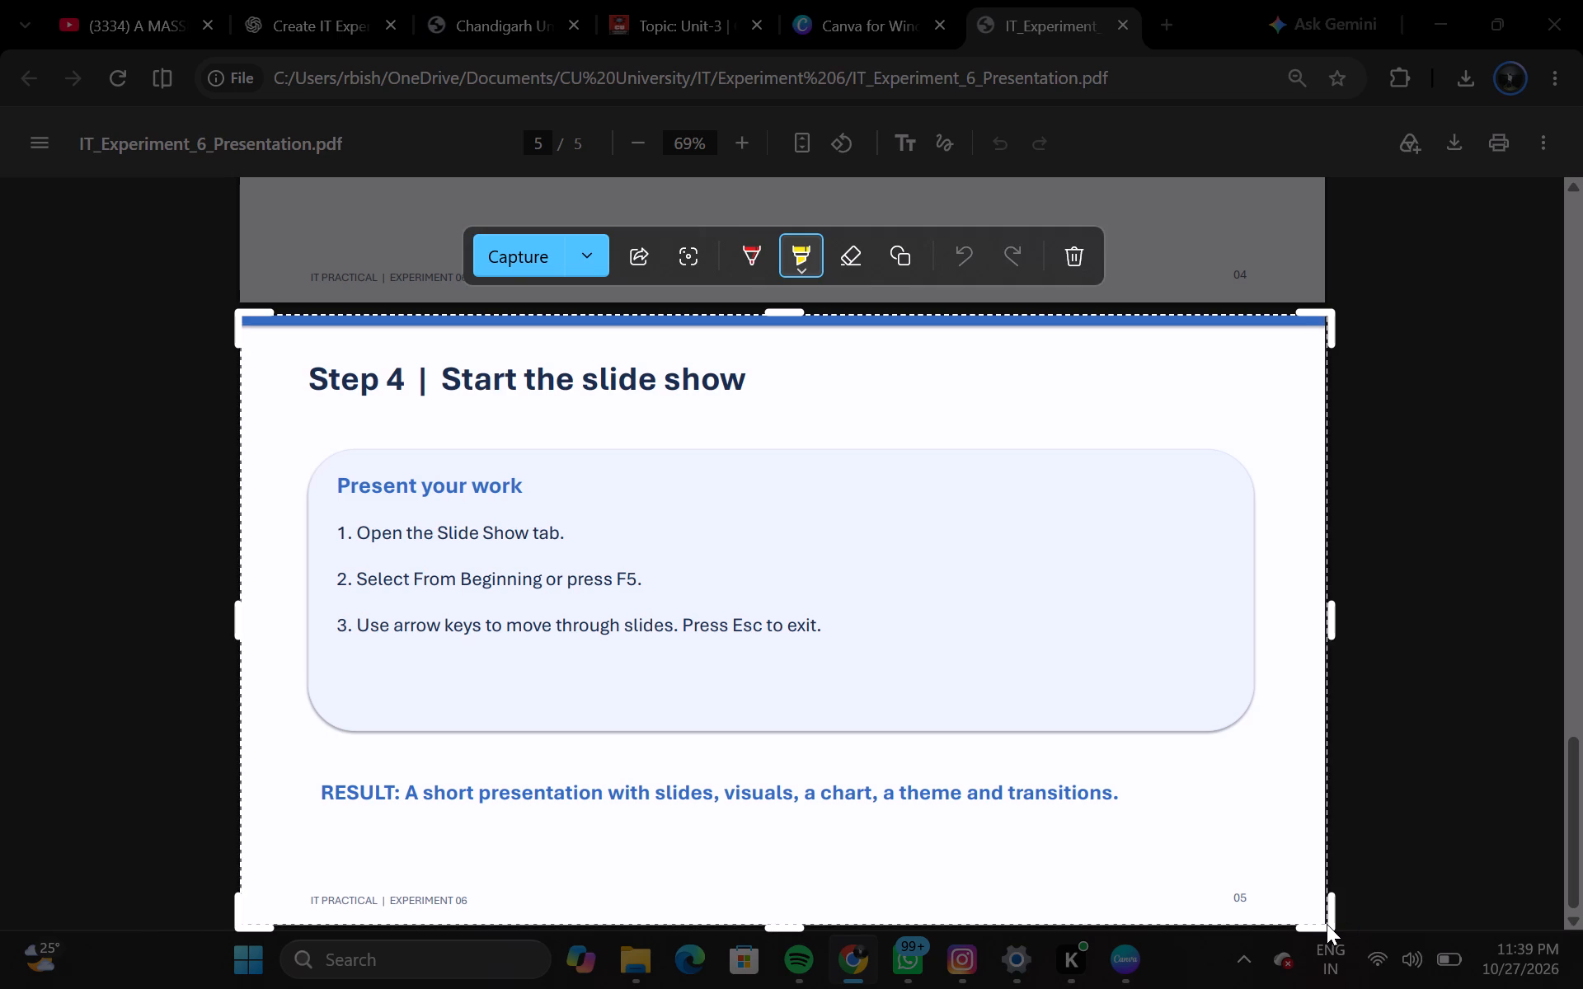
click(1333, 609)
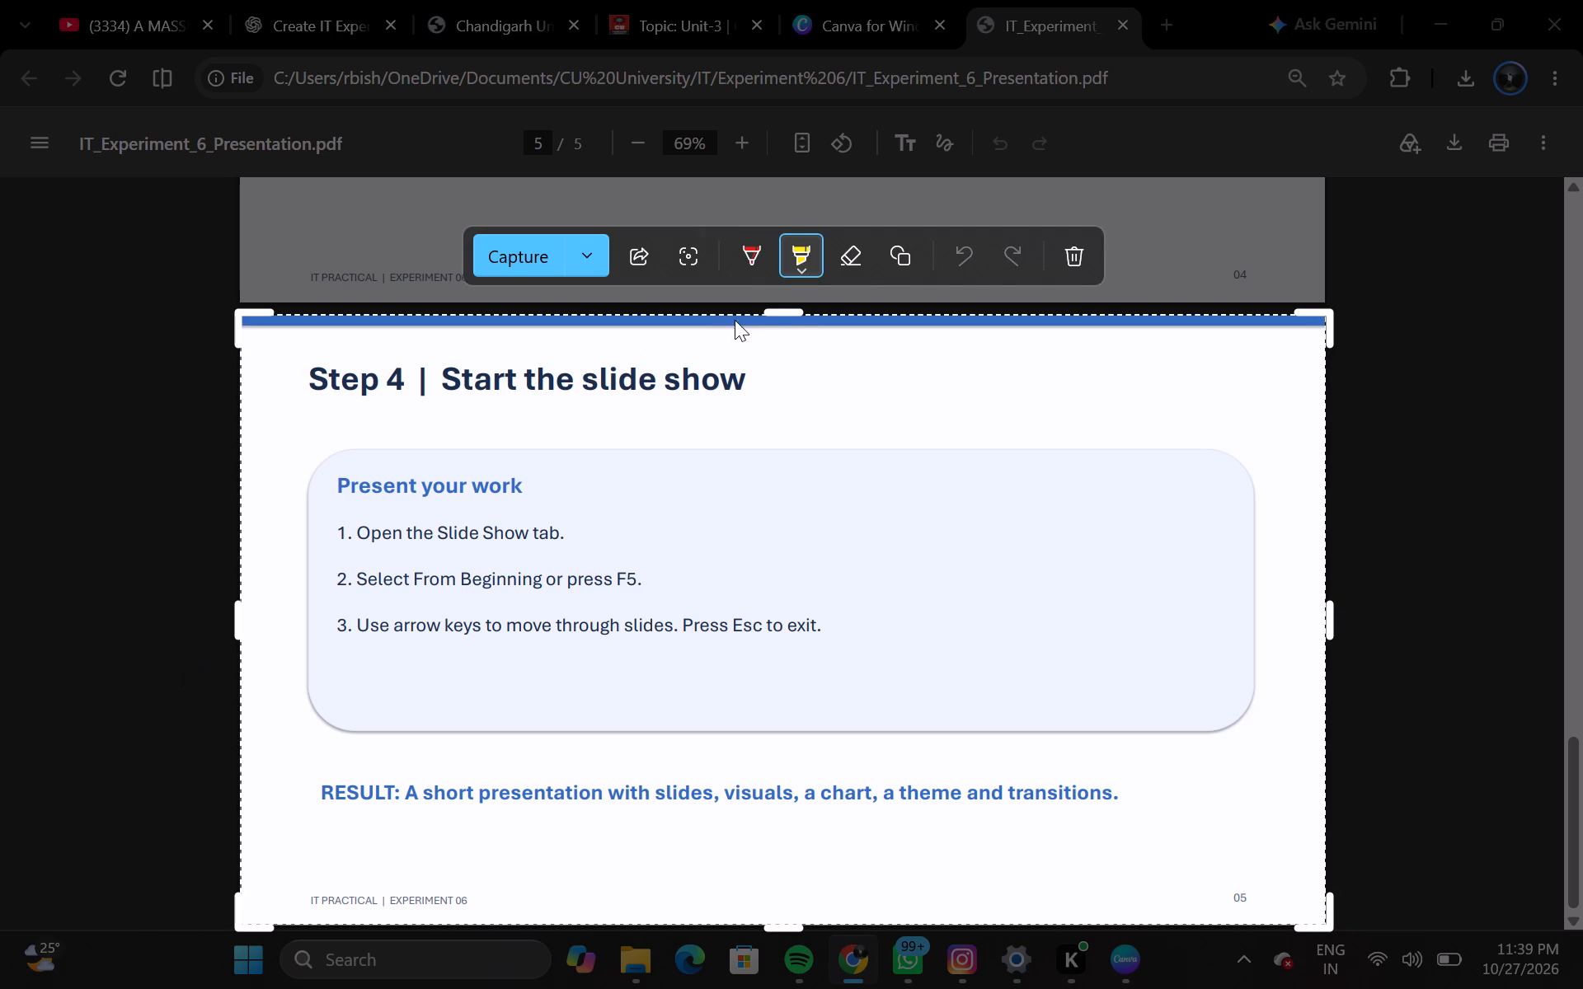
click(786, 310)
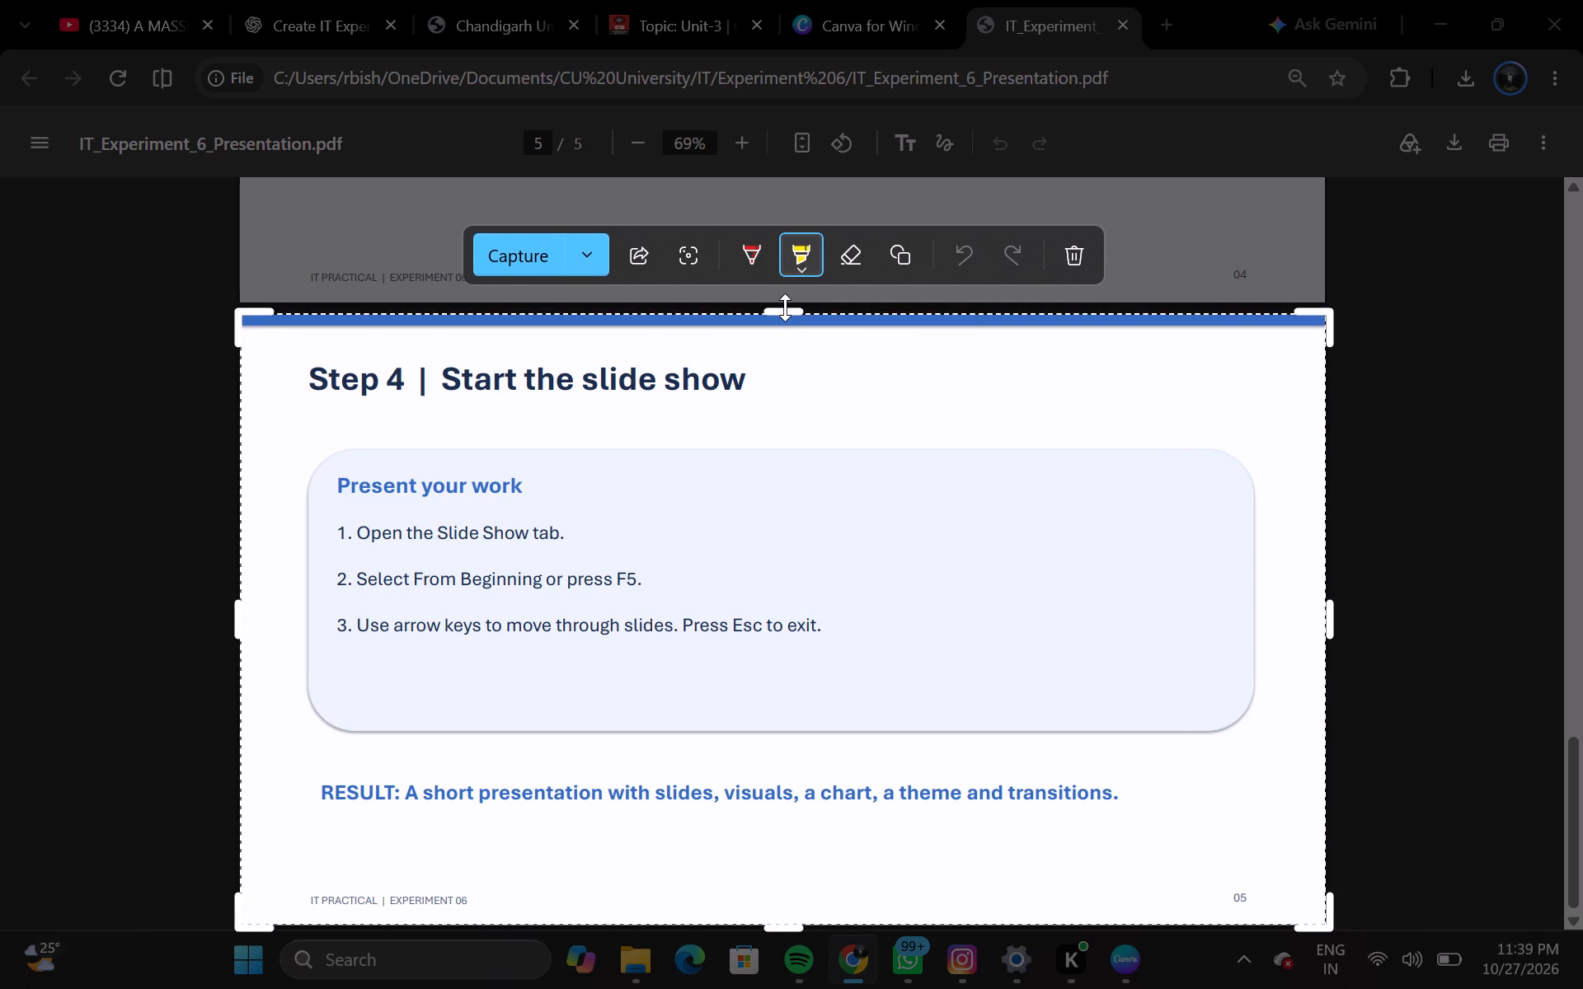
click(238, 619)
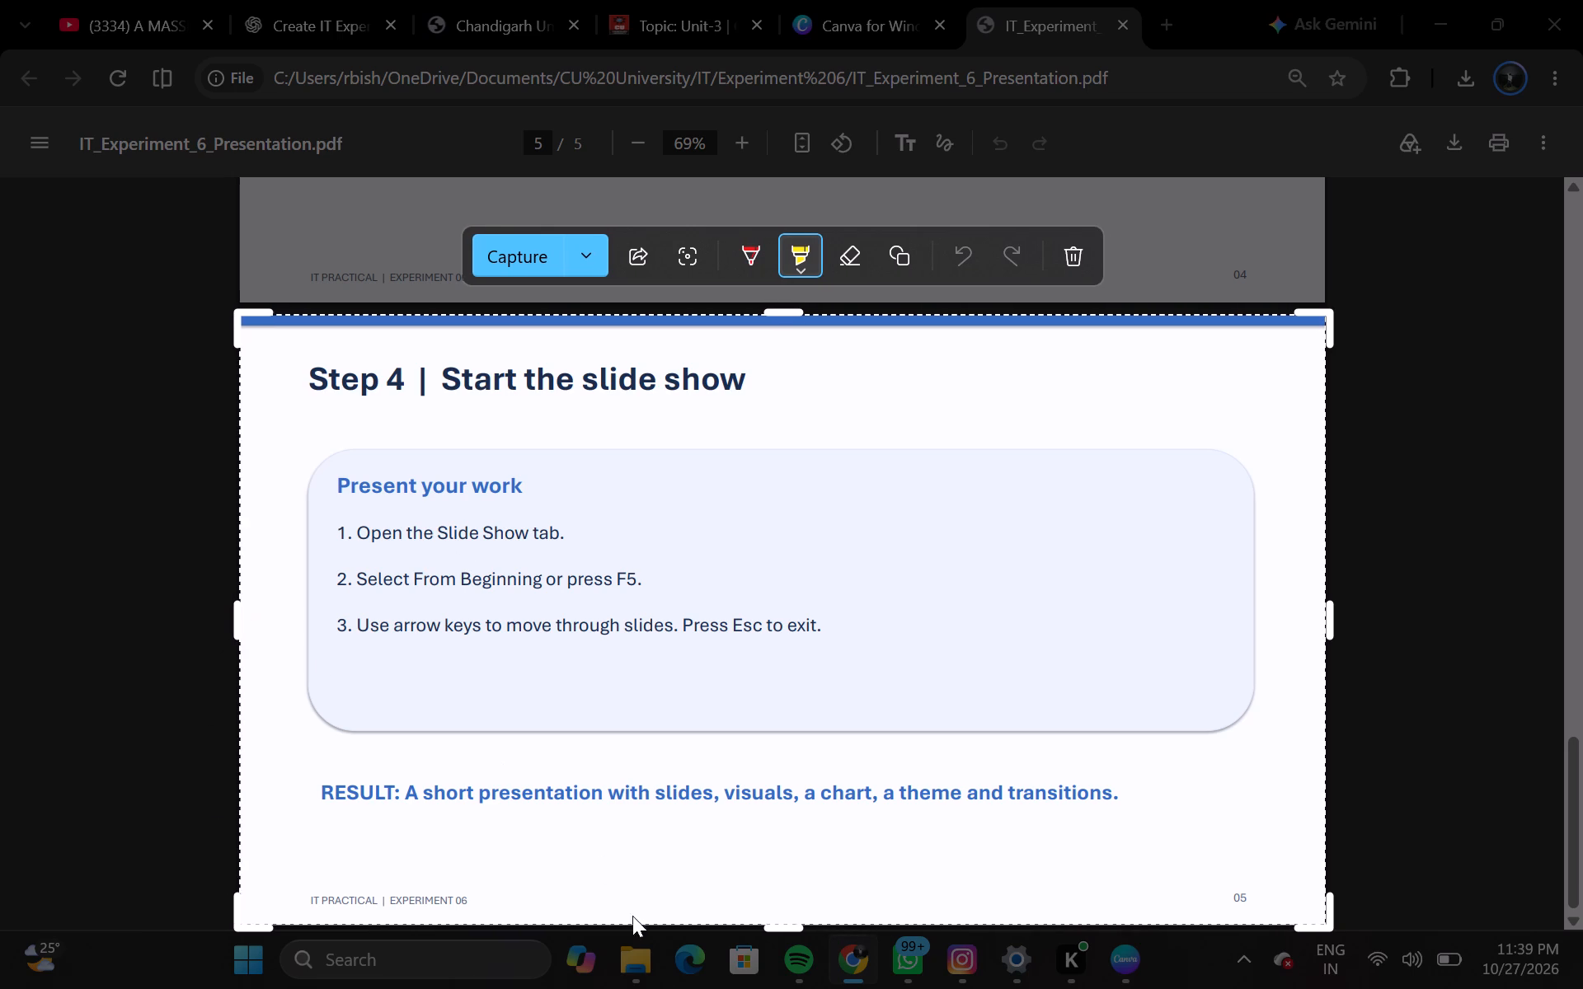
key(ctrl+c)
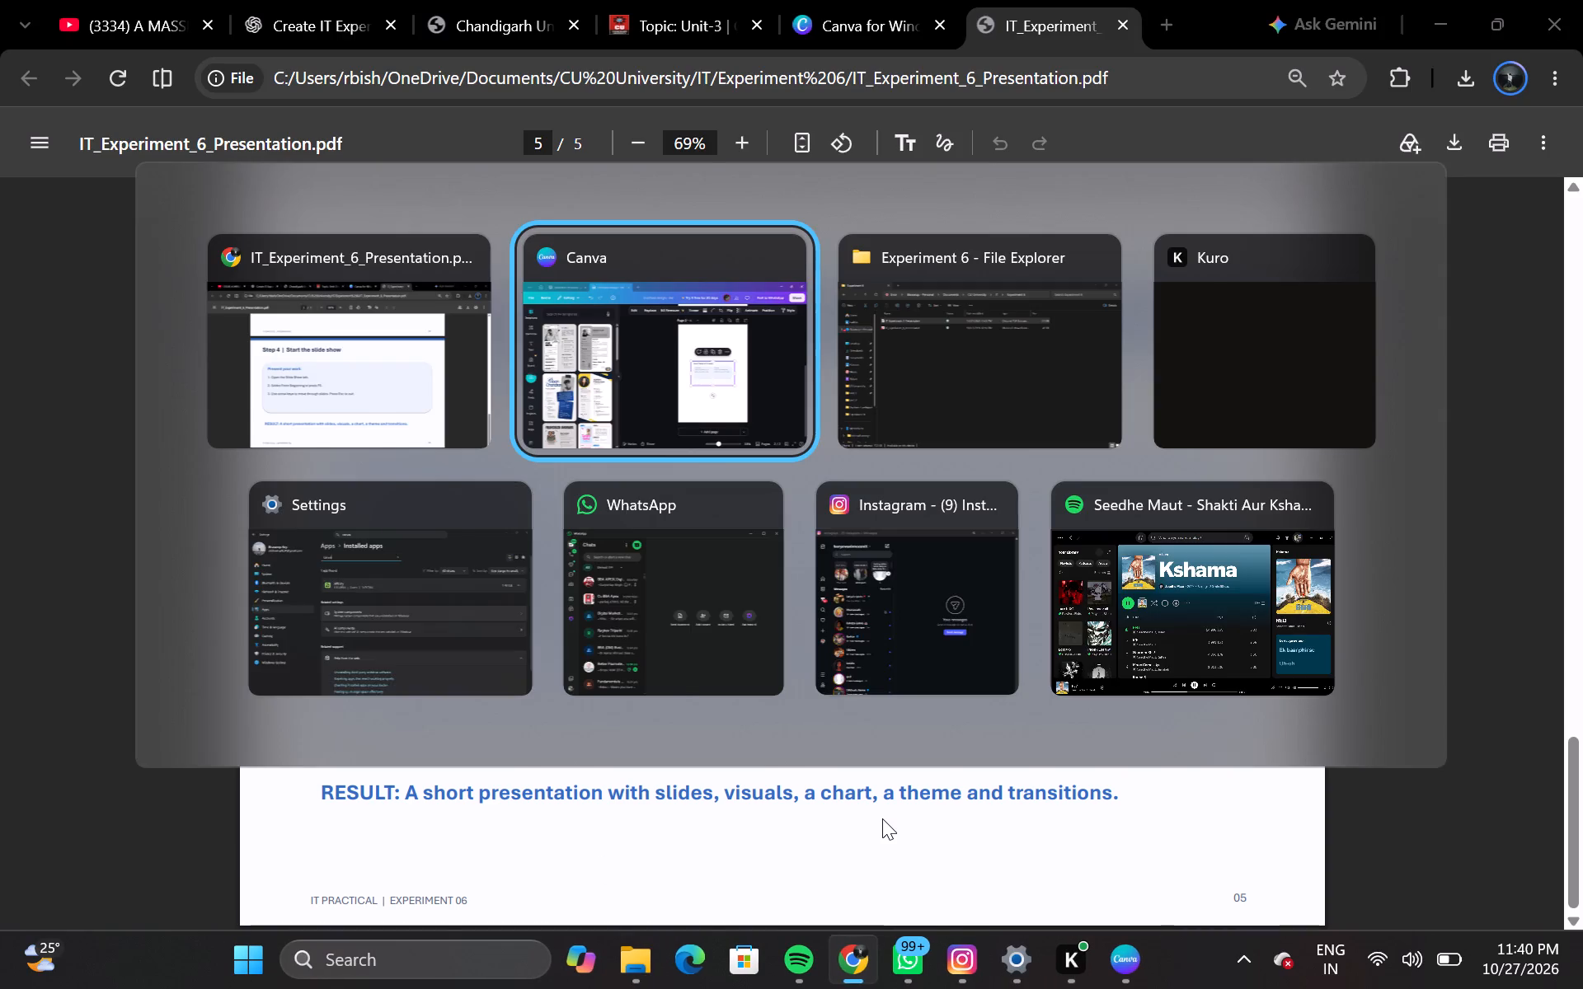
Switch to Canva and move the Step 3 slide capture to the upper part of page 2, centred horizontally.
drag(1060, 495, 1055, 330)
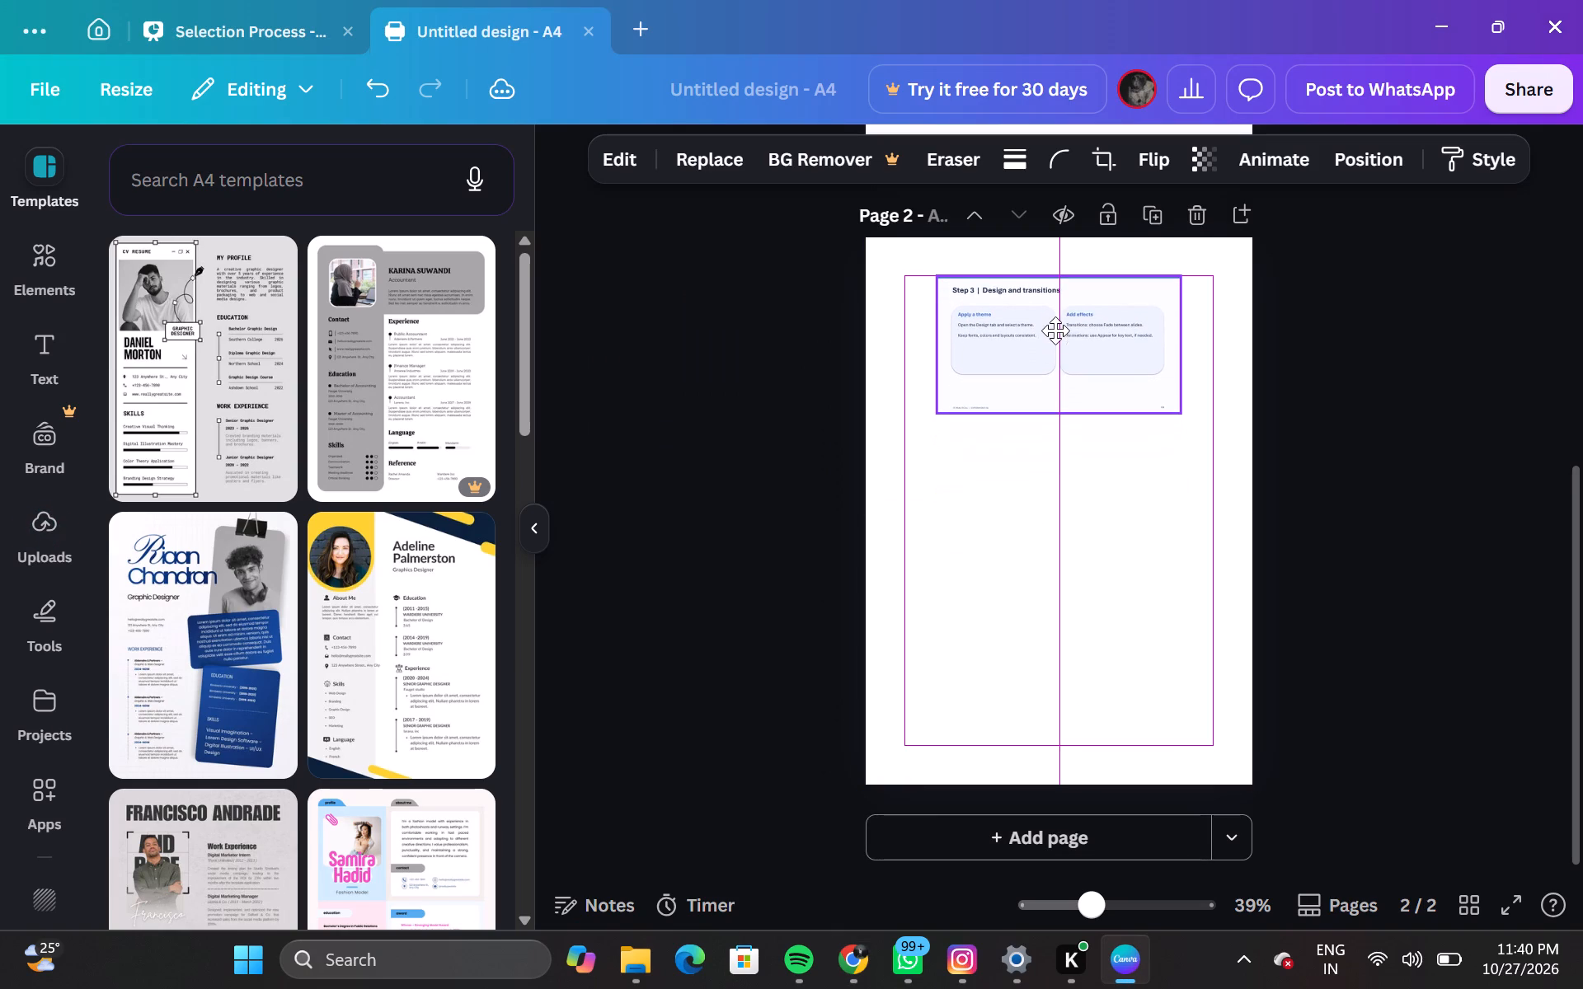
drag(1055, 330, 1056, 337)
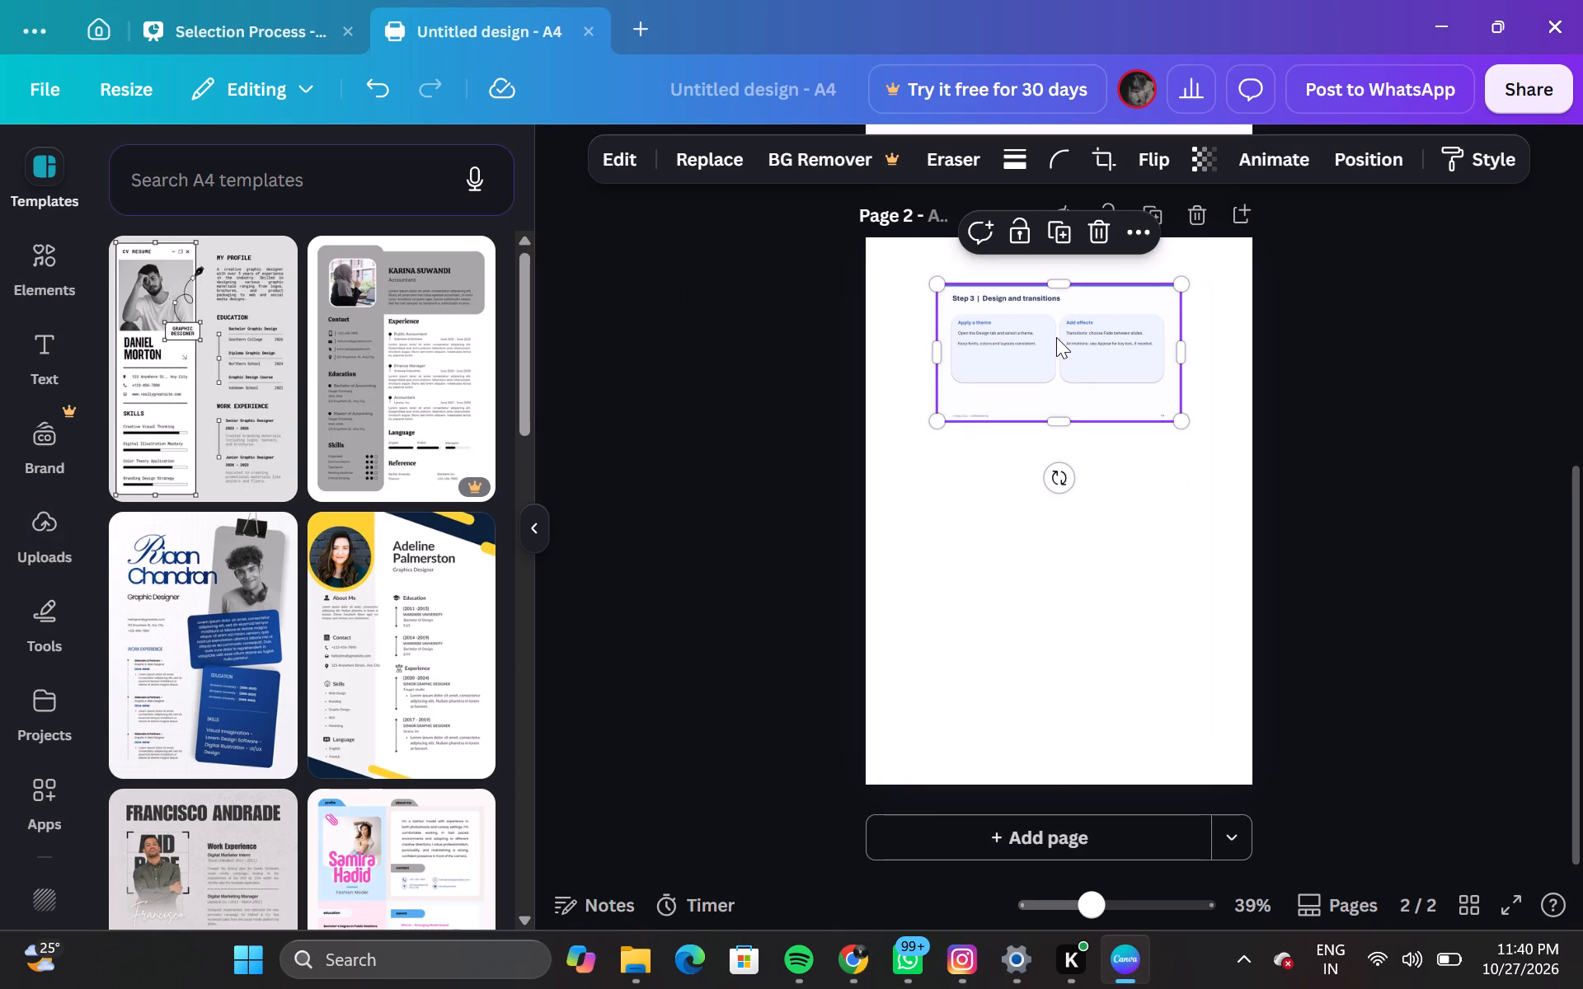
Paste the Step 4 slide capture onto page 2 and place it just below the Step 3 capture, aligned with its sides.
click(1073, 602)
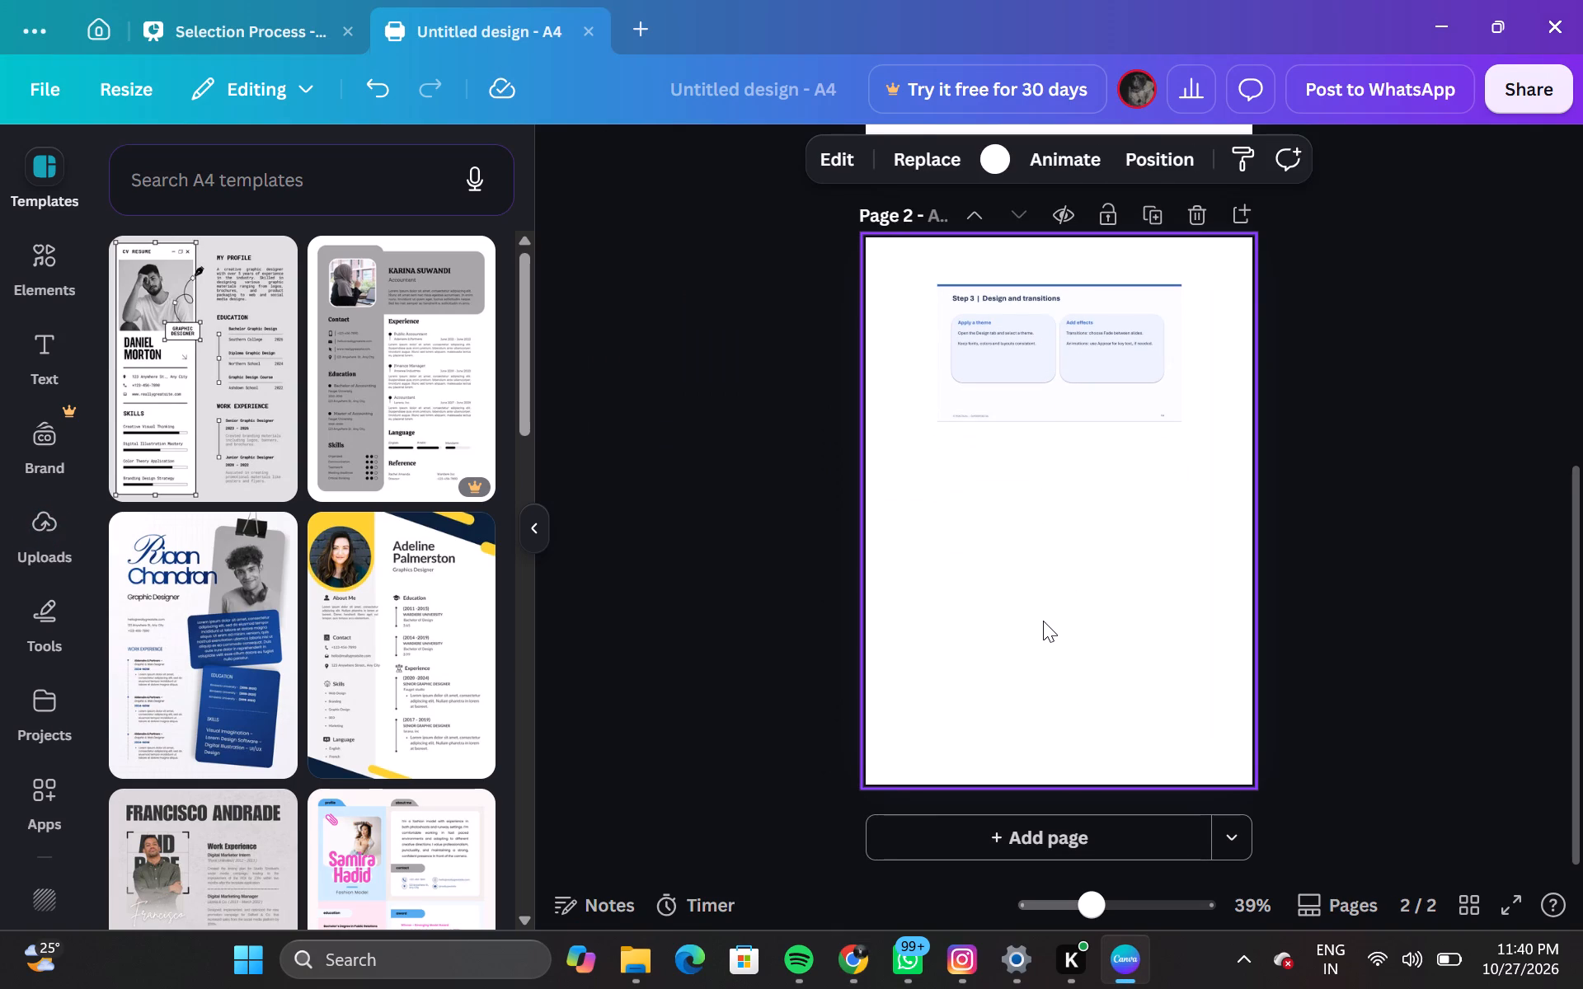
key(ctrl+v)
click(1141, 757)
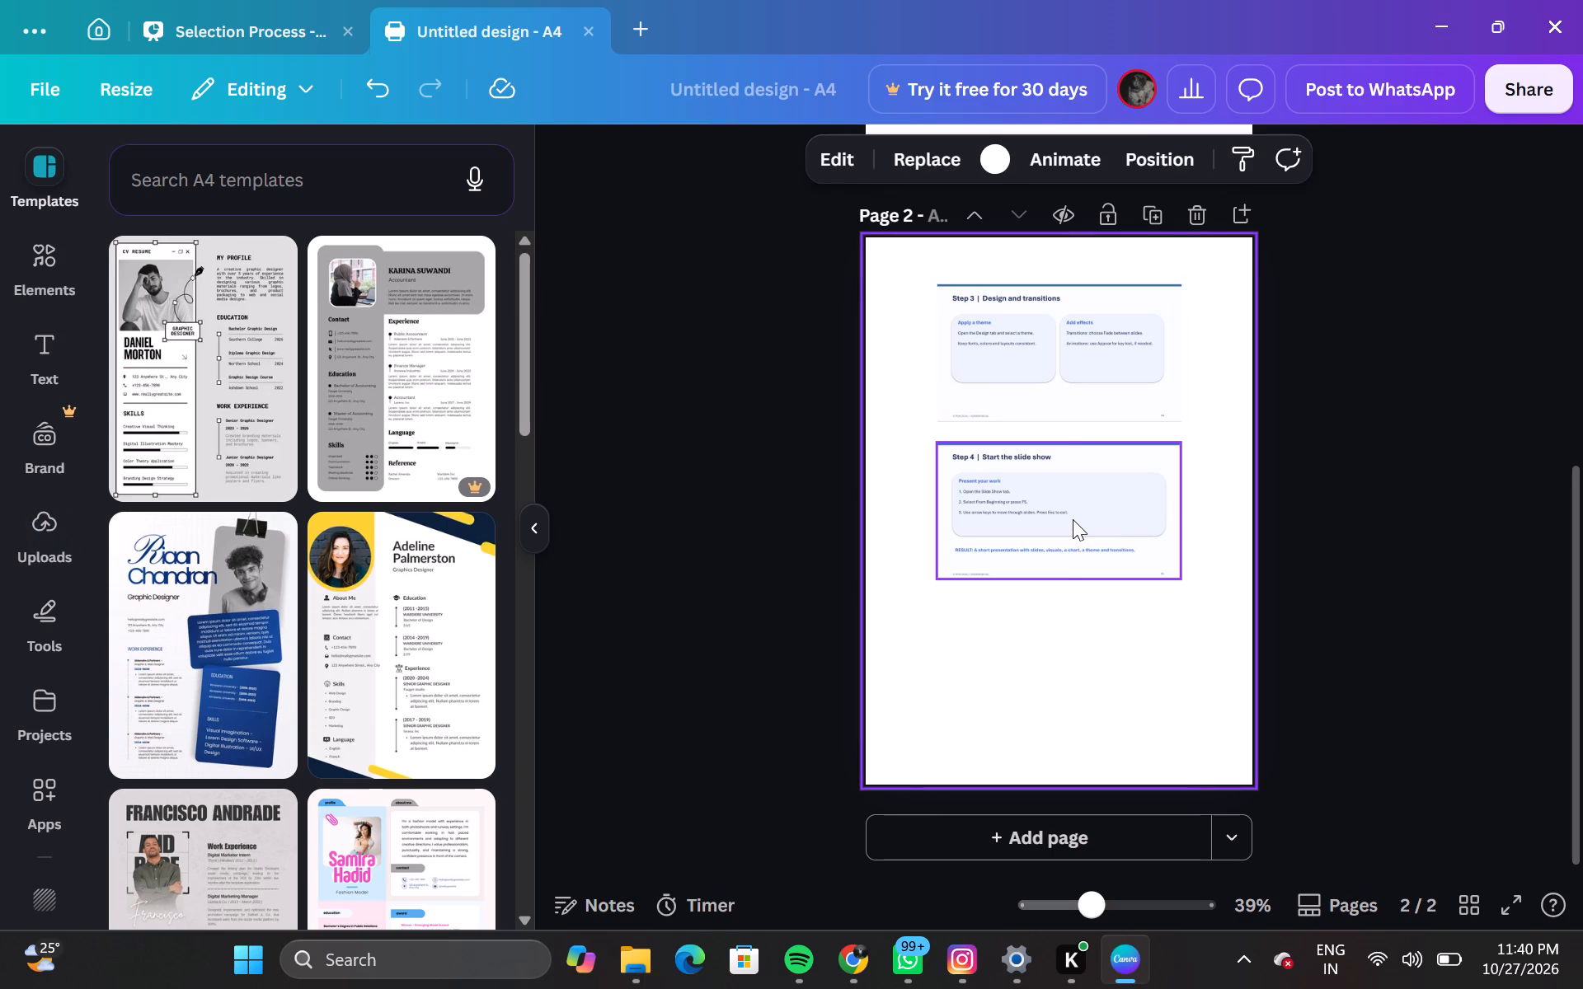
drag(1073, 519, 1073, 554)
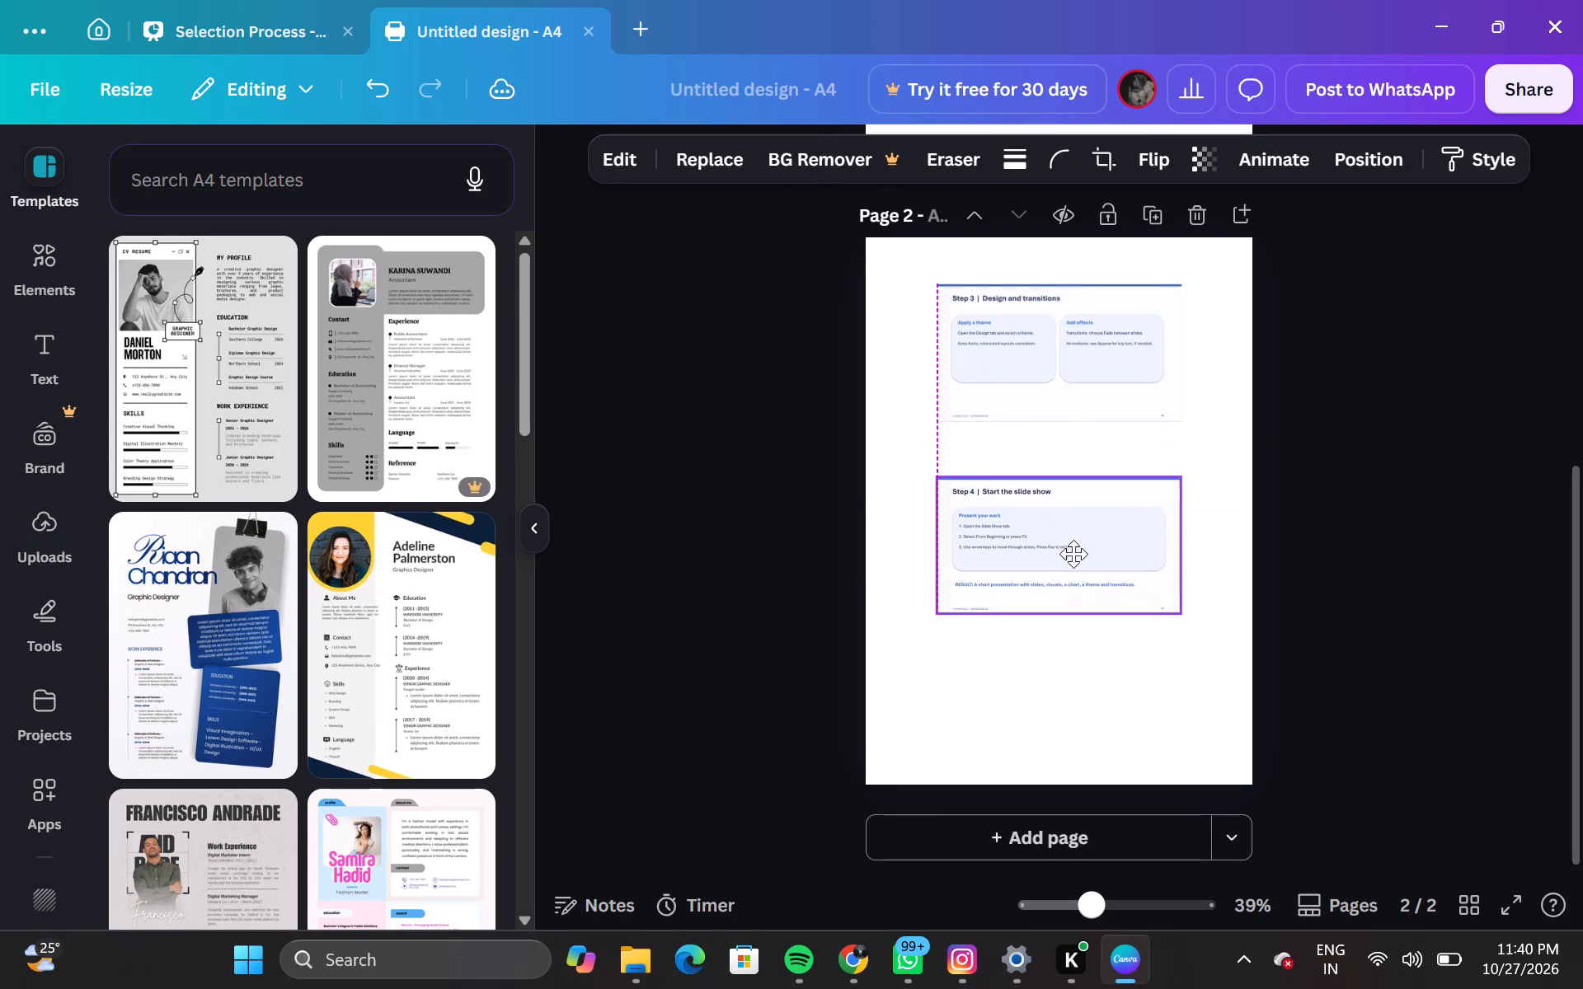
drag(1073, 554, 1073, 561)
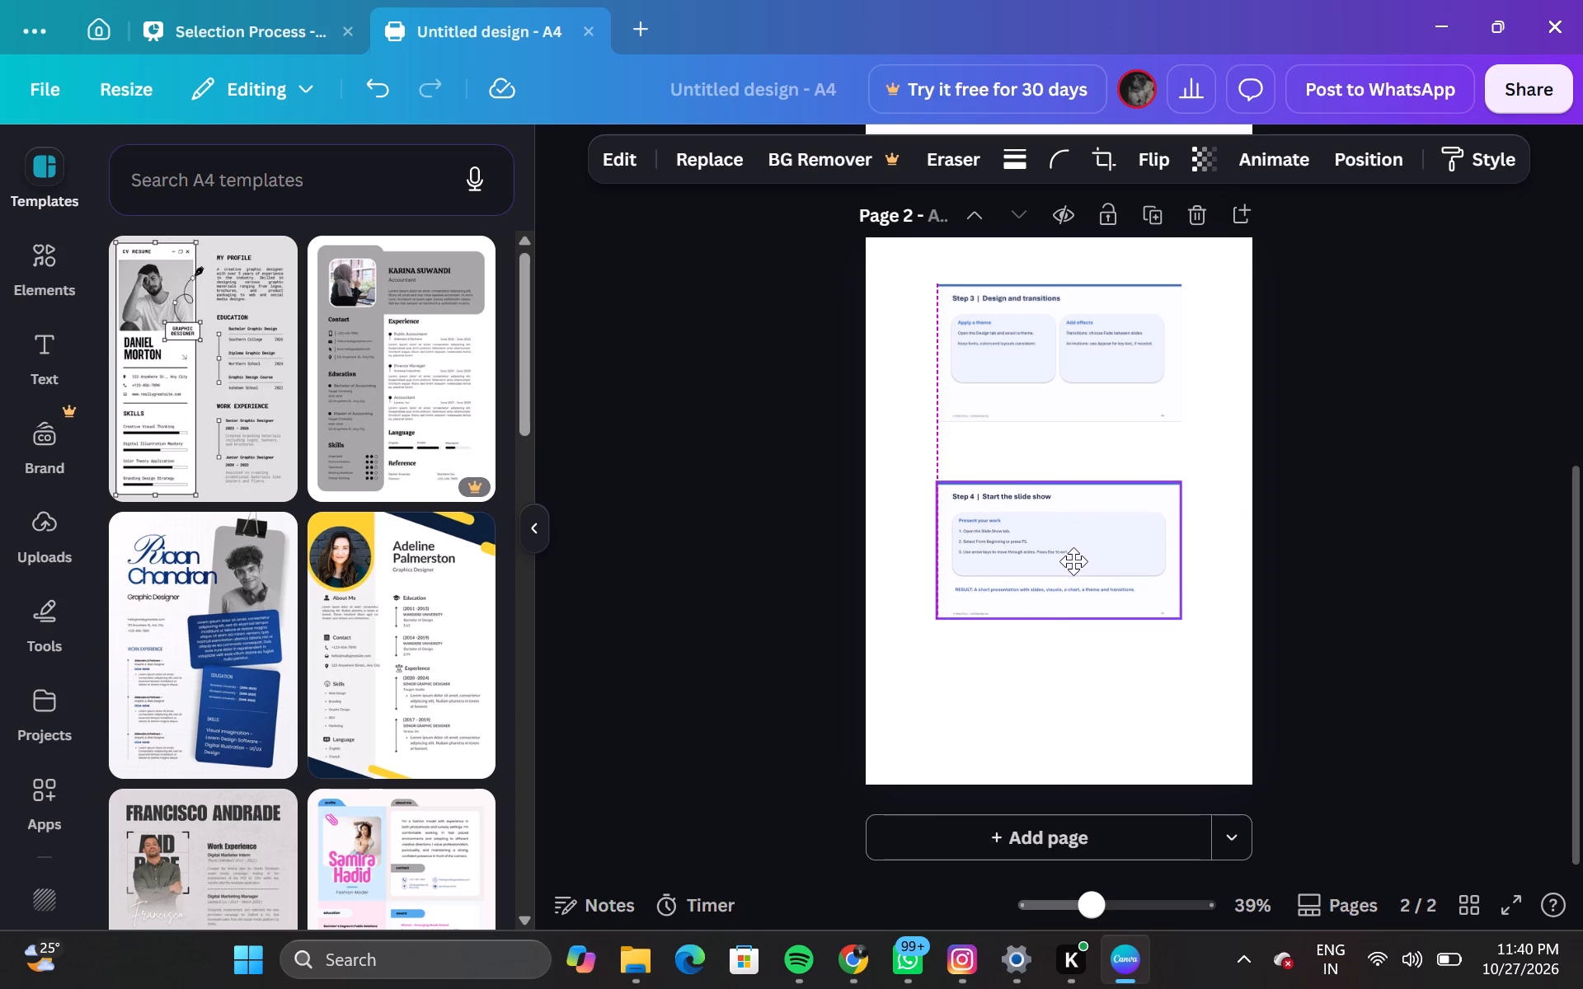
drag(1073, 561, 1072, 525)
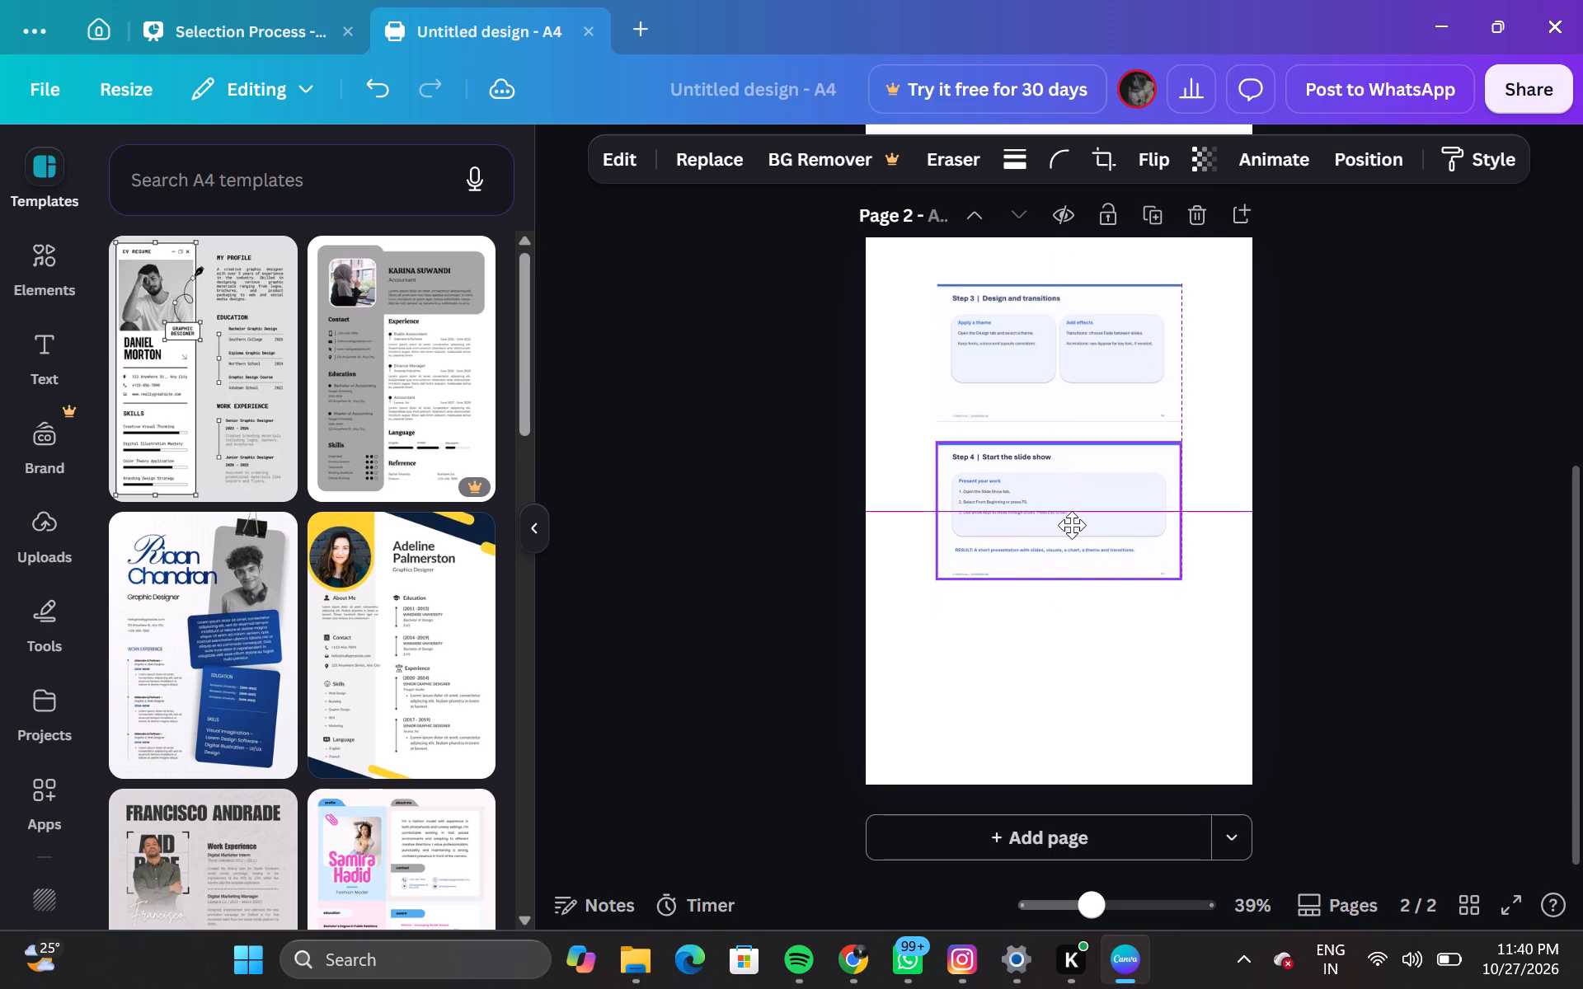
drag(1072, 525, 1071, 509)
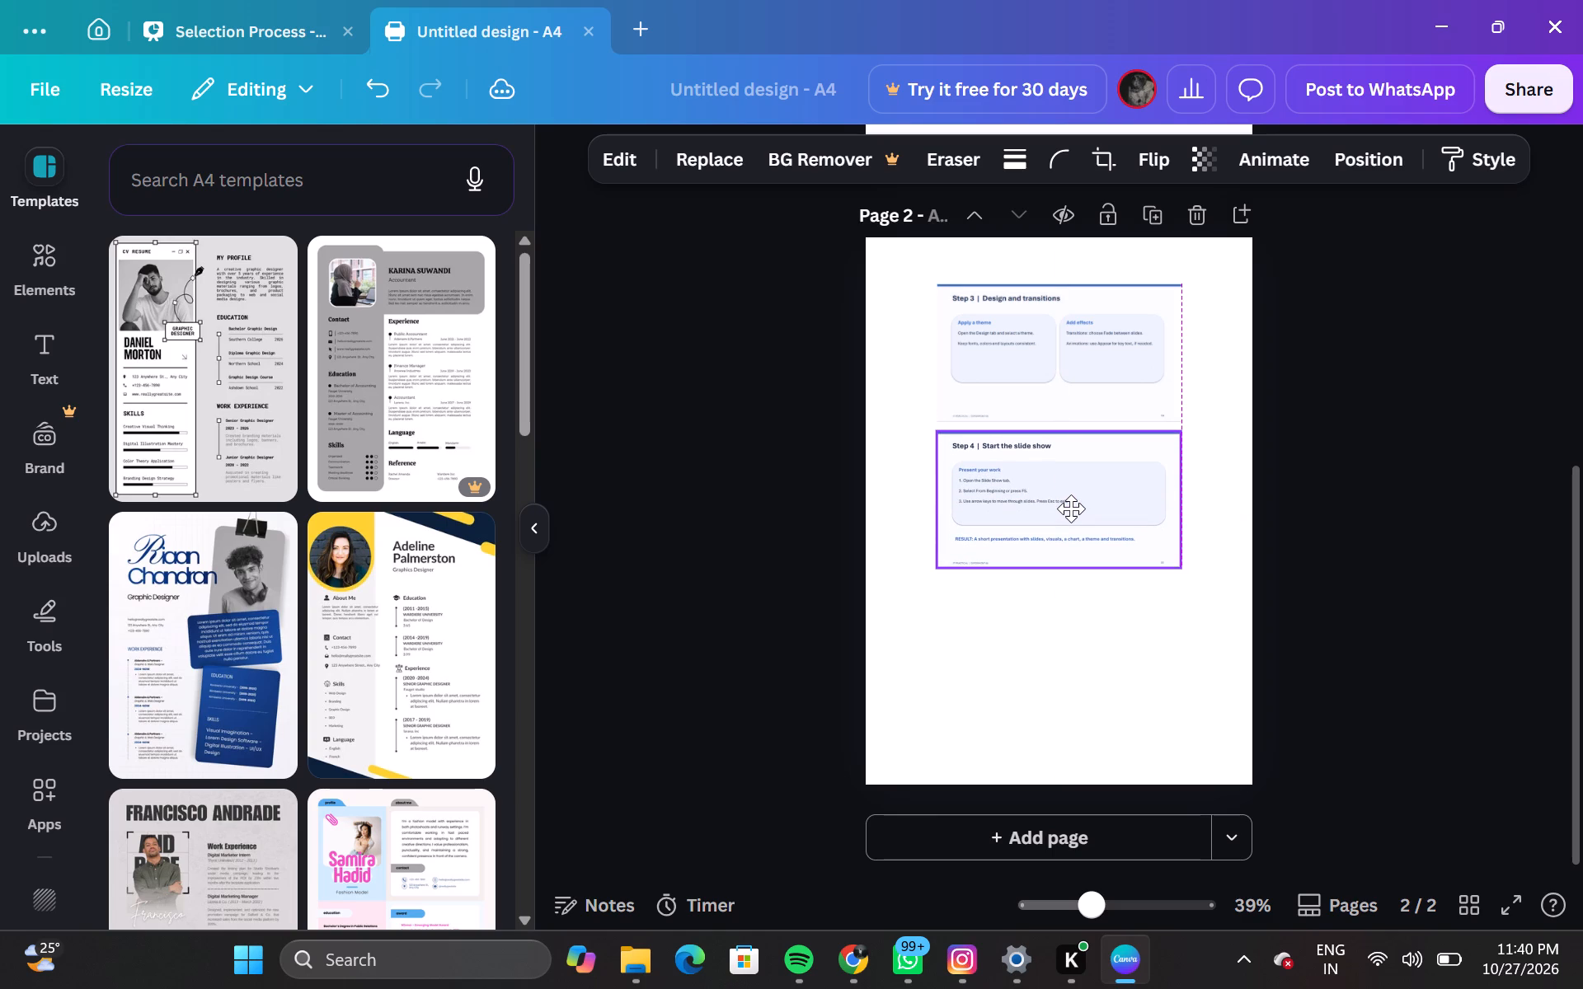
drag(1071, 509, 1073, 510)
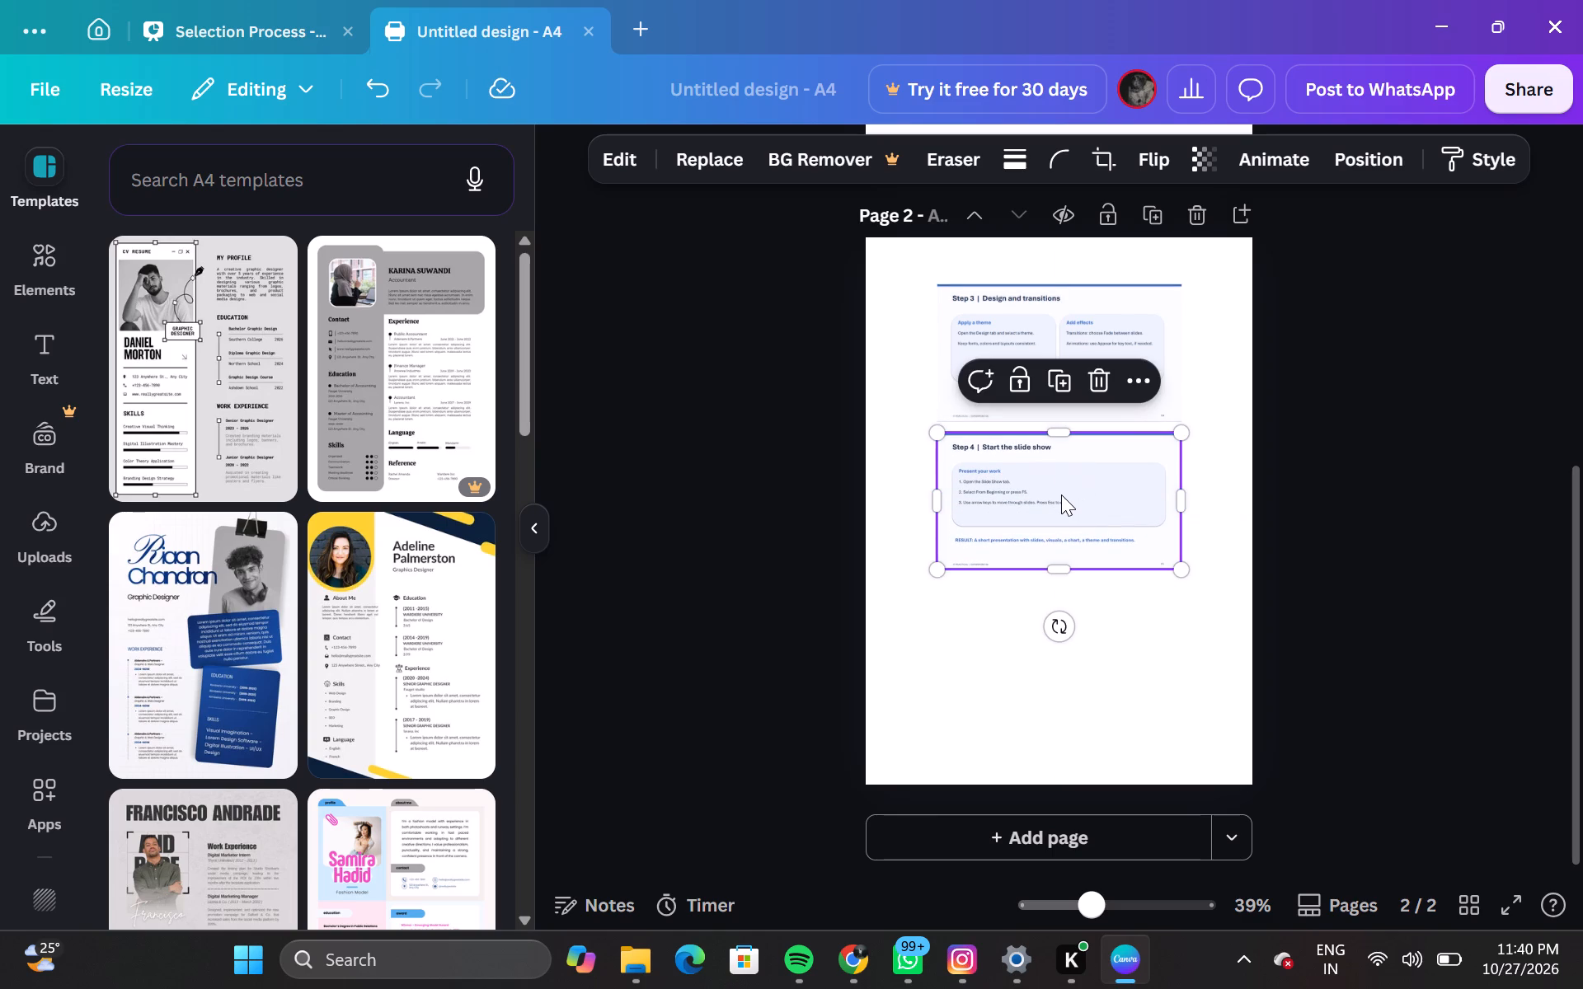
click(1061, 494)
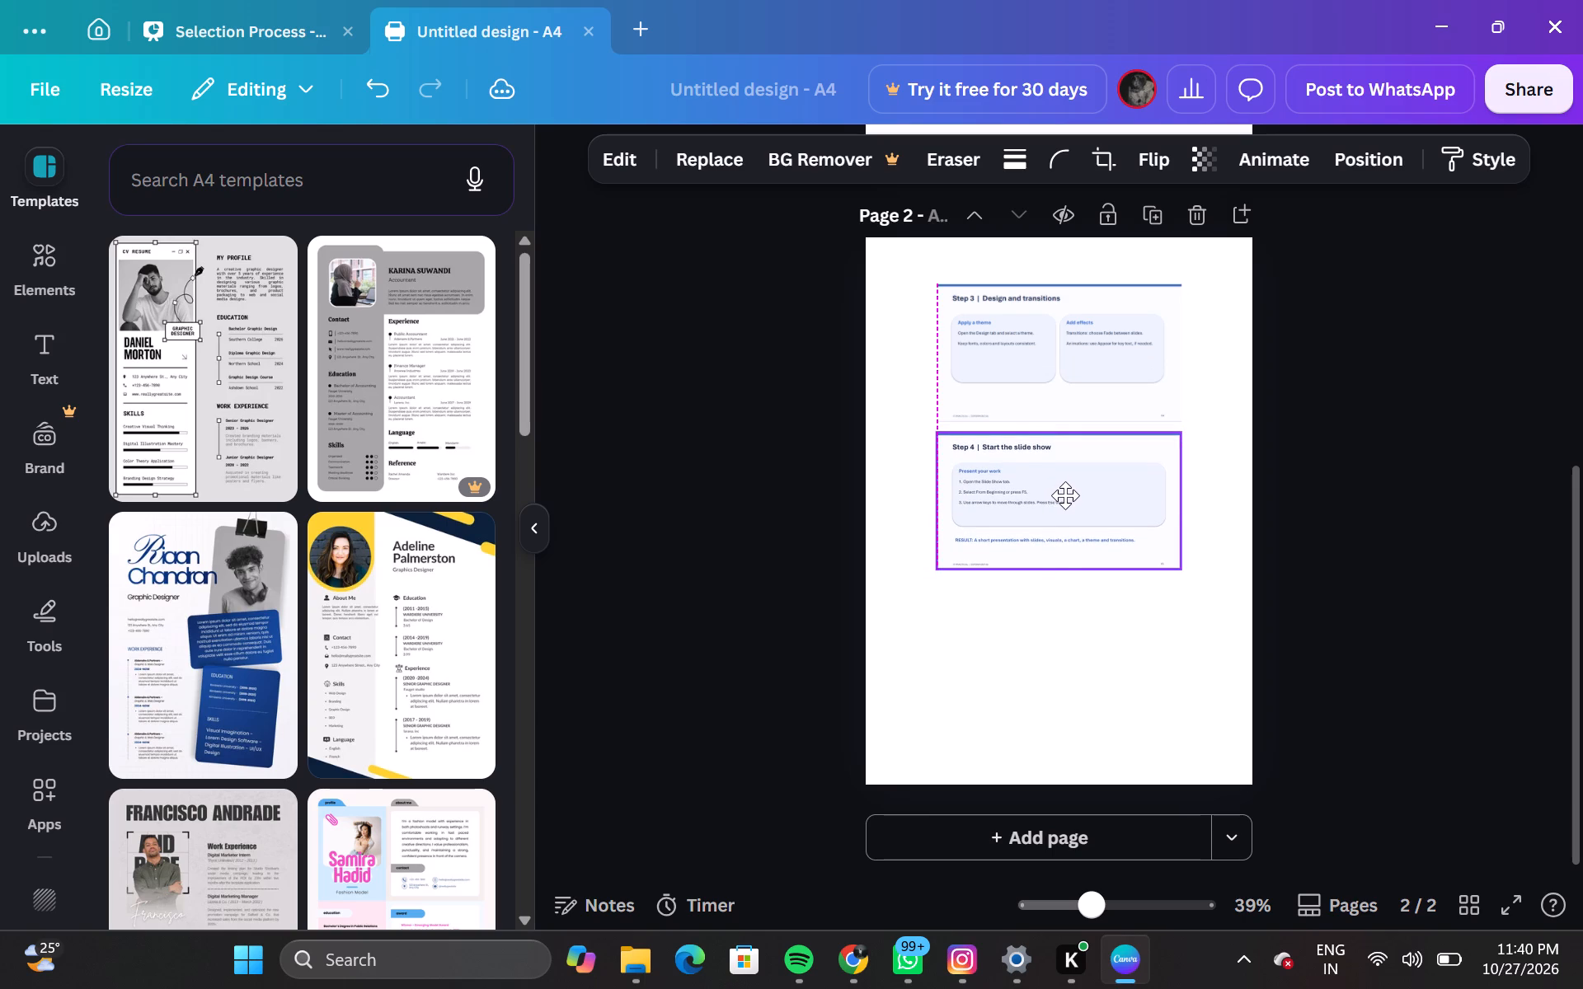
click(1376, 456)
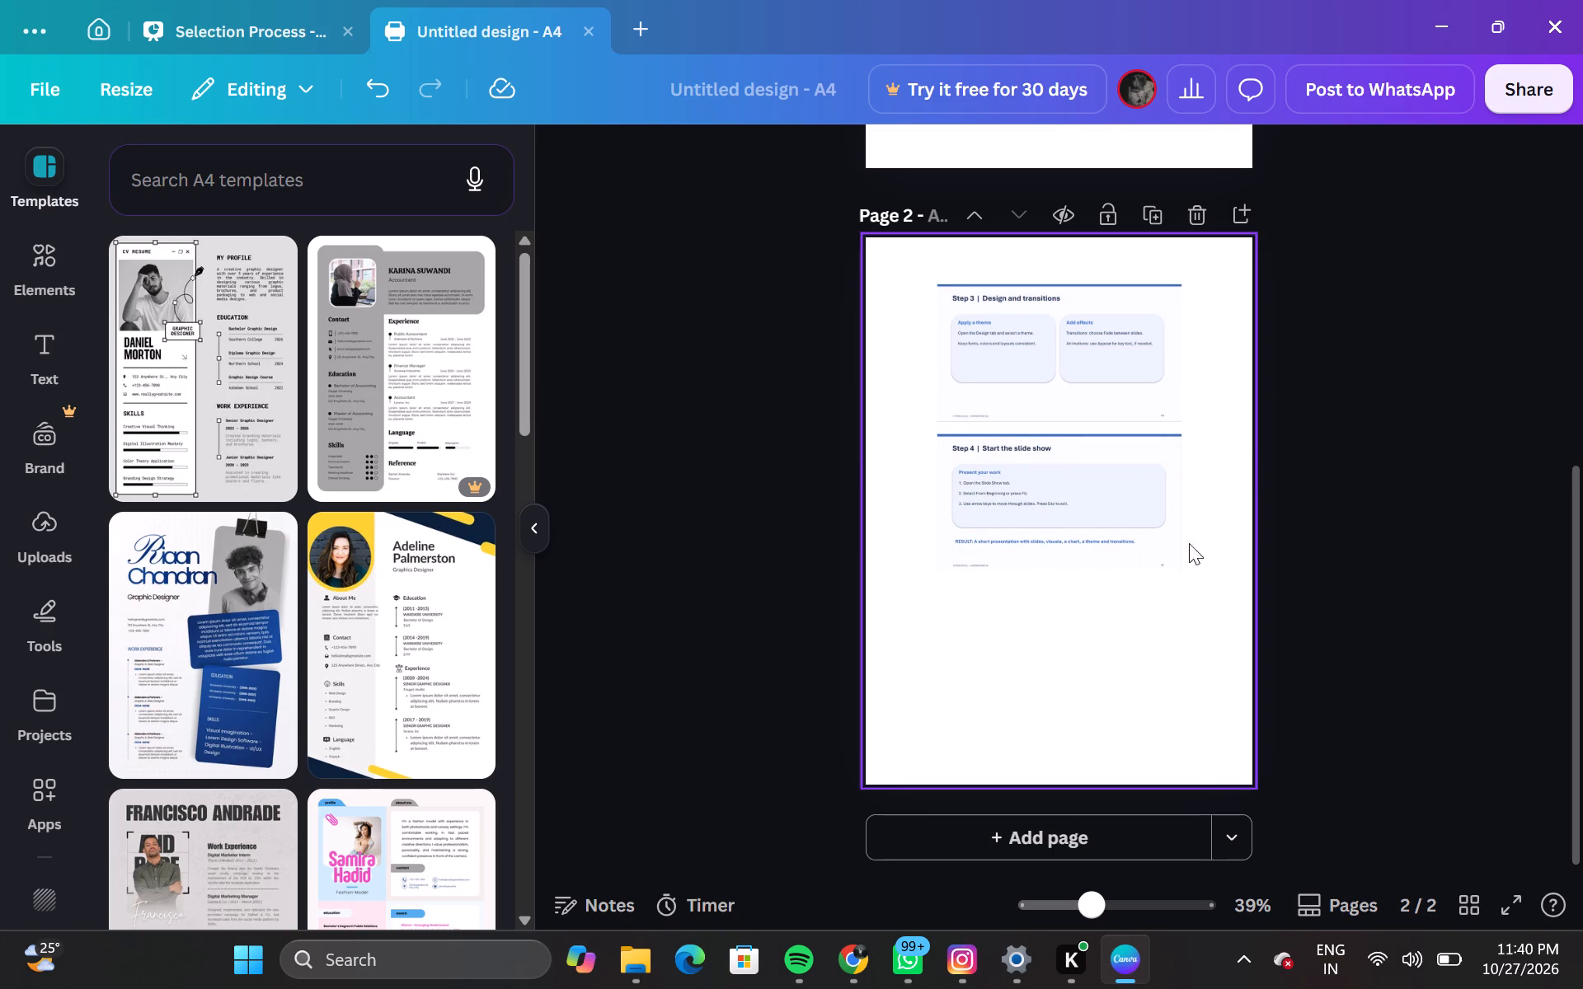
Select both the Step 3 and Step 4 slide captures on page 2.
drag(1032, 650, 1061, 302)
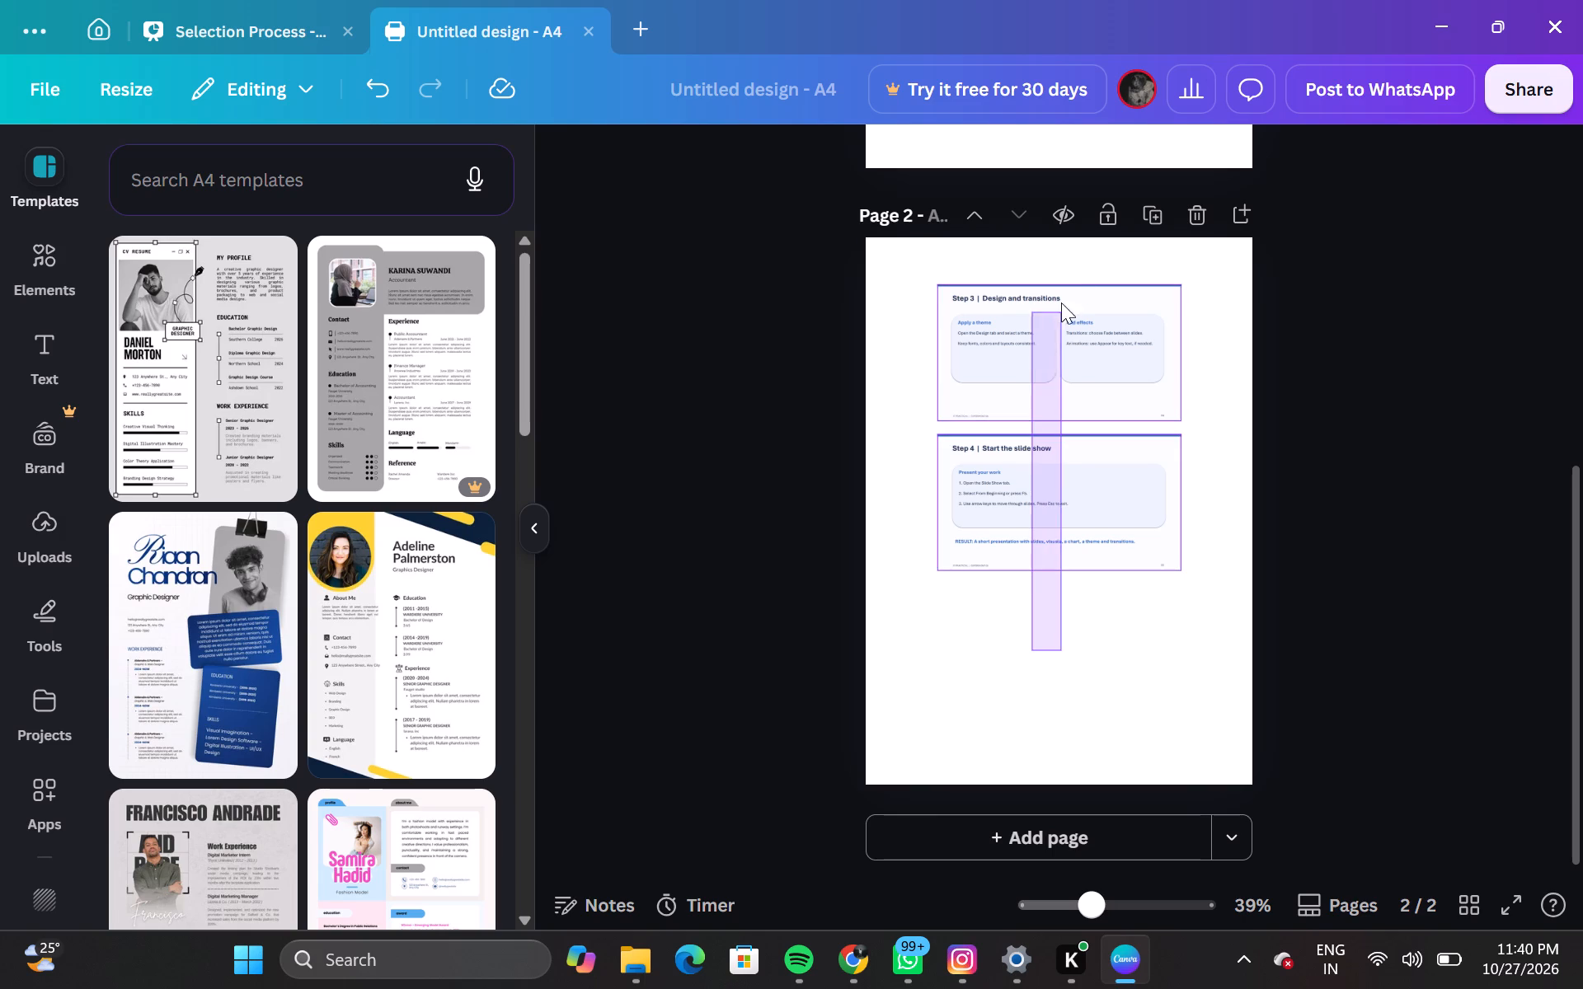
drag(1061, 302, 1053, 270)
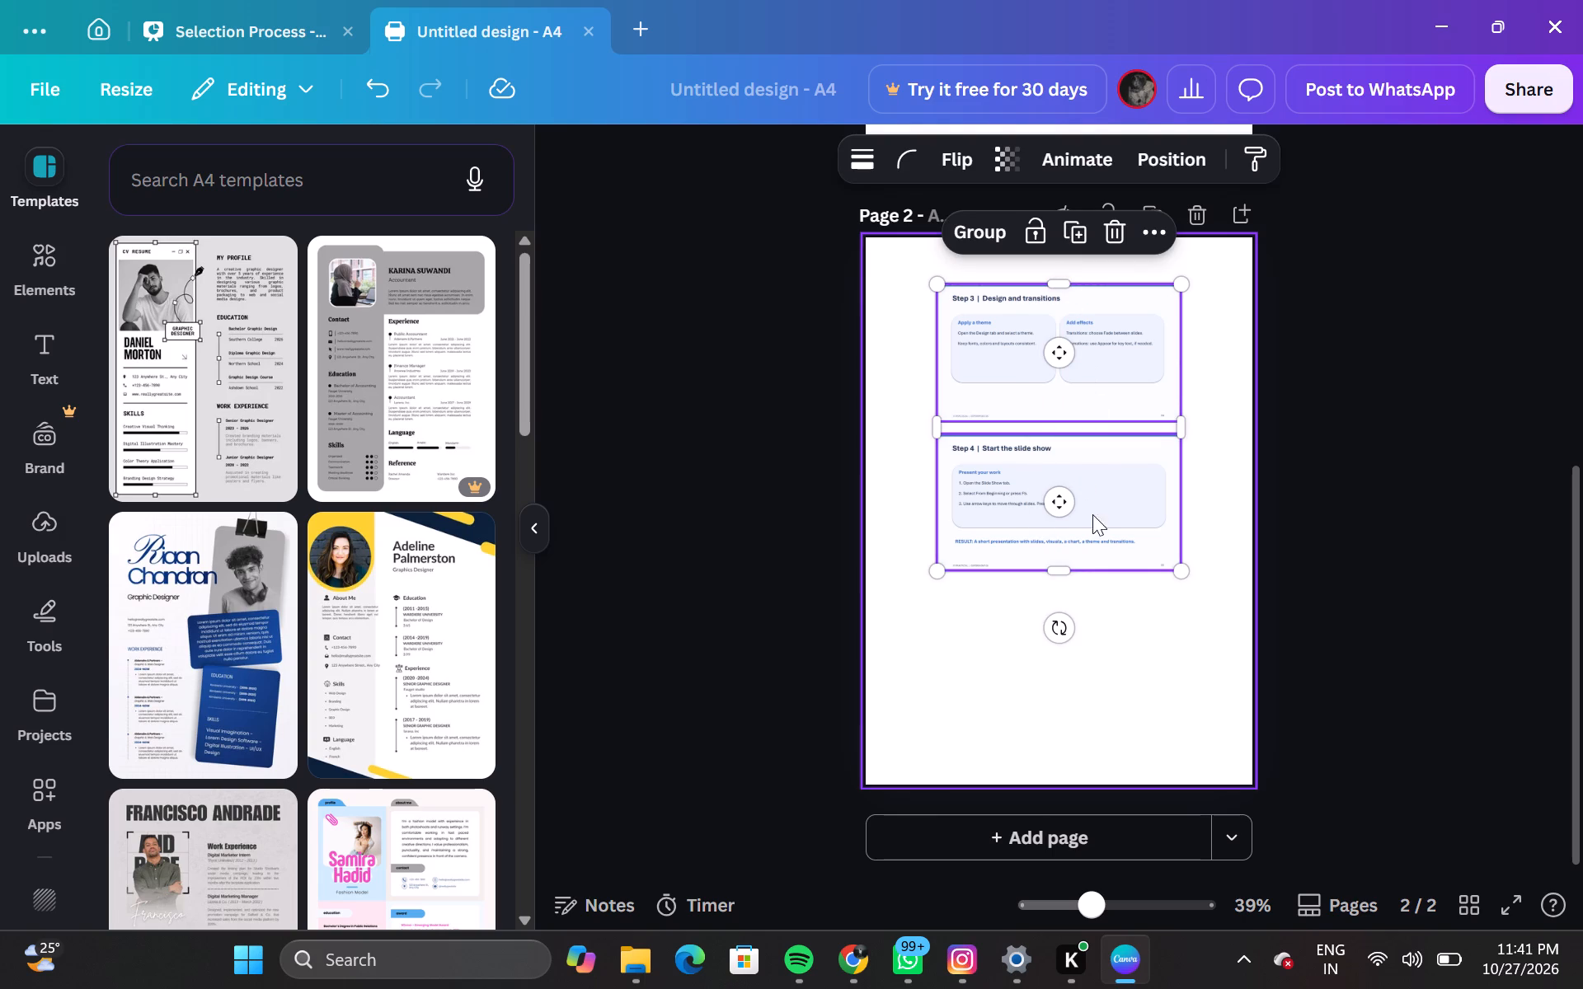
Move the Step 3 and Step 4 captures down page 2, shrink them slightly together and centre them horizontally around mid-page.
drag(1103, 480, 1107, 556)
drag(1181, 368, 1166, 400)
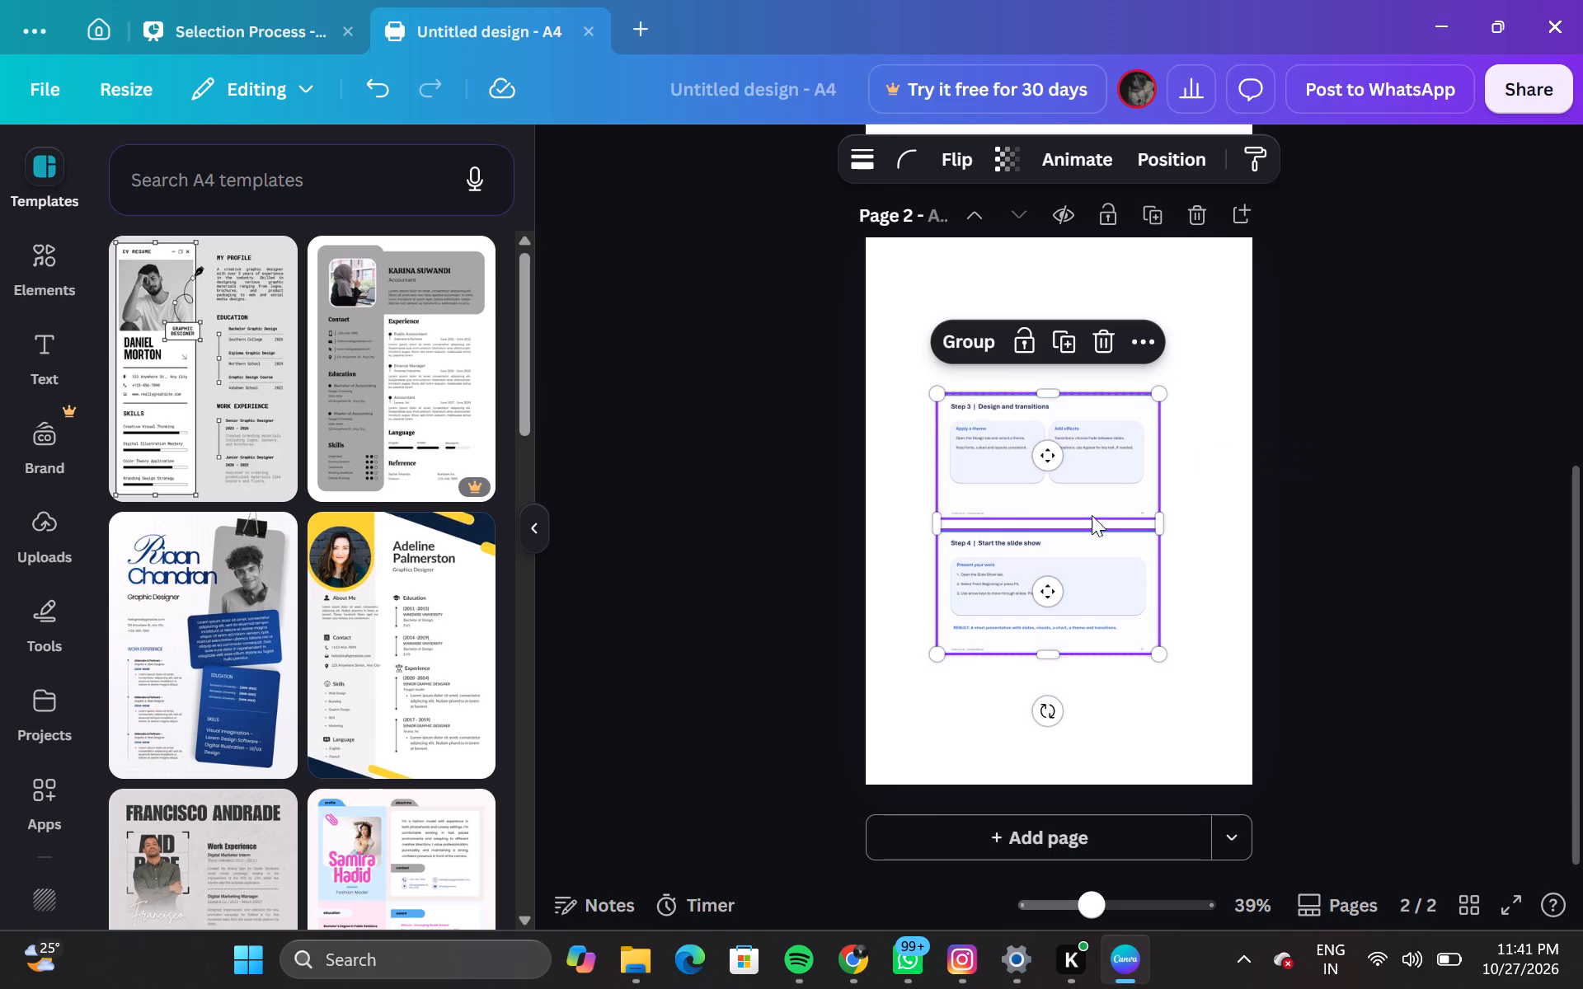
drag(1092, 515, 1107, 489)
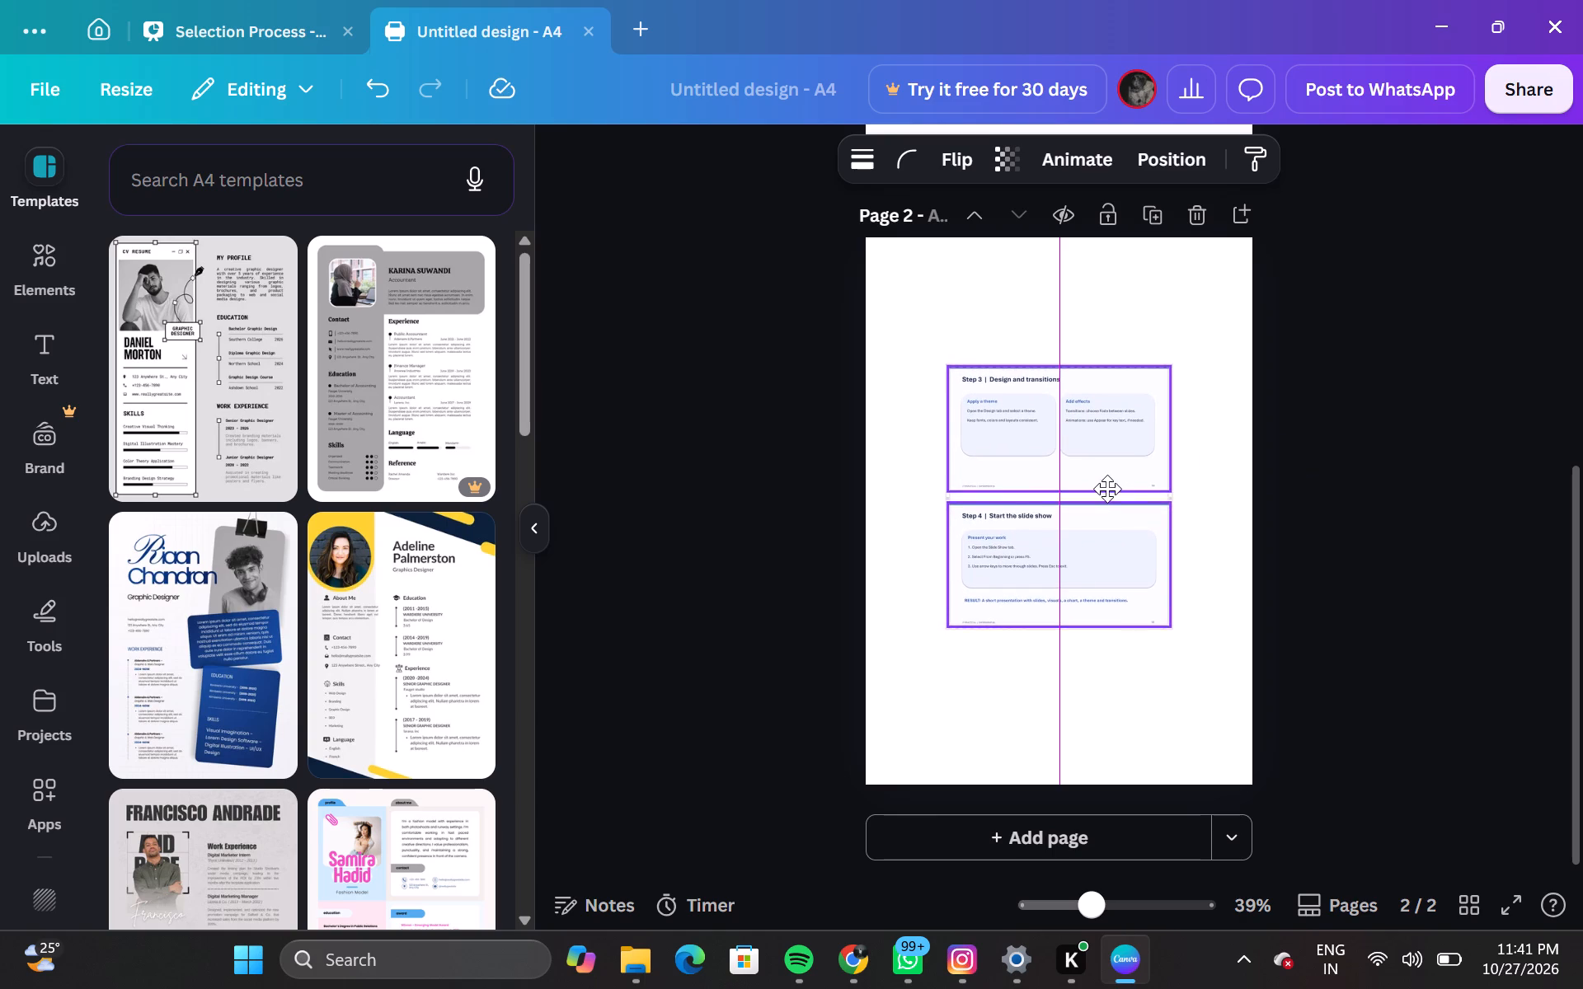
drag(1107, 489, 1109, 499)
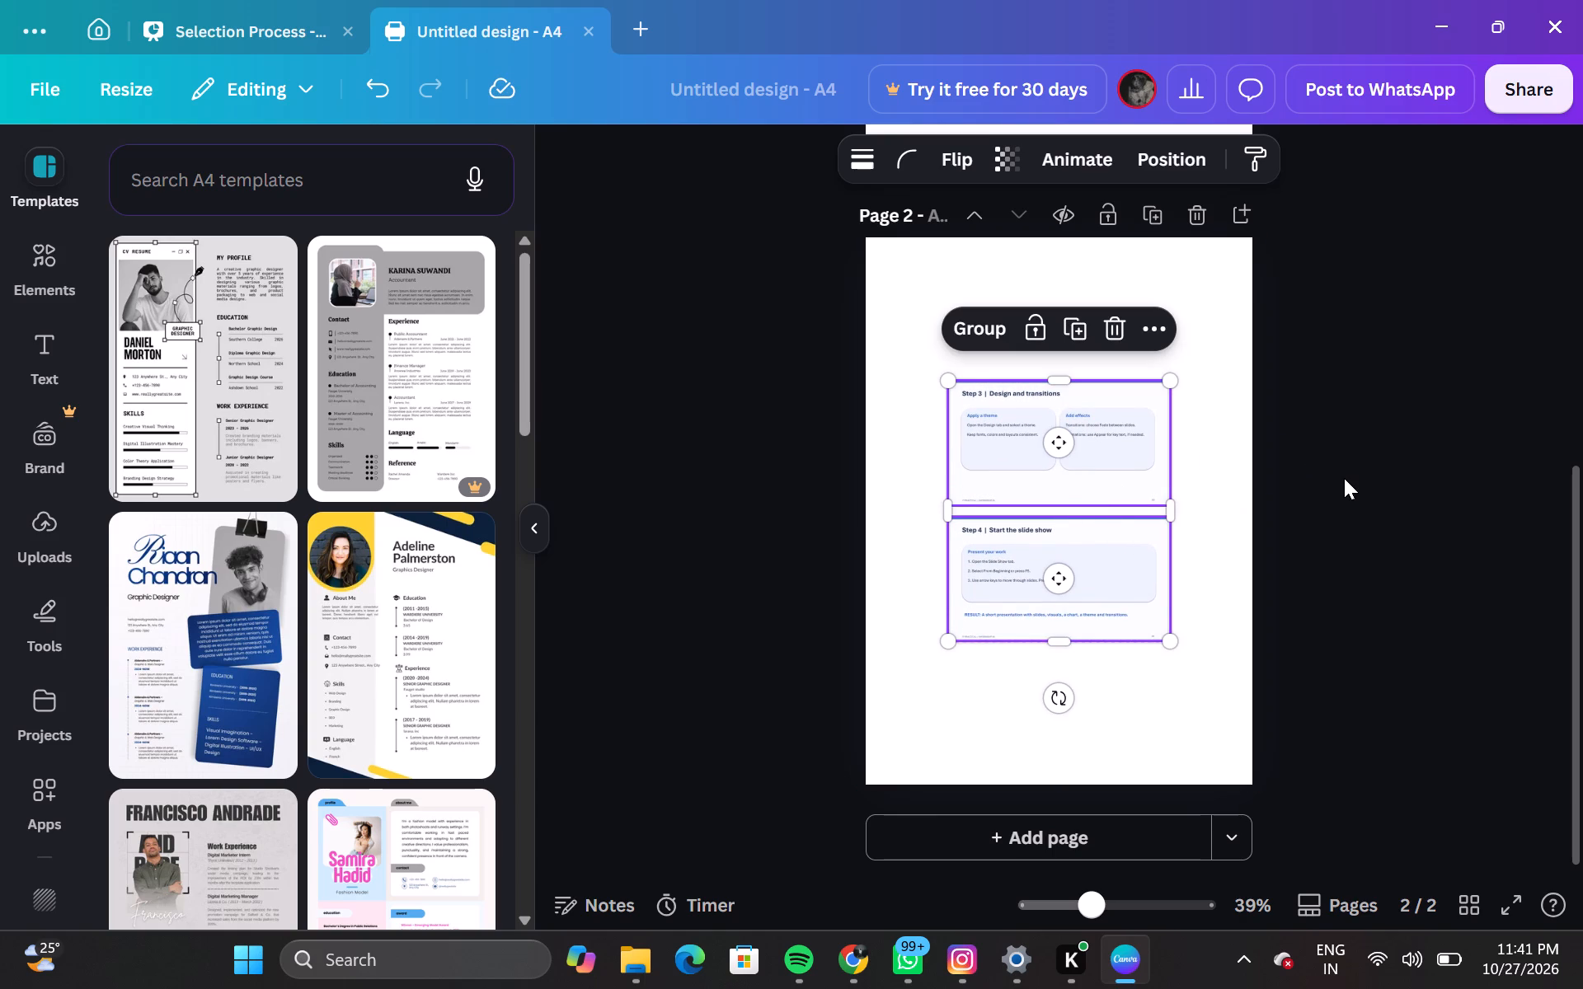
click(1344, 478)
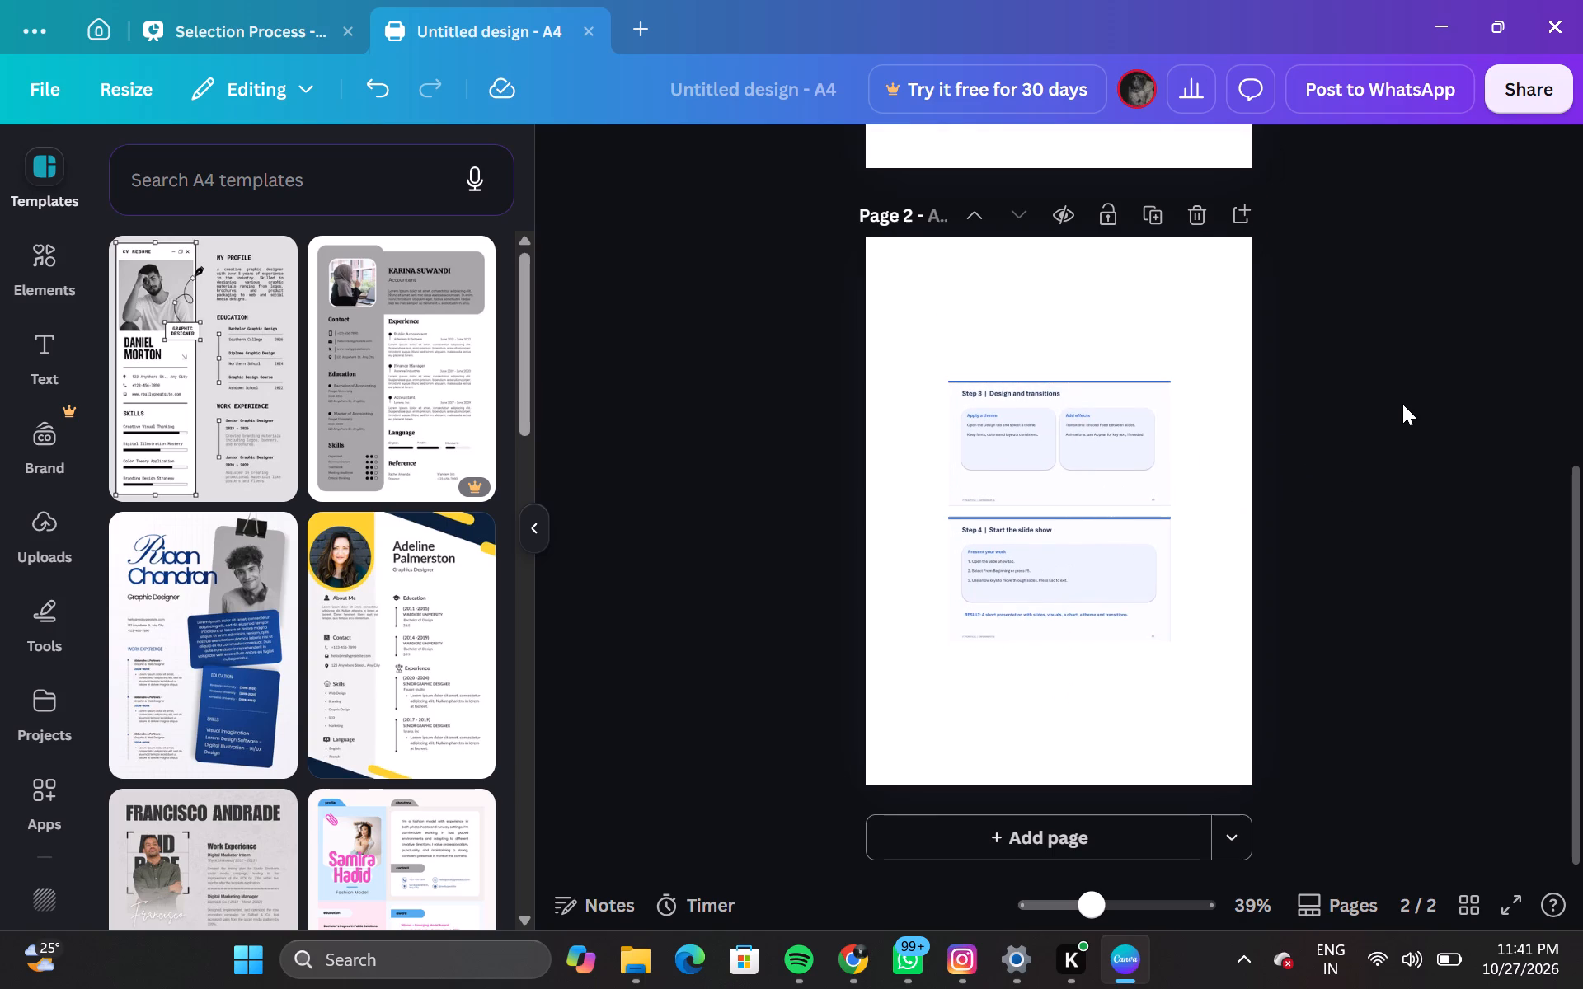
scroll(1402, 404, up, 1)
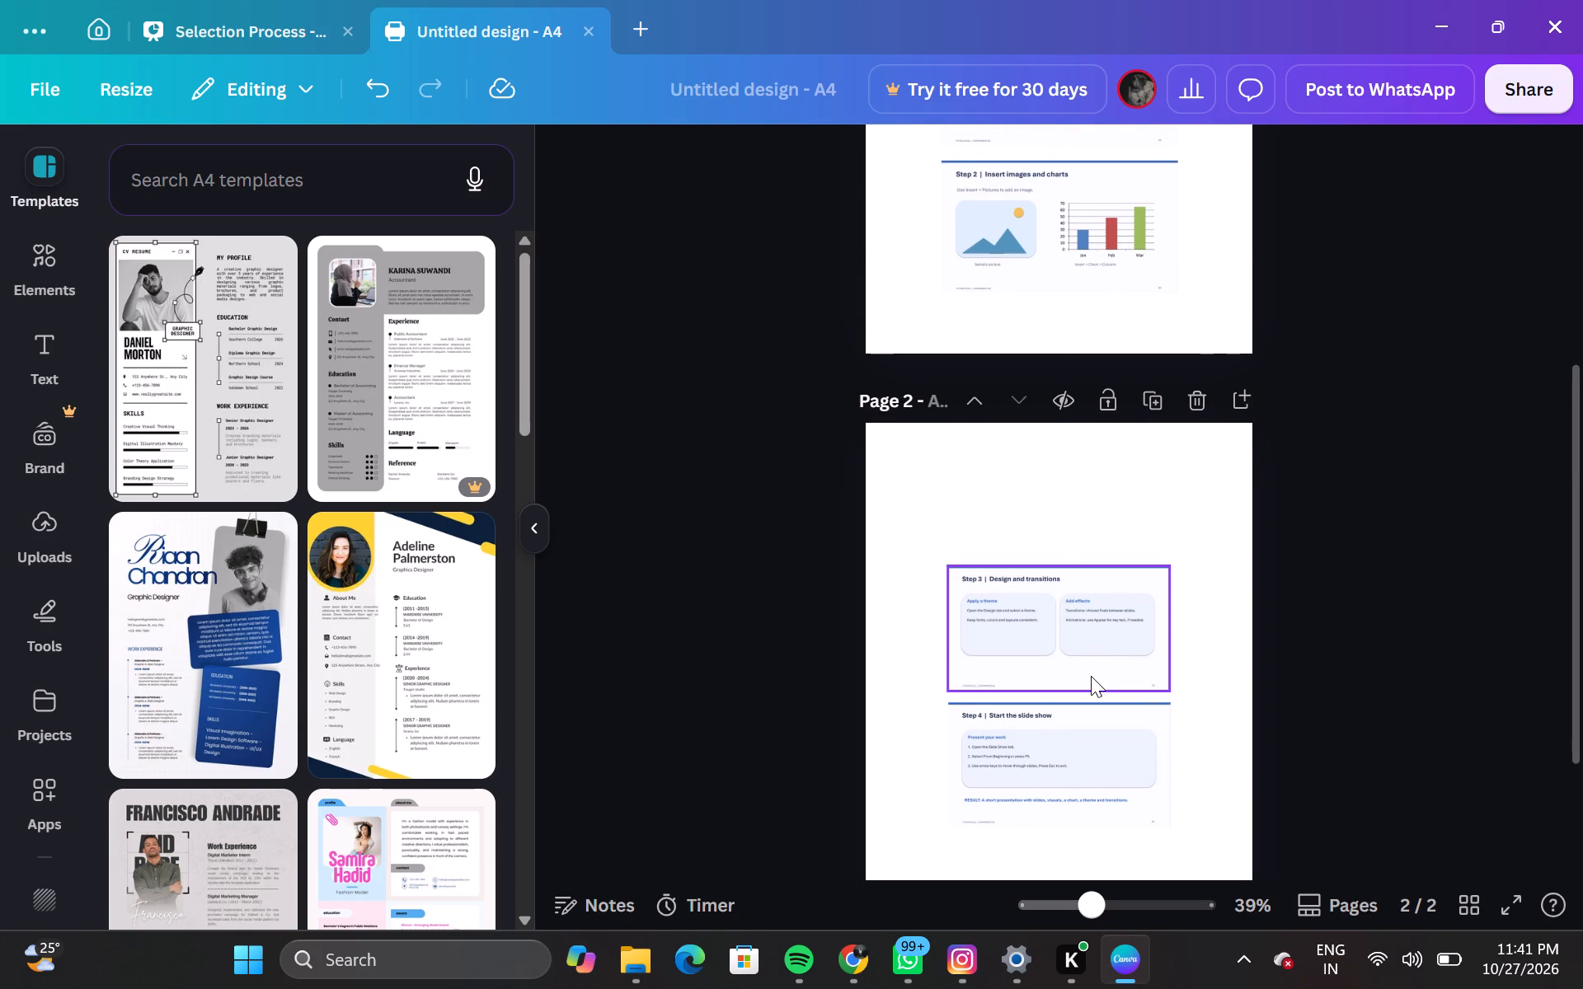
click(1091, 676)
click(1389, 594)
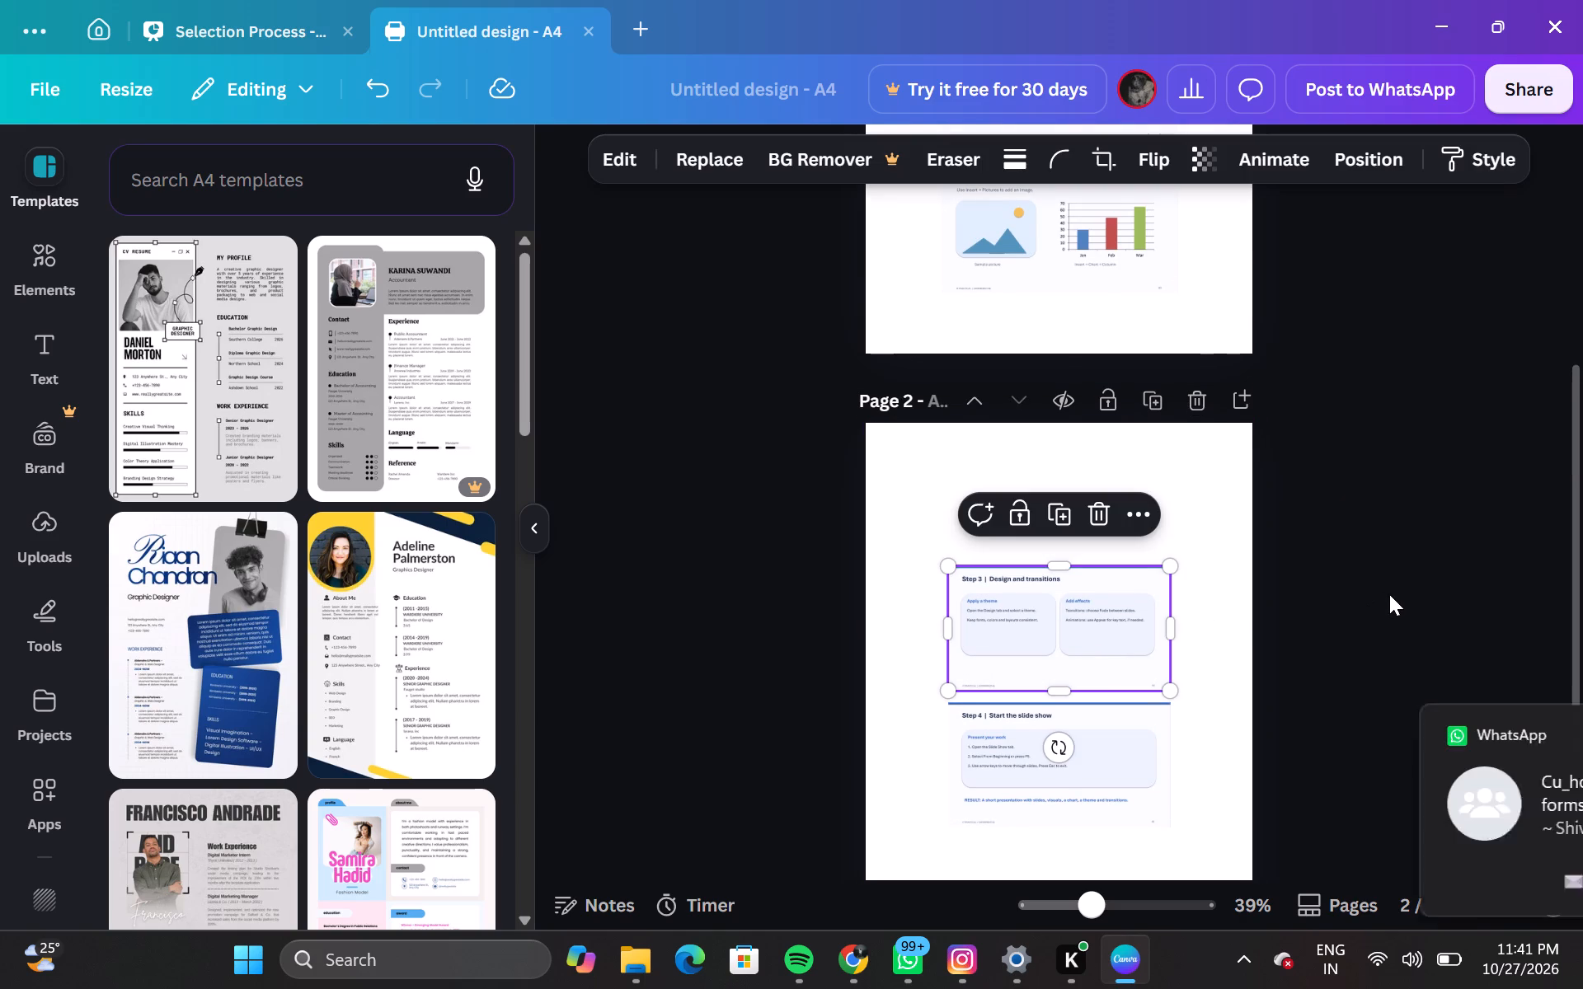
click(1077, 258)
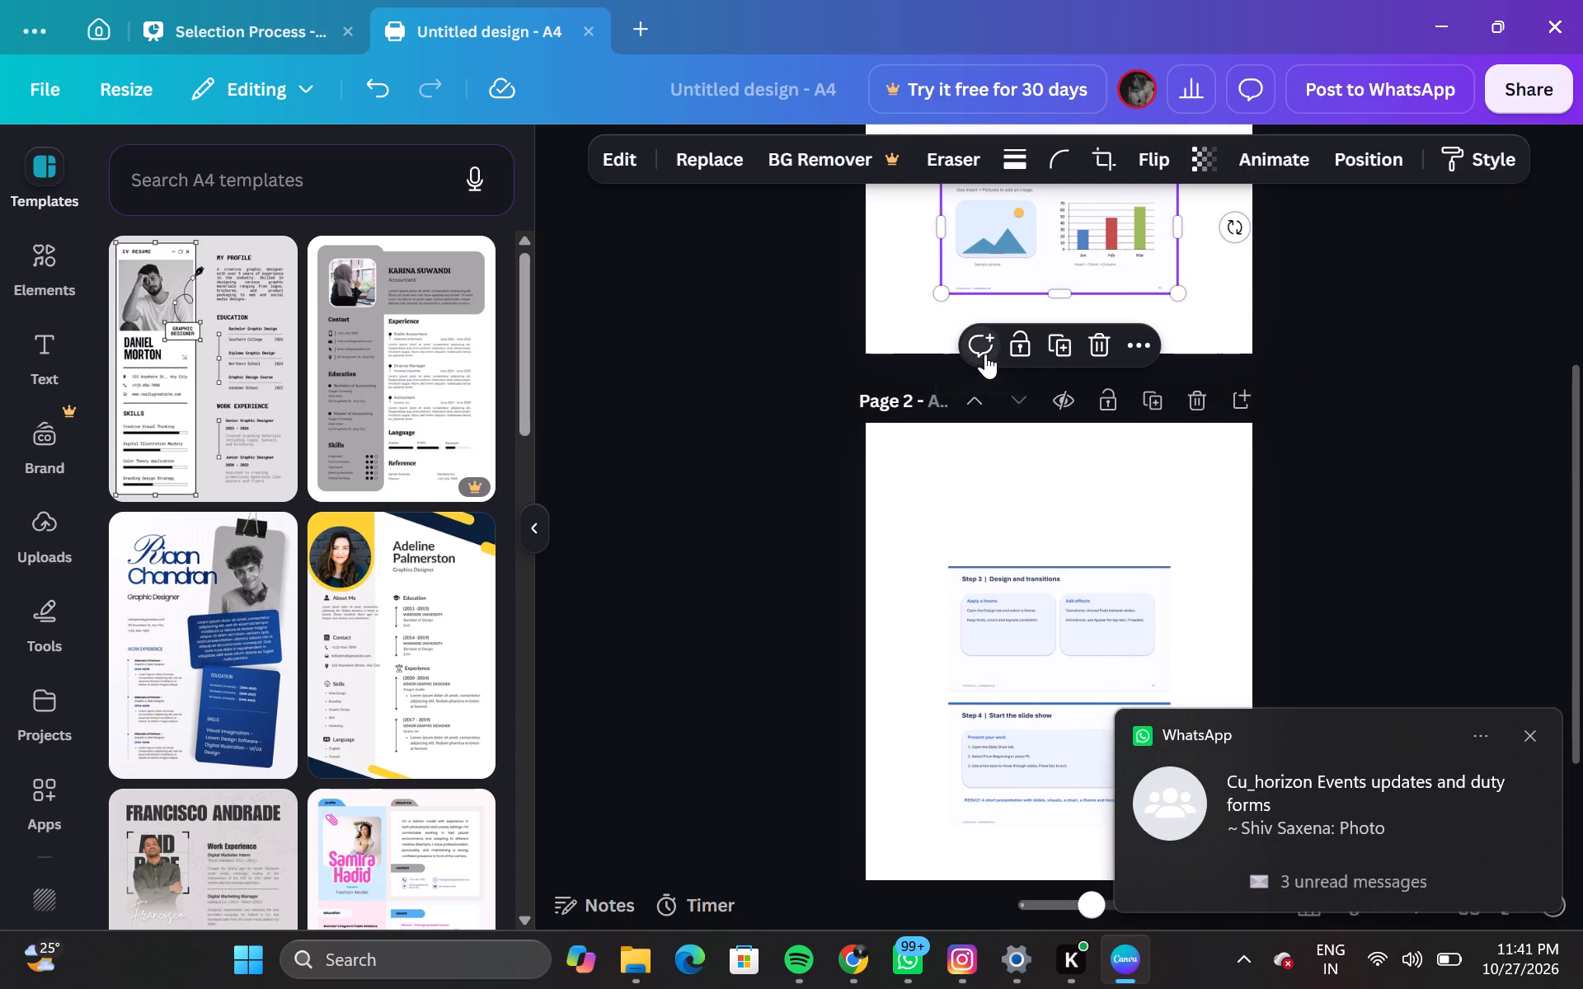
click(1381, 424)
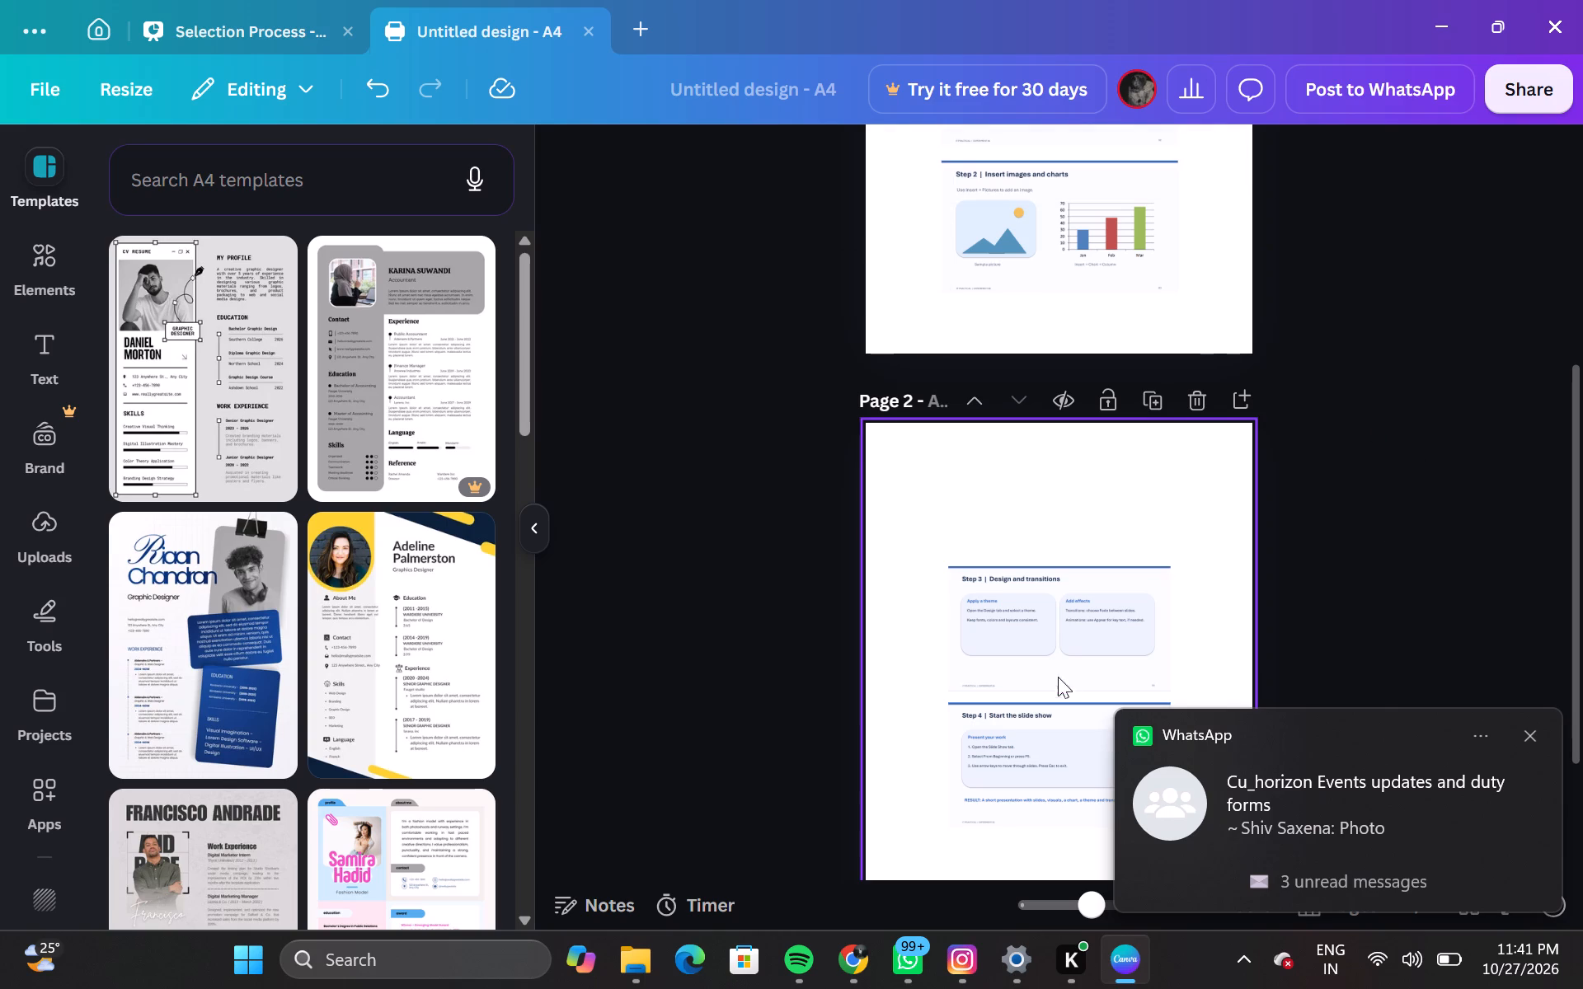
Select the Step 3 and Step 4 captures on page 2 and enlarge them together proportionally, leaving white margins on both sides.
scroll(1481, 517, down, 1)
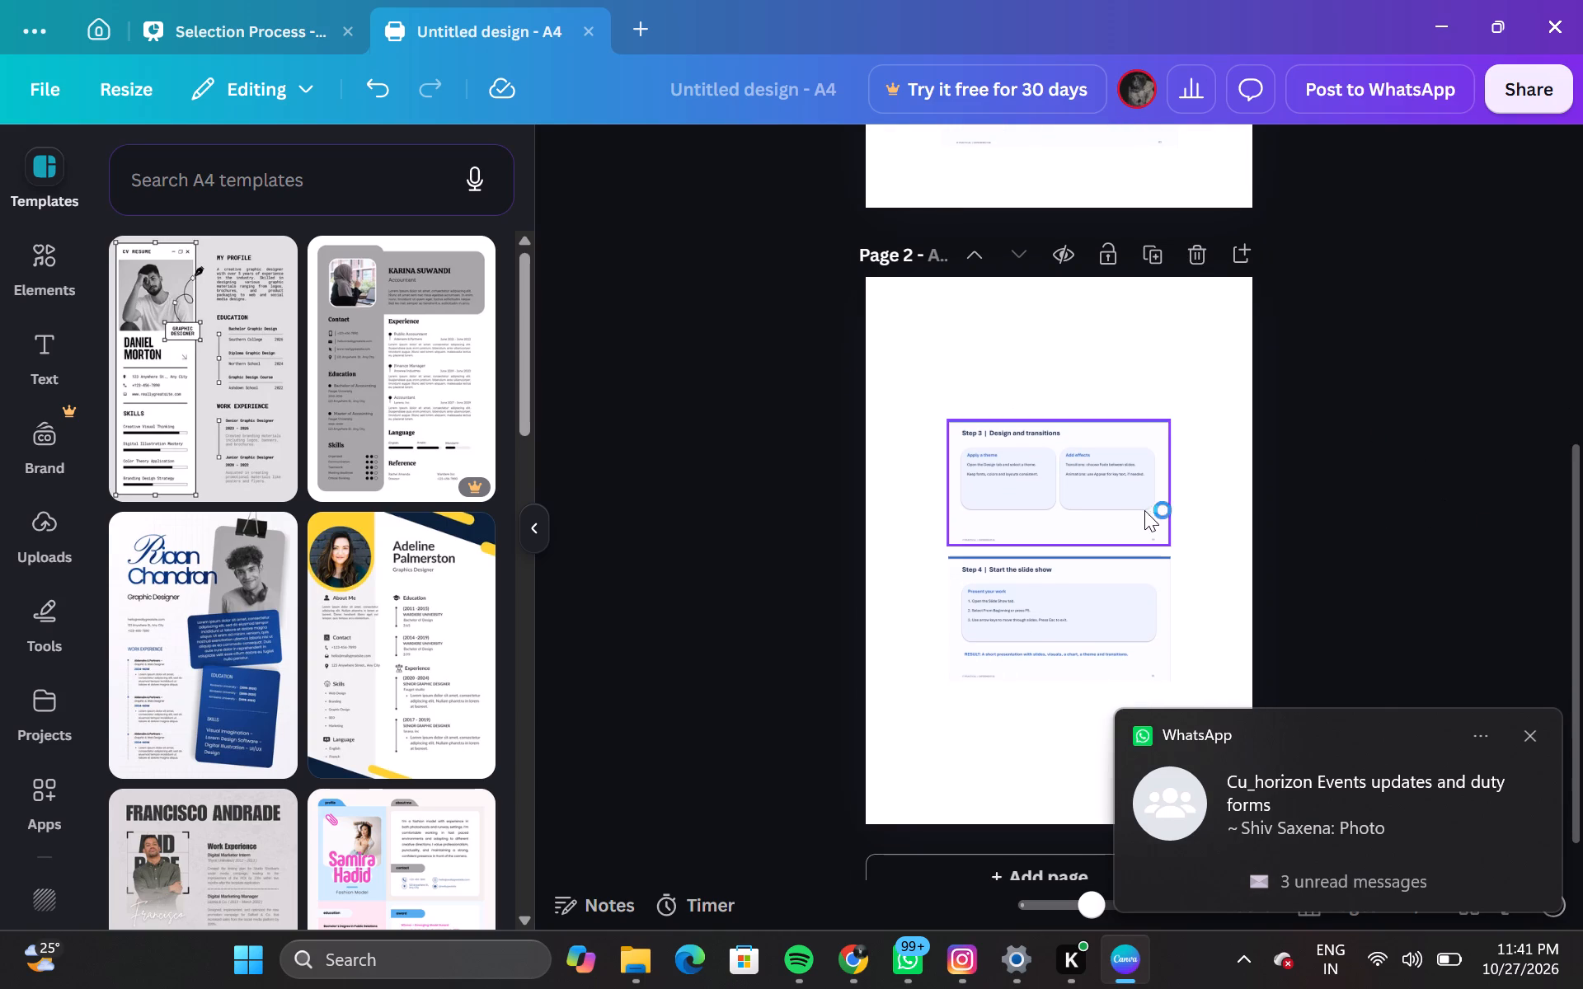
scroll(1458, 643, down, 1)
drag(1016, 338, 1064, 644)
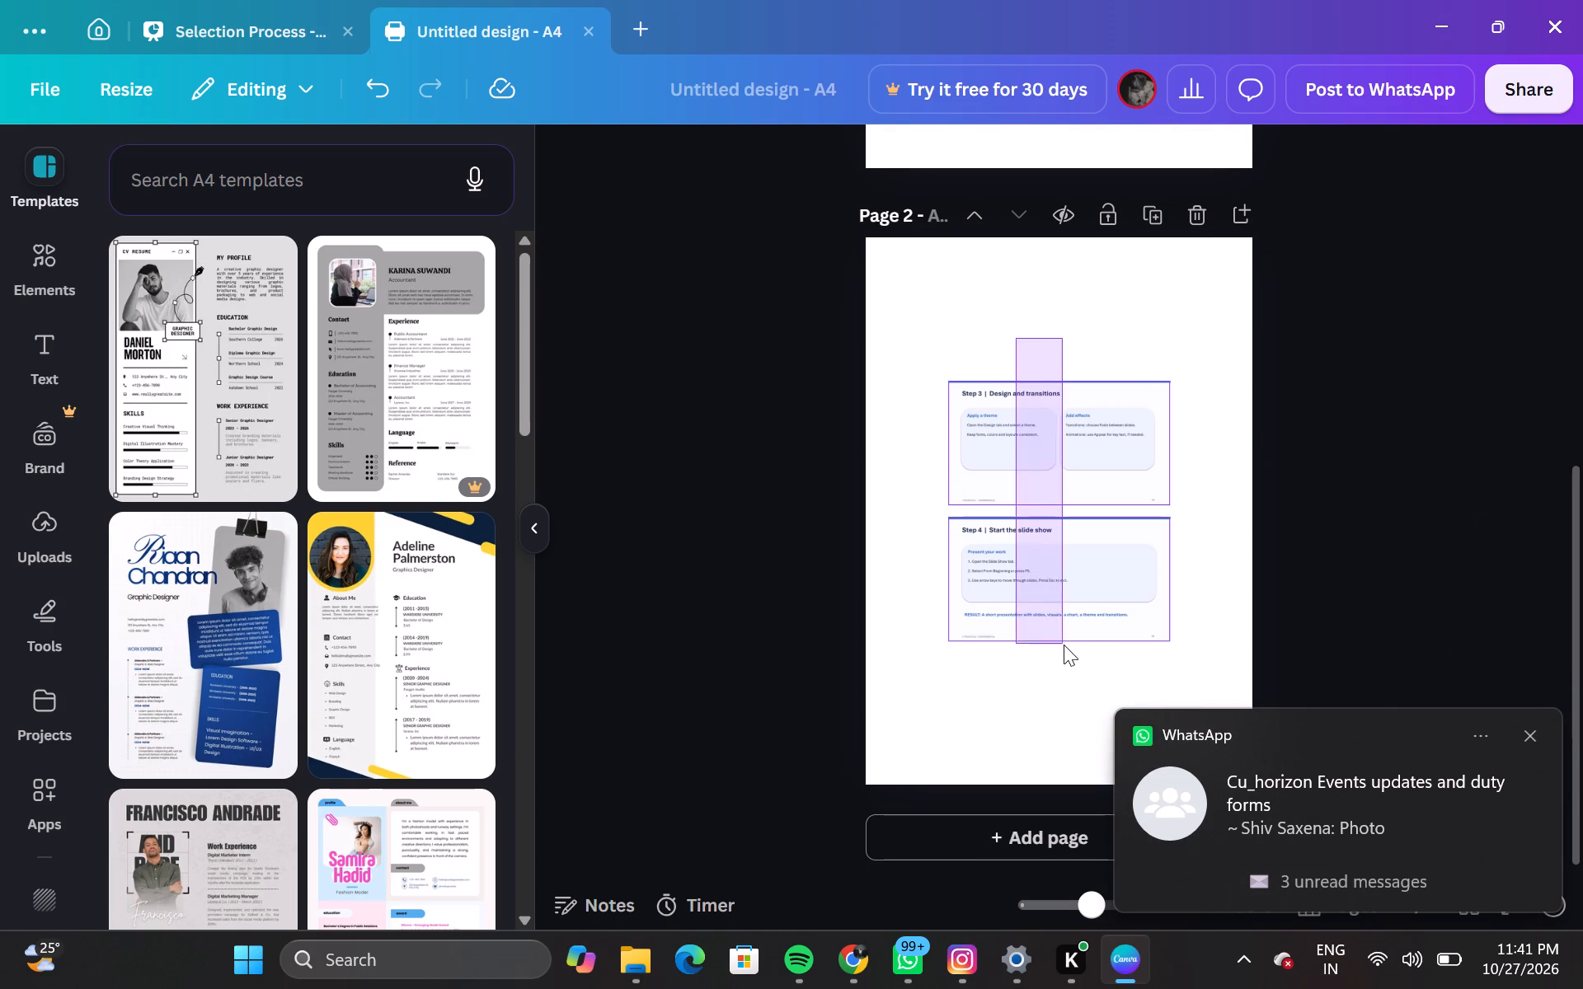
drag(1064, 644, 1068, 649)
drag(1172, 375, 1174, 371)
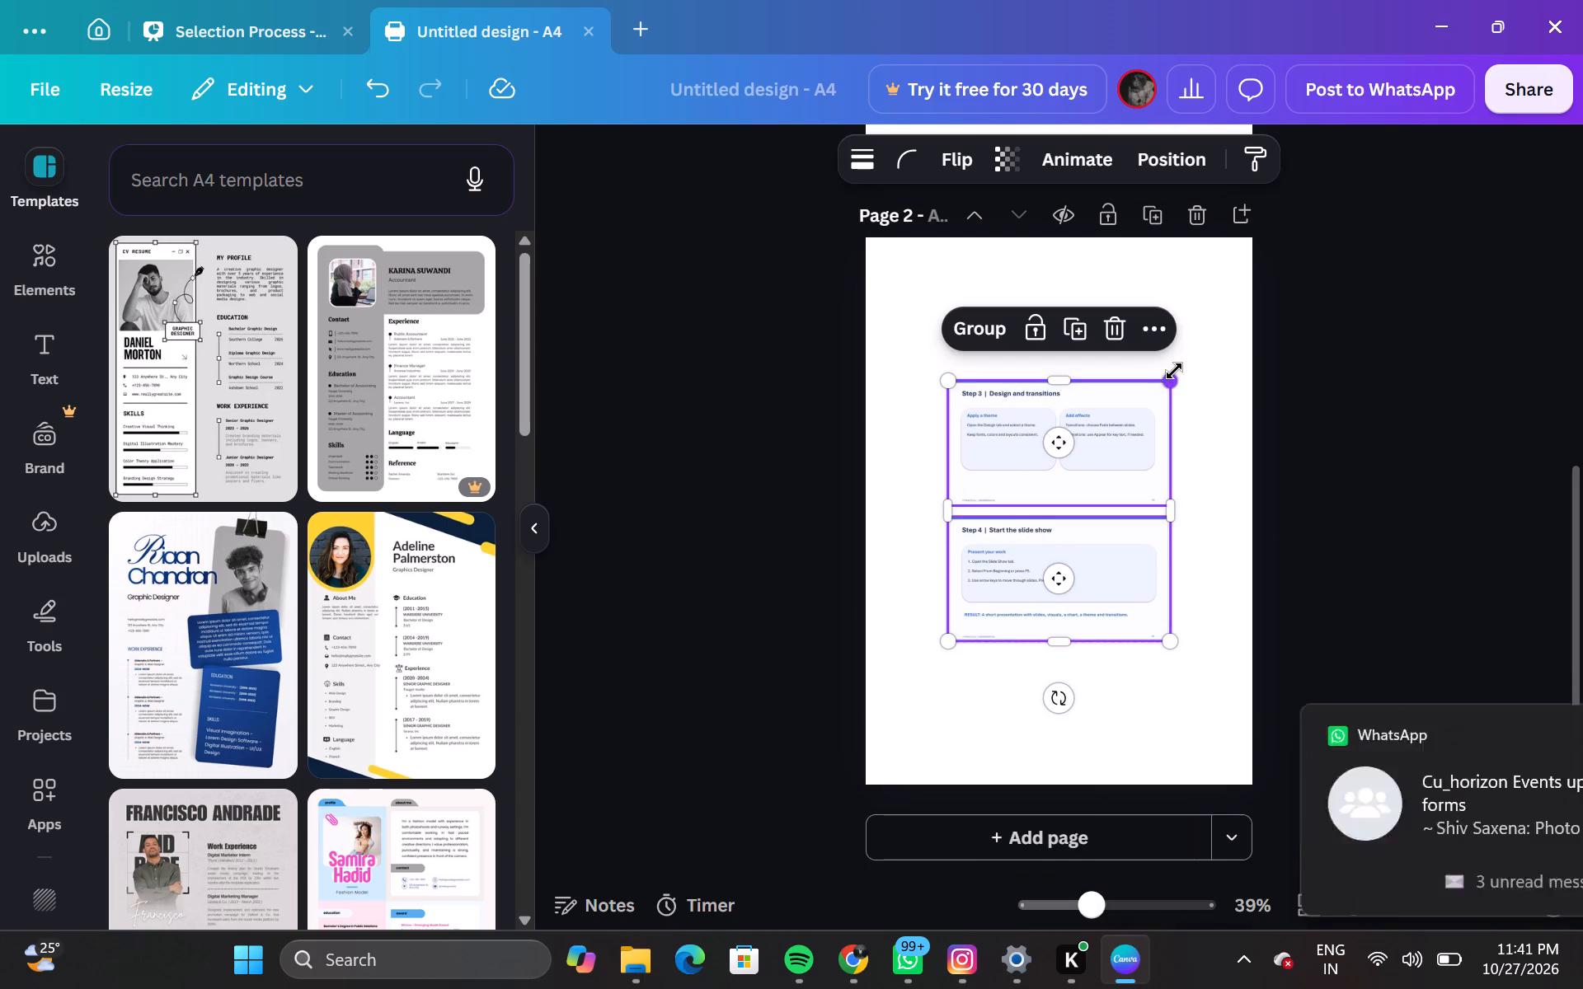
drag(1174, 371, 1184, 360)
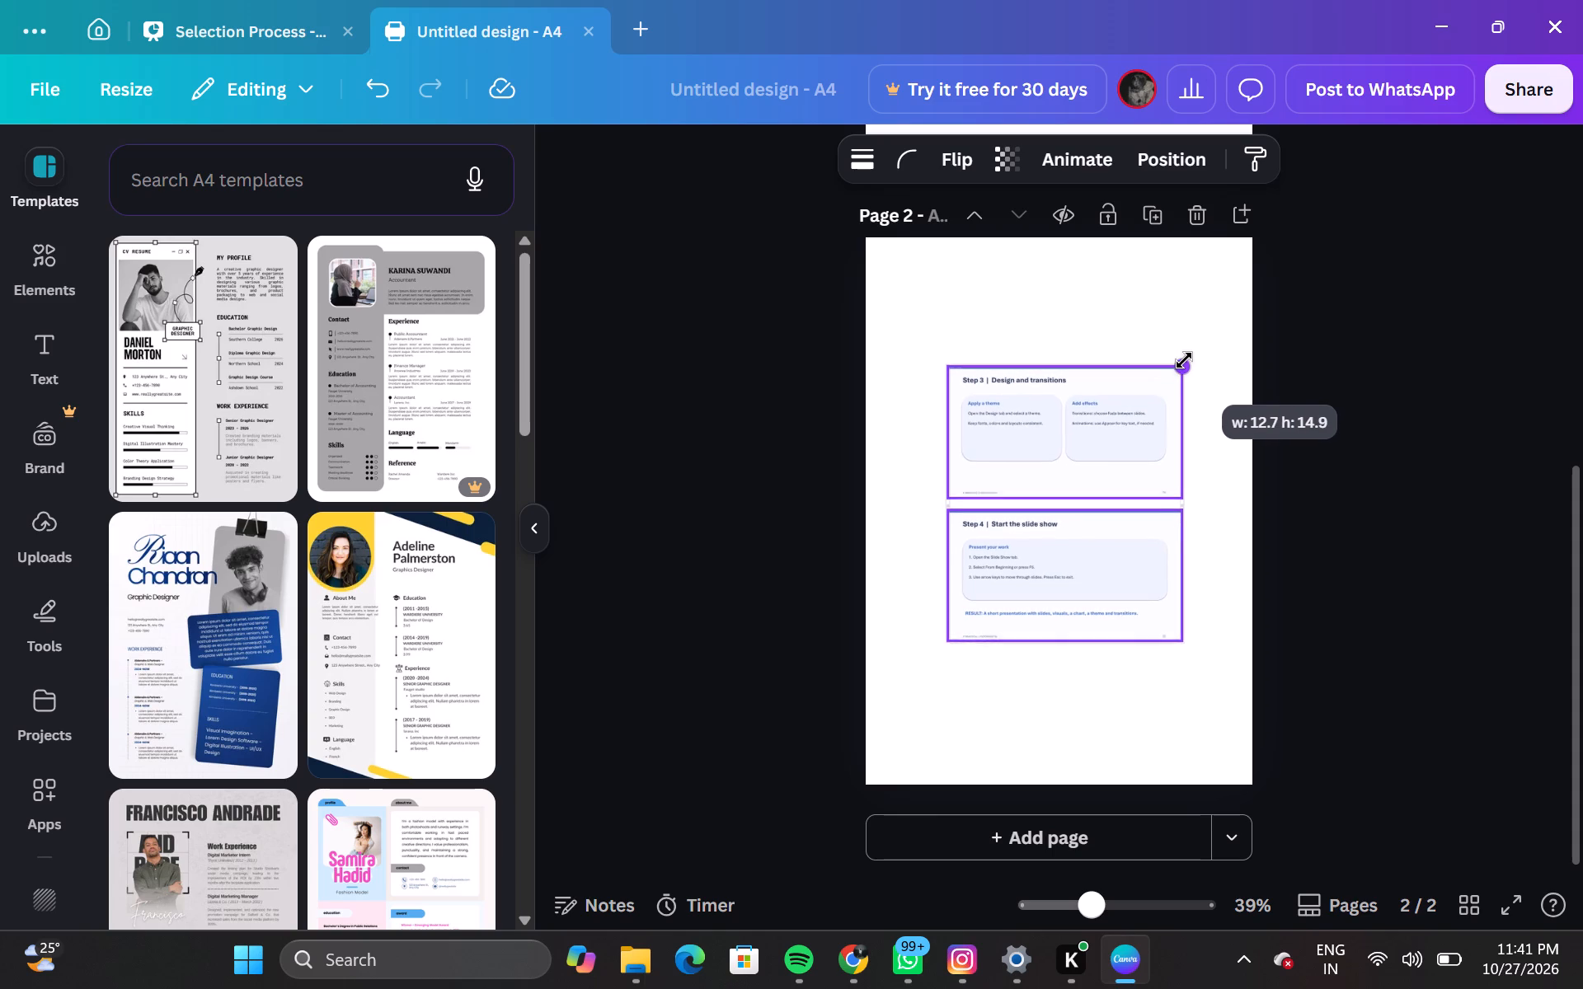
drag(1184, 360, 1185, 360)
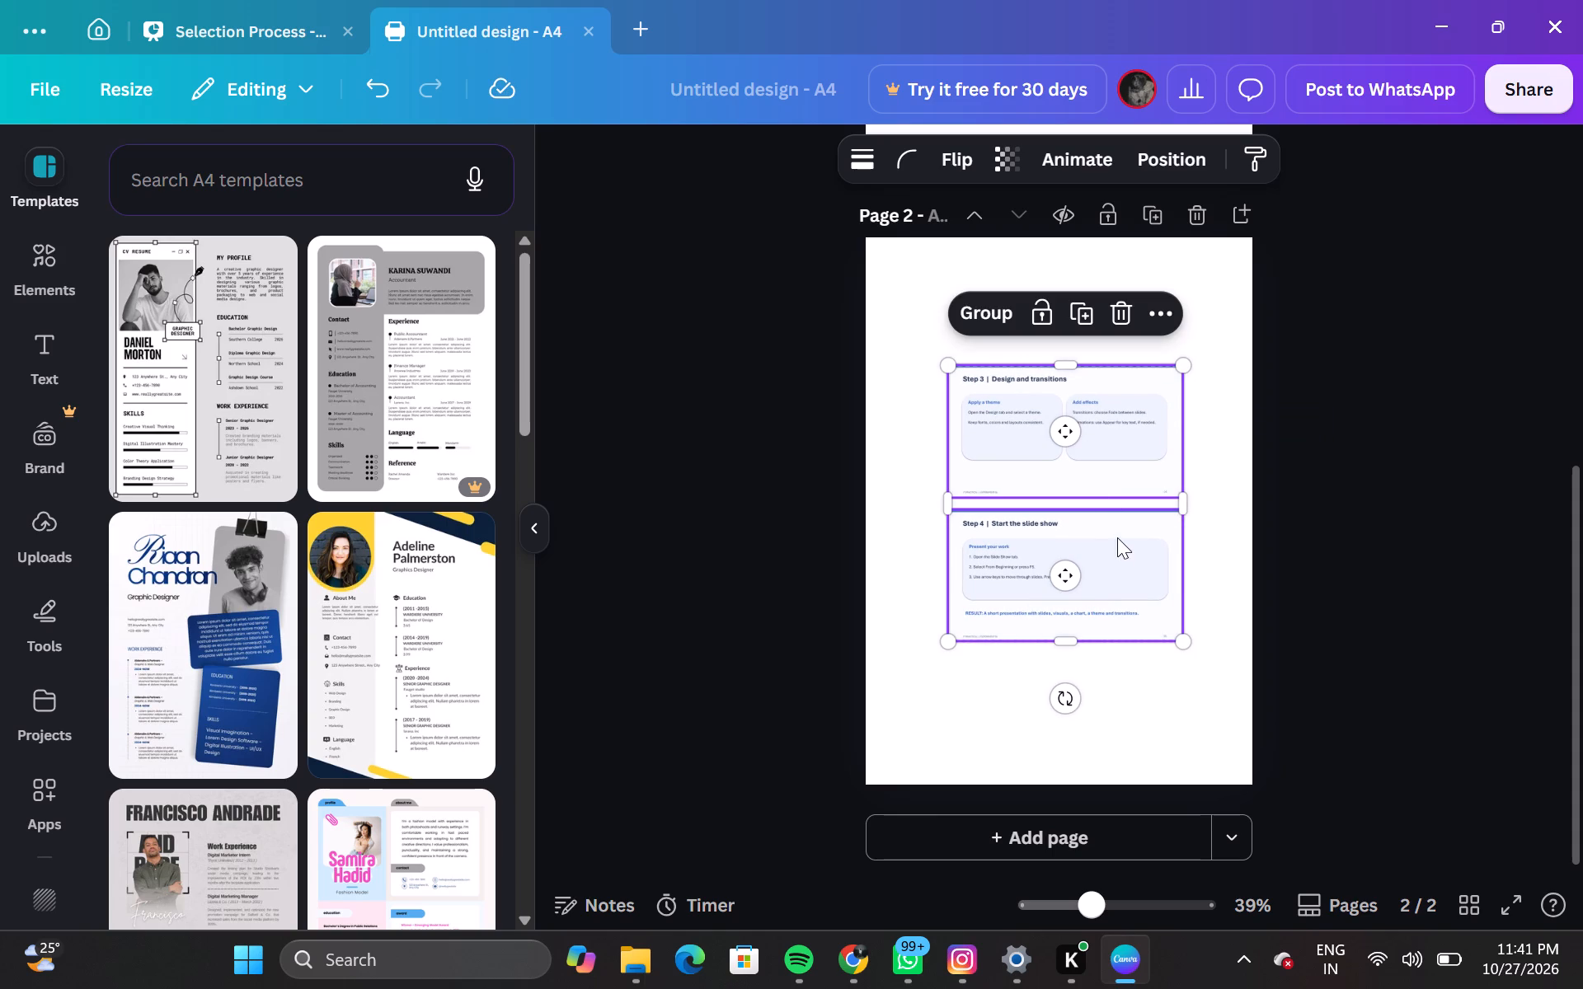
drag(1183, 362, 1186, 358)
drag(1186, 358, 1195, 347)
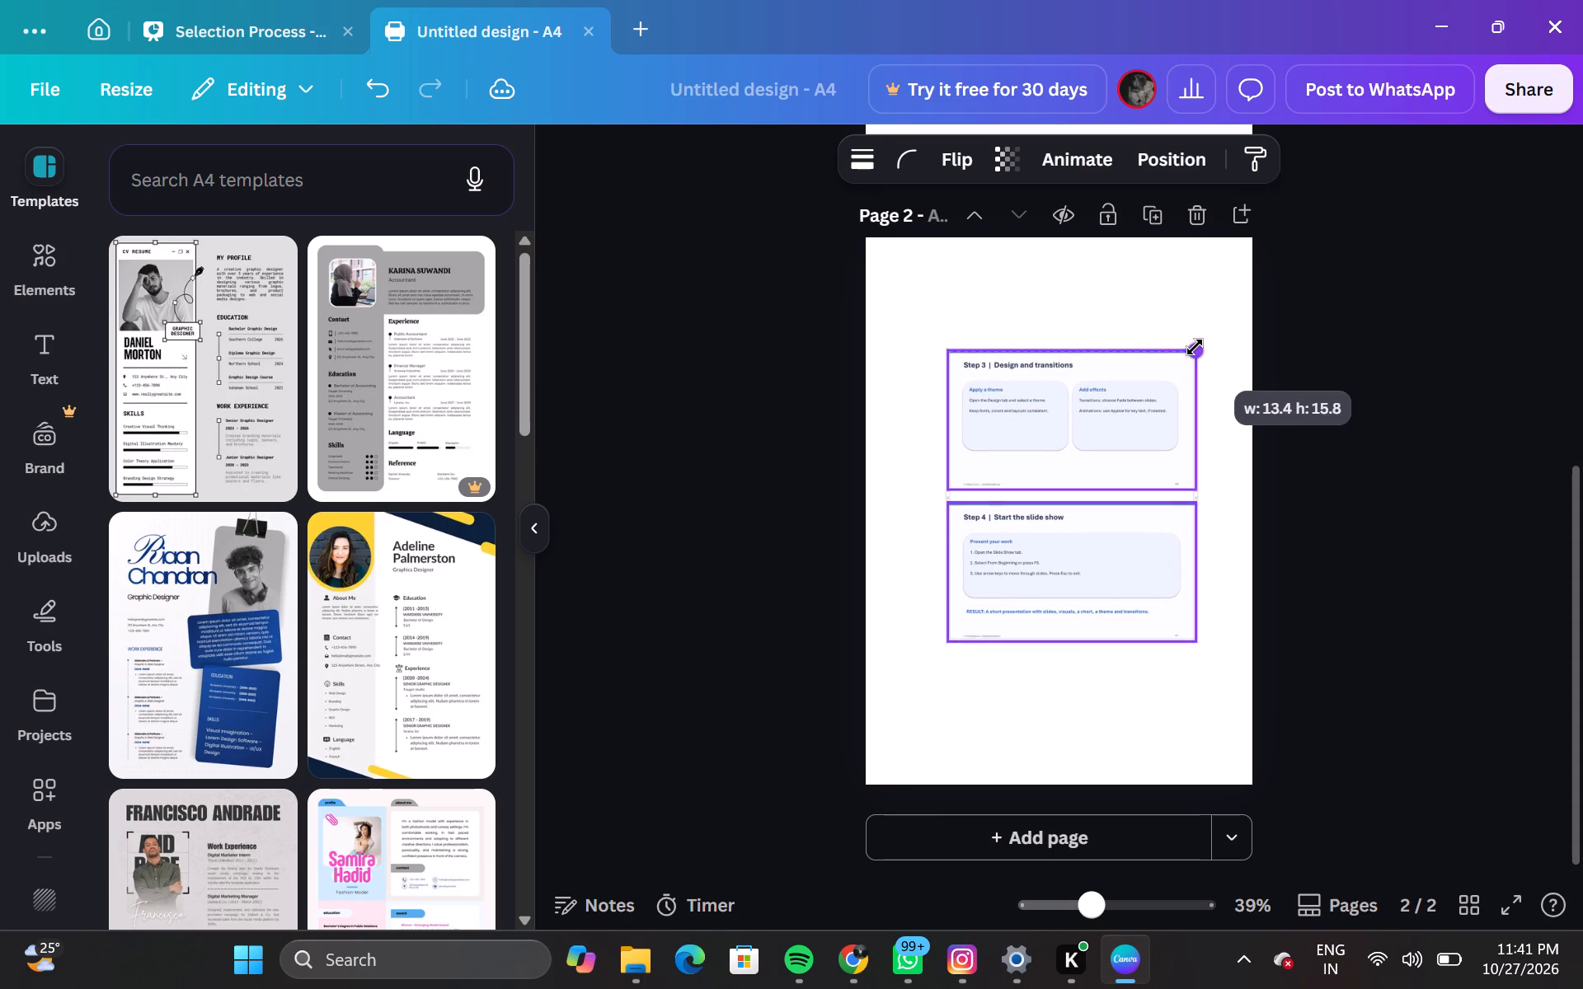
drag(1195, 347, 1203, 338)
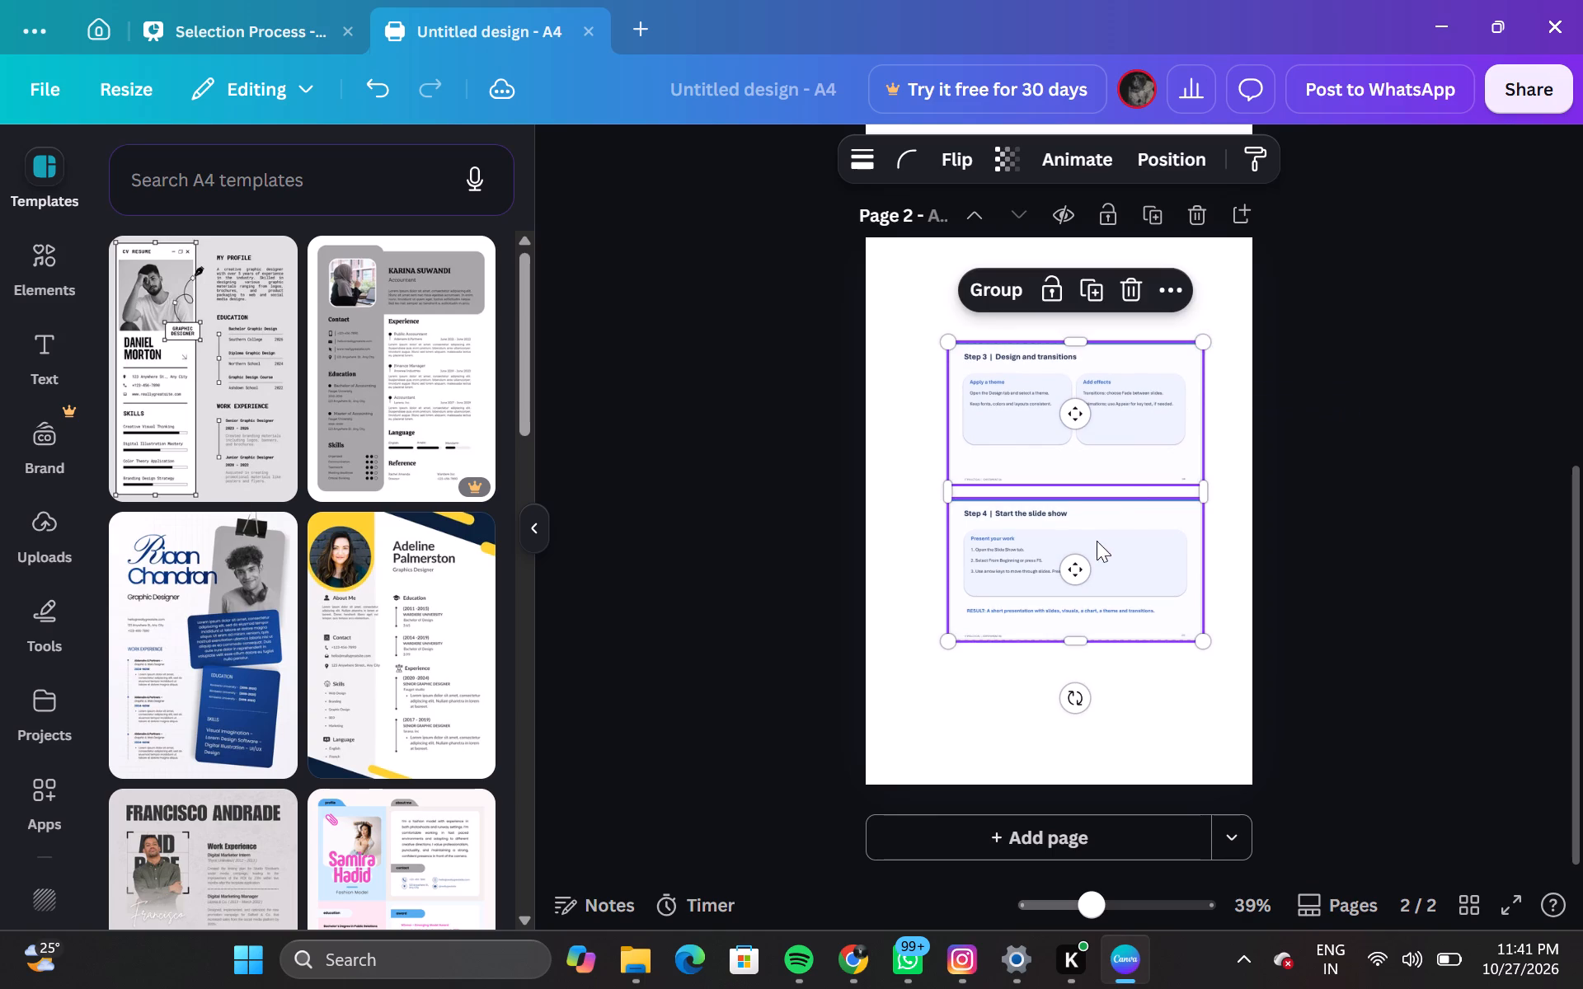
Centre the two enlarged captures horizontally on page 2 and shift them slightly down towards the vertical middle.
drag(1128, 528, 1116, 530)
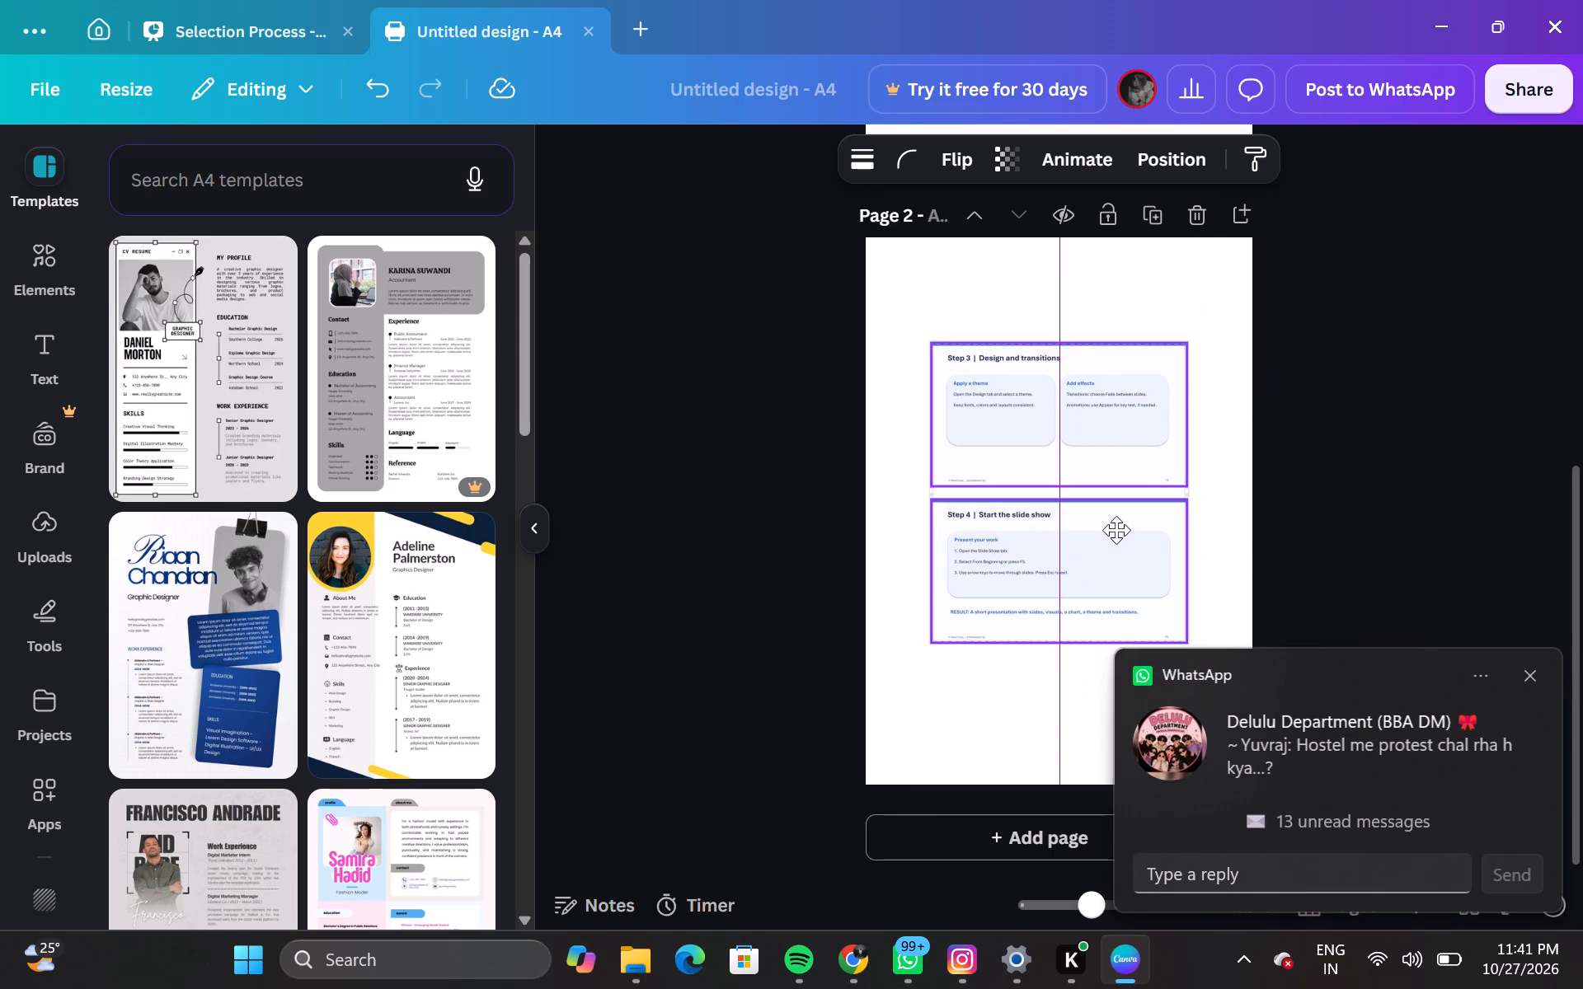
drag(1116, 530, 1111, 532)
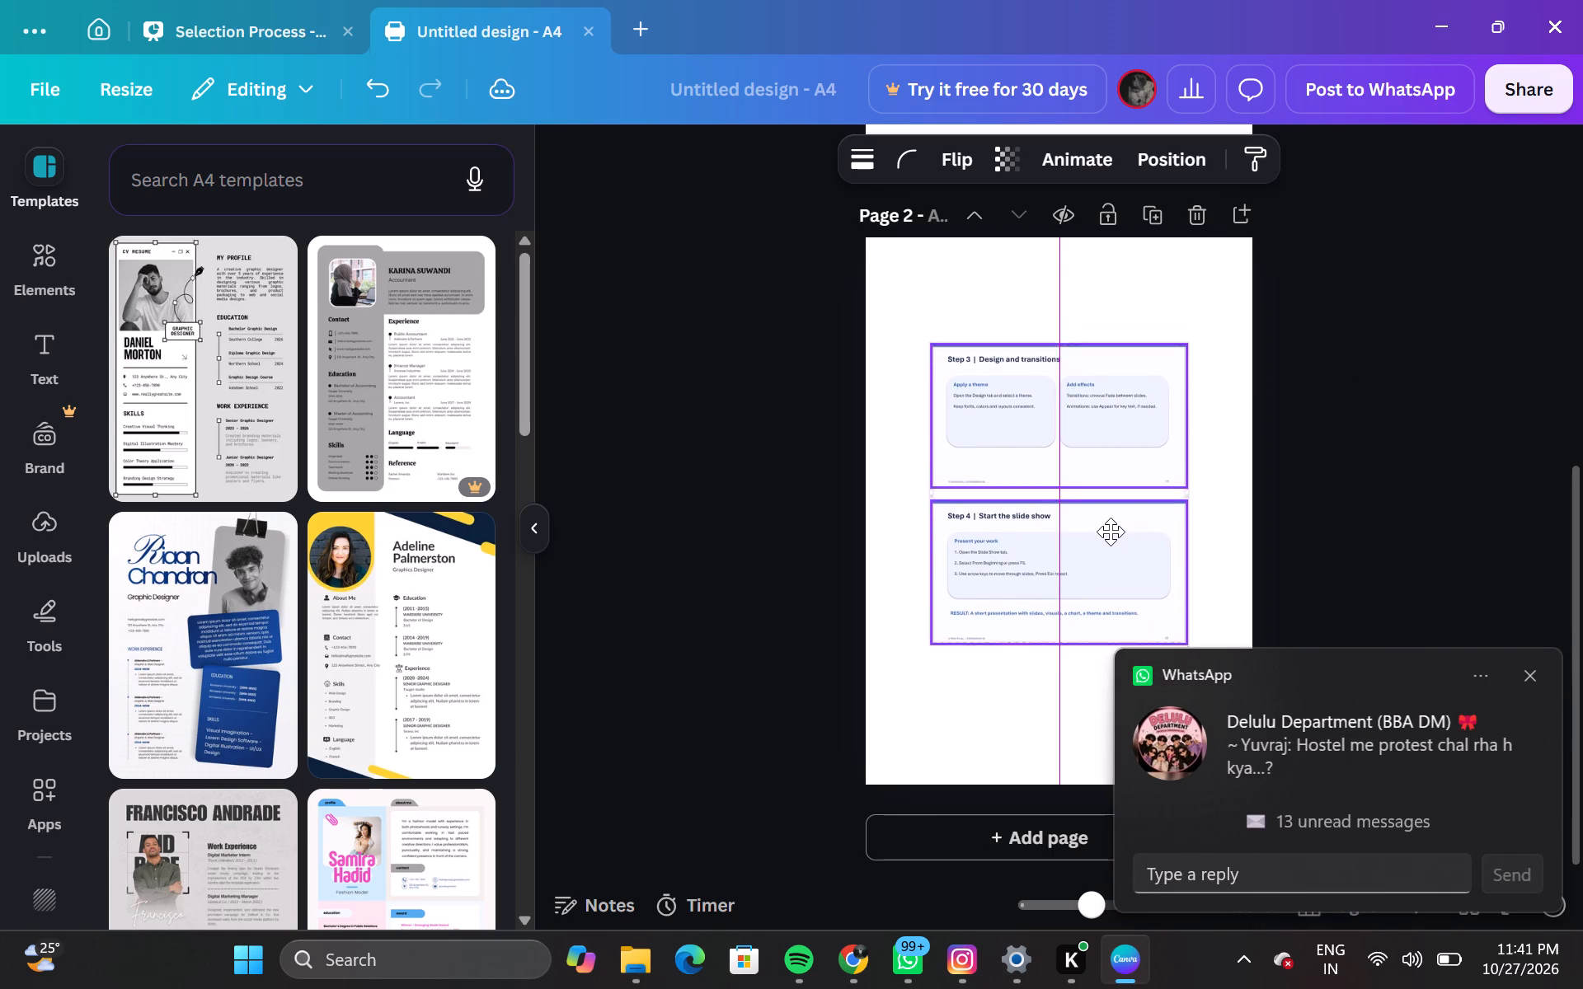
drag(1111, 532, 1112, 546)
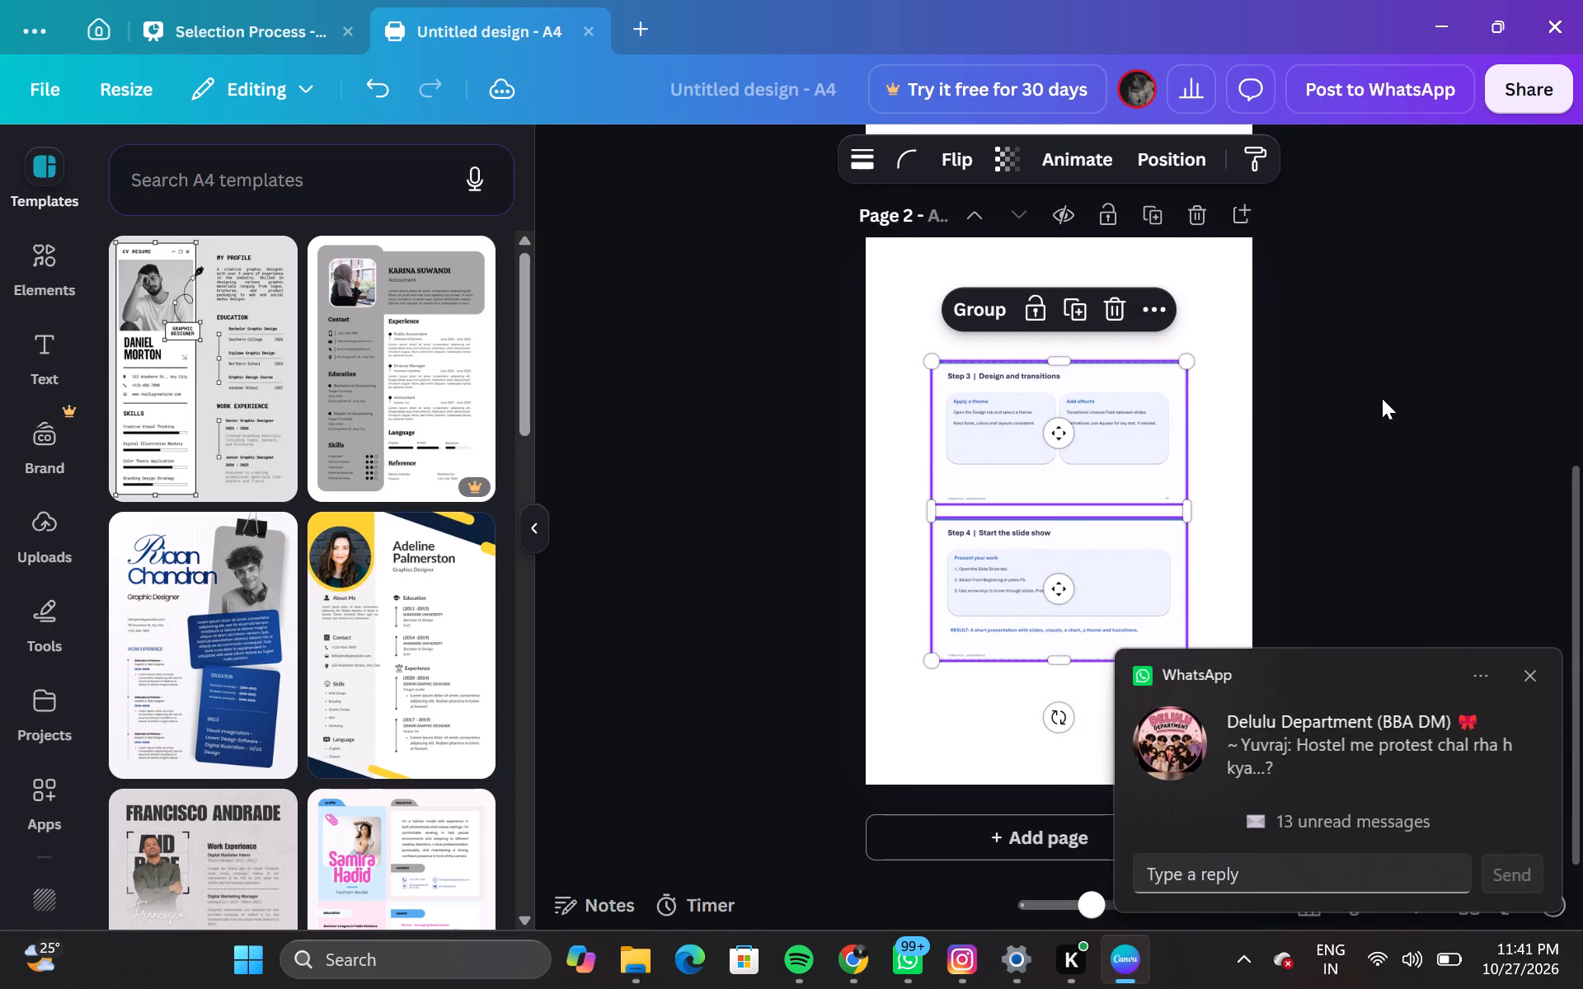
click(1382, 398)
Select the title, Step 1 and Step 2 captures on page 1 and enlarge them slightly together, keeping their proportions.
scroll(1382, 398, up, 3)
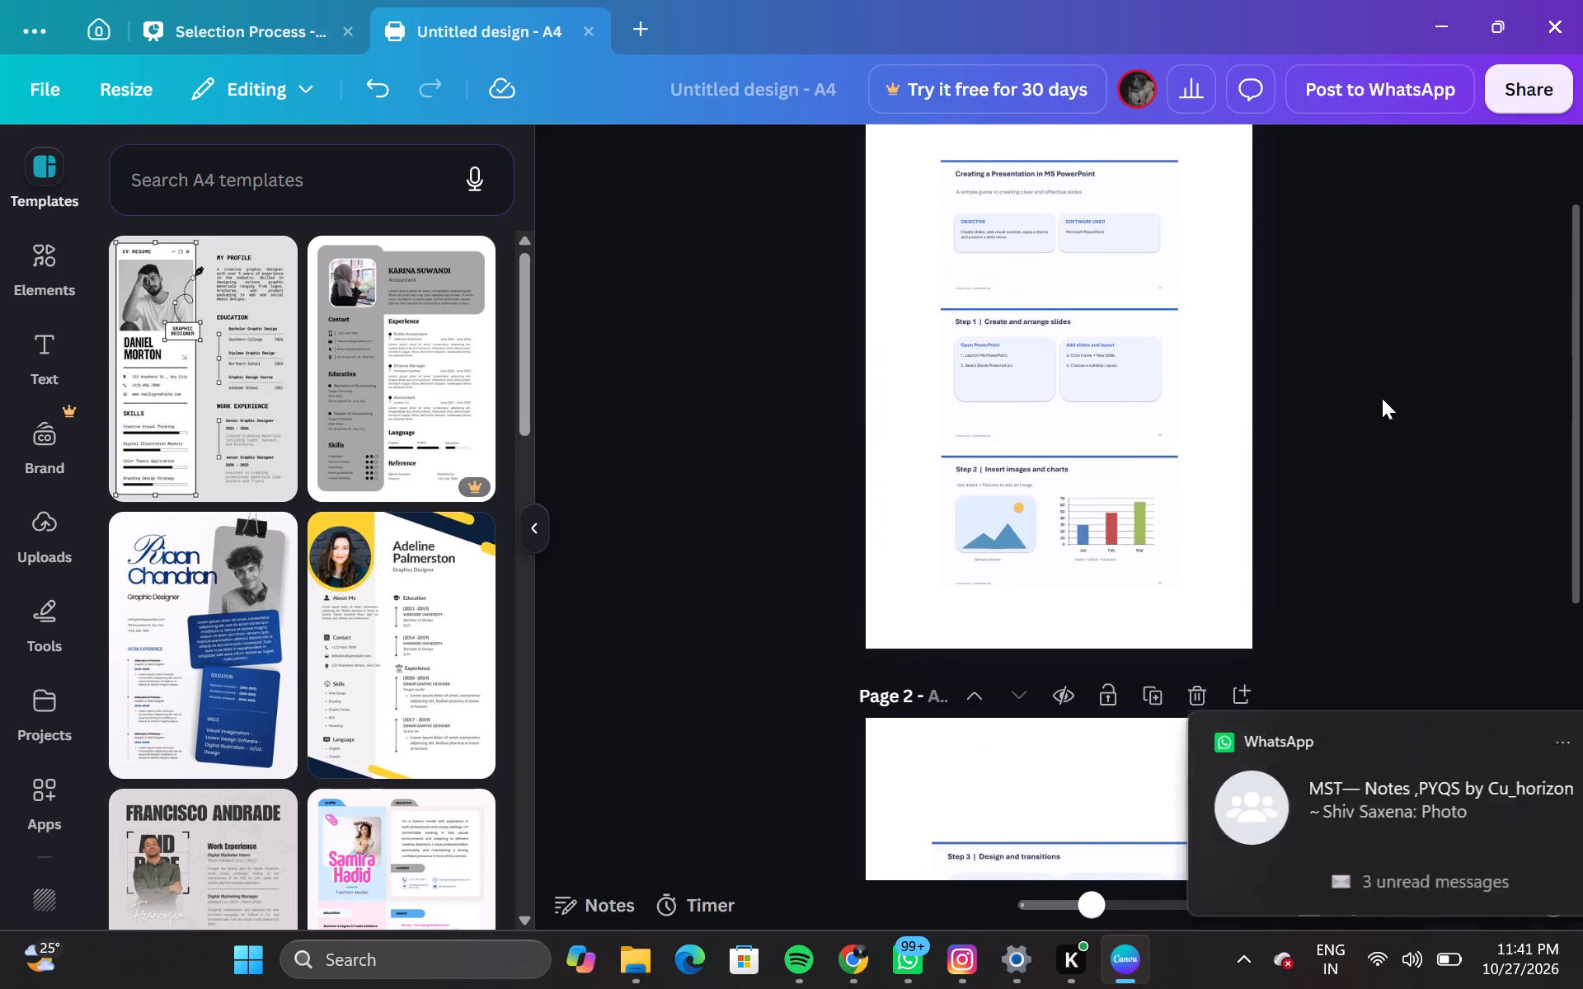
scroll(1382, 398, up, 2)
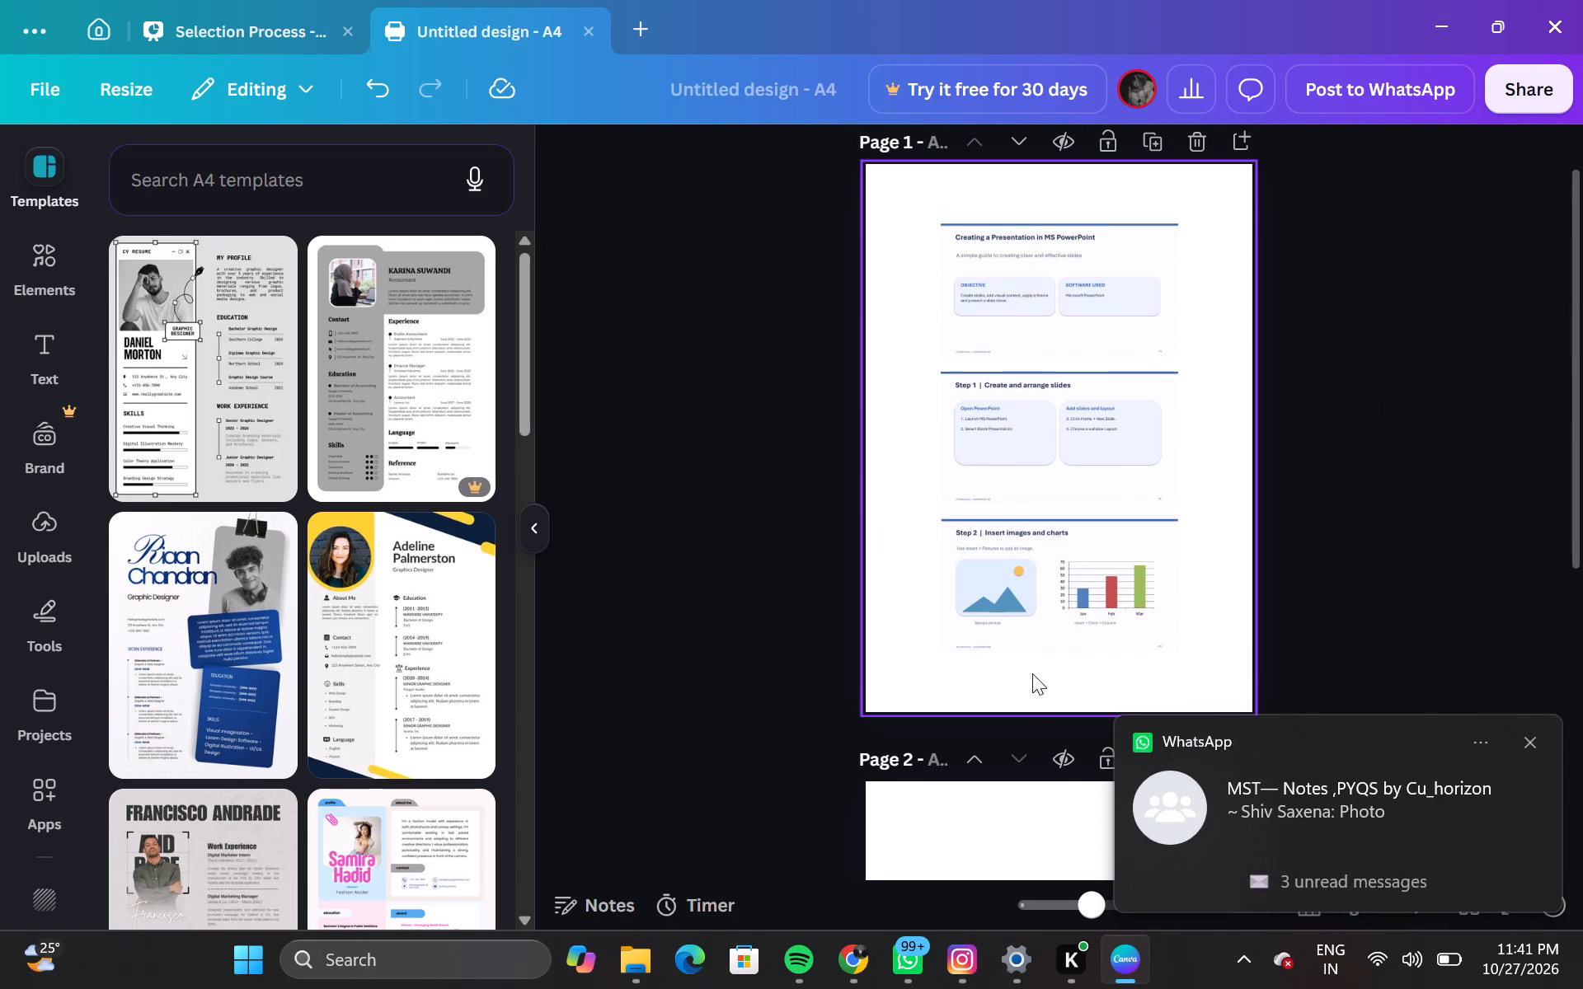
drag(1032, 673, 1064, 223)
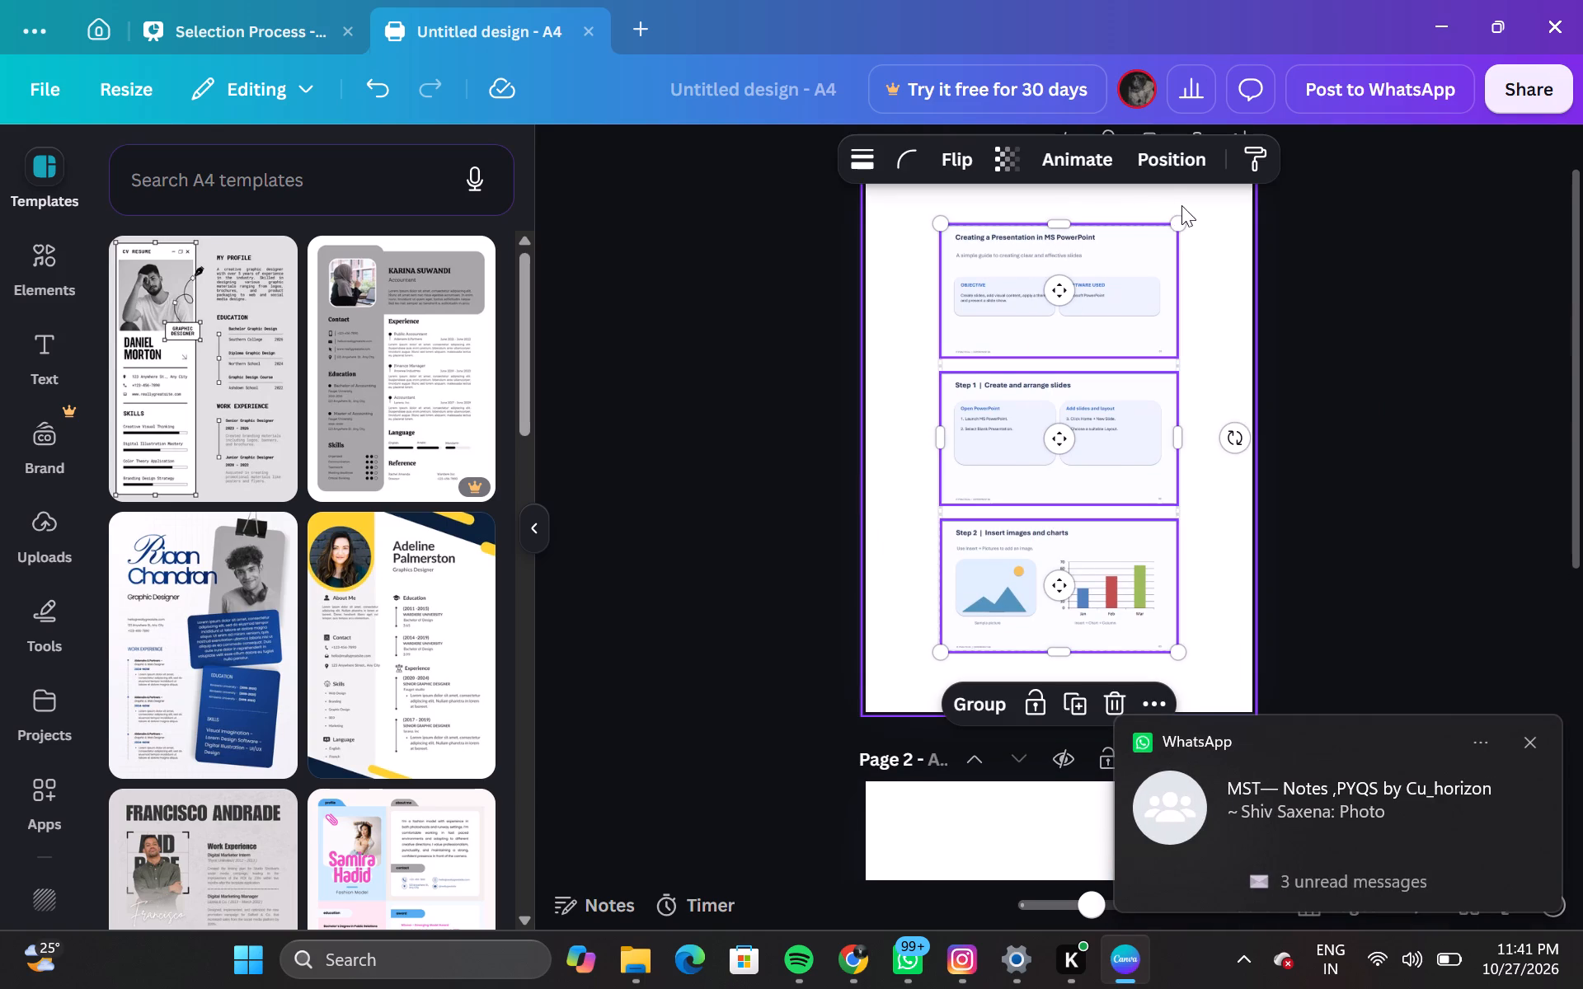
drag(1181, 216, 1192, 195)
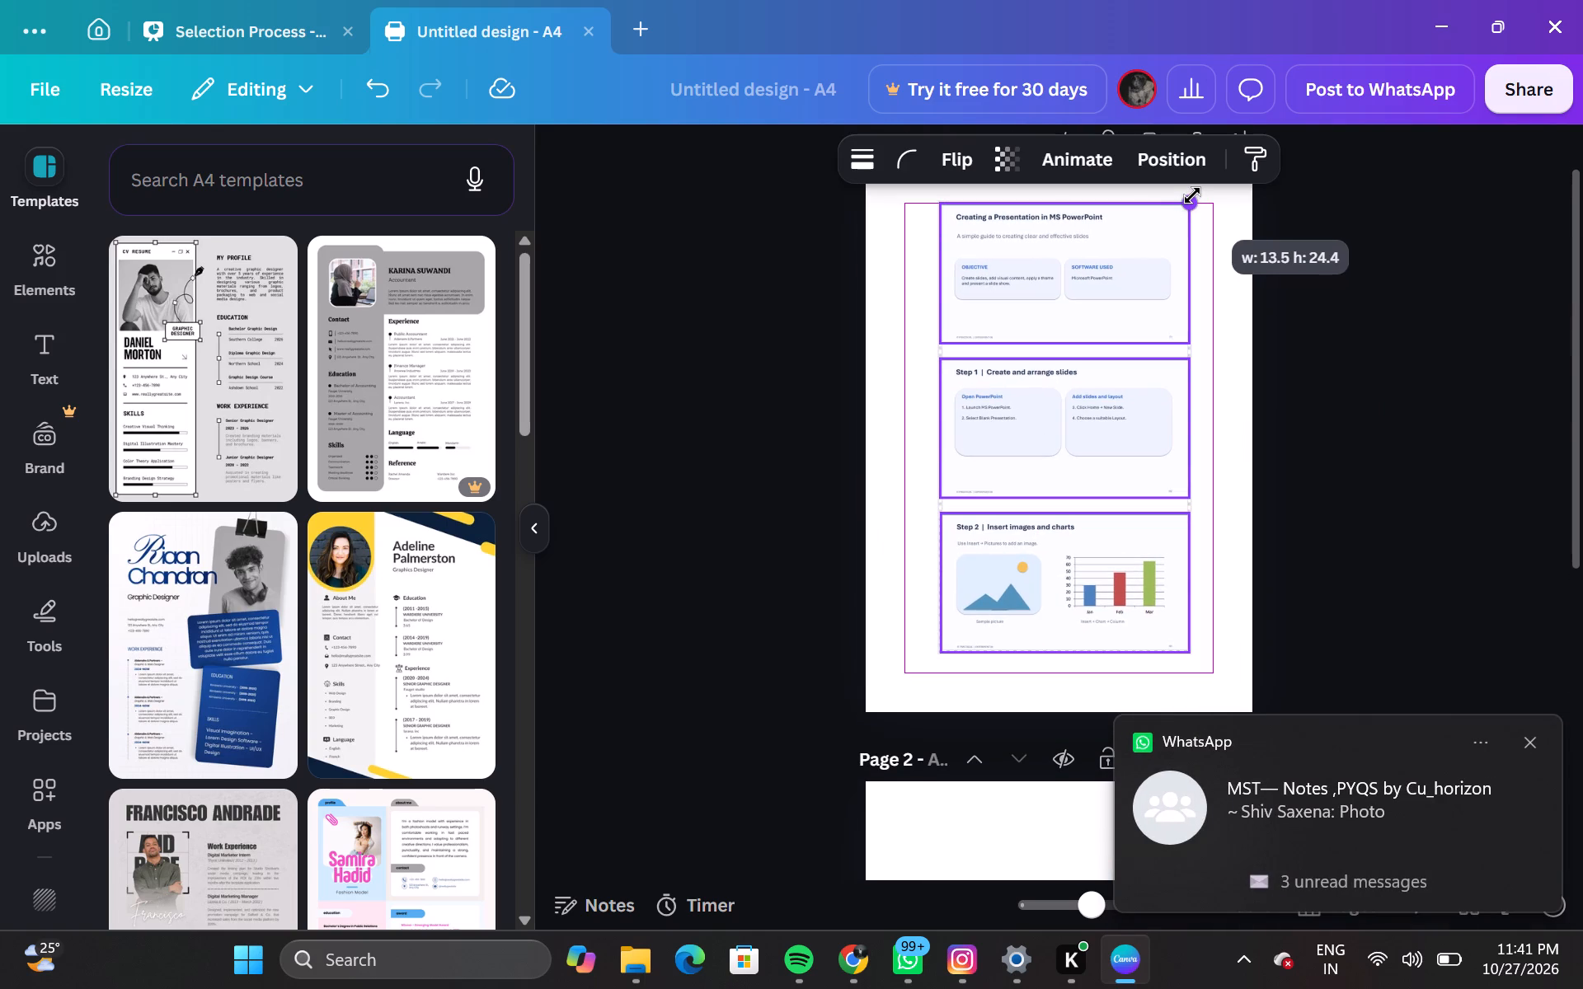
drag(1192, 195, 1197, 188)
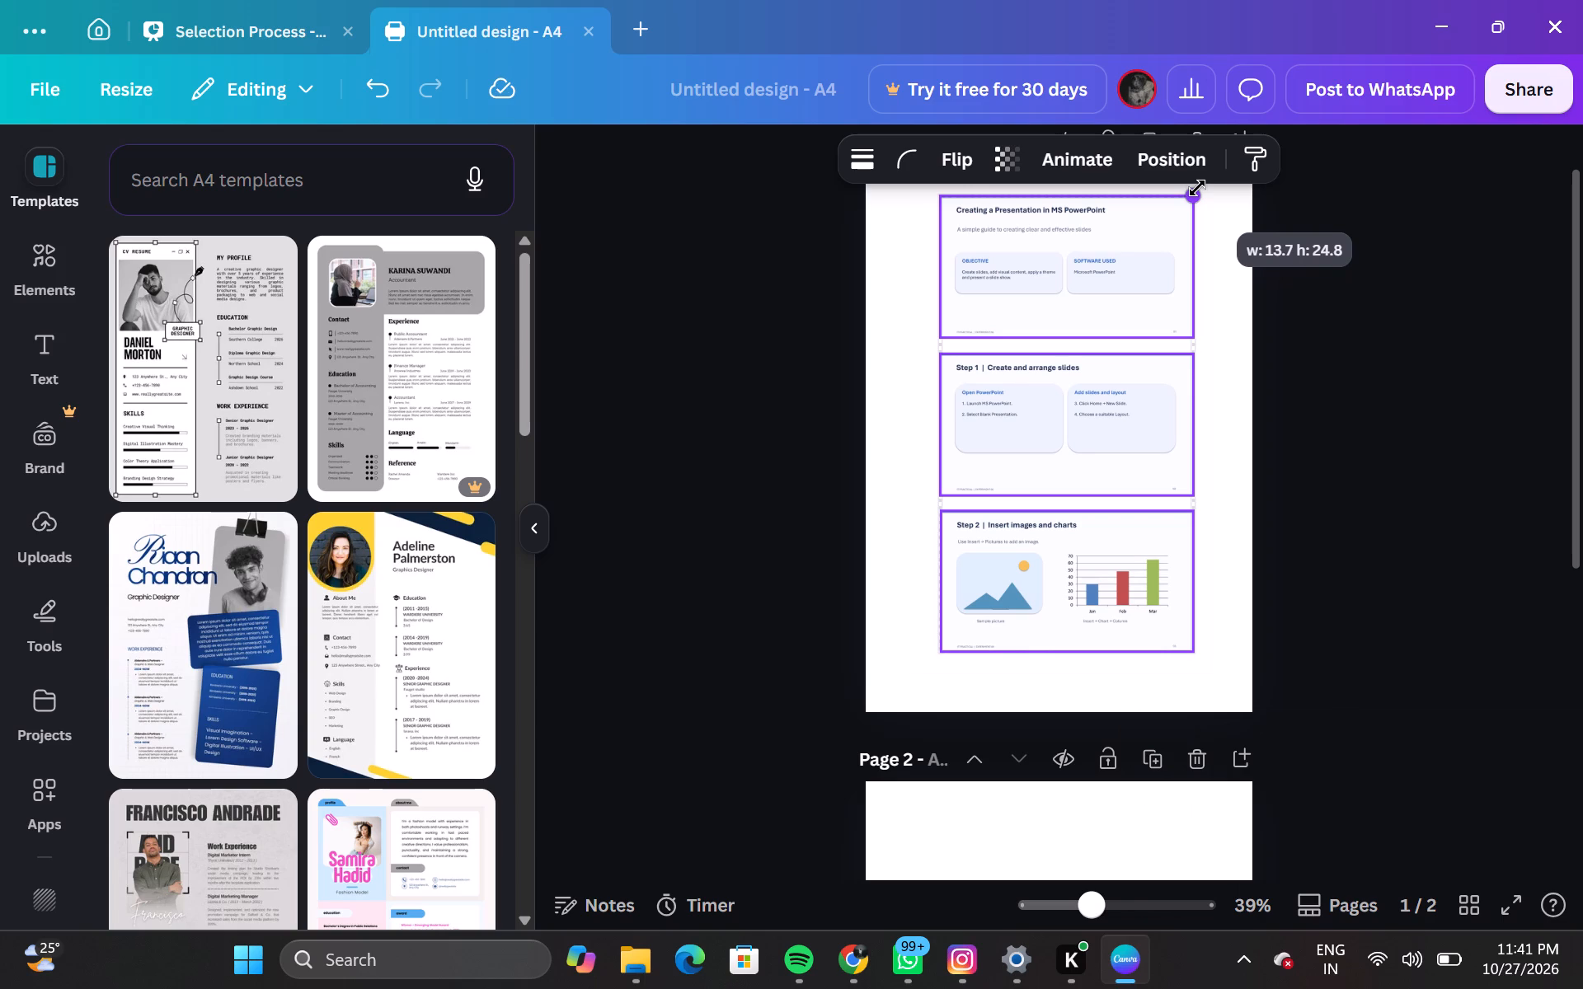
drag(1197, 188, 1200, 190)
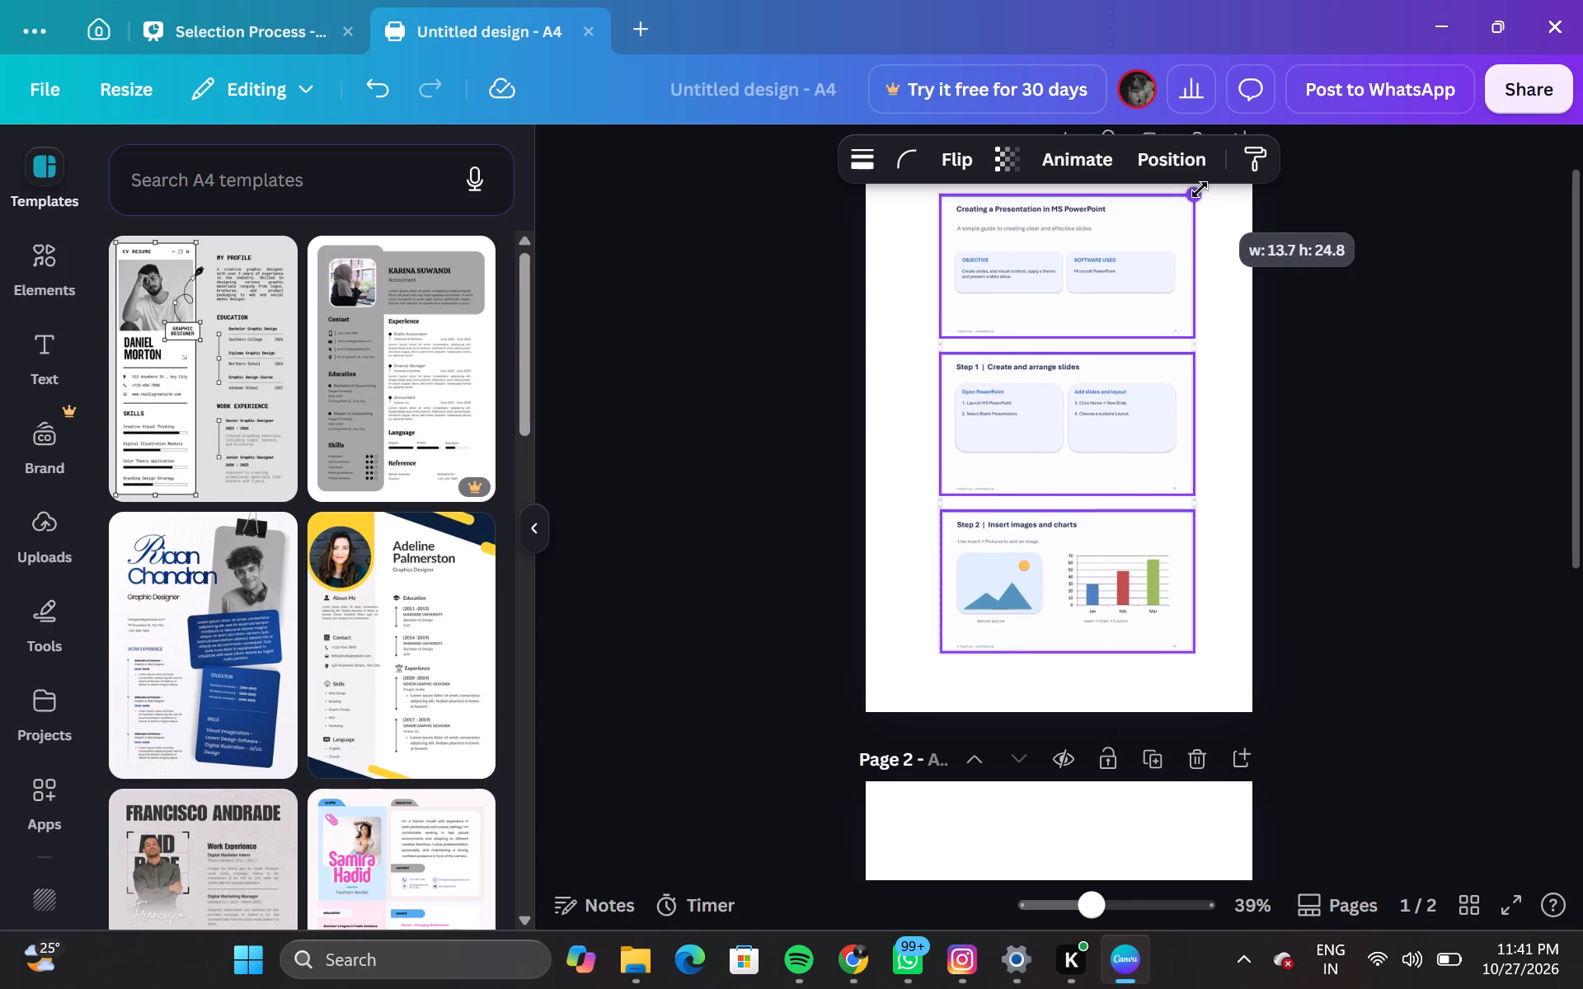
drag(1200, 190, 1187, 206)
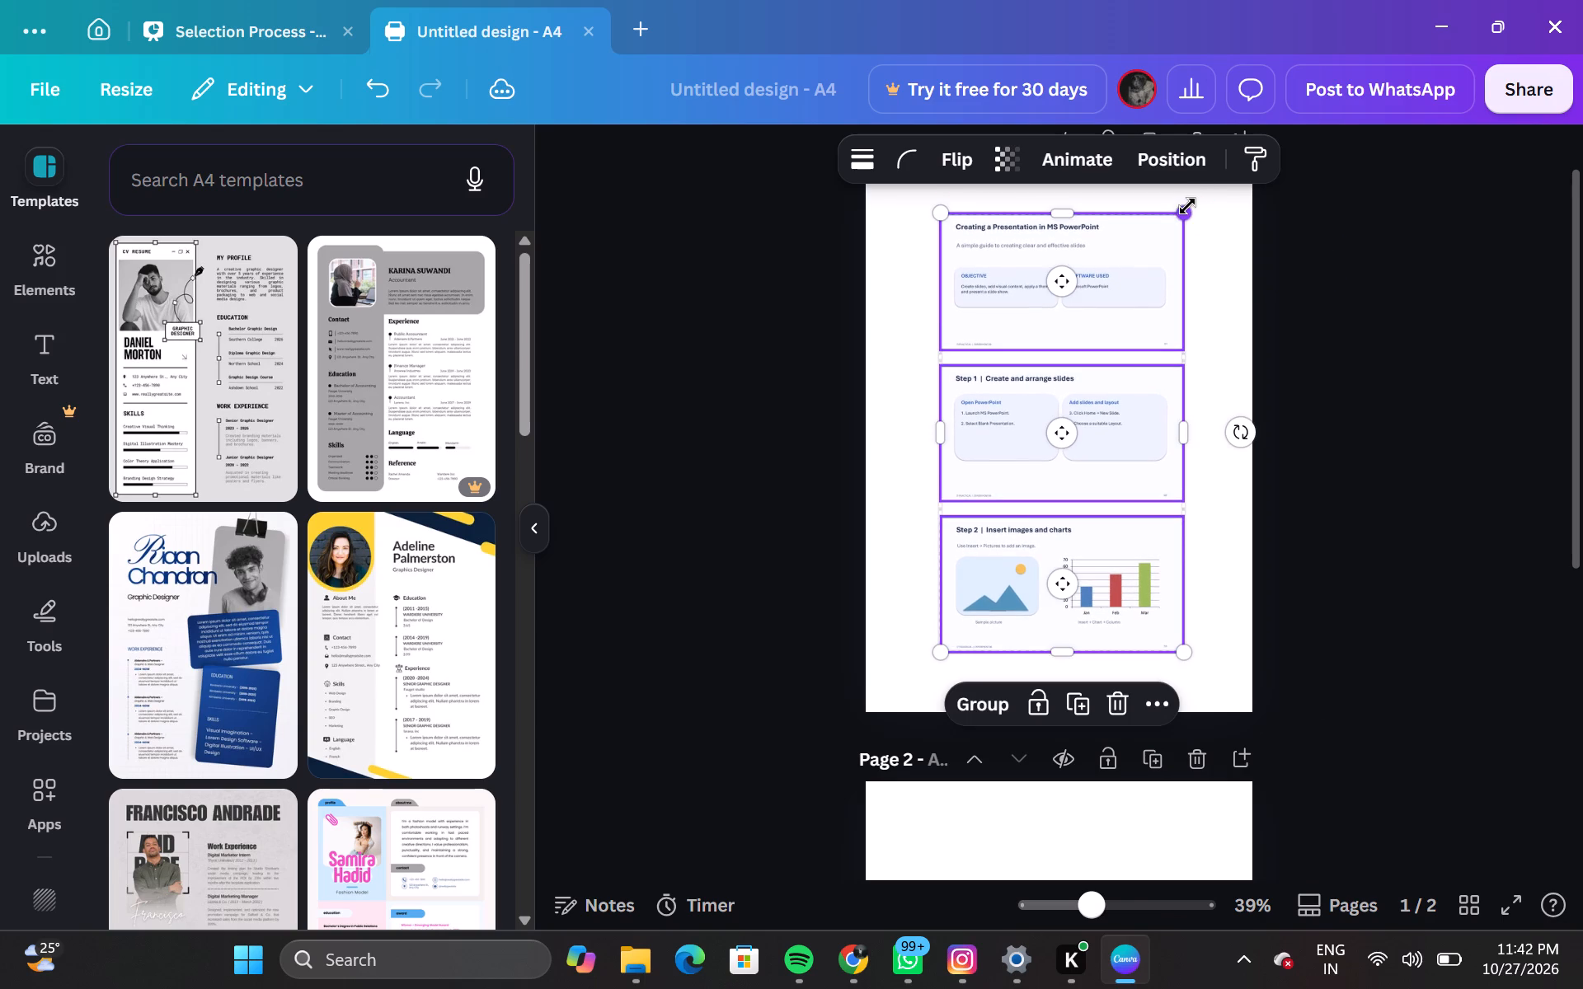
Move the three selected captures slightly down page 1 and centre them horizontally.
drag(1129, 394, 1120, 408)
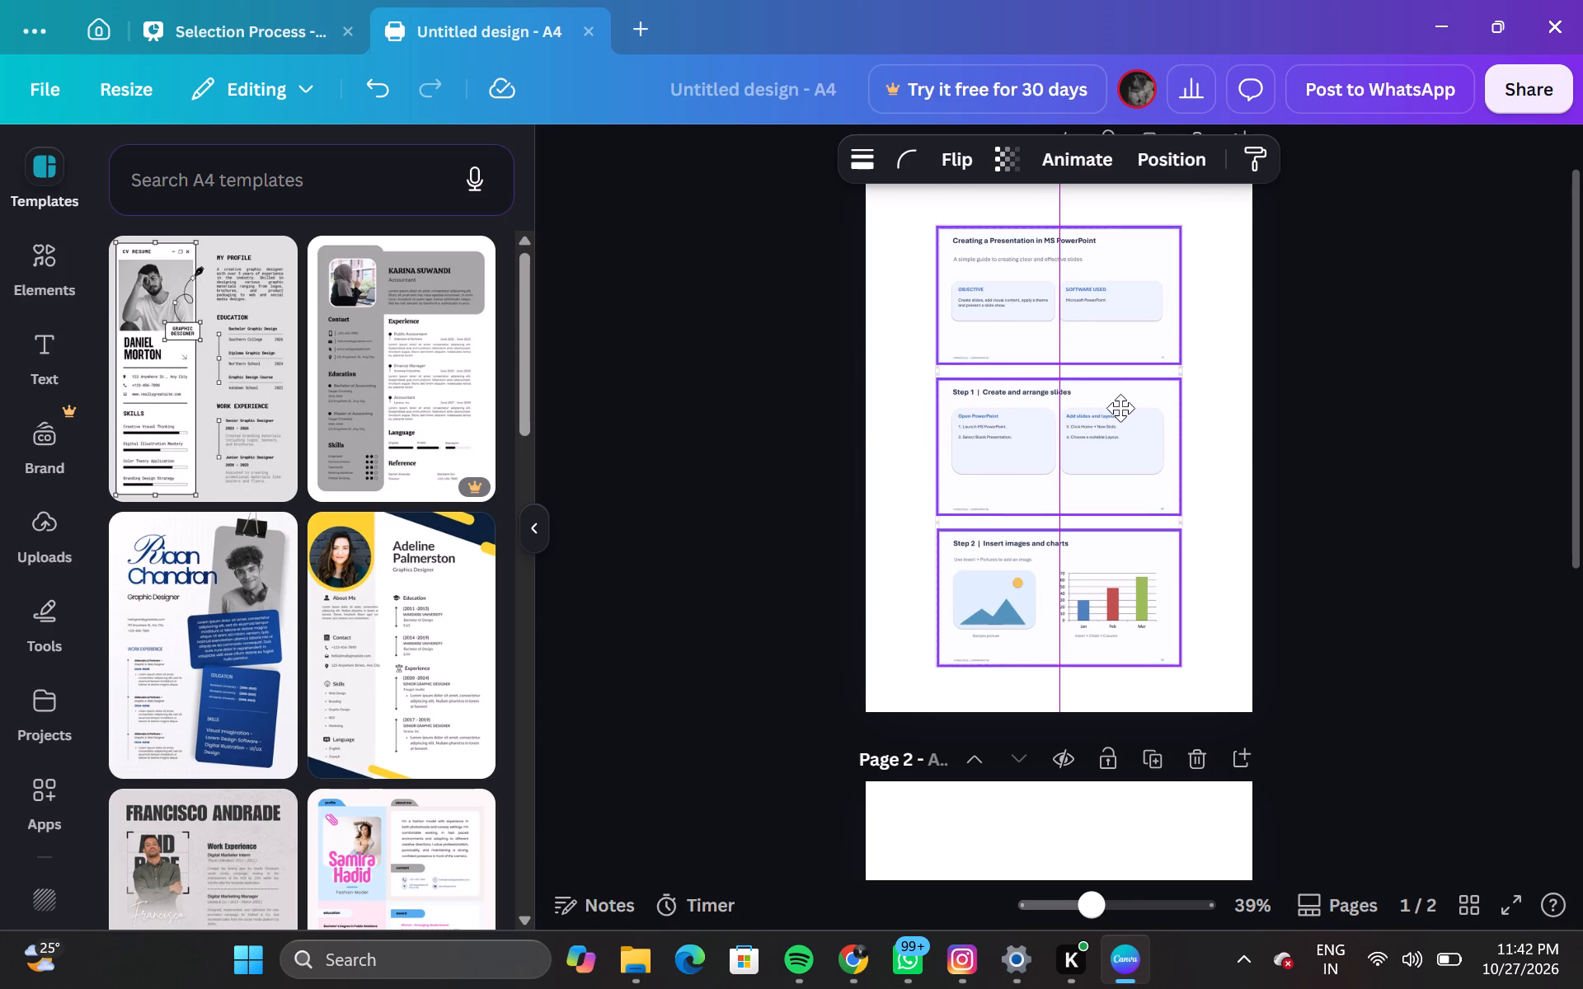
Shift the three selected slide captures on page 1 slightly upward together, keeping them centred horizontally.
drag(1120, 408, 1120, 402)
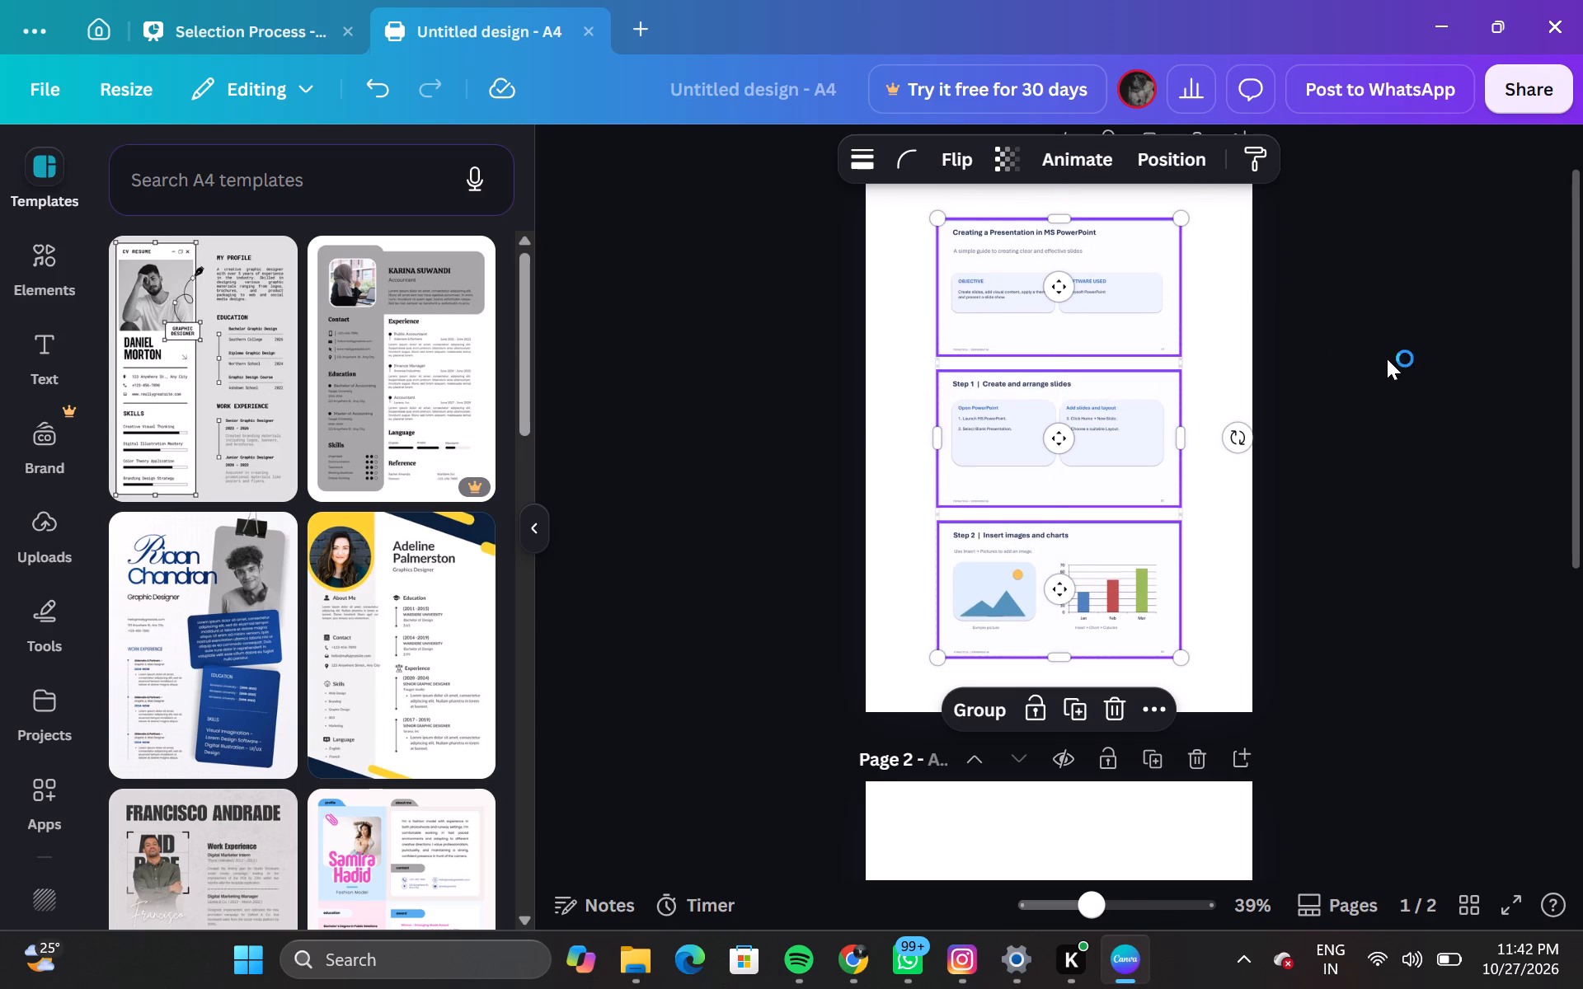
click(1387, 359)
Rename the design as "EXP 6 PDF".
scroll(1475, 406, up, 1)
scroll(1475, 406, down, 4)
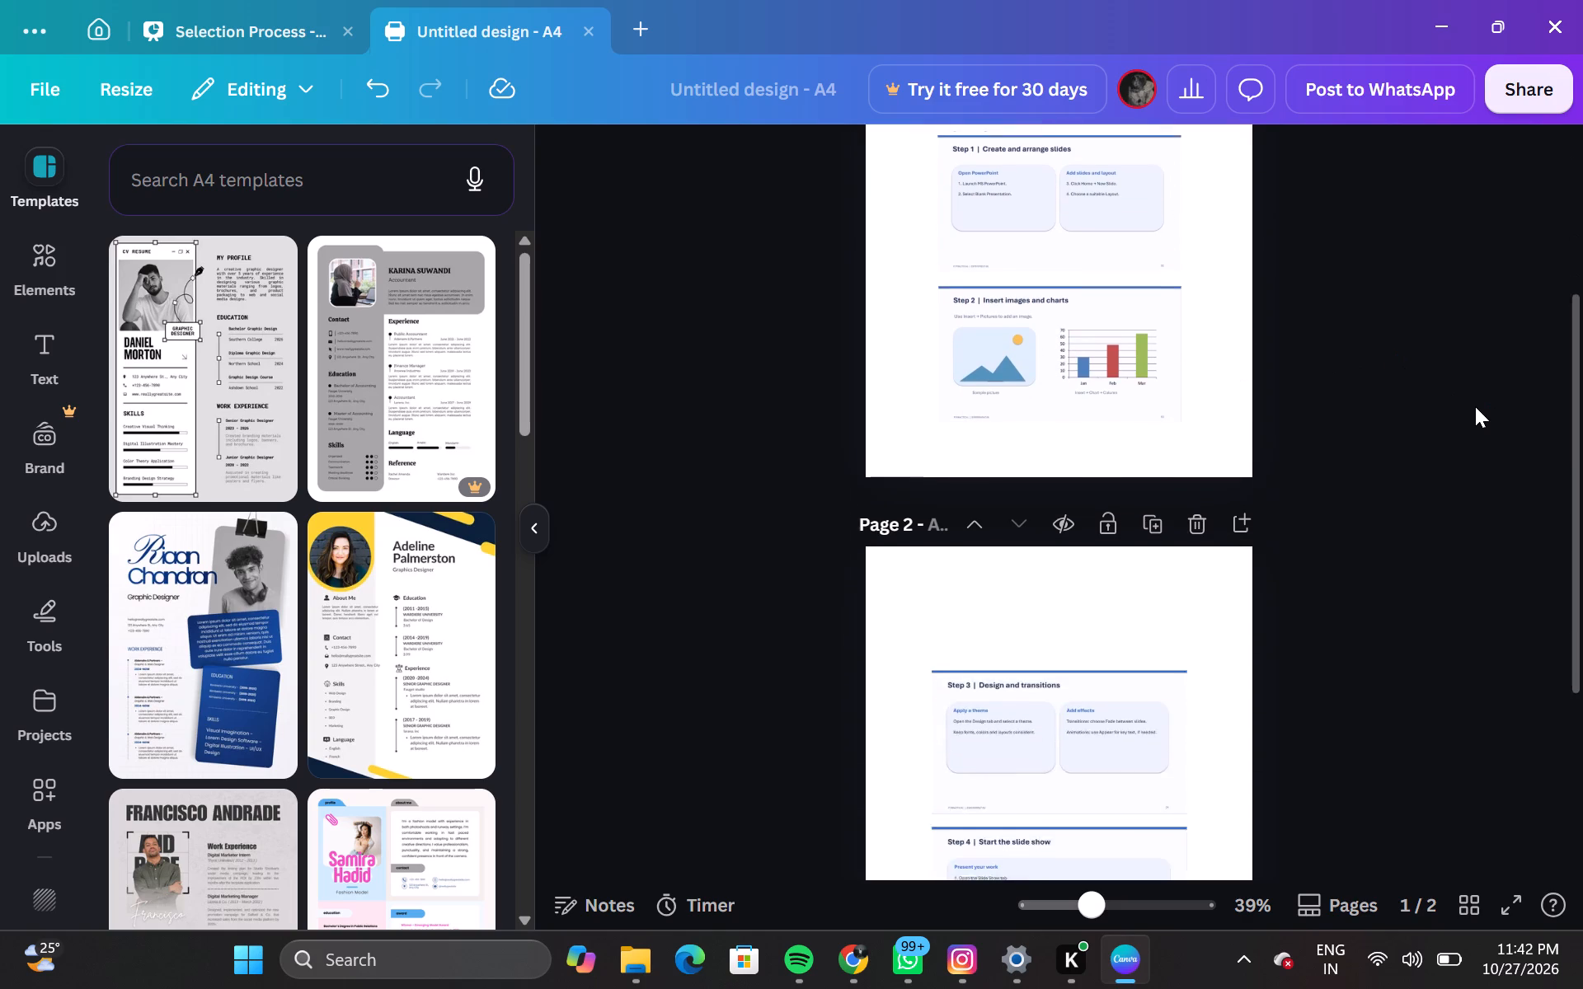
scroll(1475, 406, down, 4)
scroll(1475, 406, up, 1)
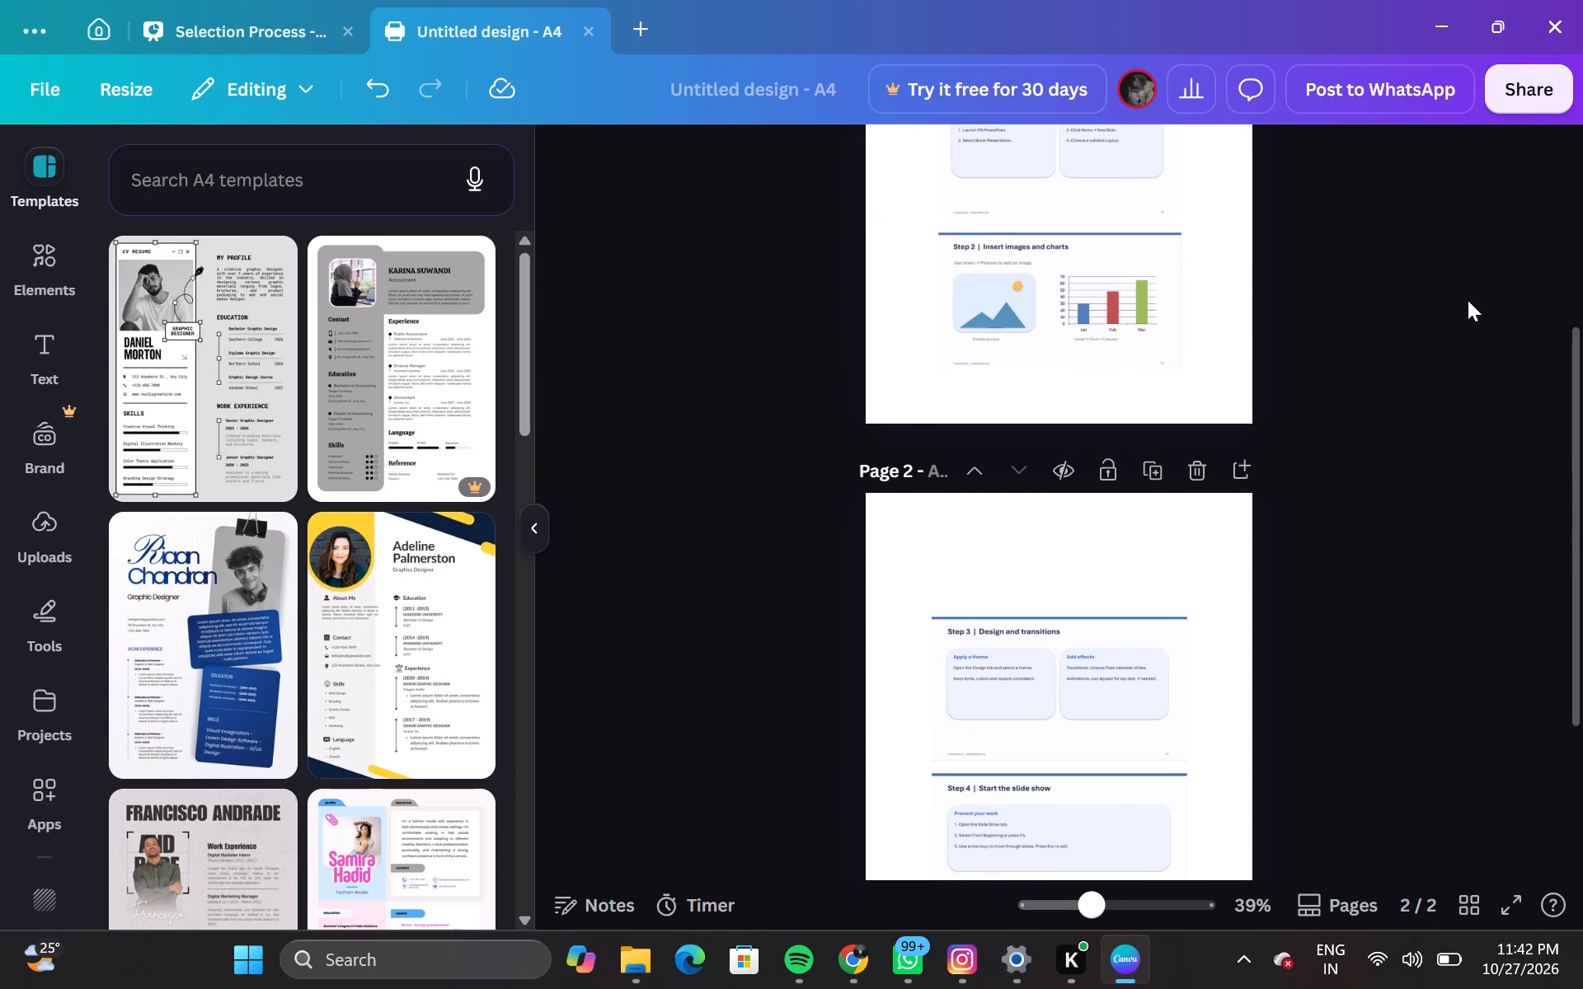
scroll(1468, 300, up, 2)
click(773, 83)
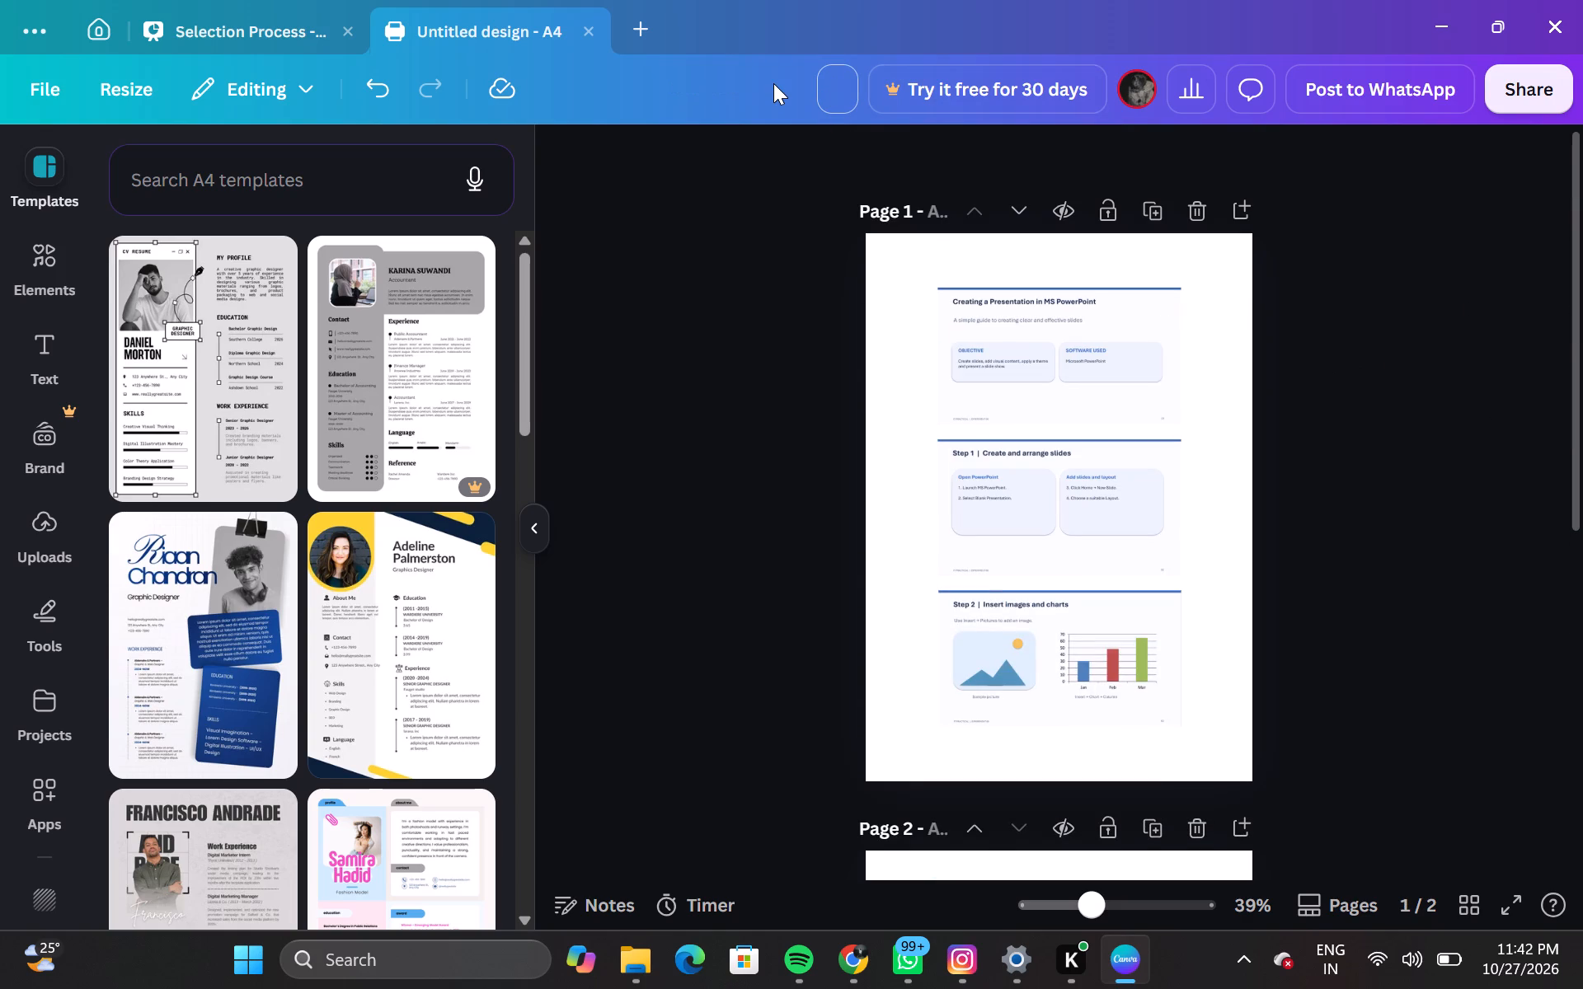
text(EXP)
key(space)
text(^)
key(space)
key(BackSpace)
key(BackSpace)
text(6)
key(space)
text(PDF)
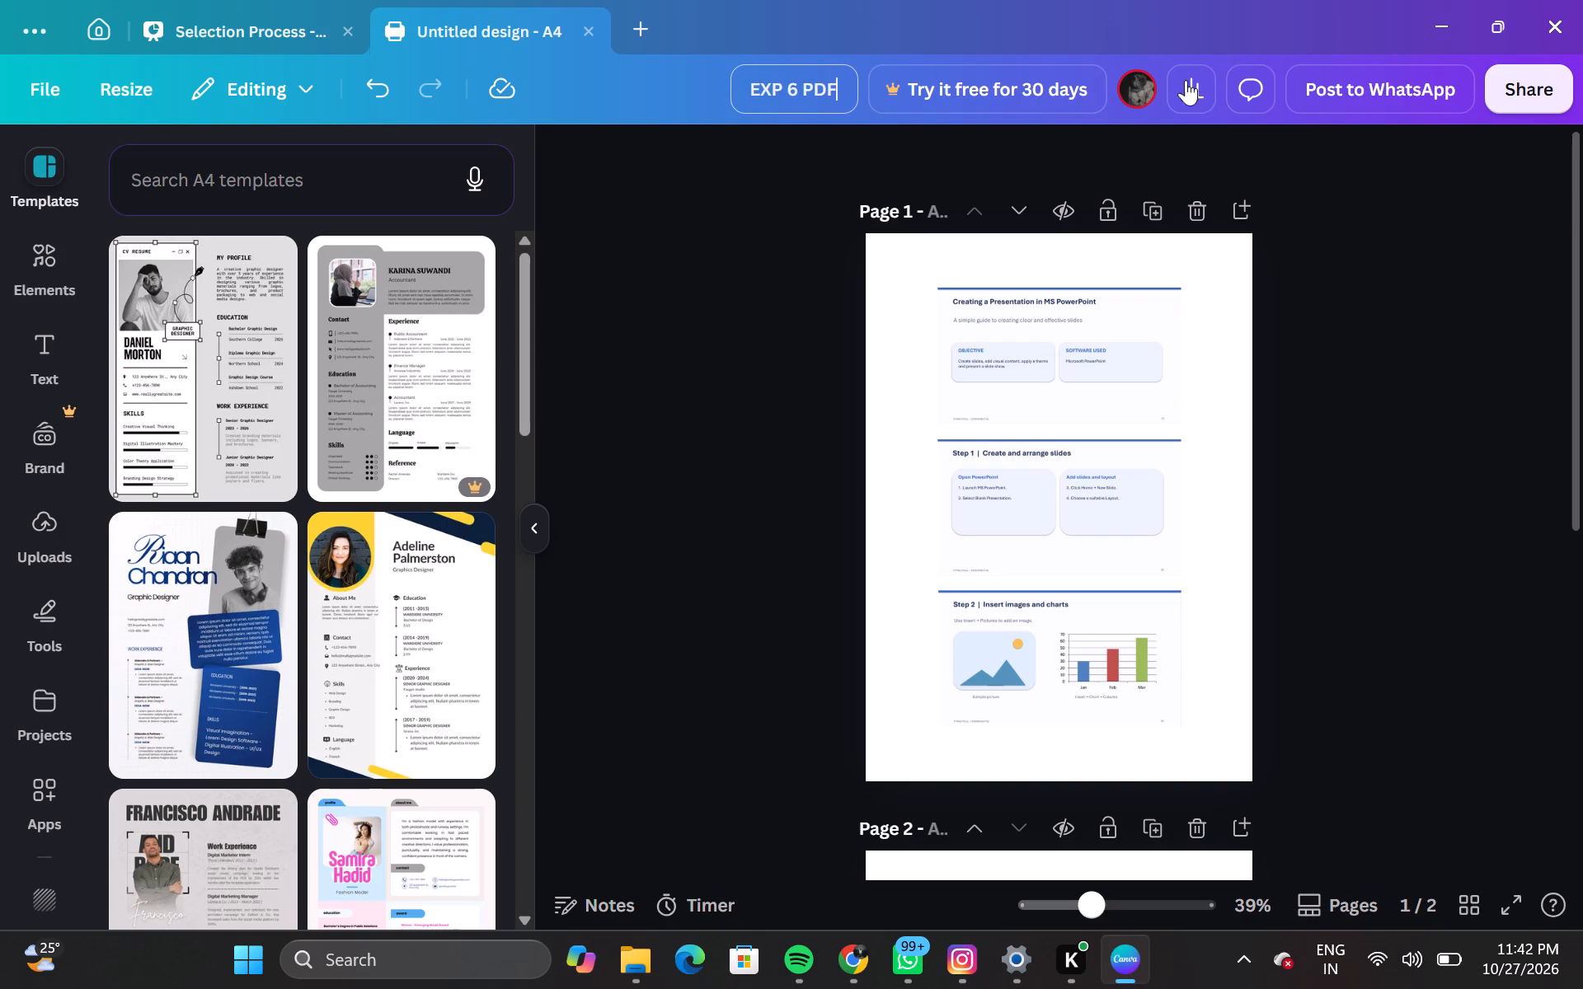
Start downloading all pages of the design as a PDF.
click(1527, 93)
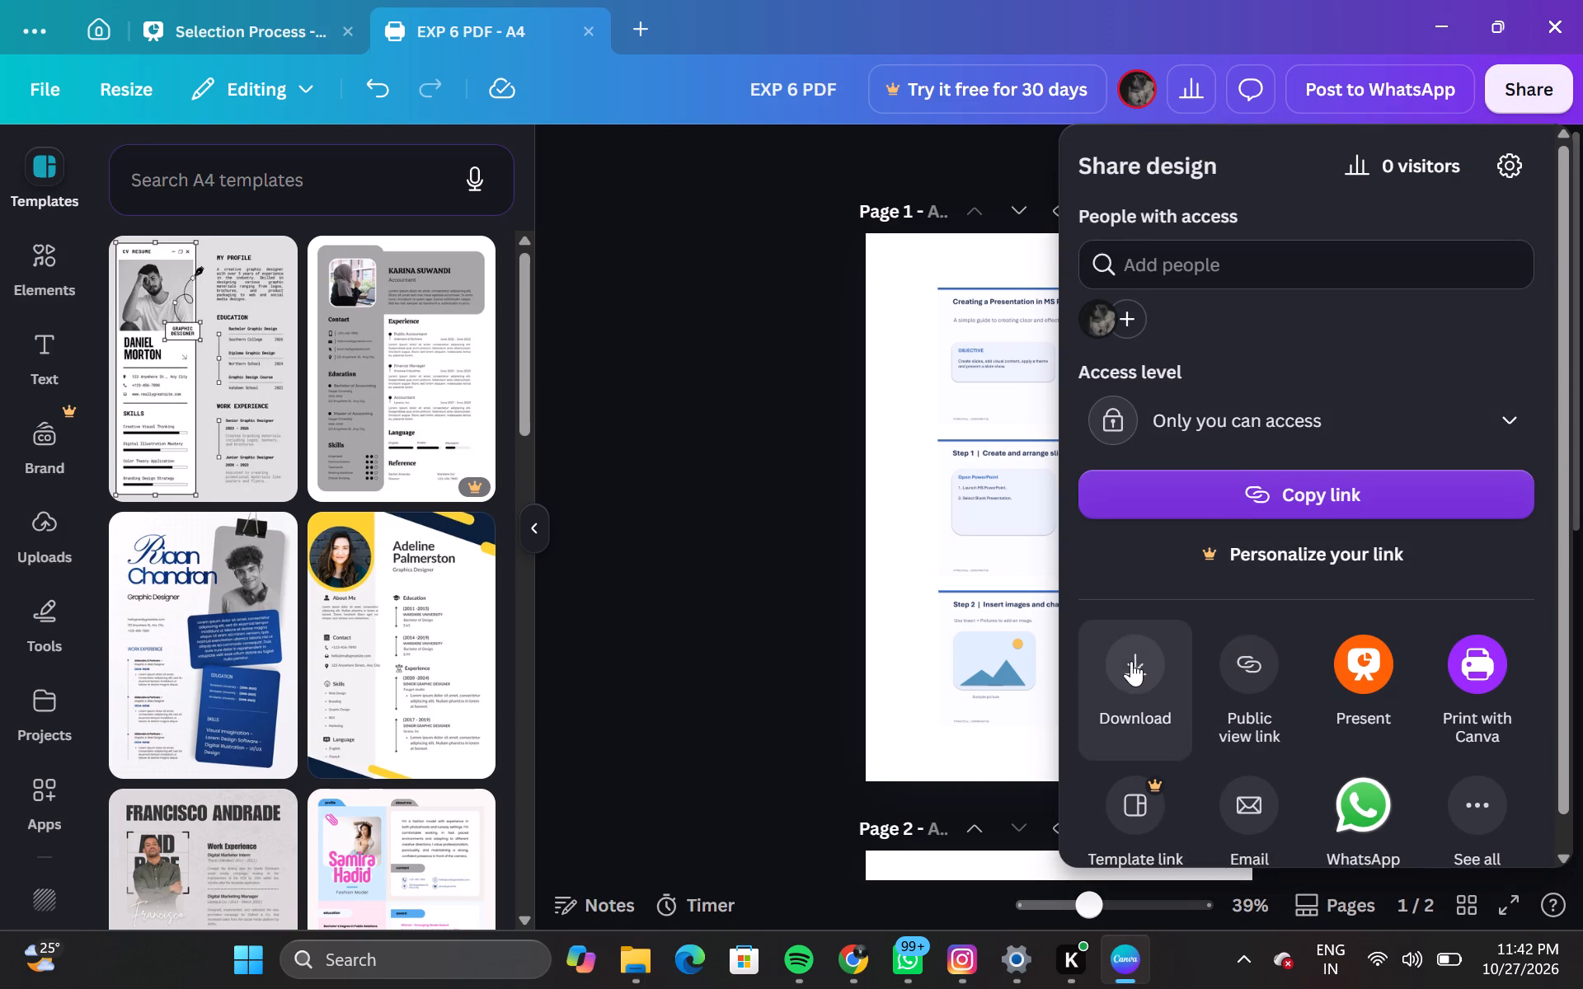
click(1130, 661)
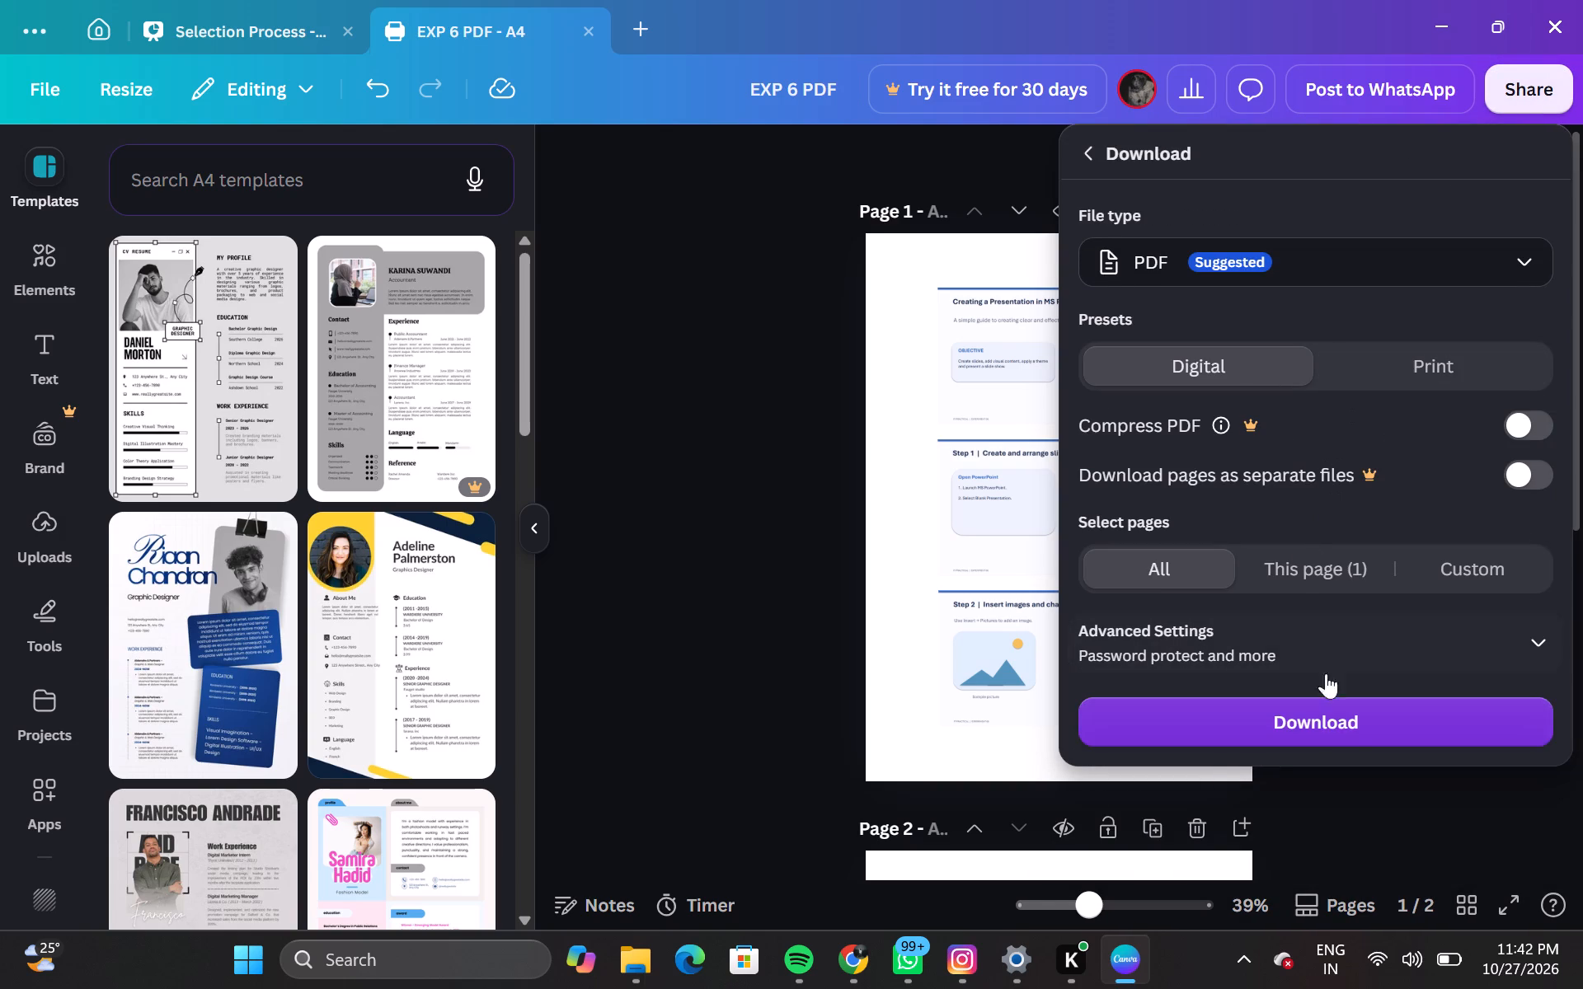
click(1327, 723)
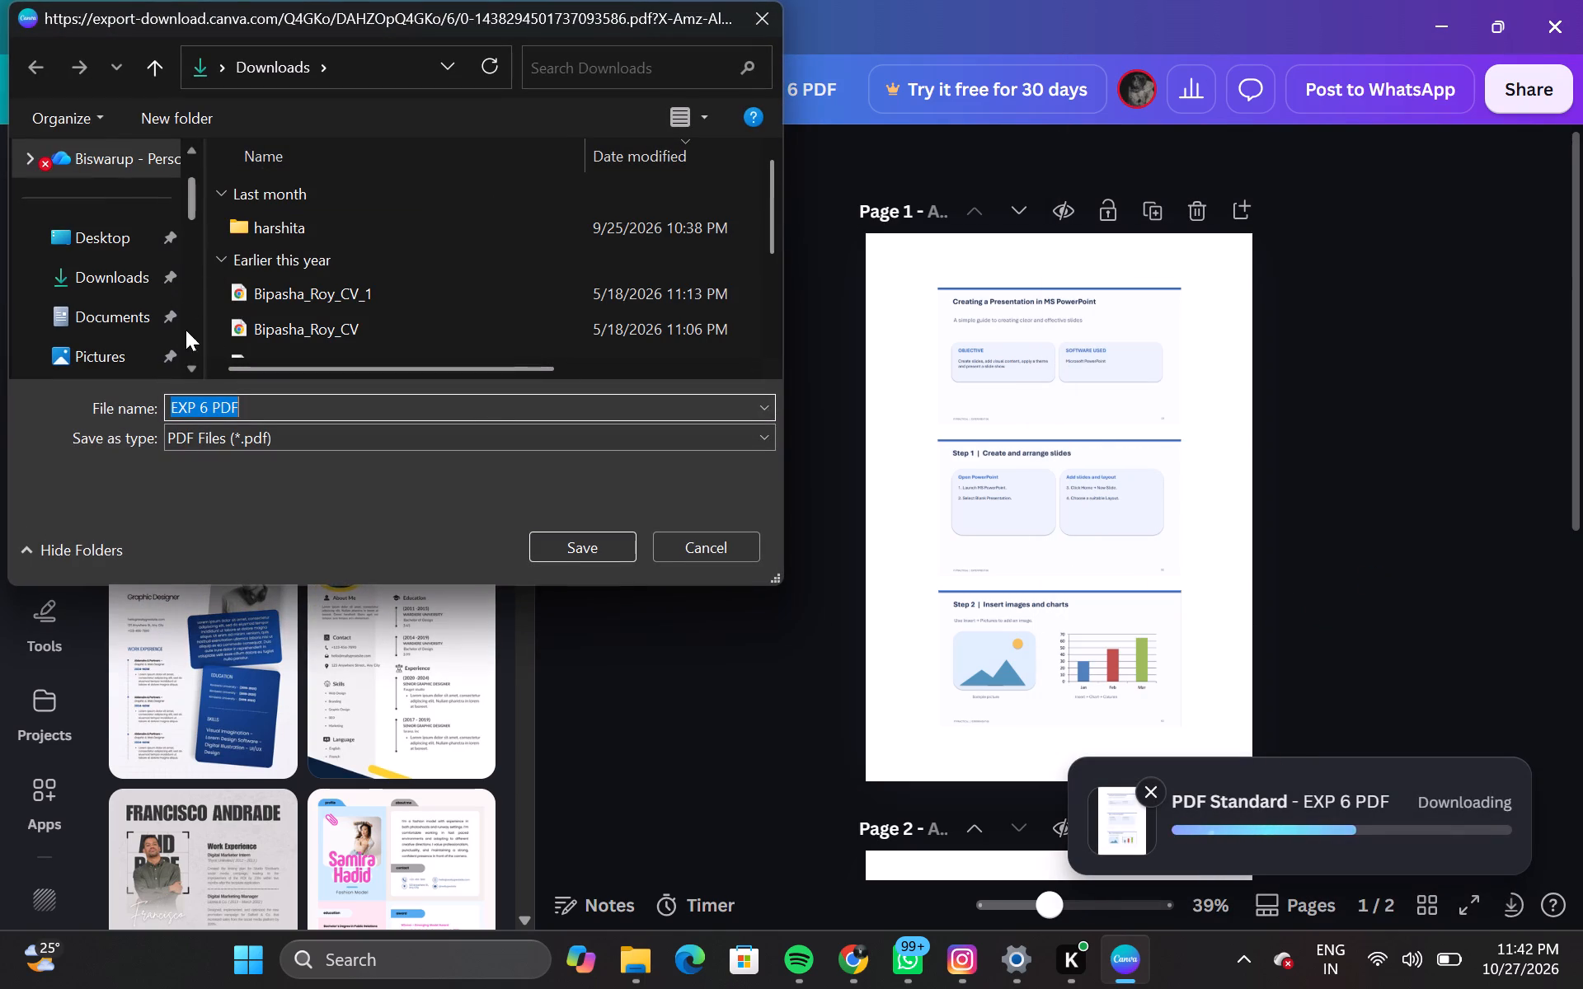
Save the PDF in the Experiment 6 folder inside the IT folder of CU University.
scroll(120, 347, down, 1)
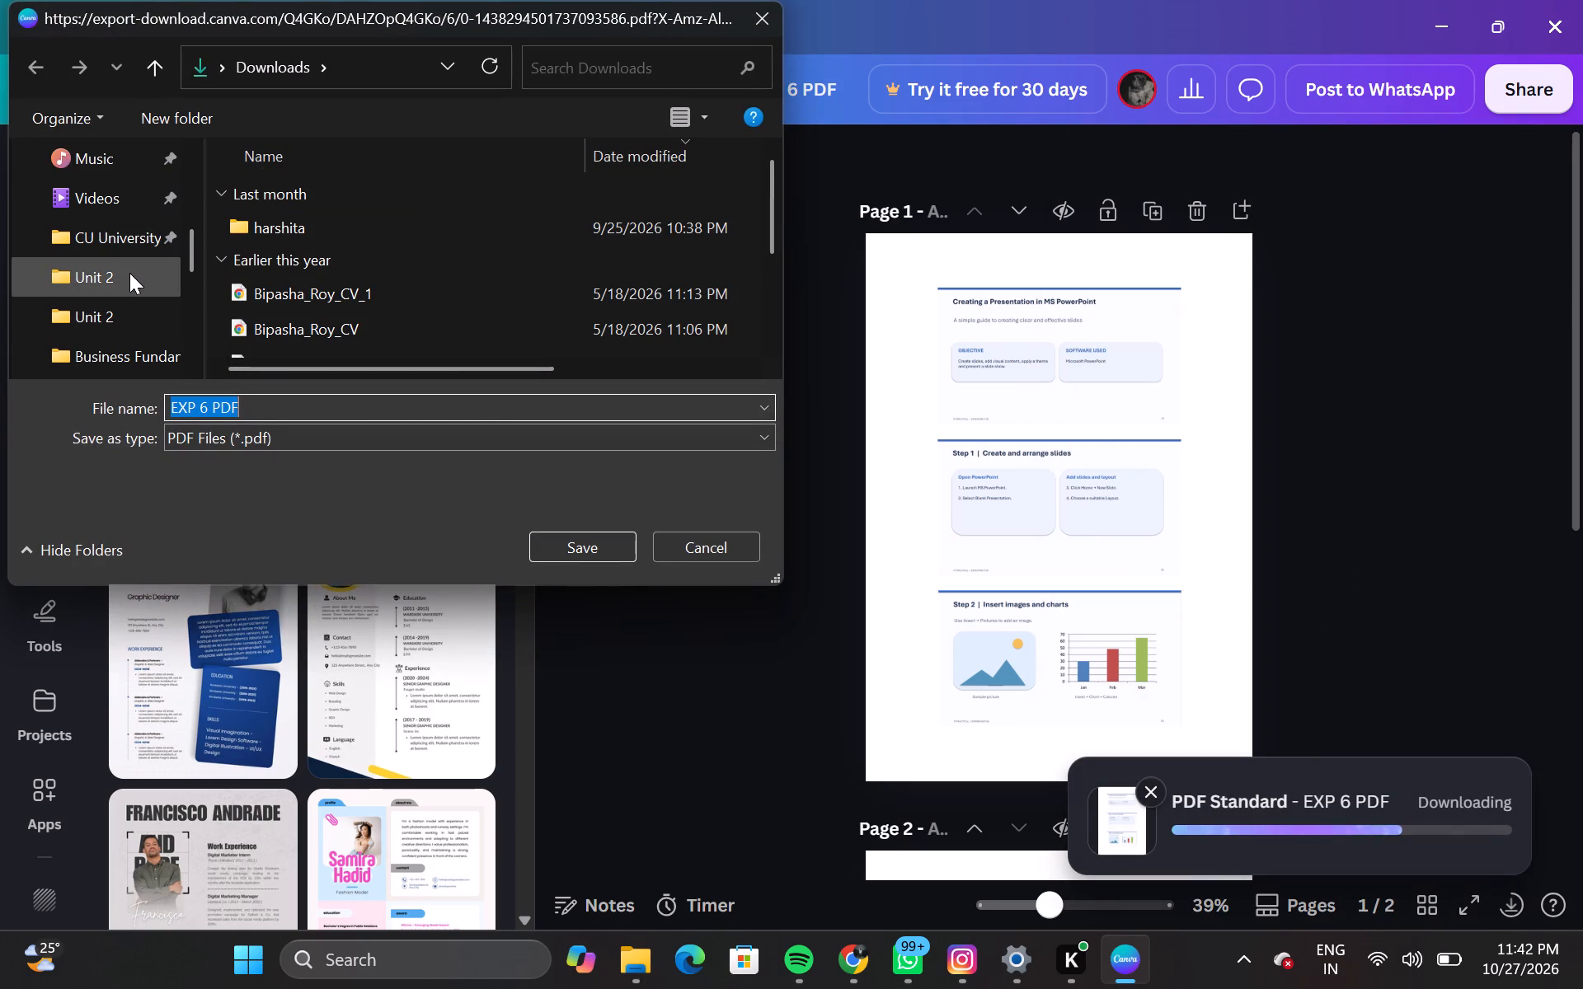
scroll(129, 271, down, 1)
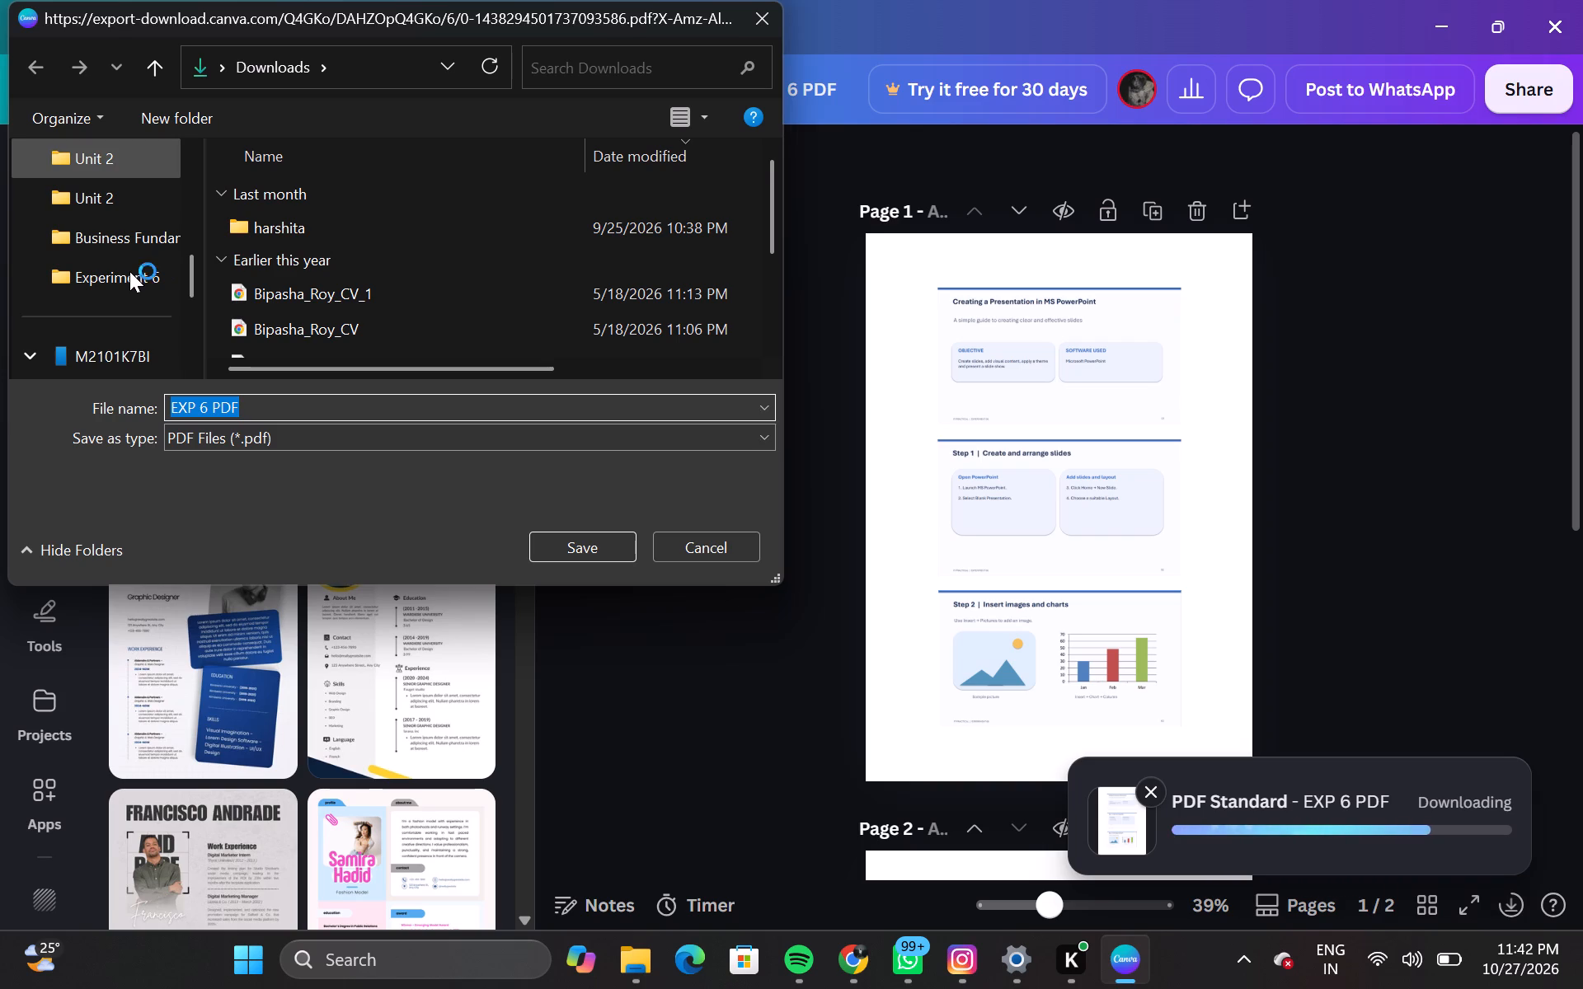
click(116, 209)
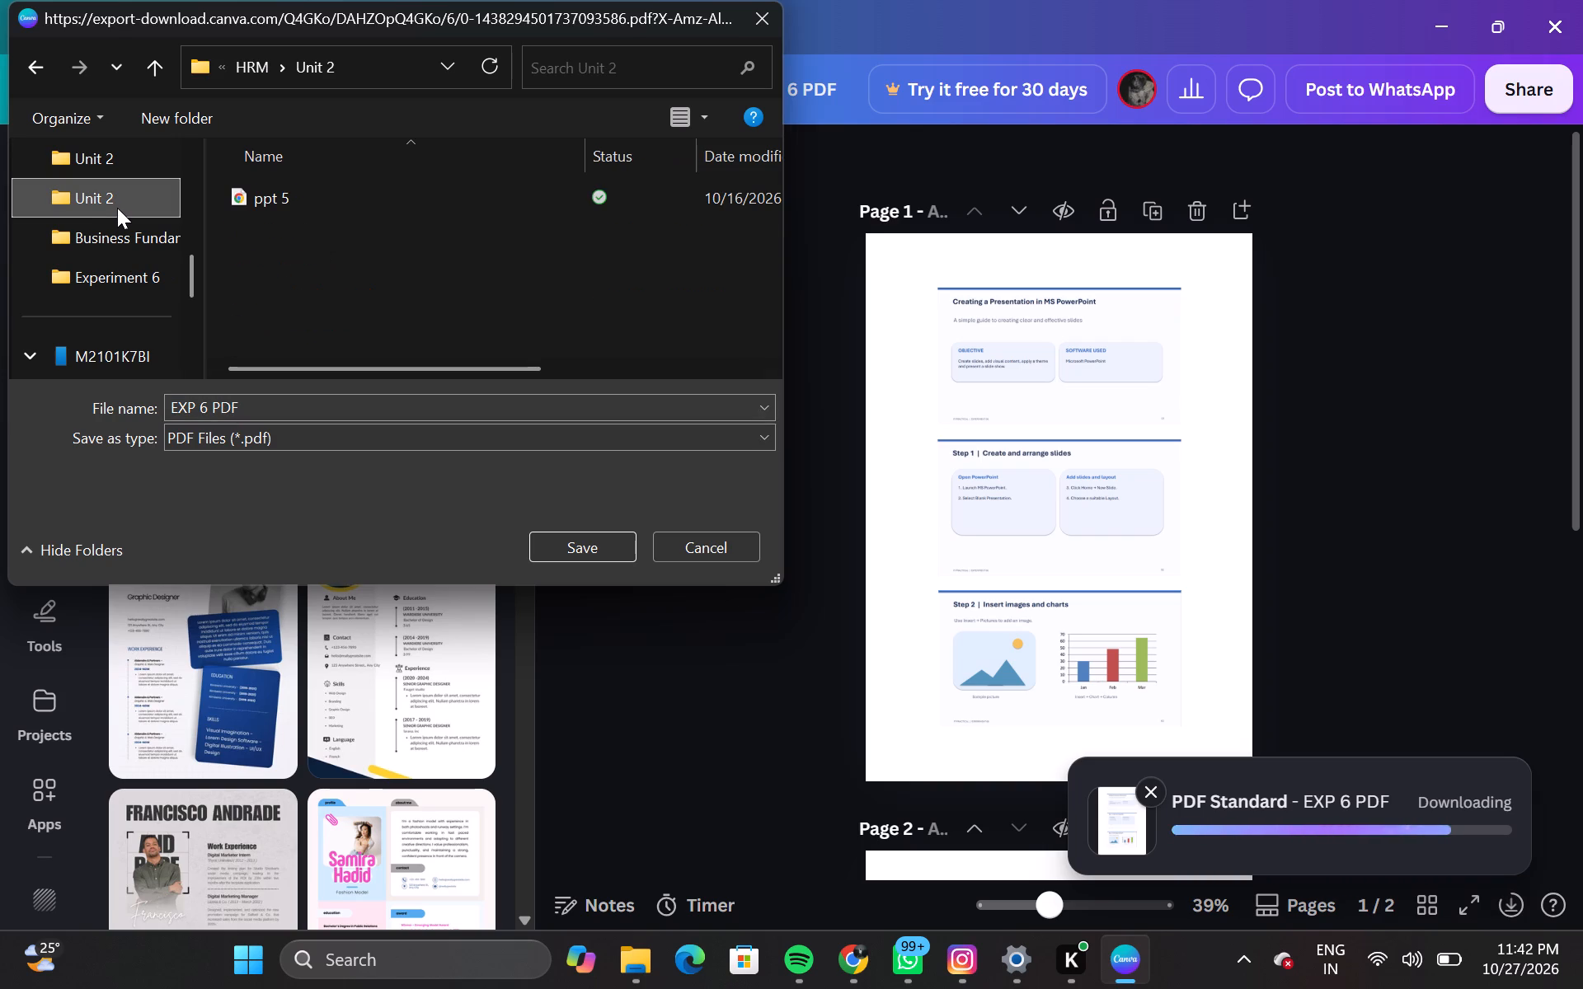
scroll(117, 208, up, 1)
click(106, 237)
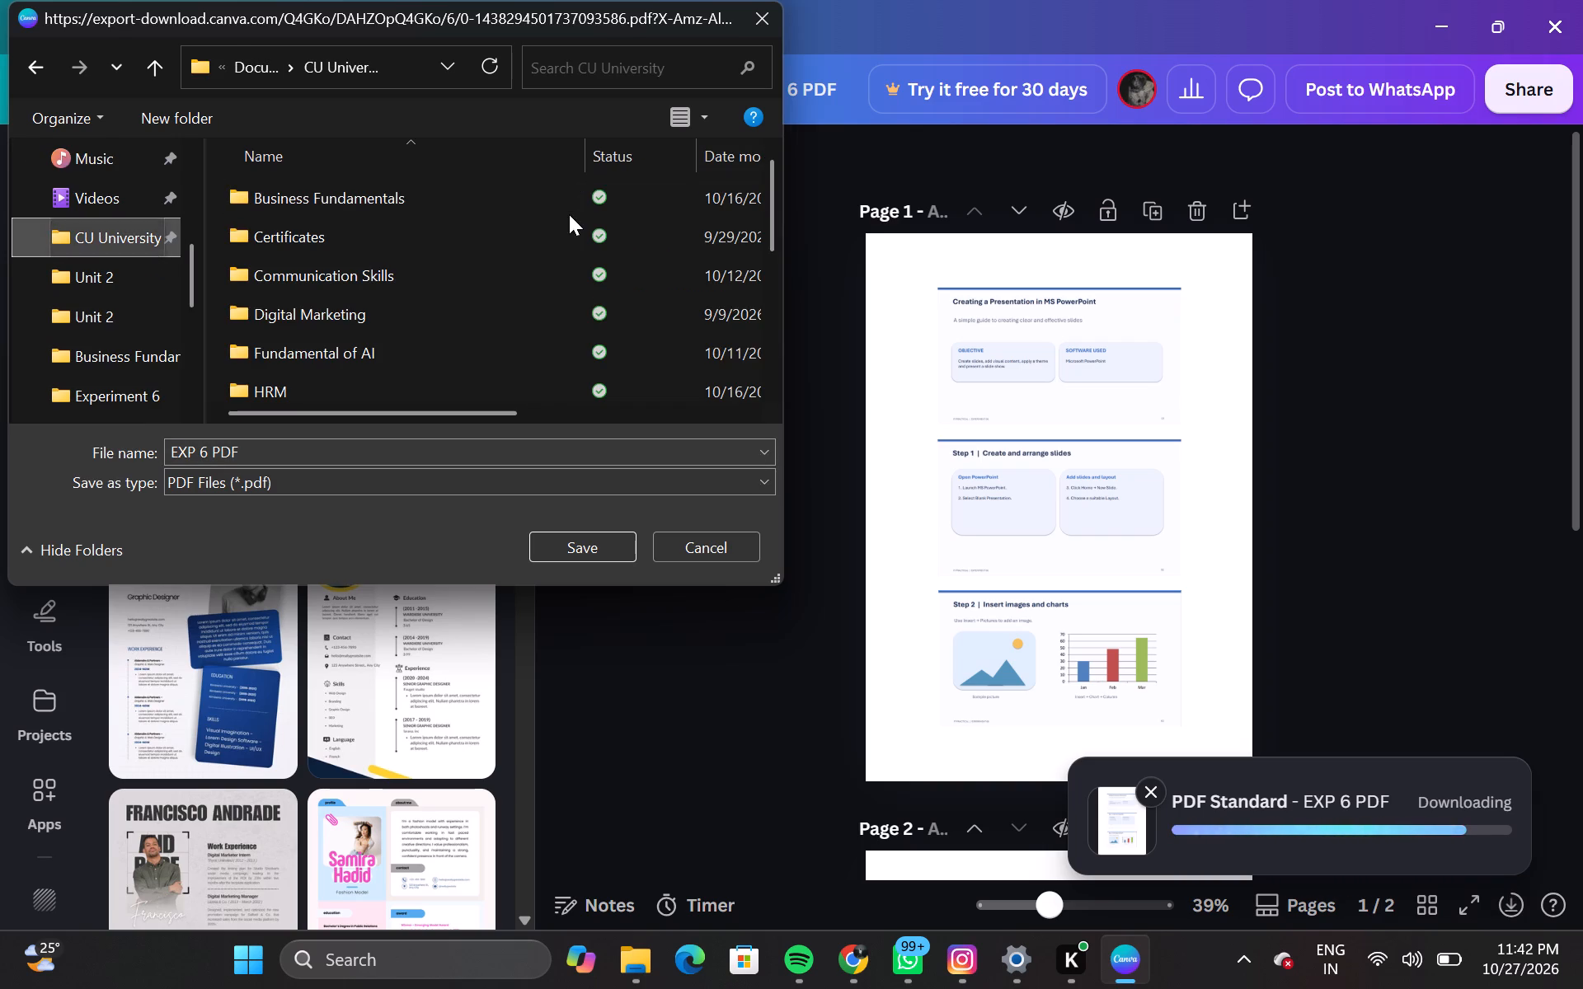
scroll(392, 356, down, 1)
double_click(381, 220)
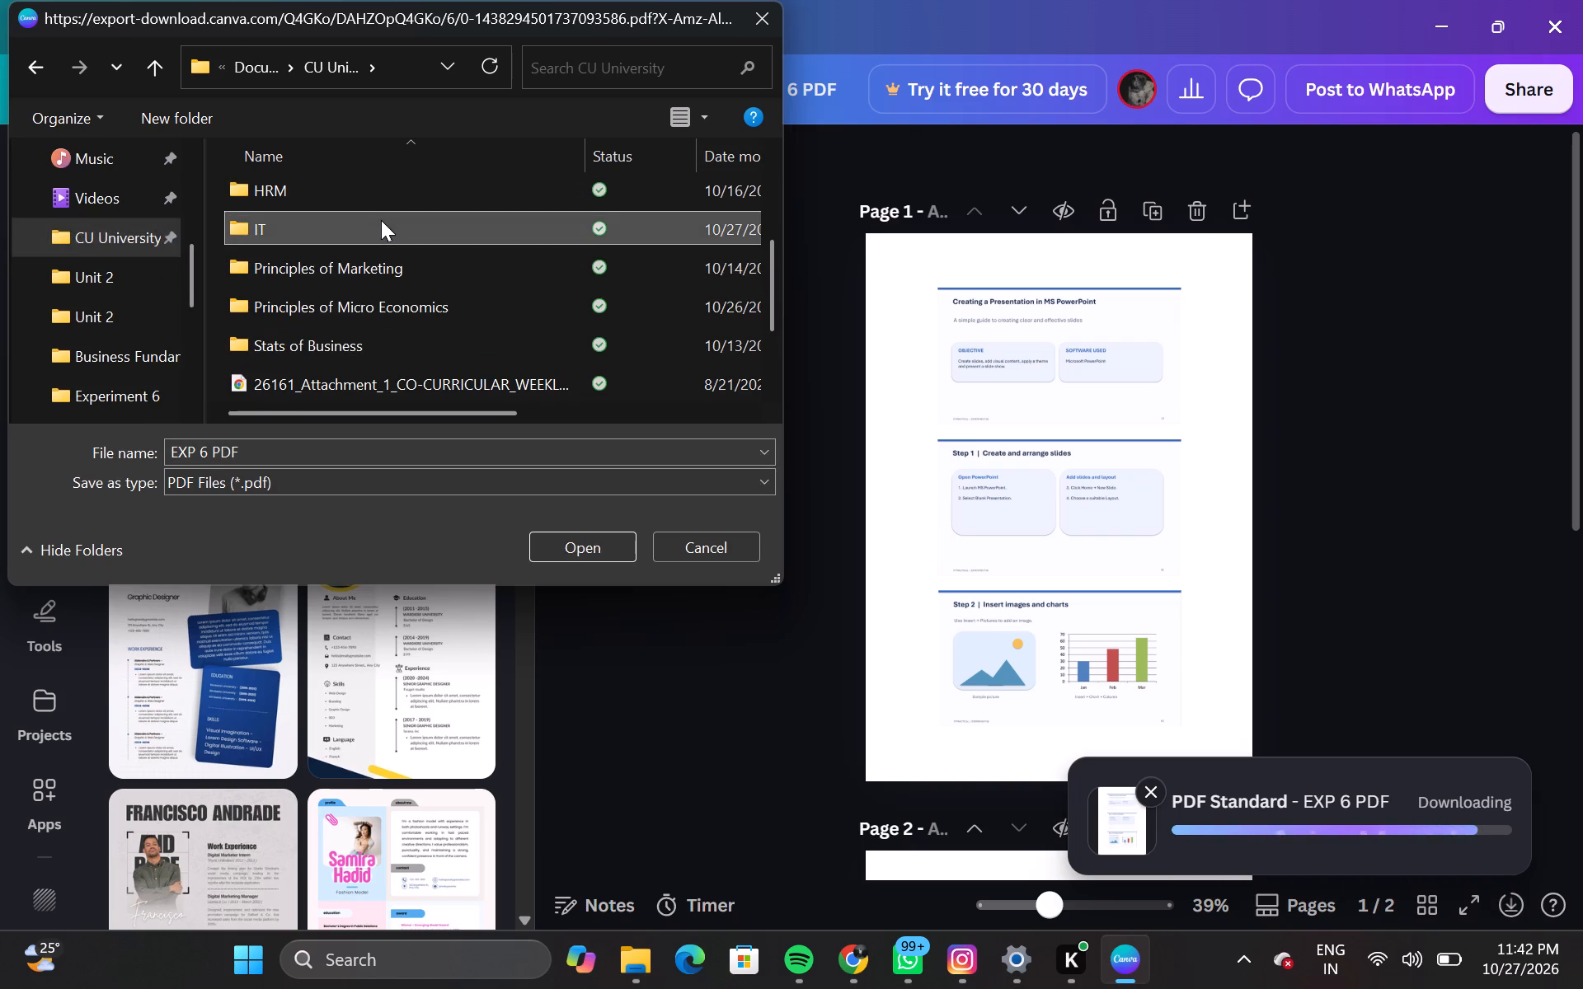
double_click(387, 308)
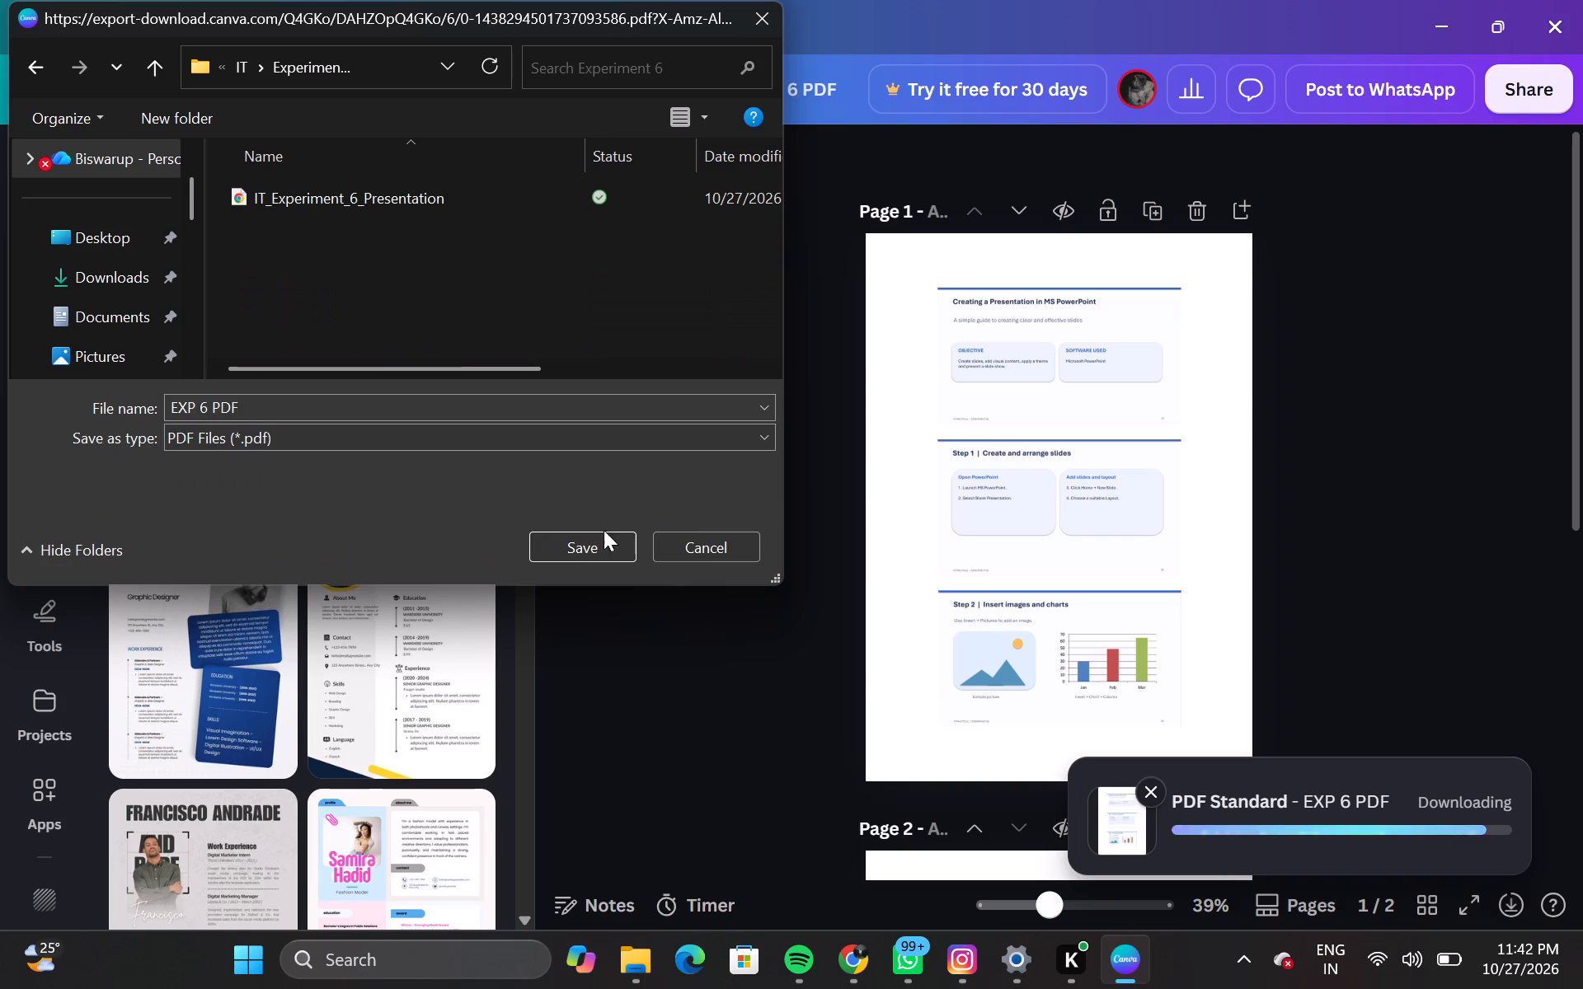
Save the exported design as "EXP 6 PDF" in PDF format in the Experiment 6 folder.
click(591, 541)
Switch to the Experiment 6 folder in File Explorer and copy the "EXP 6 PDF" file.
drag(1432, 0, 1133, 755)
click(1449, 0)
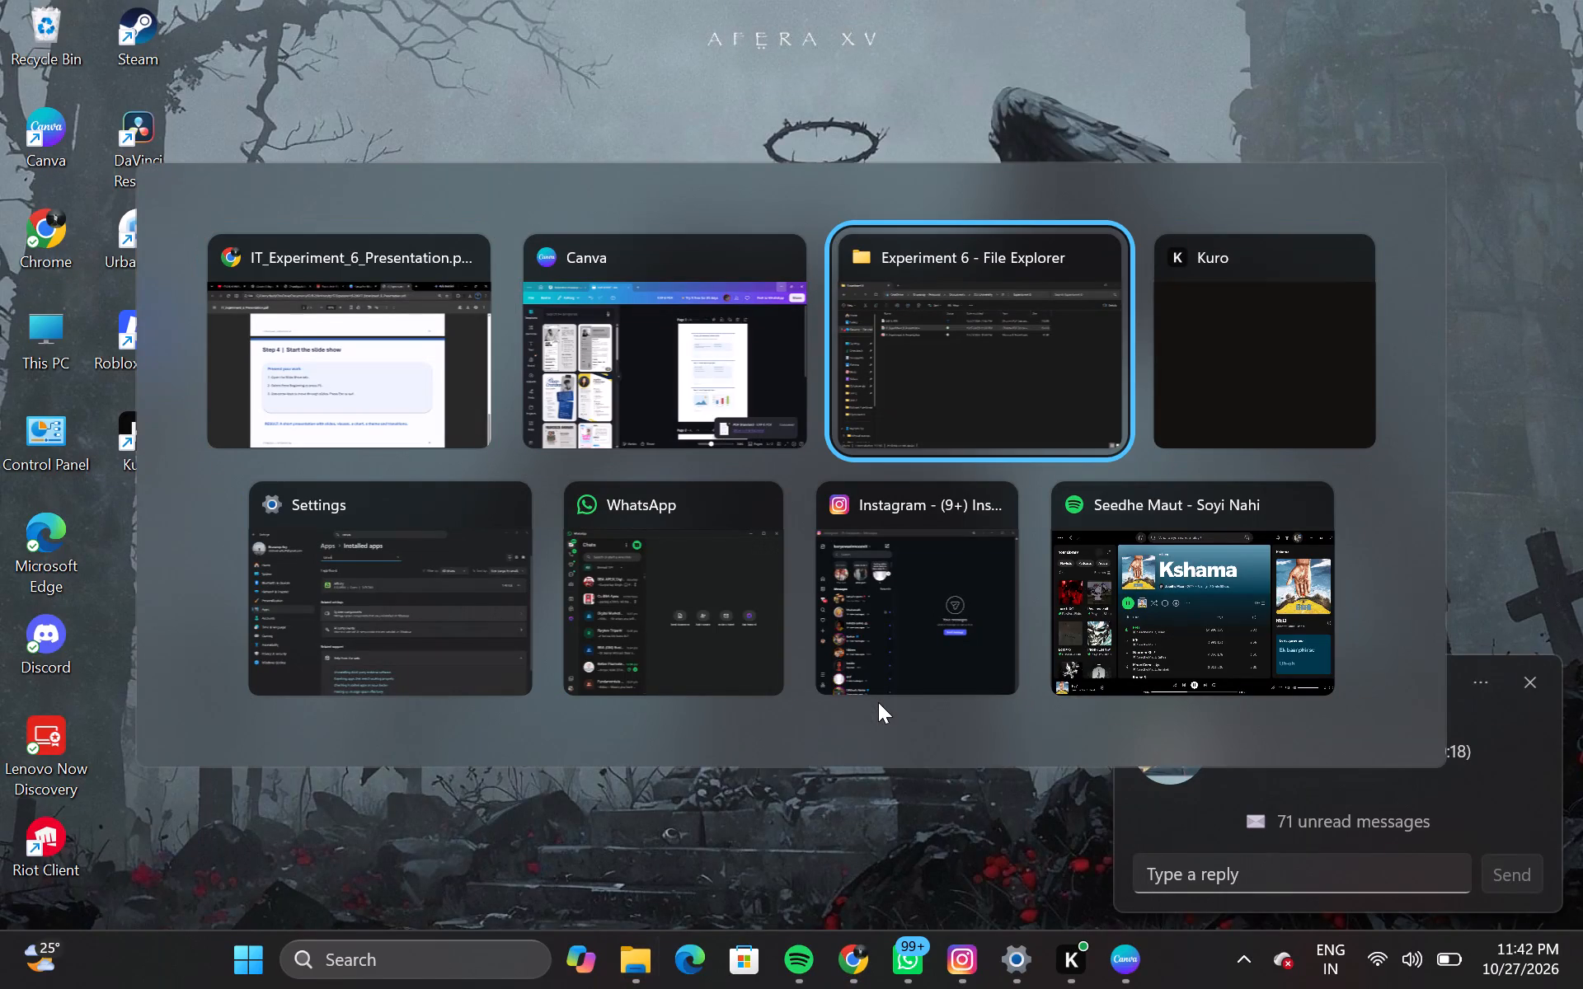
click(470, 227)
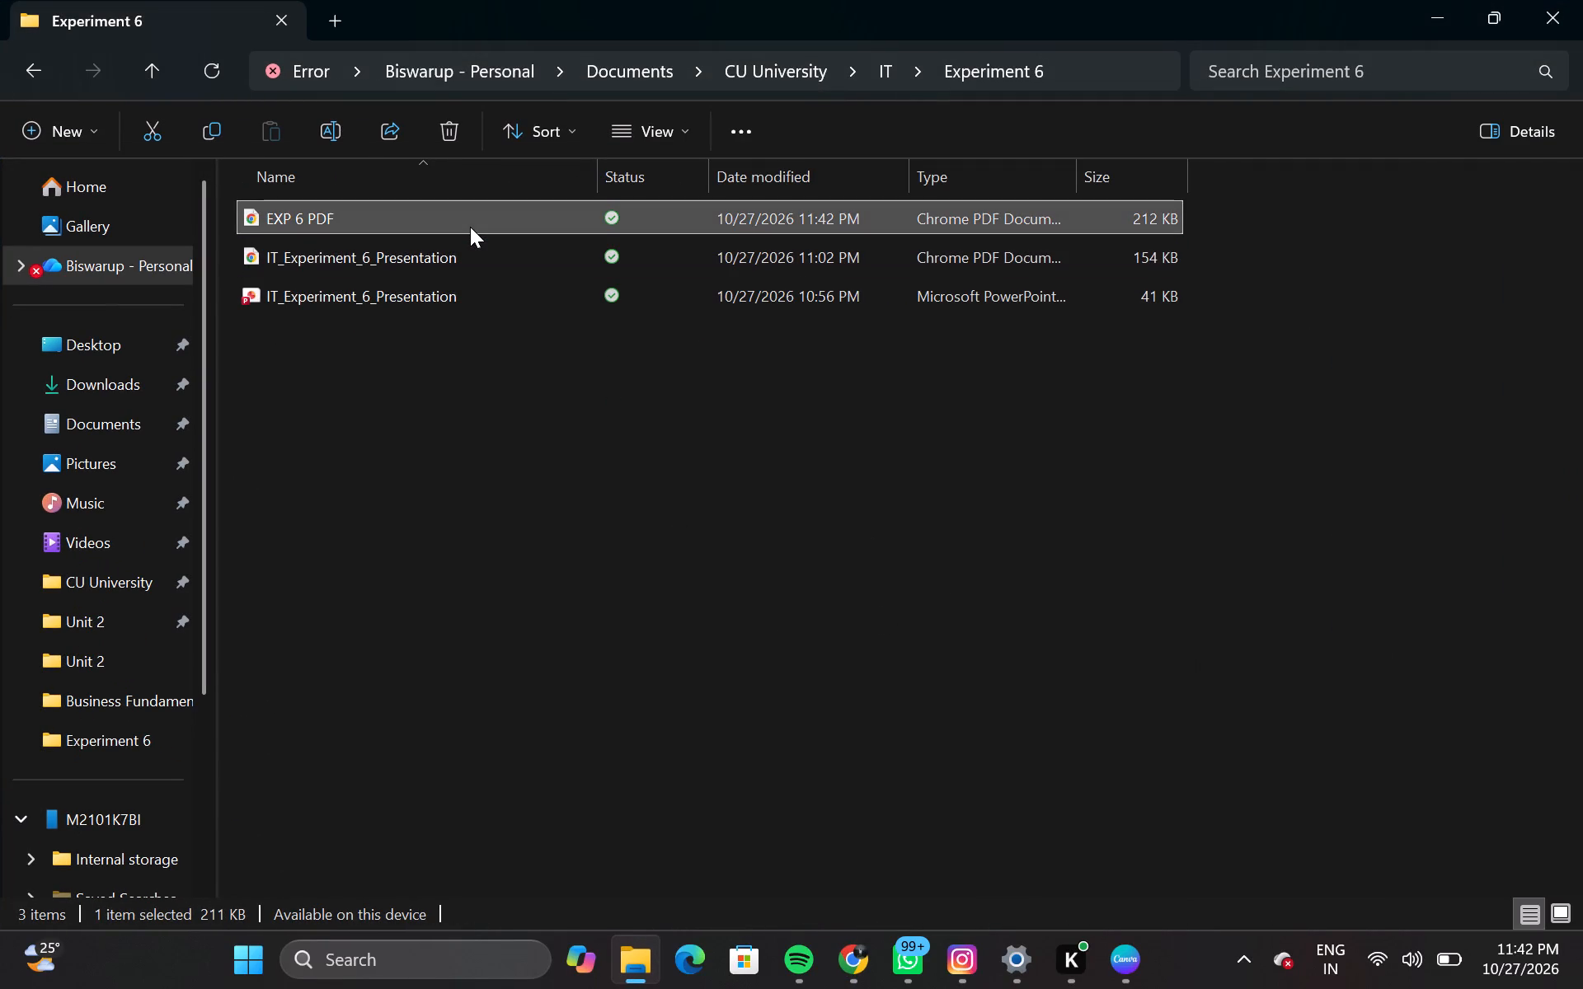
key(ctrl+c)
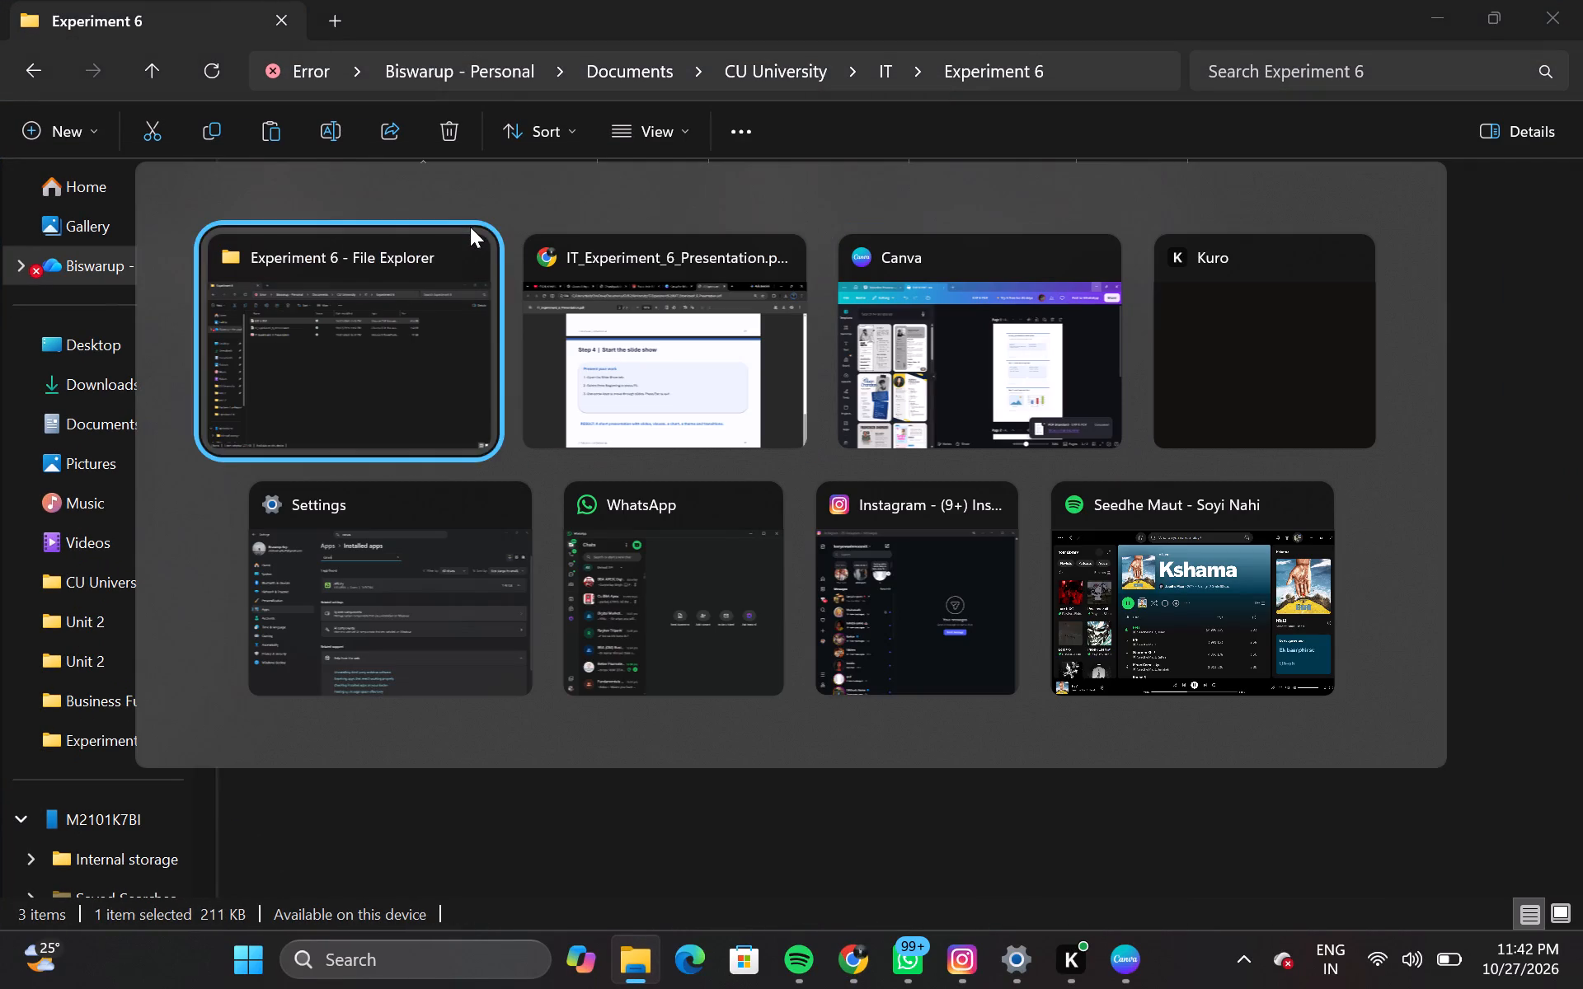
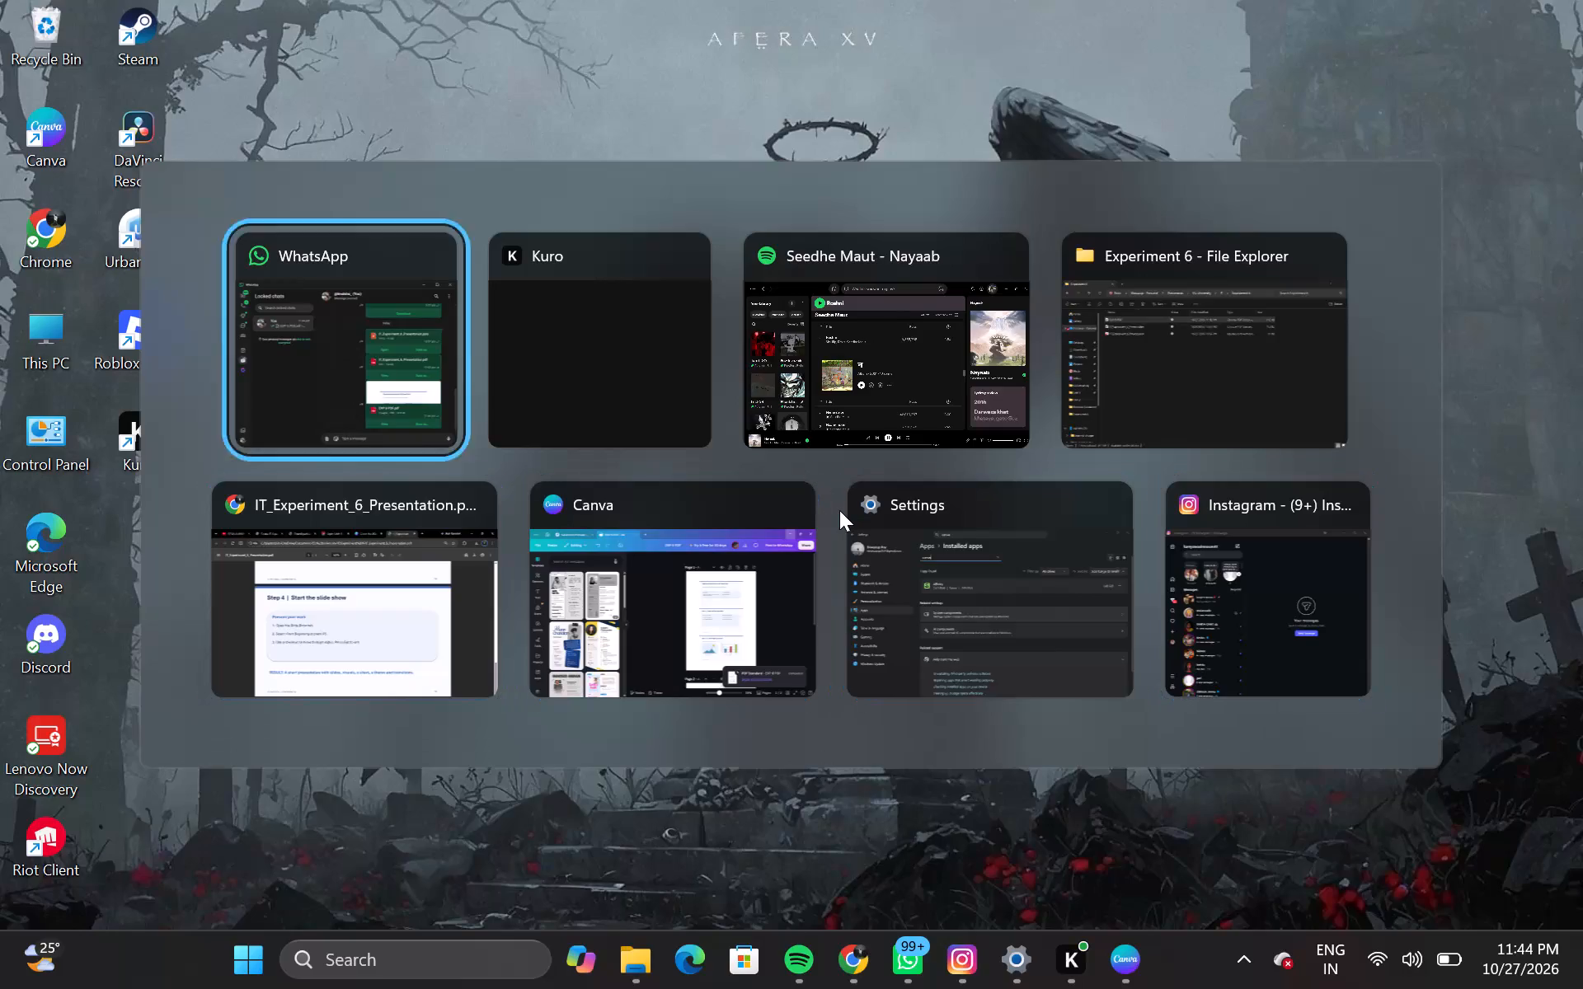
Open EXP 6 PDF from the Experiment 6 folder, examine the slide layout on both pages and close it.
double_click(449, 213)
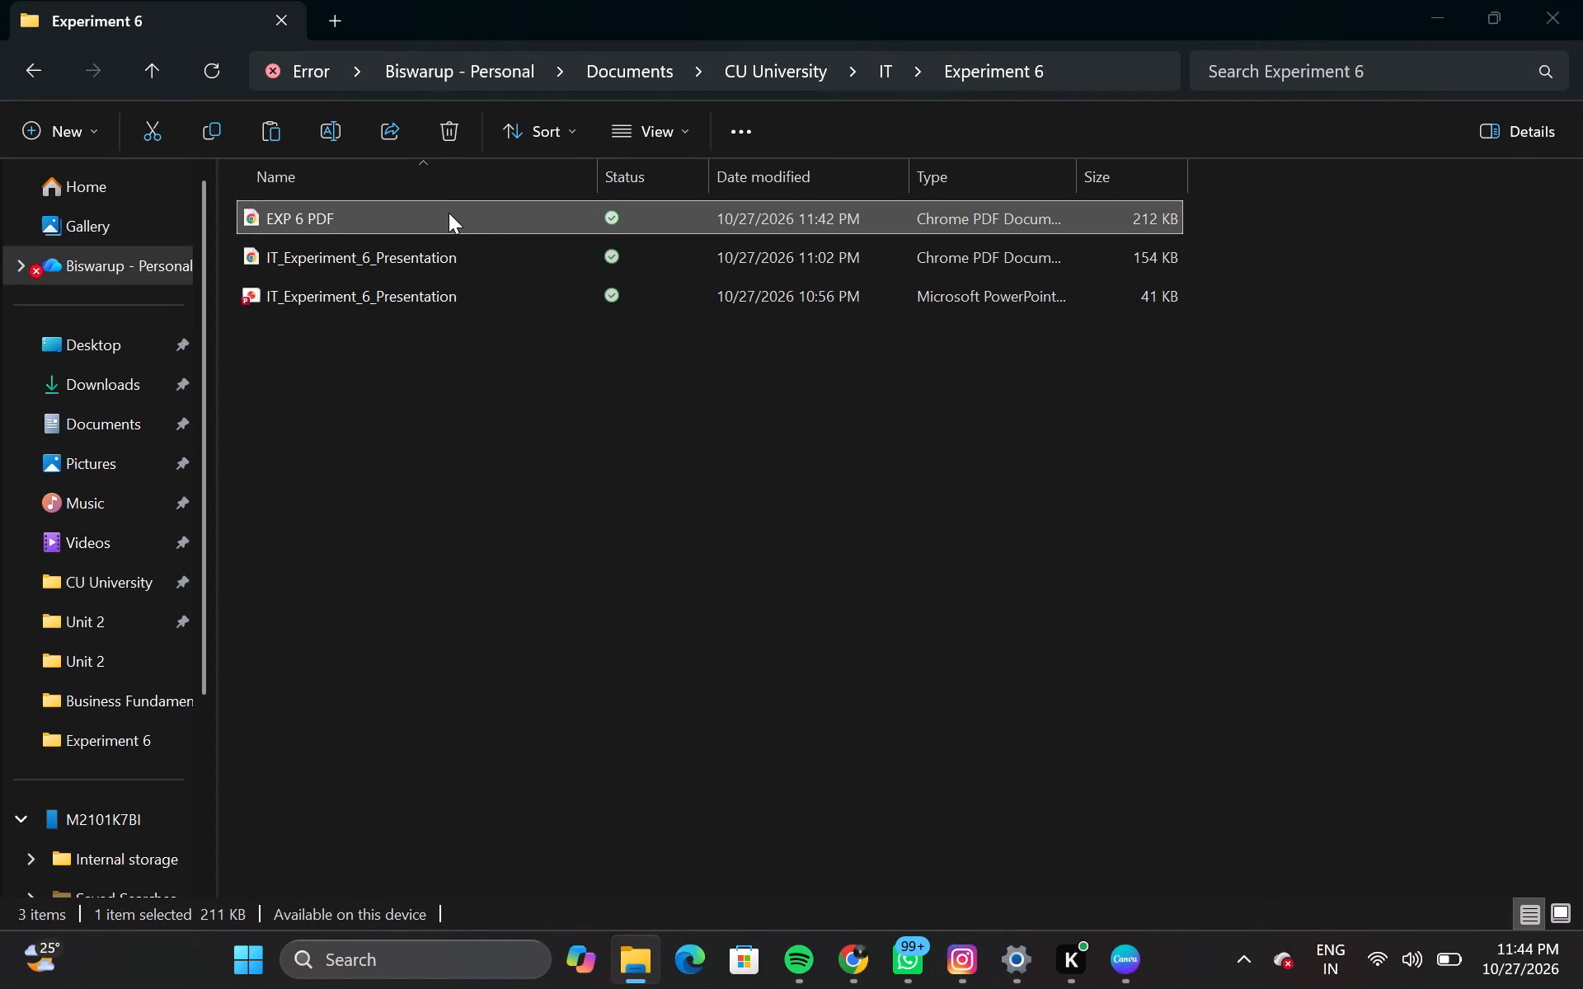
scroll(856, 569, down, 1)
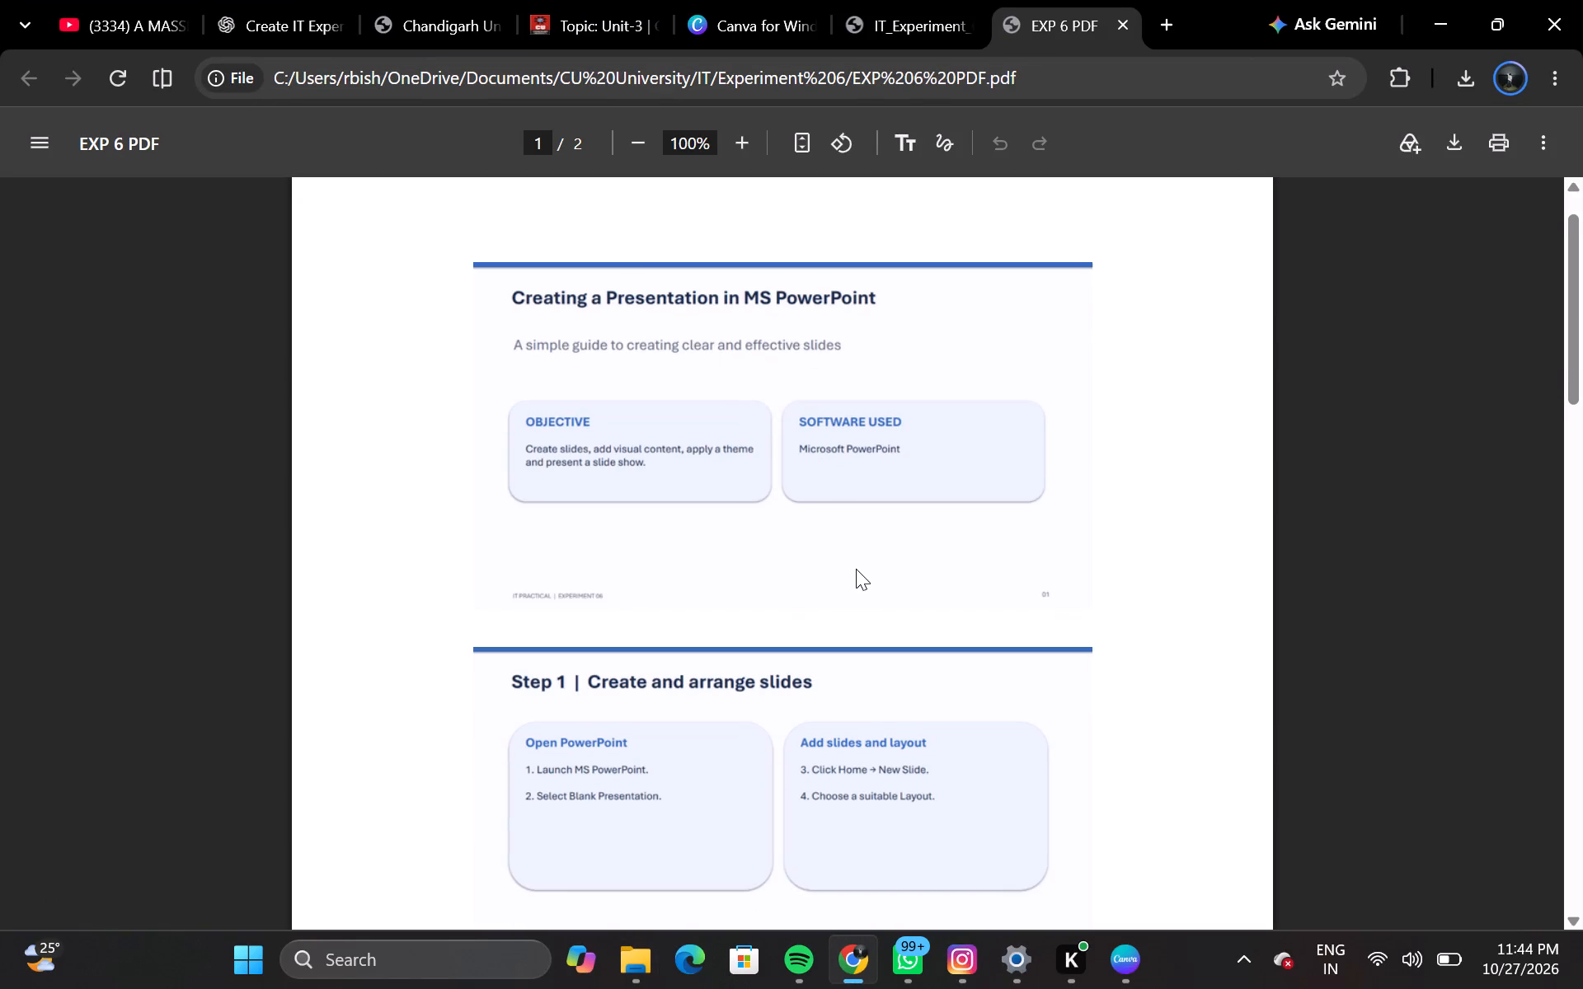
scroll(856, 569, down, 4)
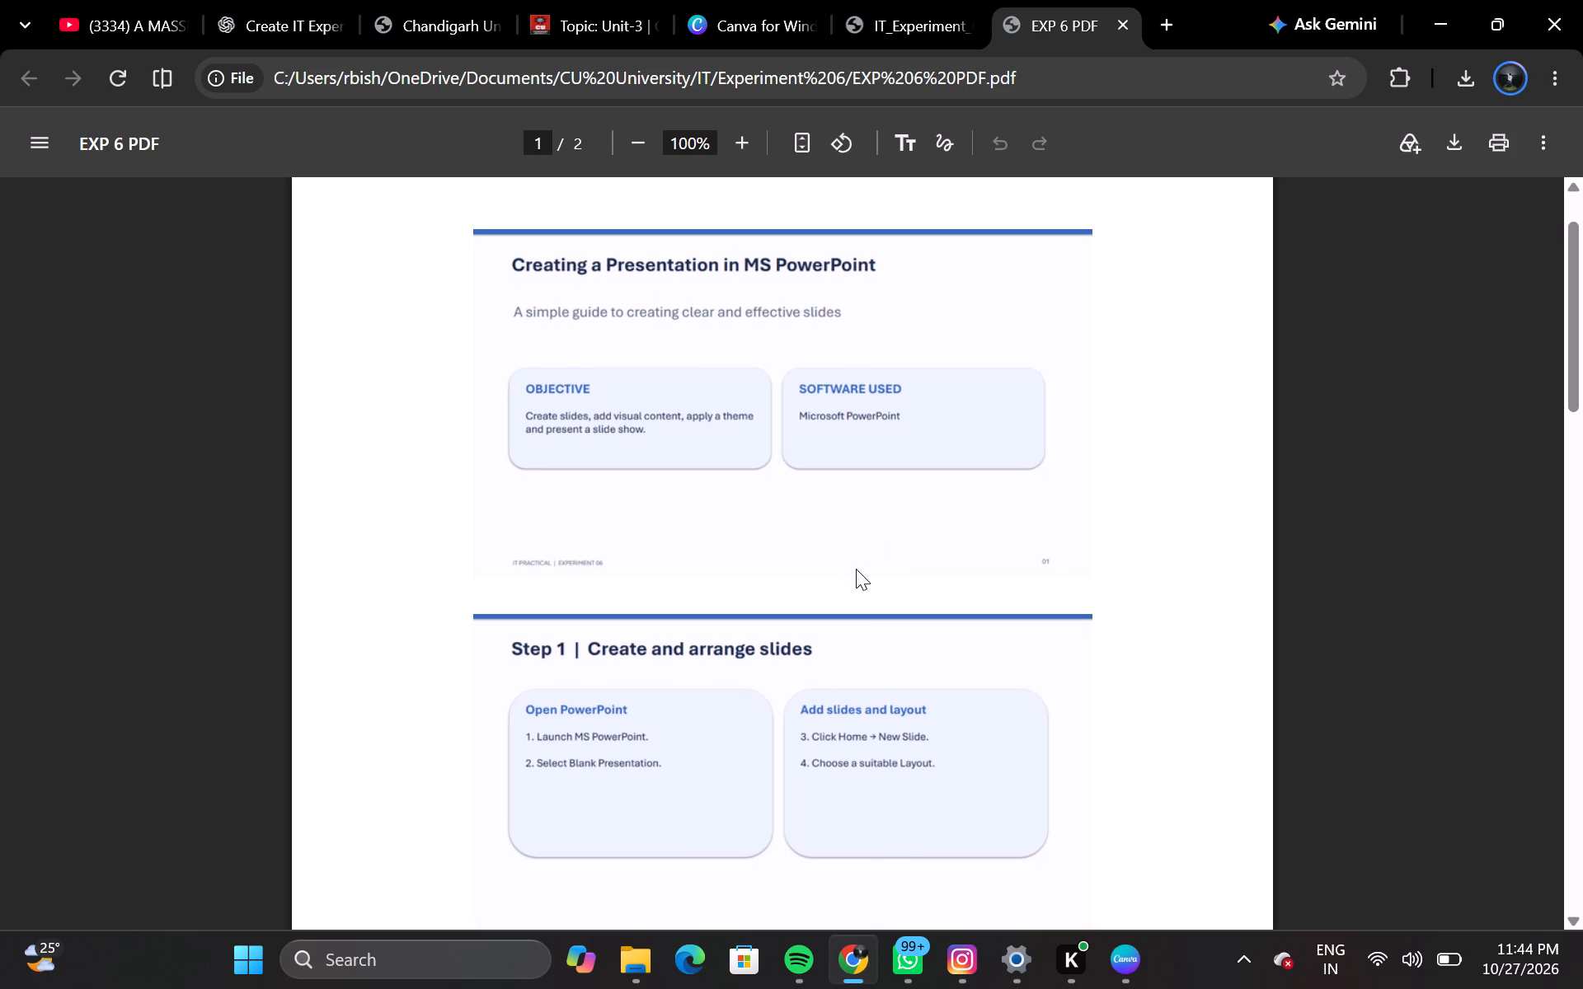
scroll(856, 569, down, 3)
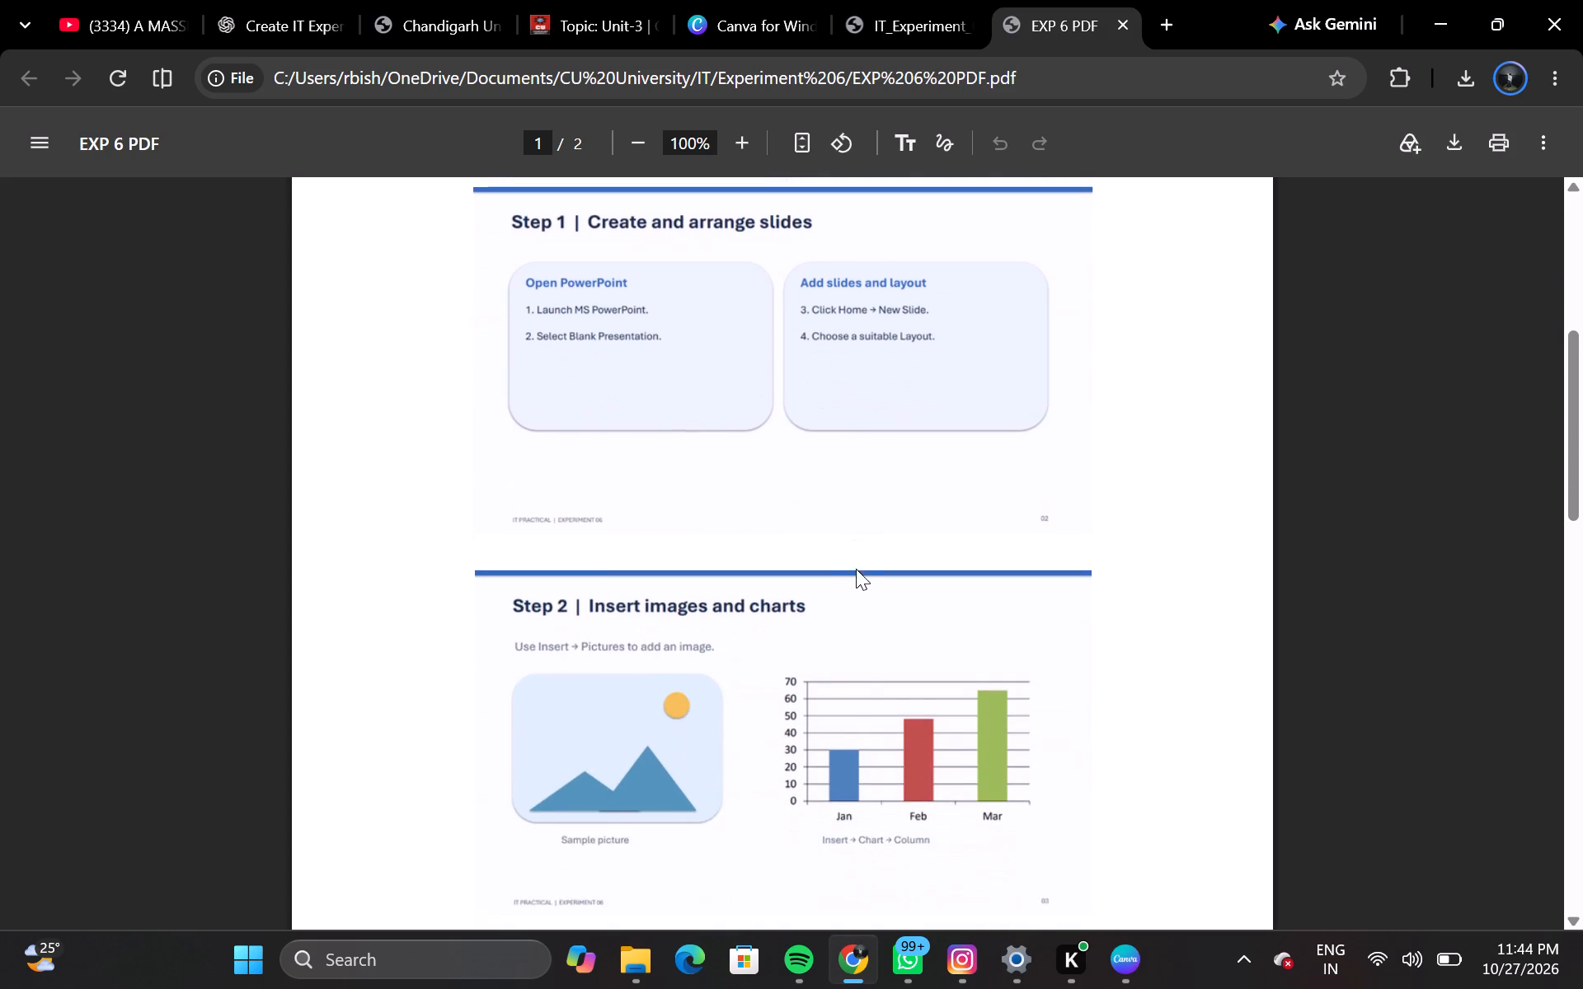
scroll(856, 569, down, 3)
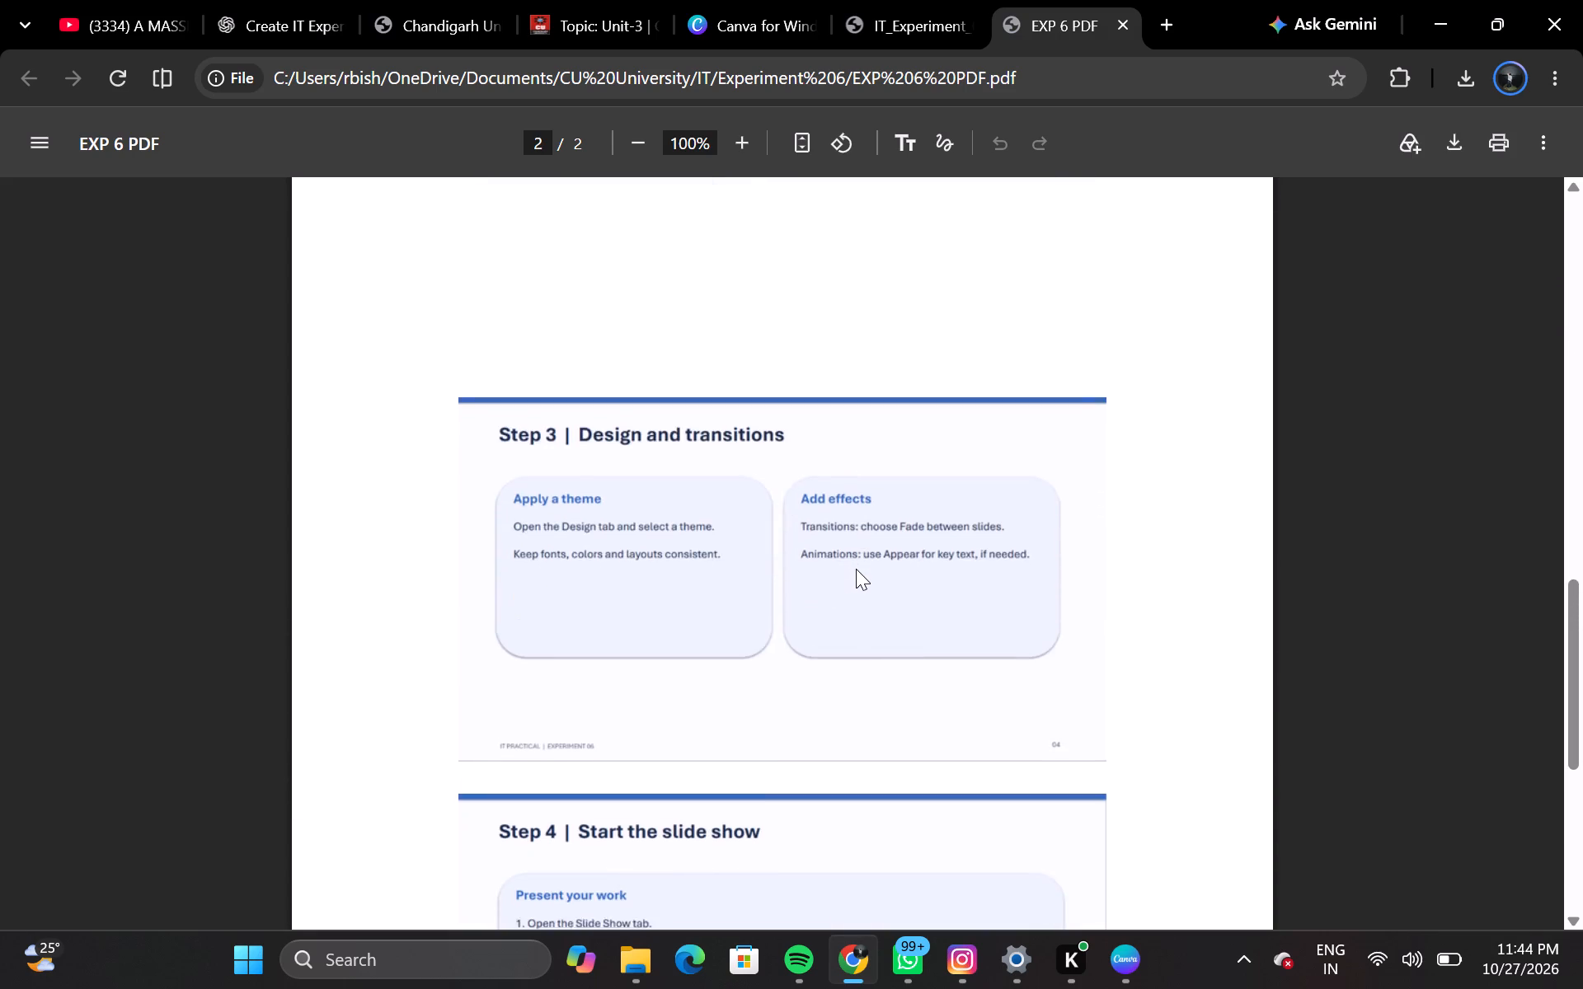
scroll(856, 569, down, 2)
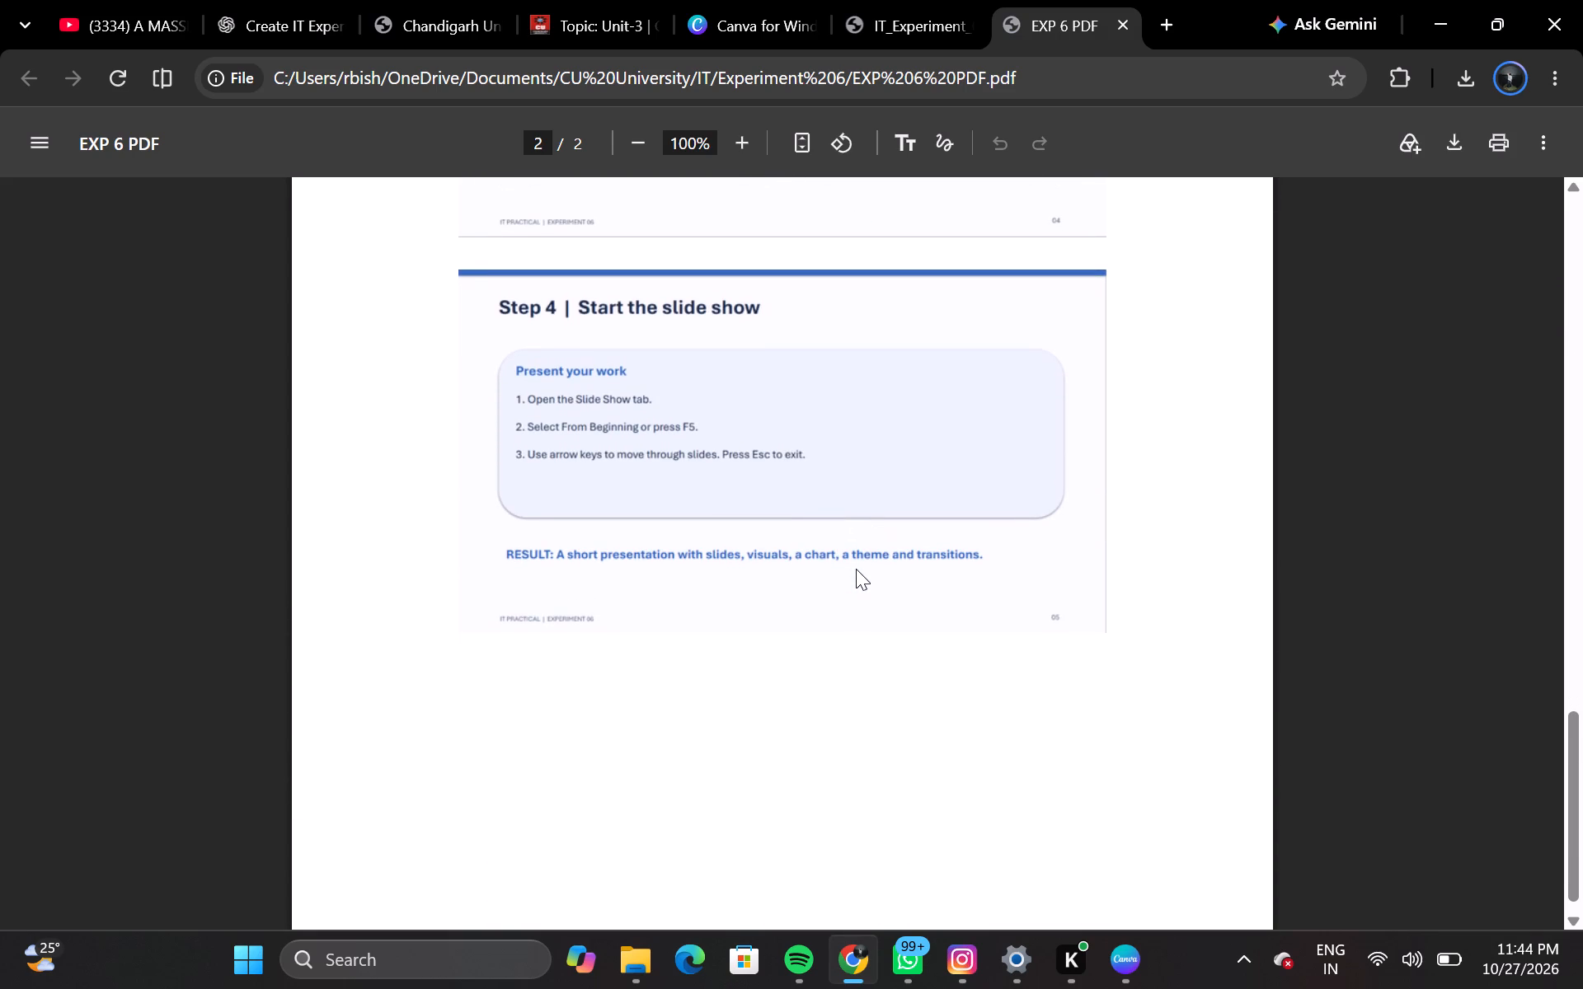
scroll(856, 569, down, 1)
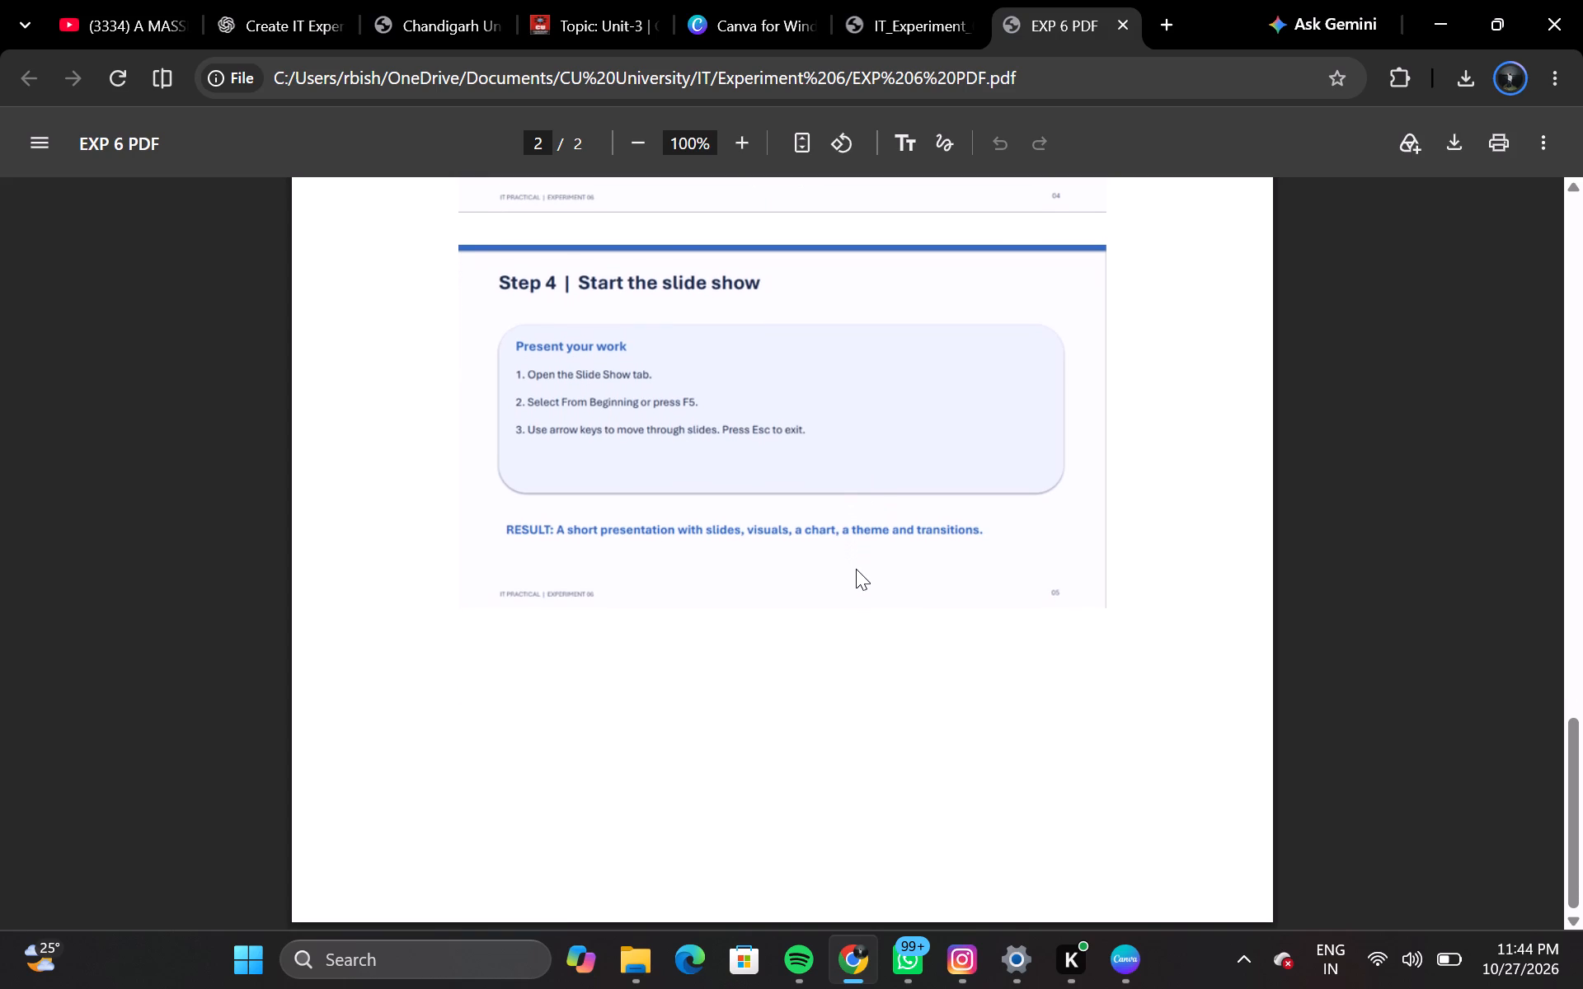
scroll(856, 569, down, 1)
scroll(856, 569, up, 4)
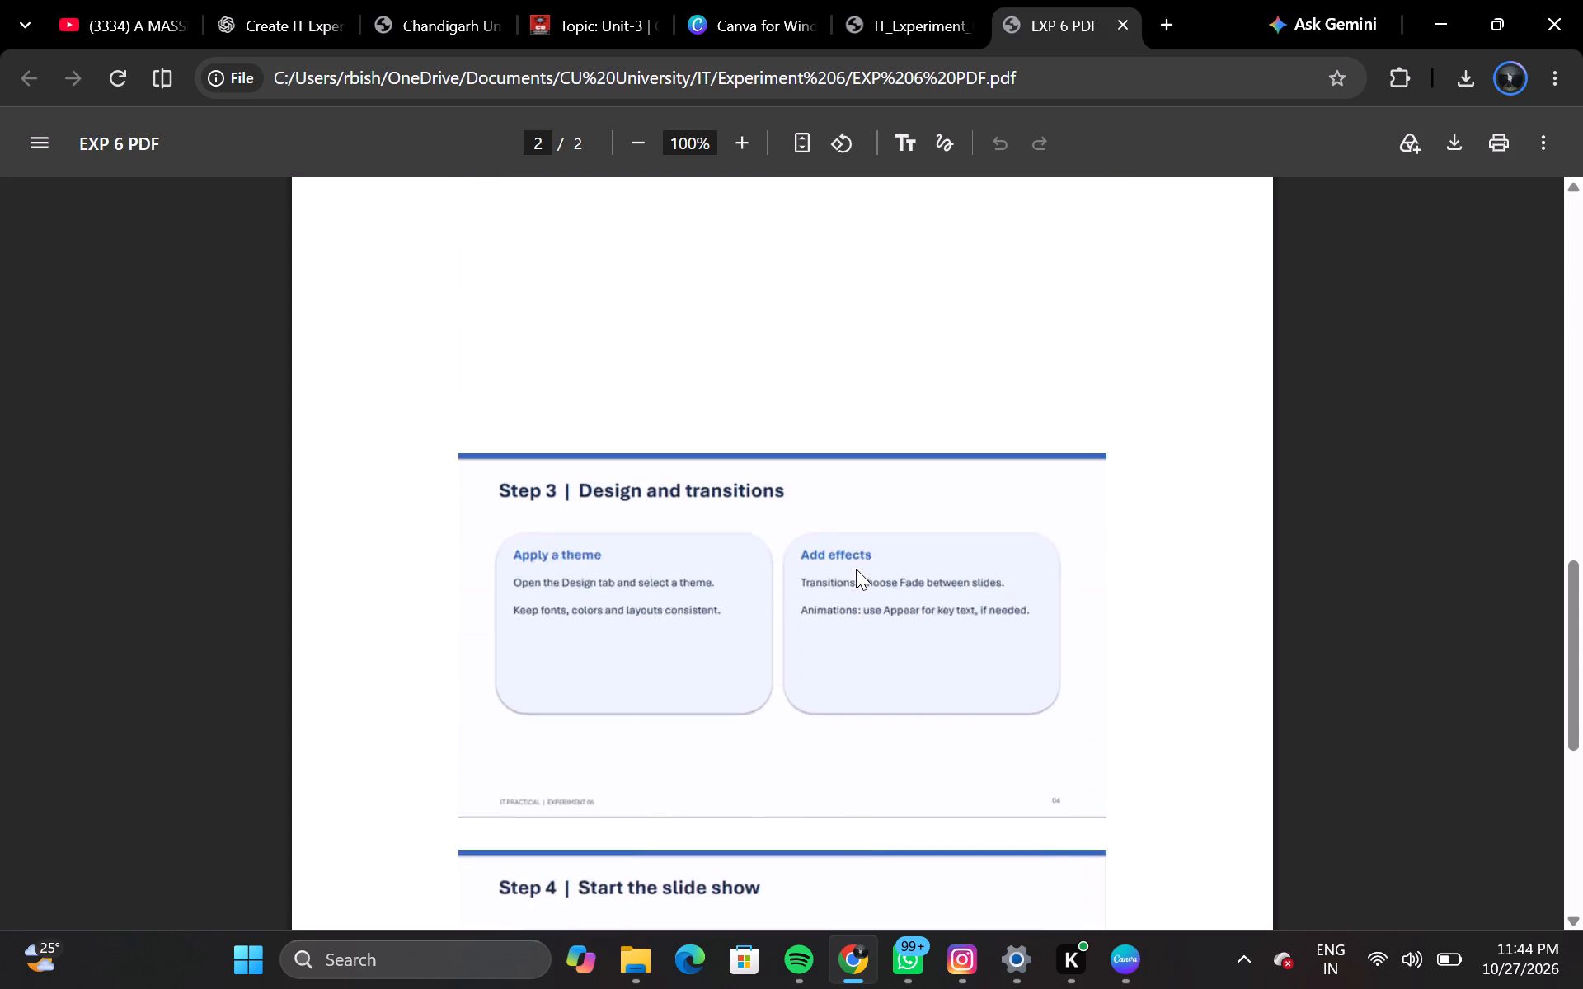
scroll(856, 569, up, 1)
scroll(856, 569, down, 3)
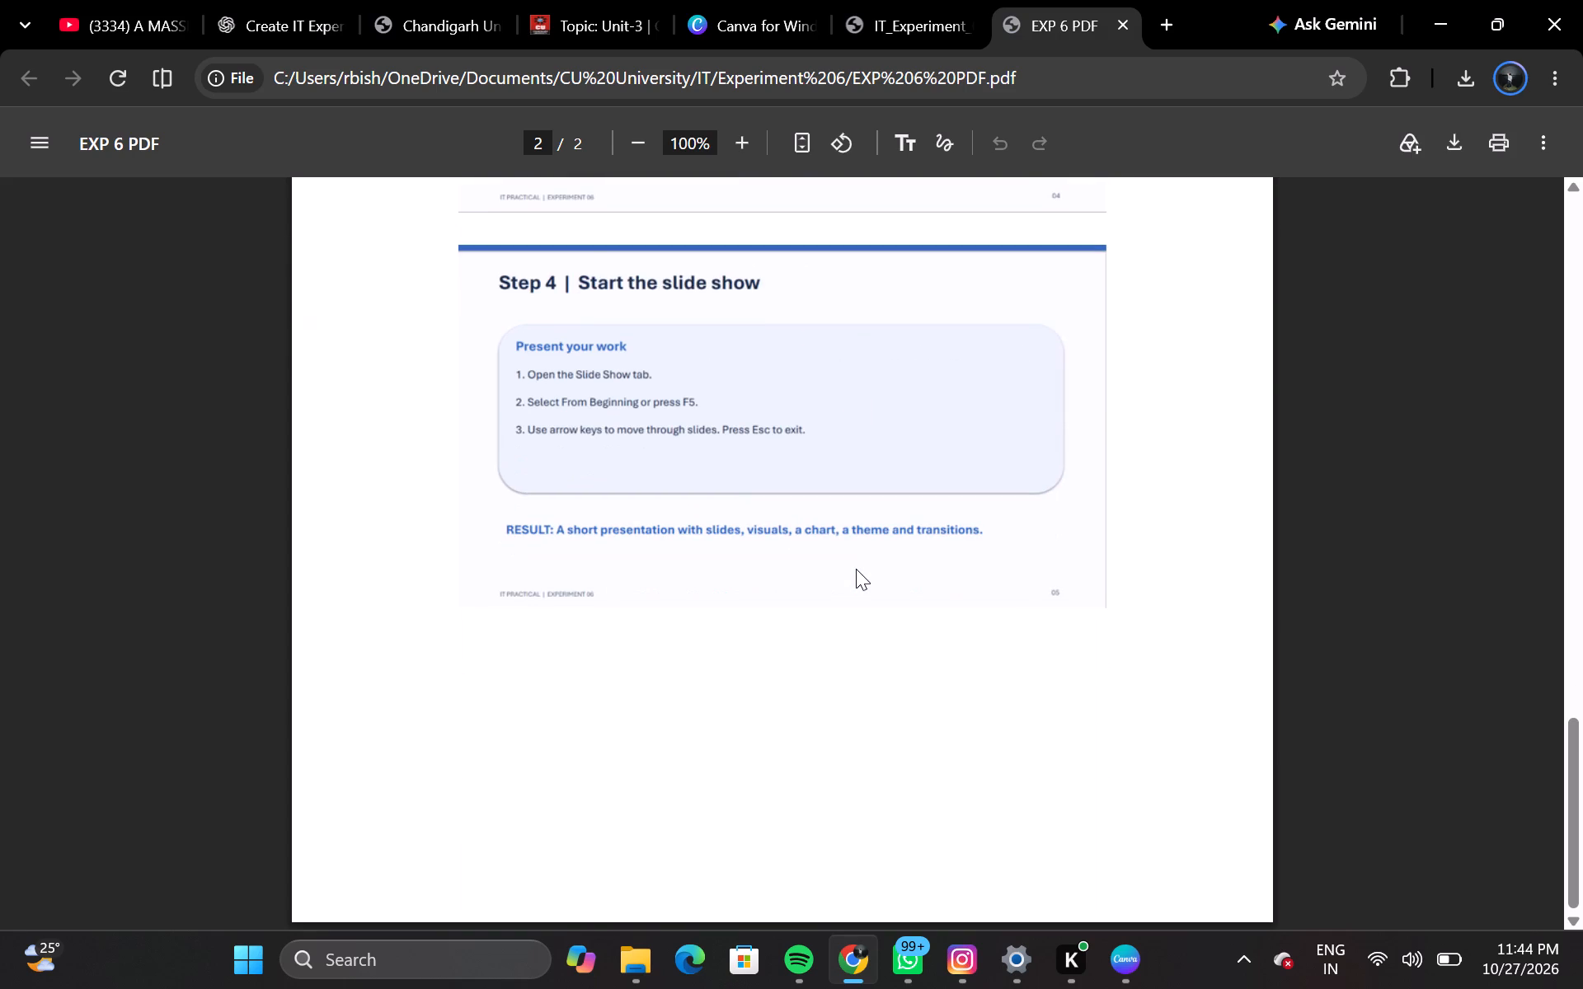
scroll(856, 569, up, 3)
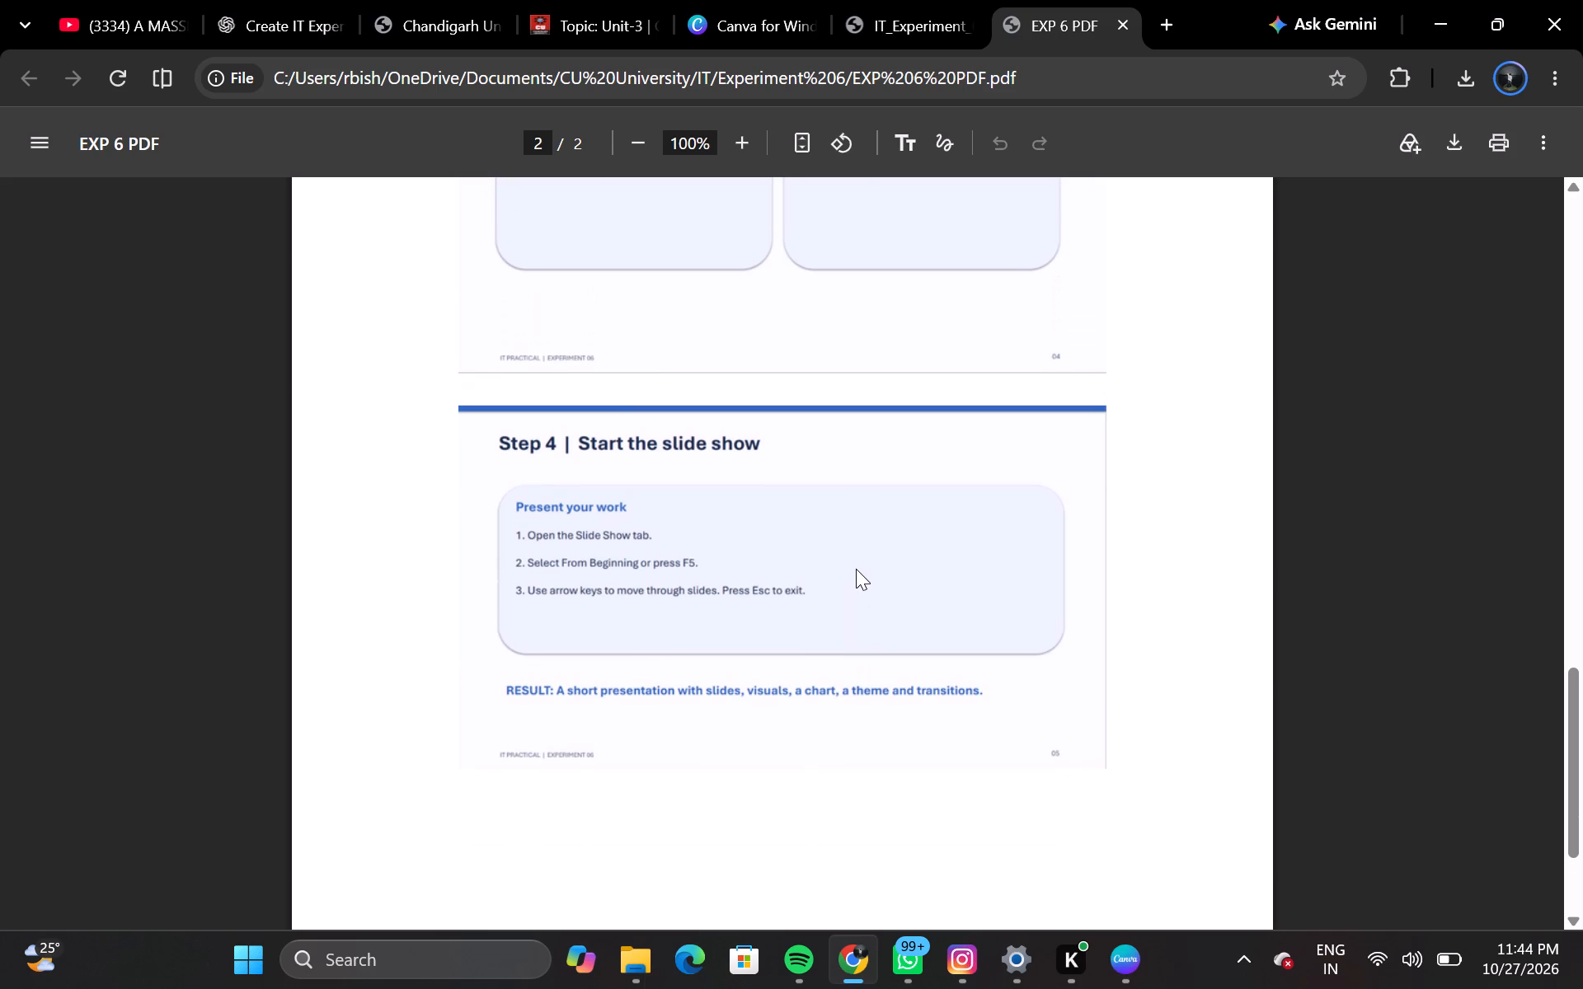
scroll(856, 569, up, 8)
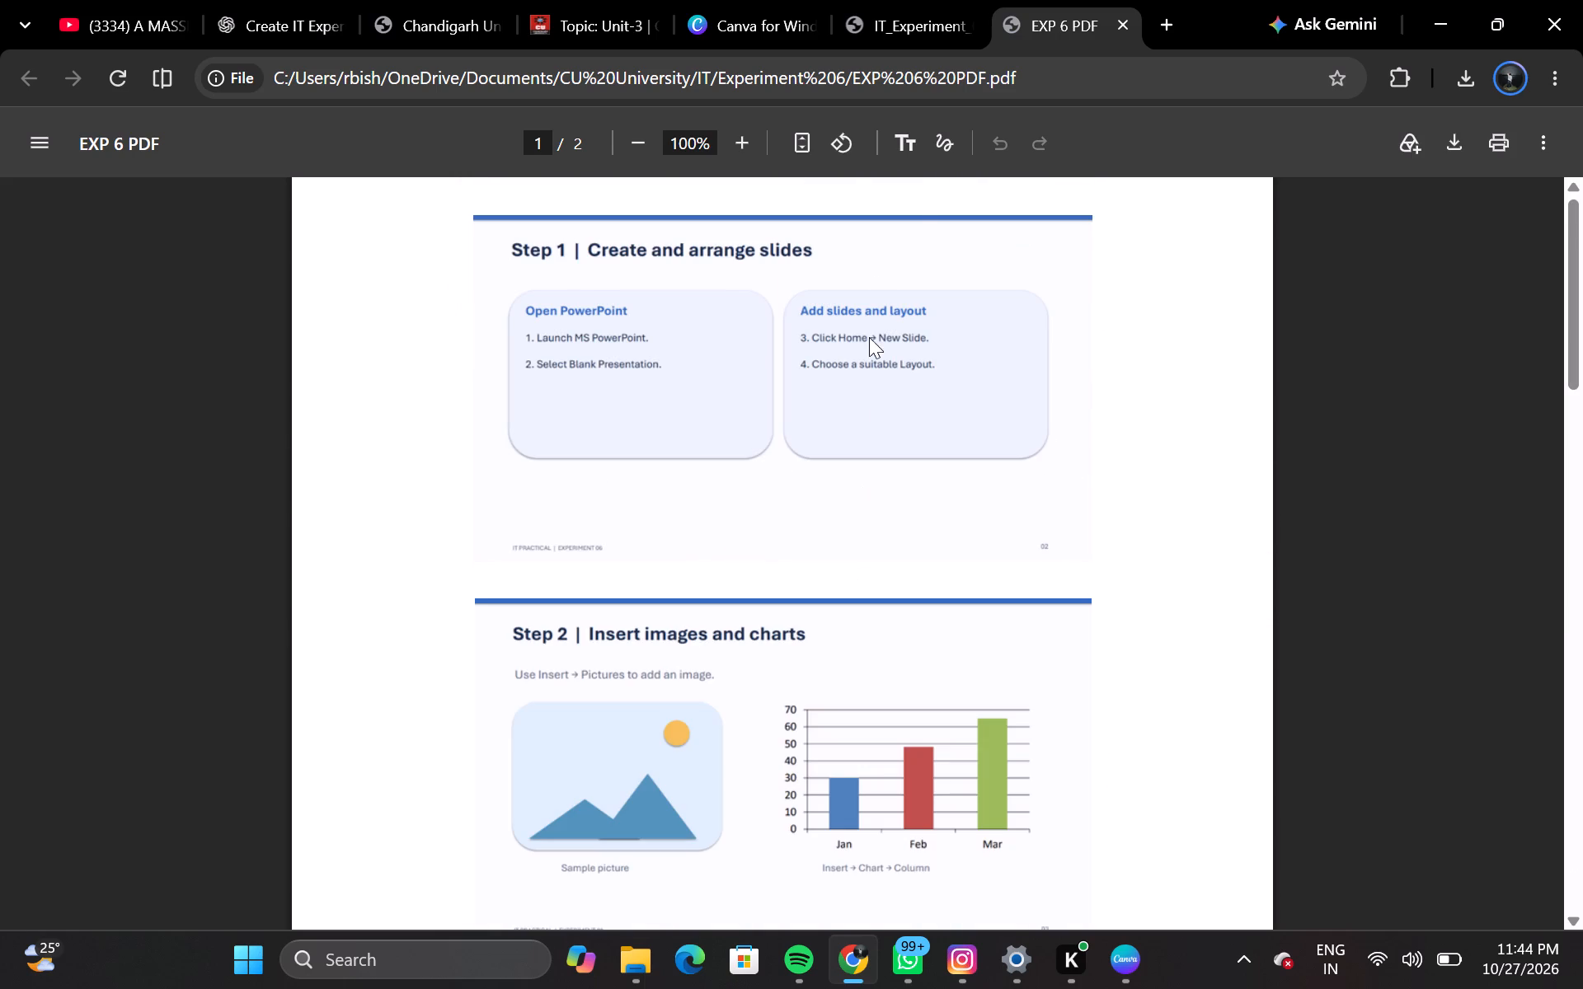
click(1124, 24)
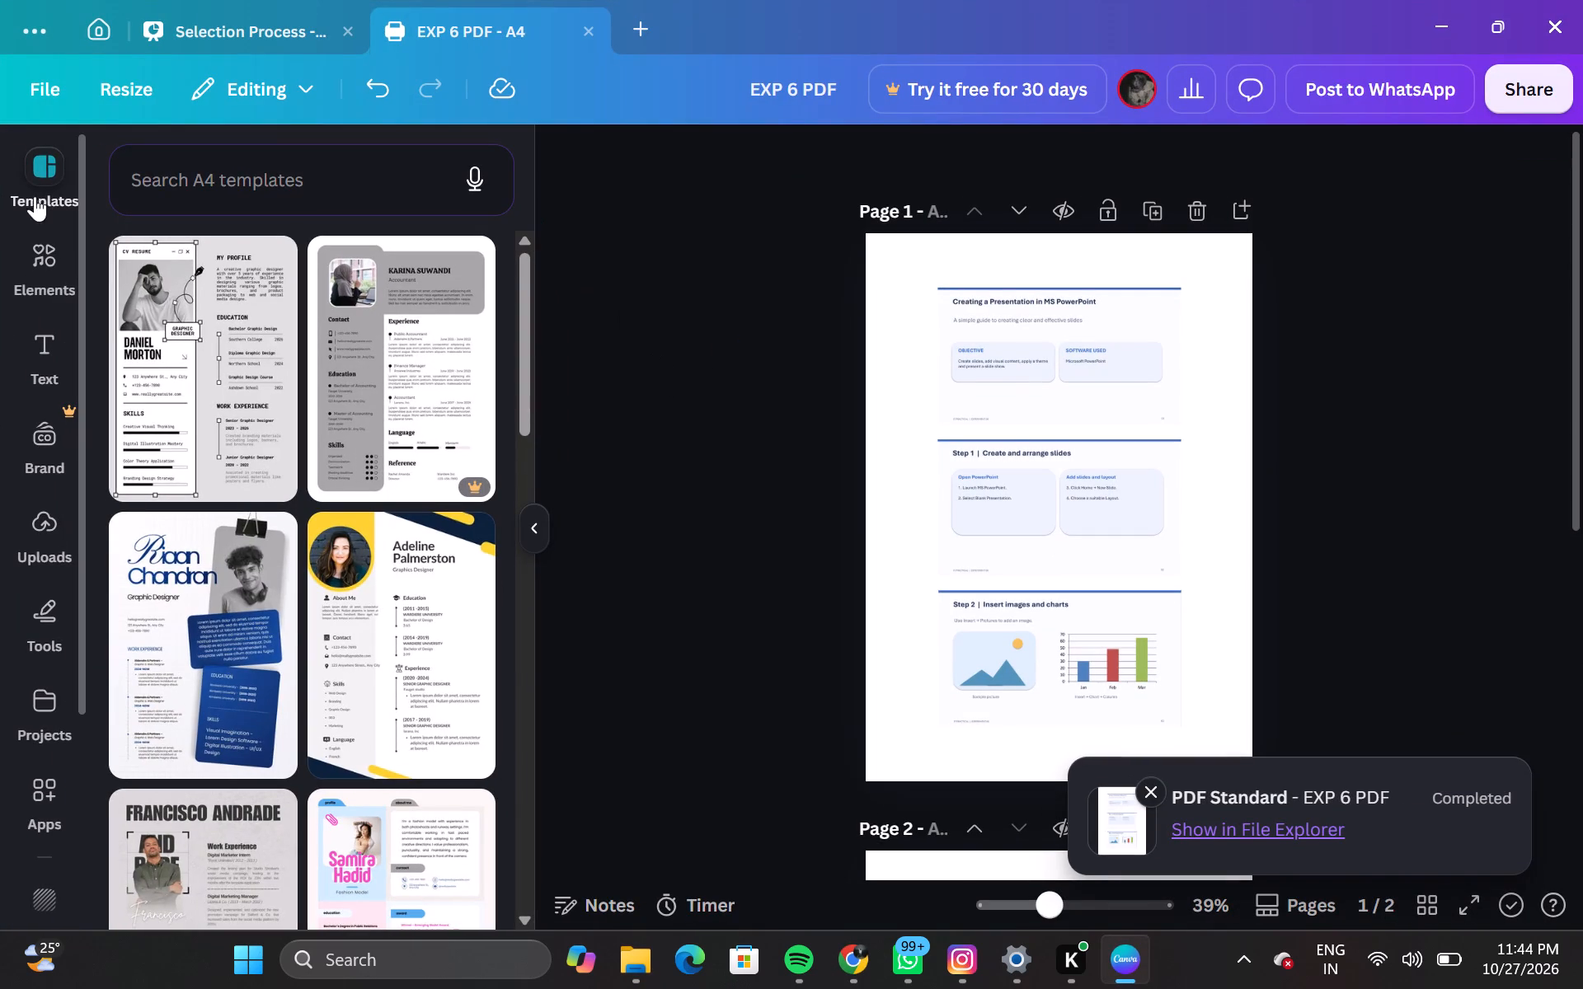
Switch to Canva and close the EXP 6 PDF design.
click(585, 30)
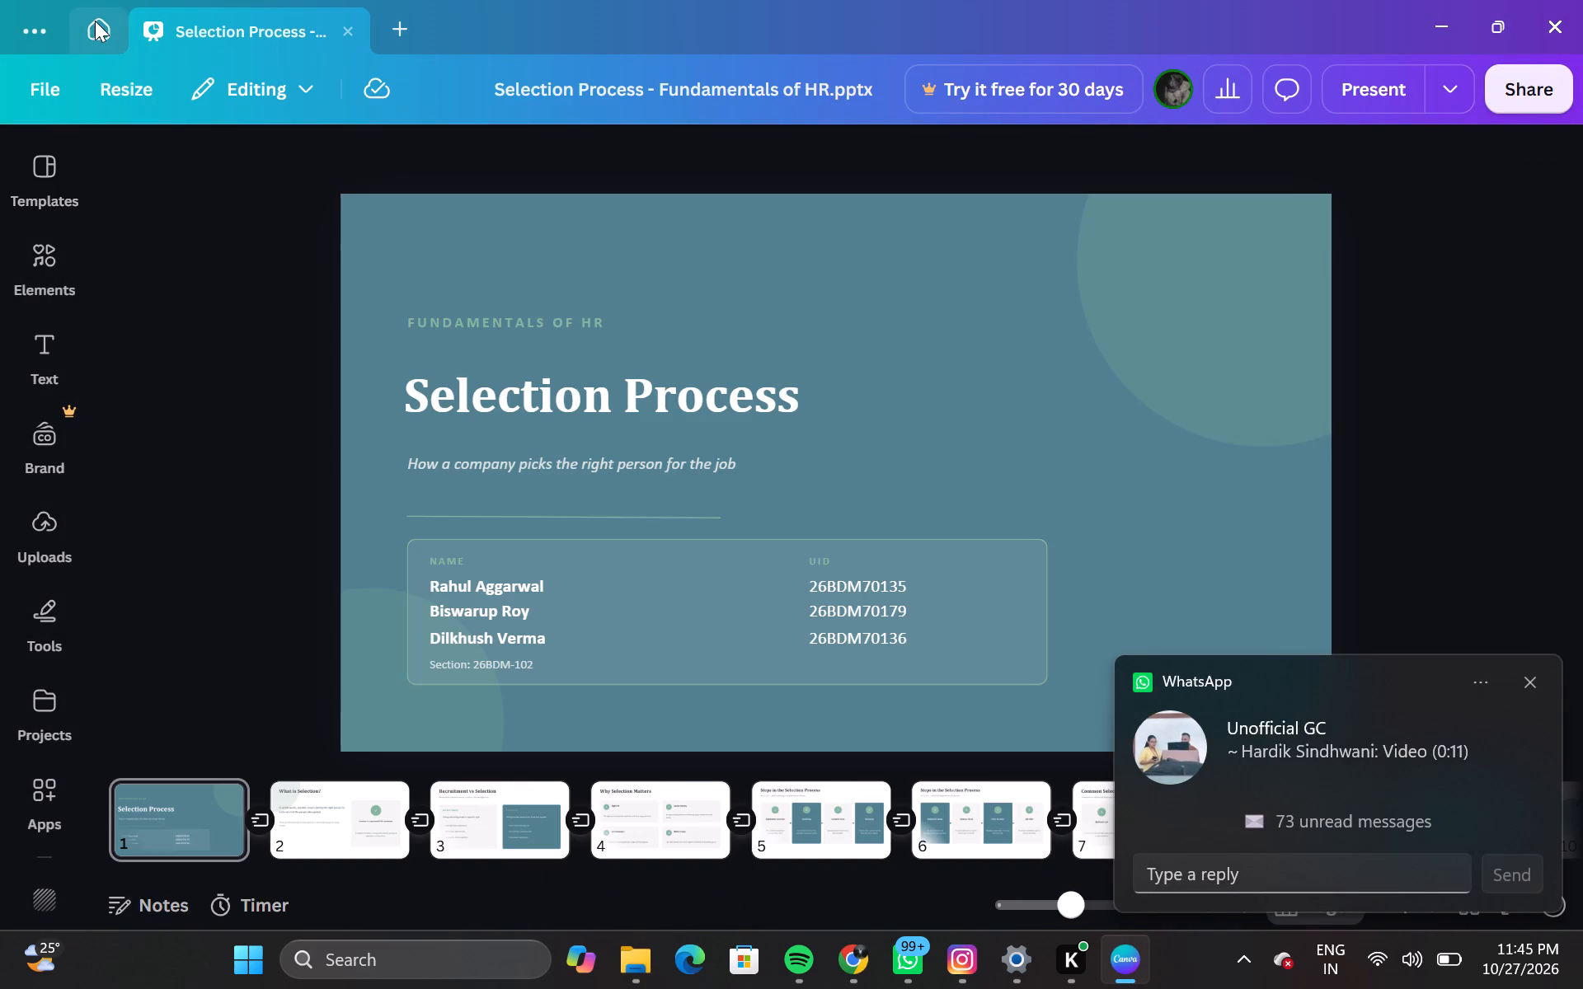
Go to the Canva home area and open the Uploads folder in Projects.
click(95, 21)
click(335, 726)
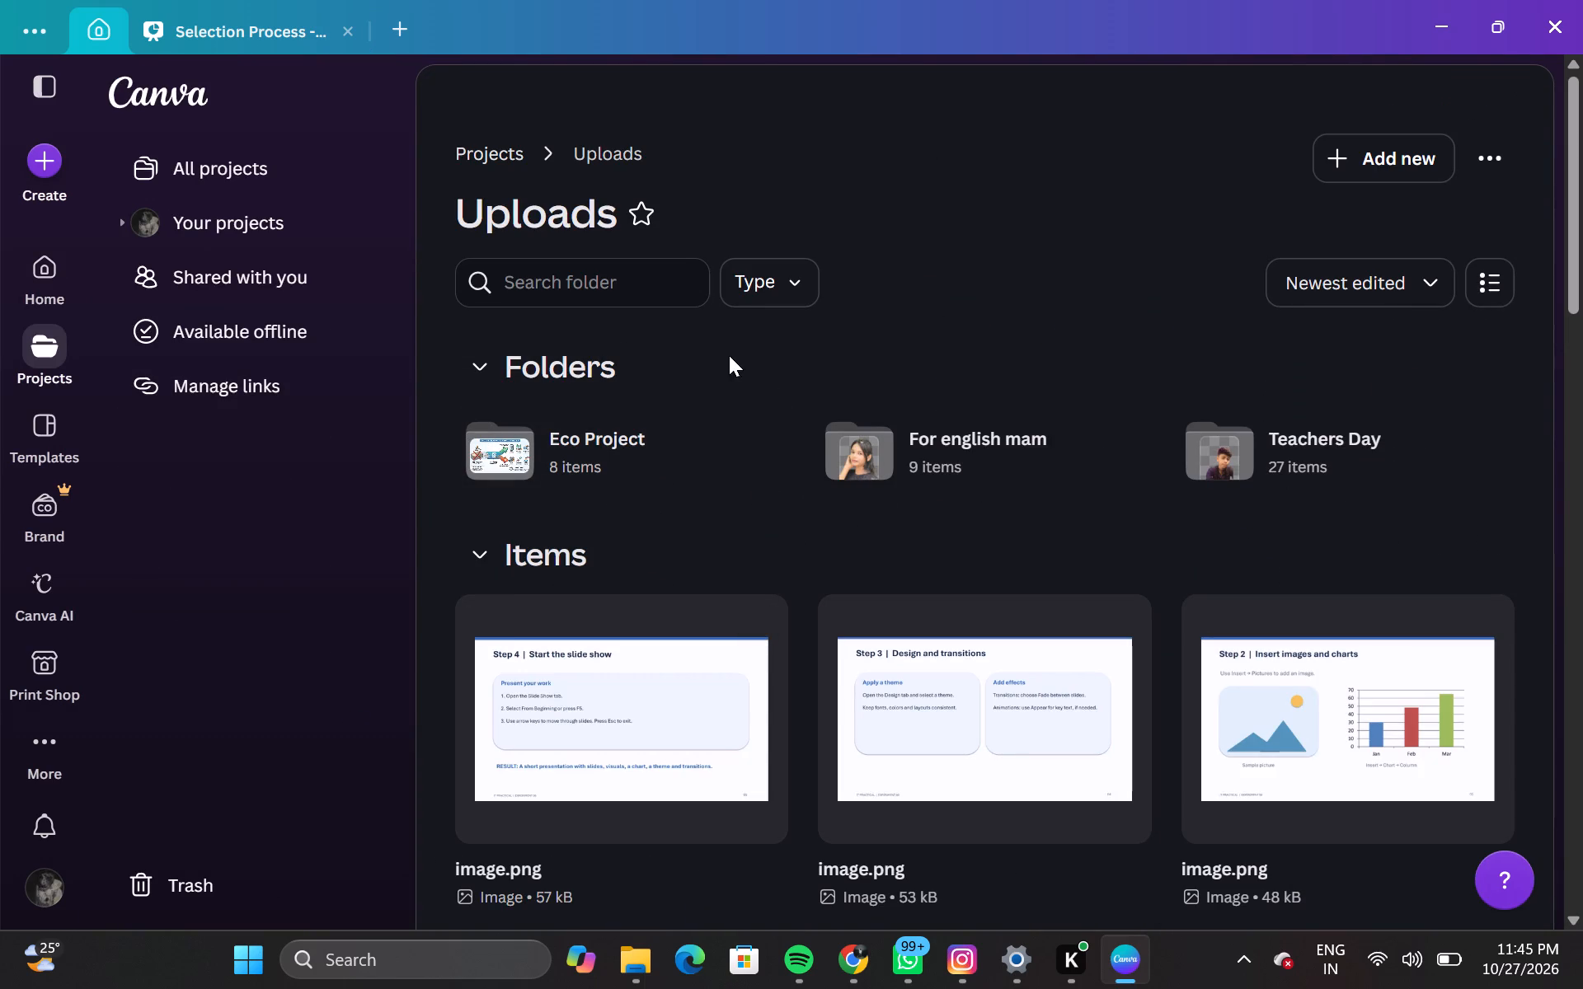
scroll(755, 443, right, 1)
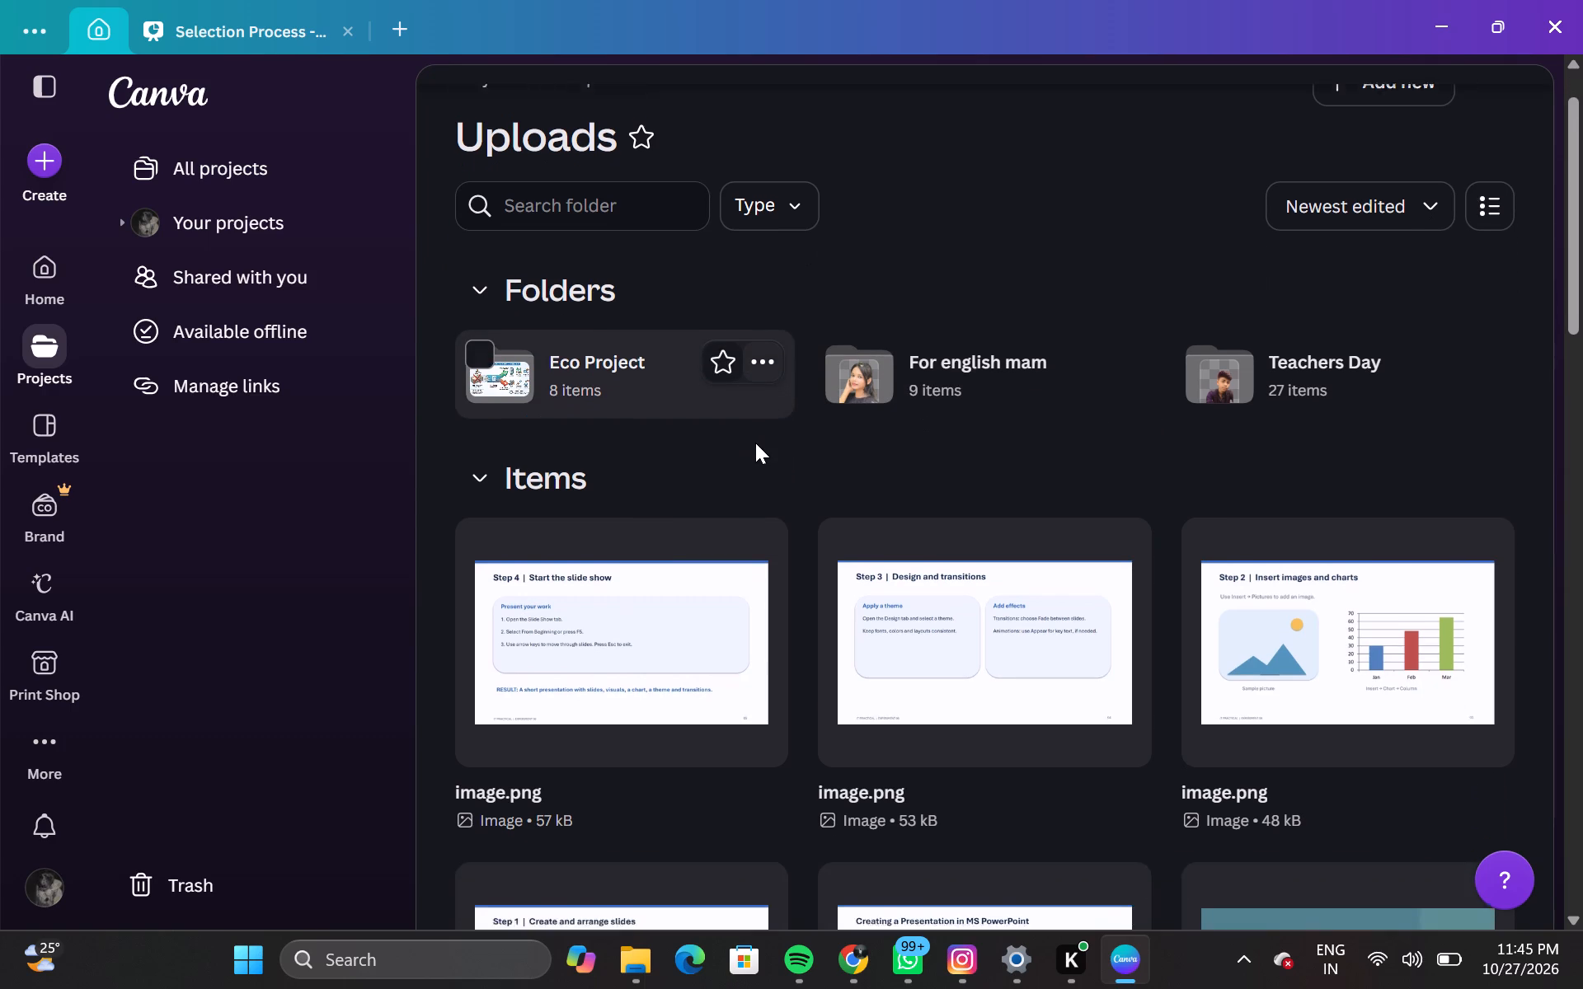
scroll(755, 443, right, 1)
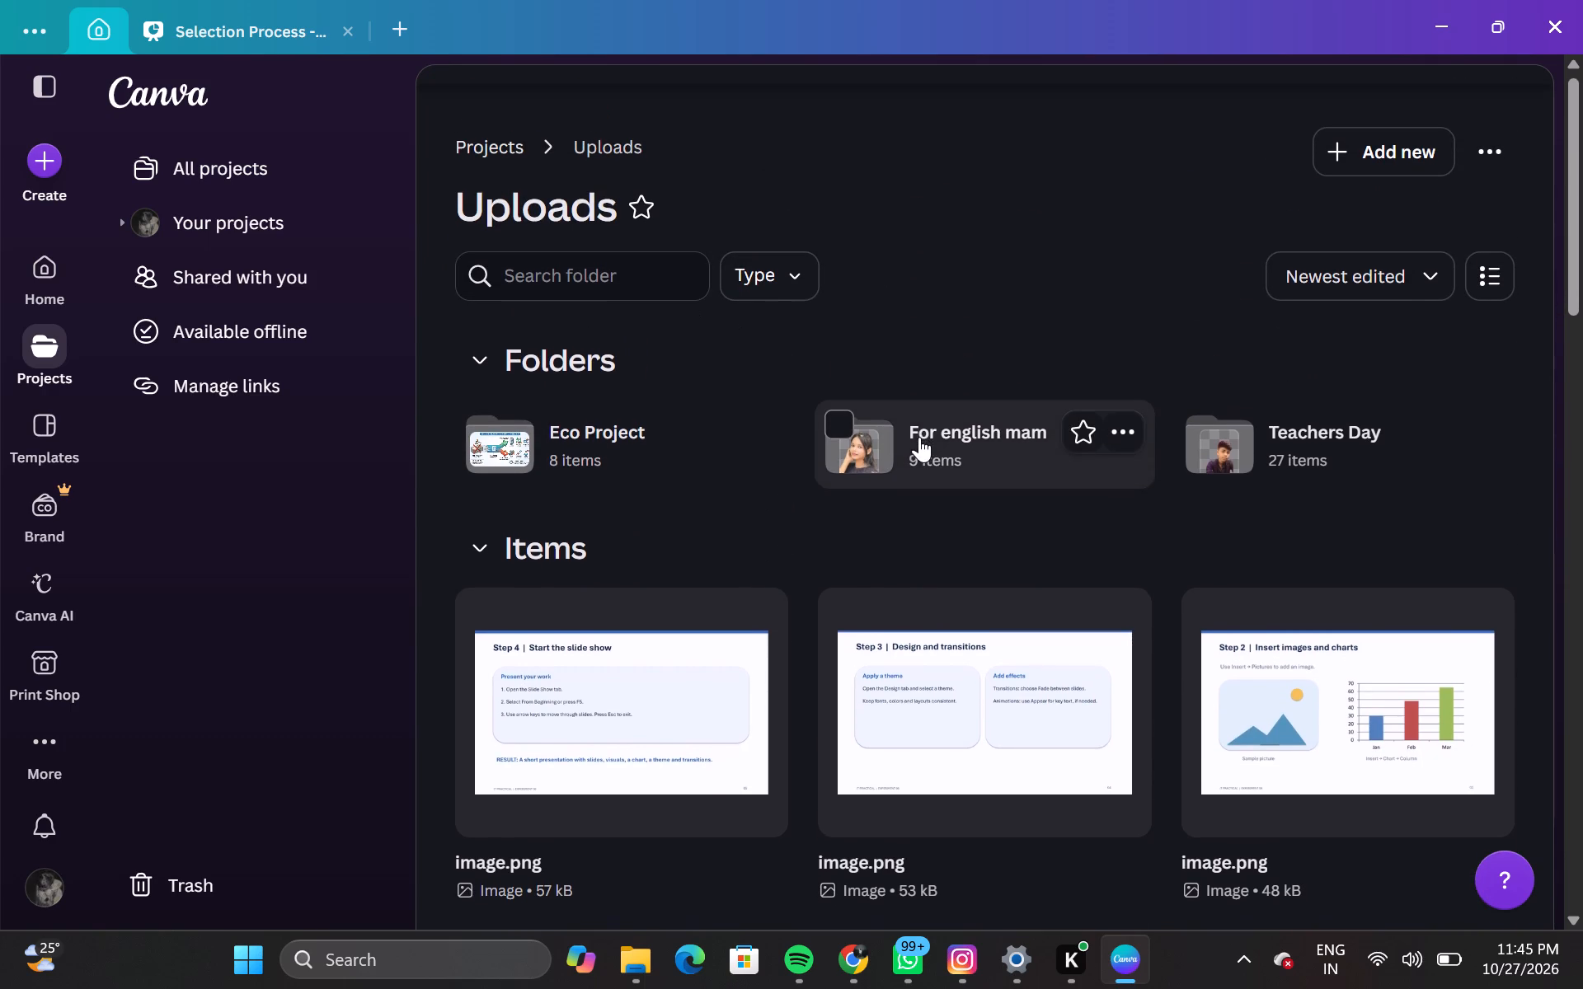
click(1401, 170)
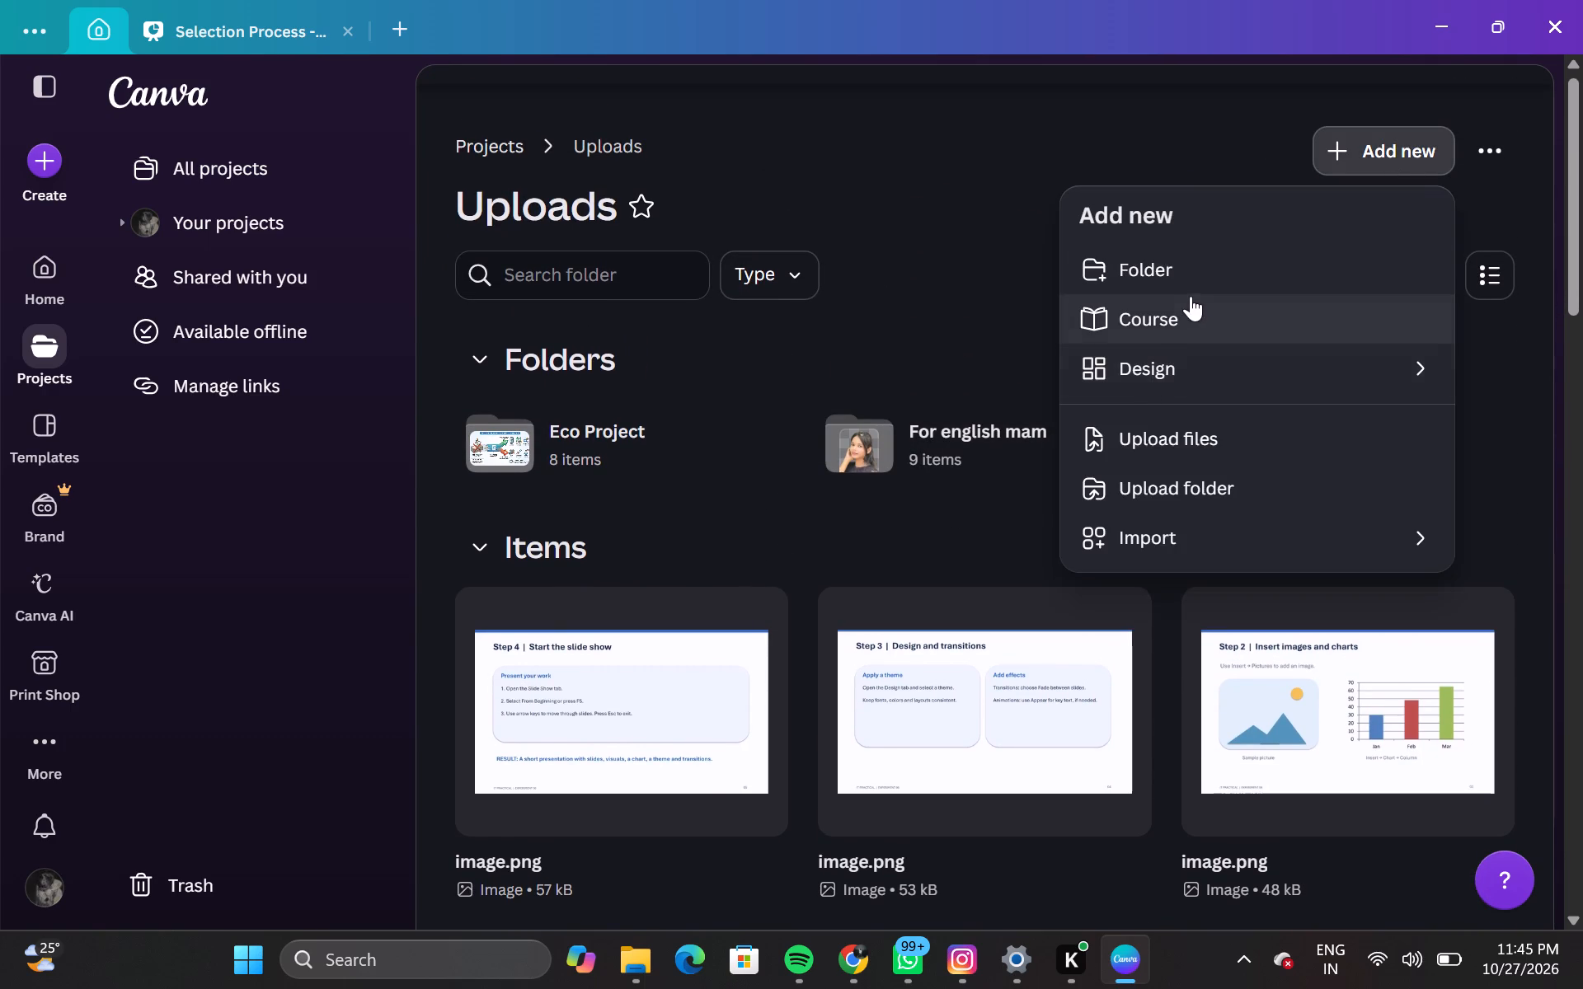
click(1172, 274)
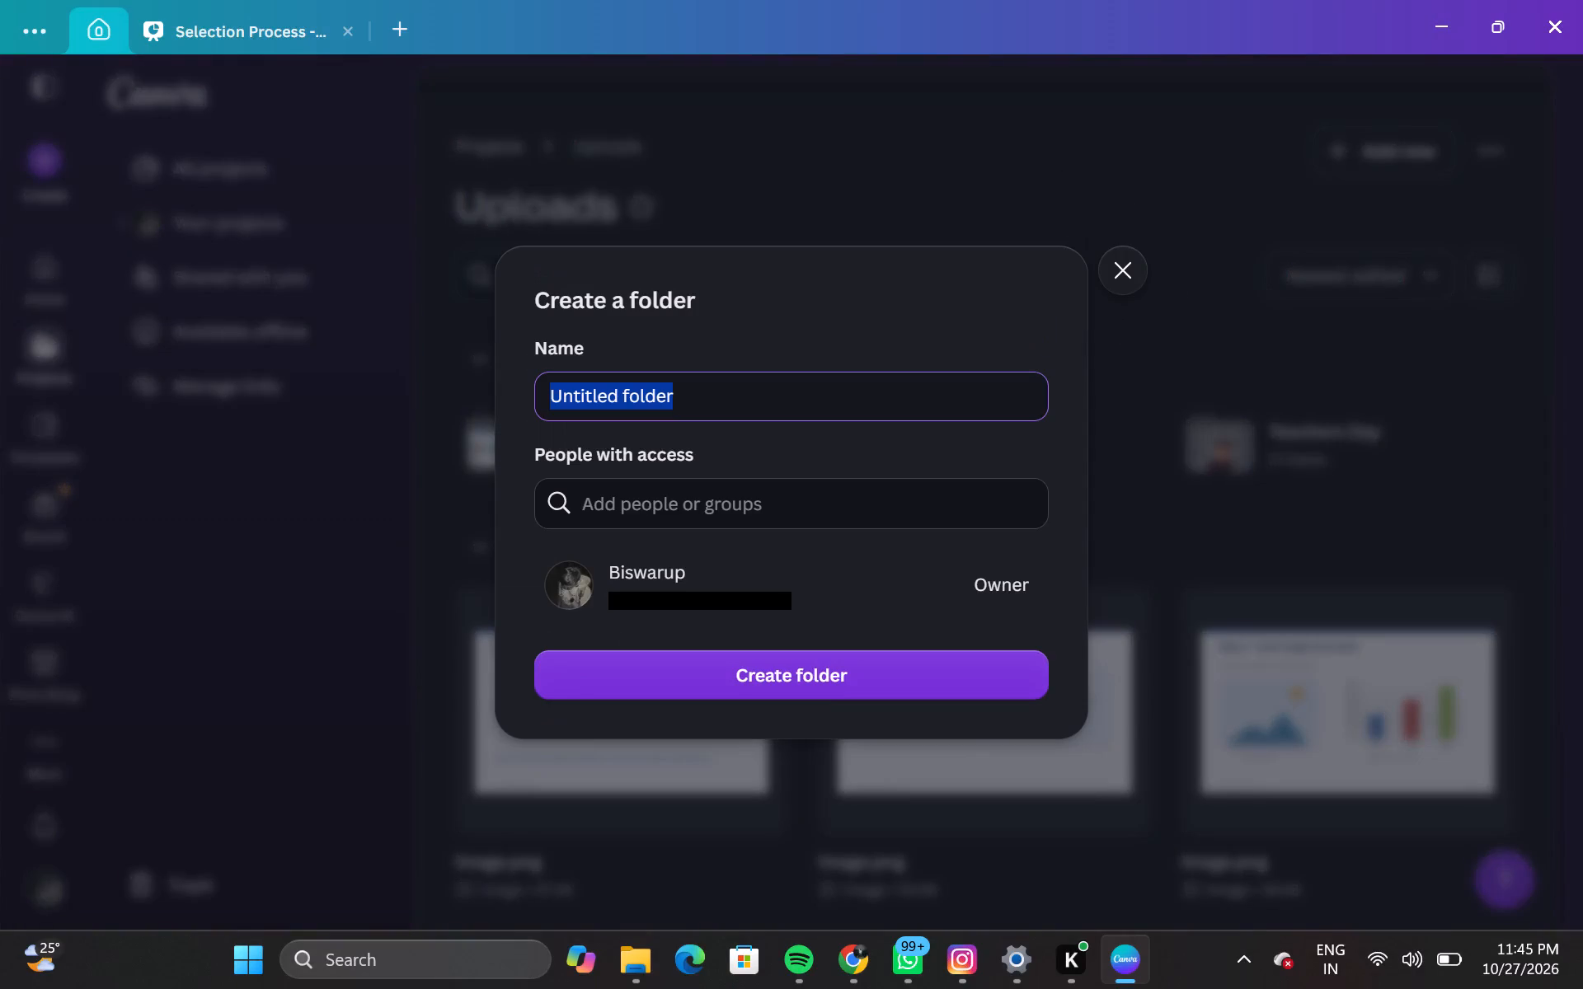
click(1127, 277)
Start uploading files to the Uploads folder, bringing up the file selection for the Experiment 6 folder.
click(1349, 164)
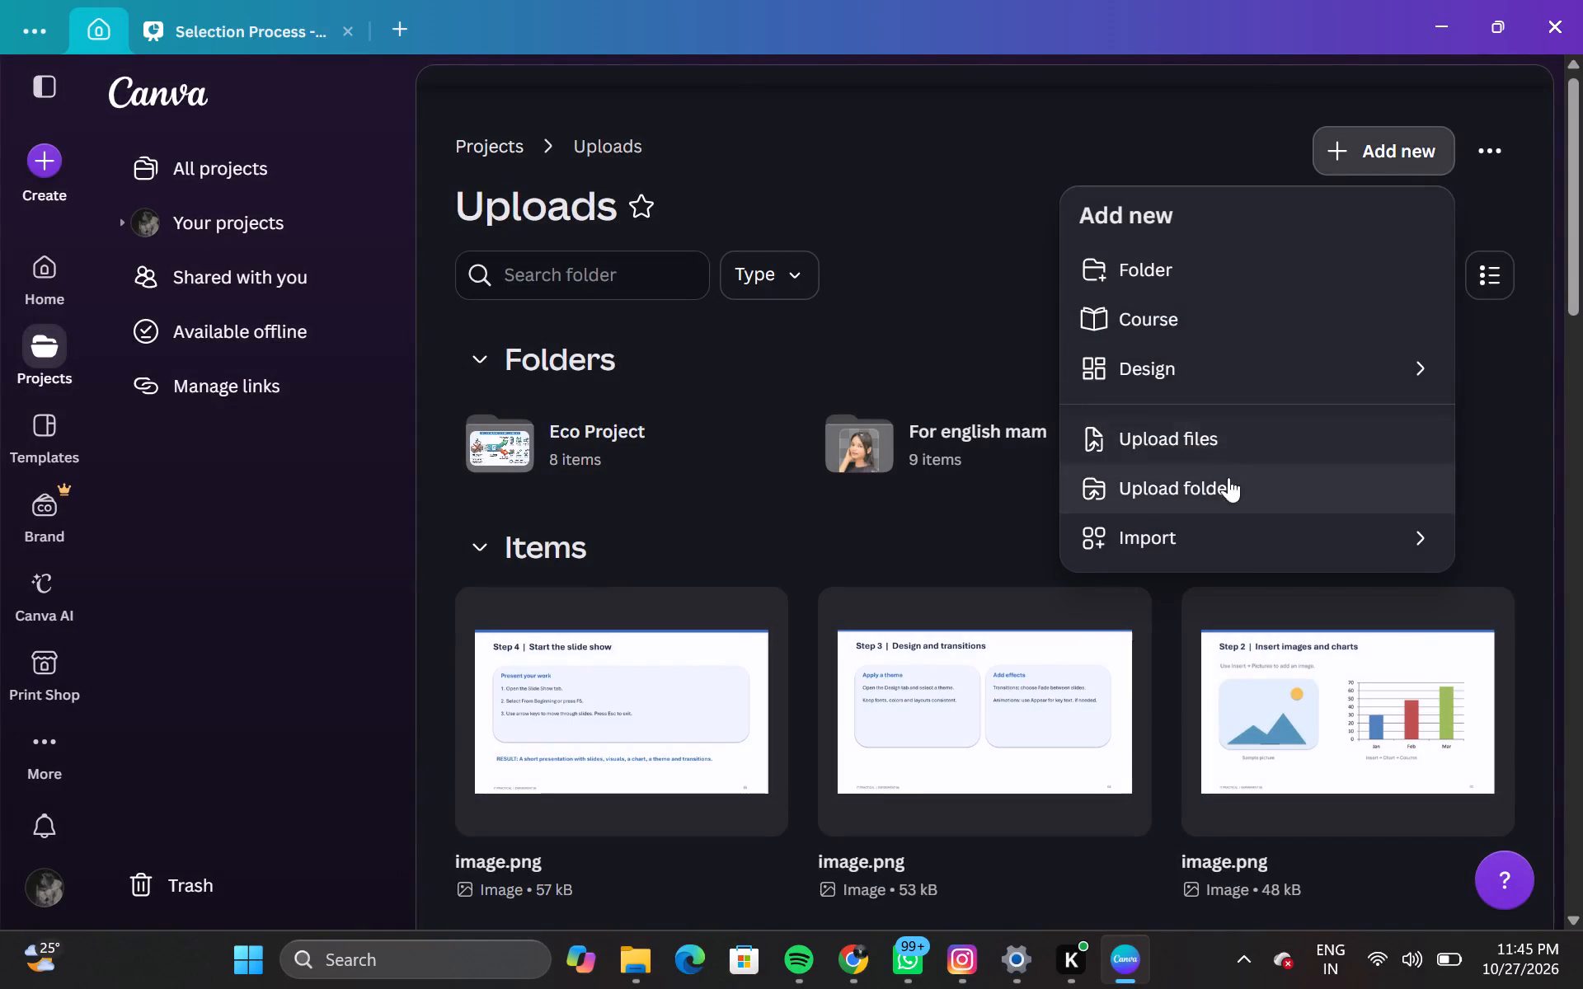
click(1212, 451)
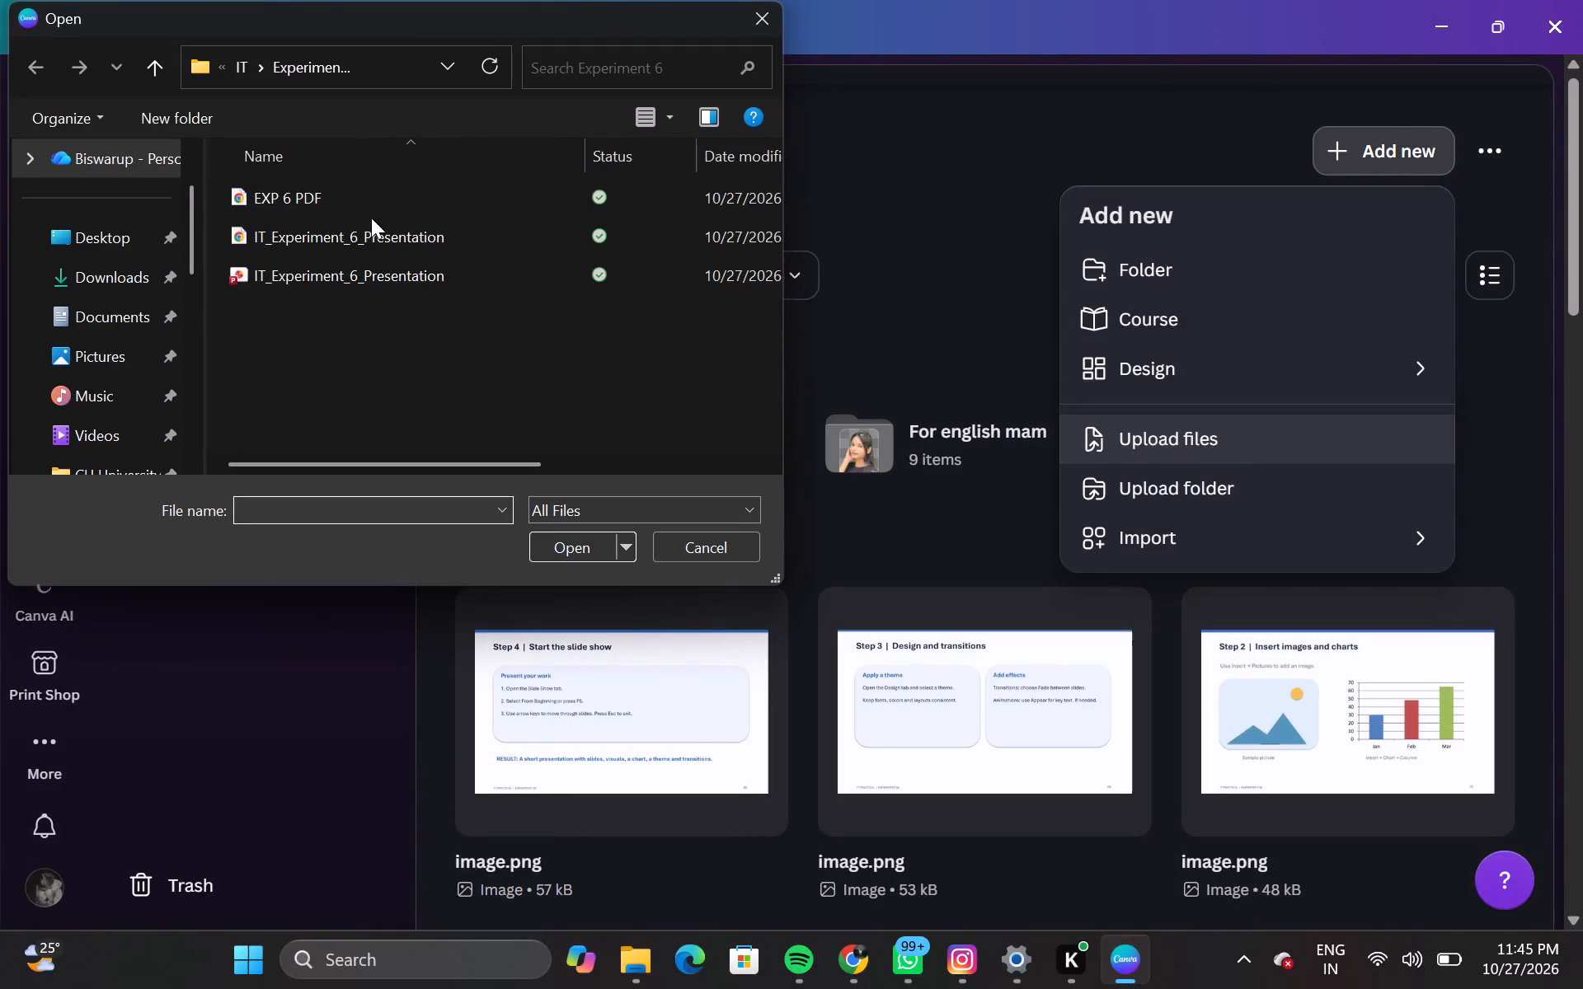
Upload the IT_Experiment_6_Presentation PDF from the Experiment 6 folder and open it as an editable design.
click(369, 251)
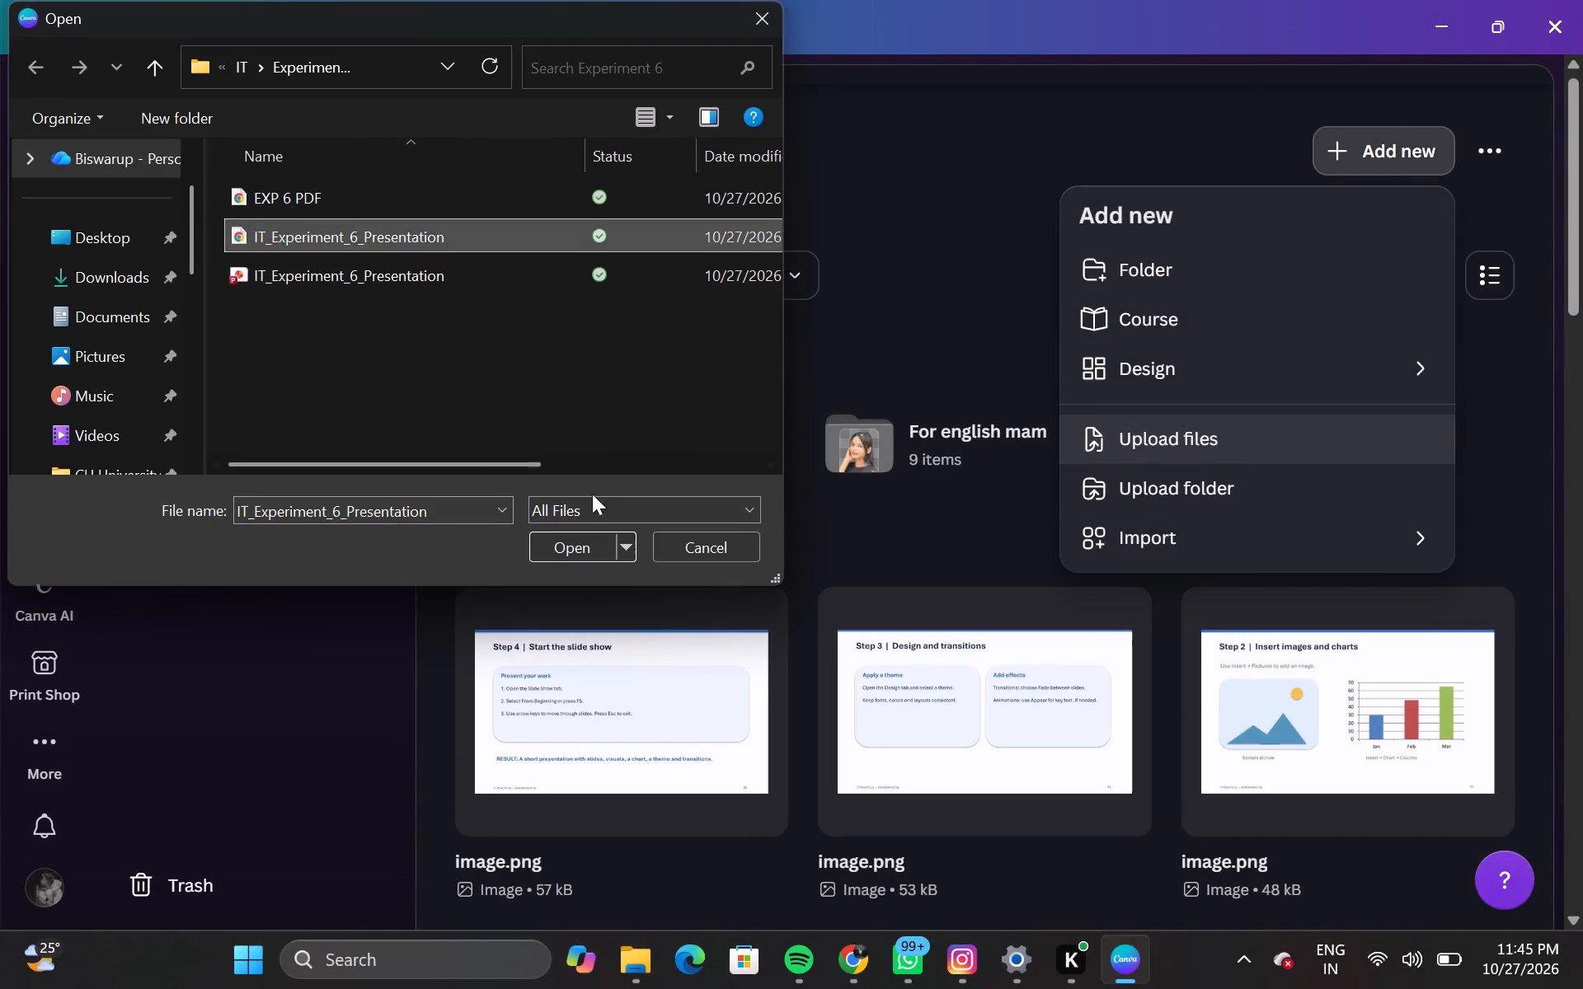
click(568, 551)
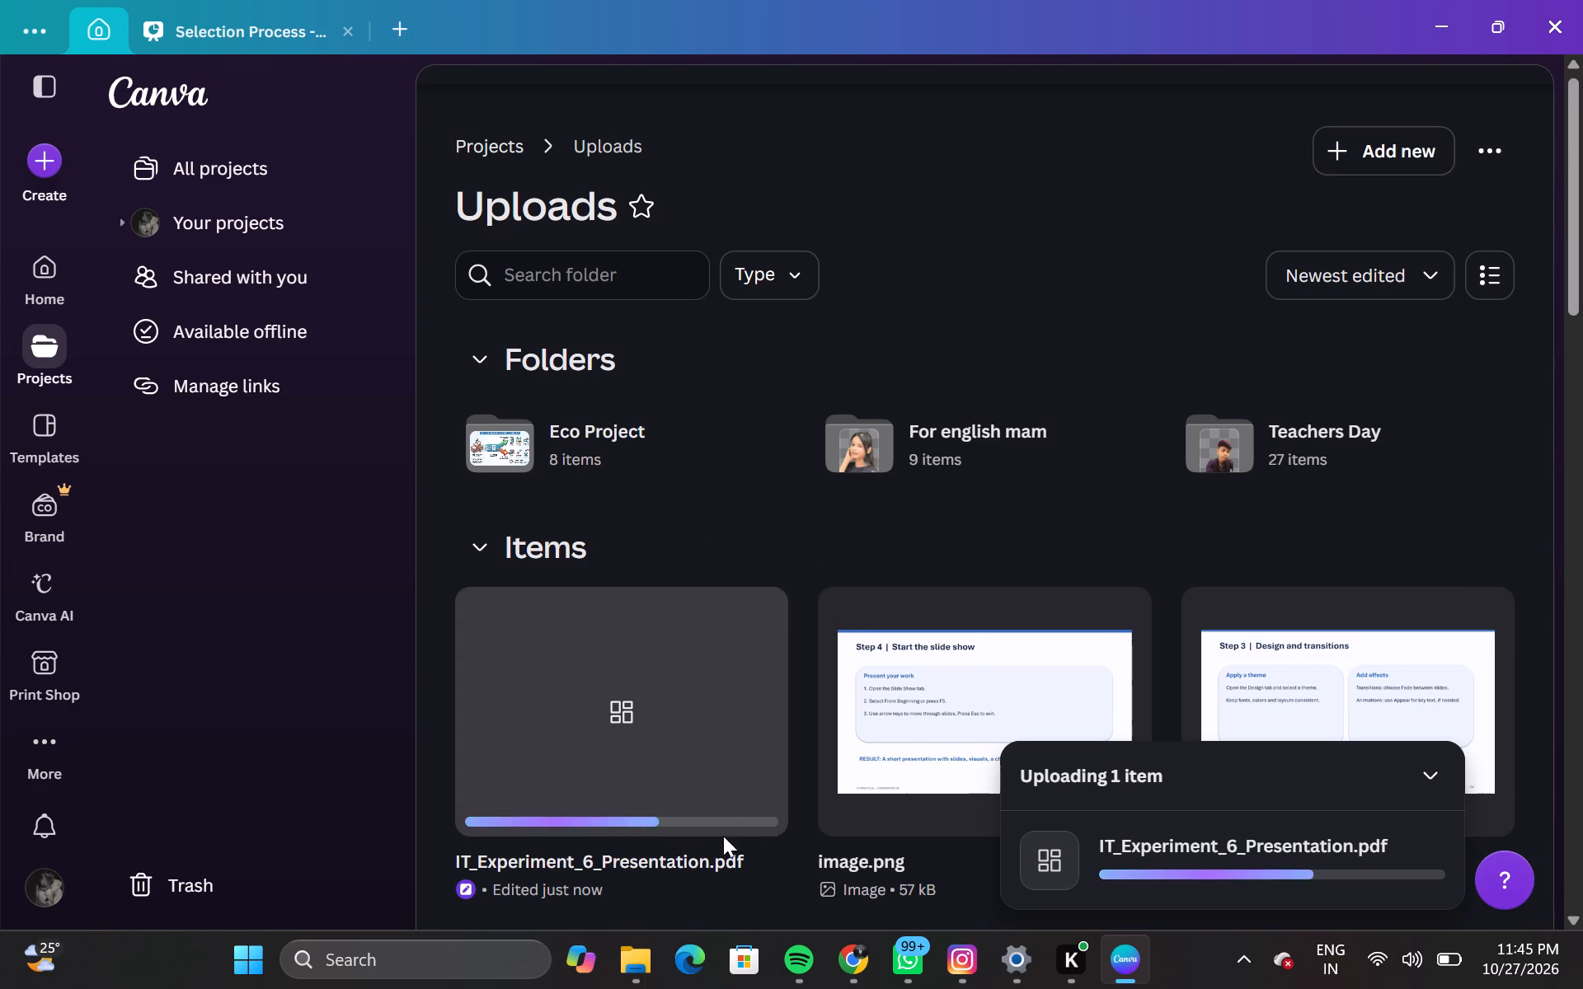
click(644, 771)
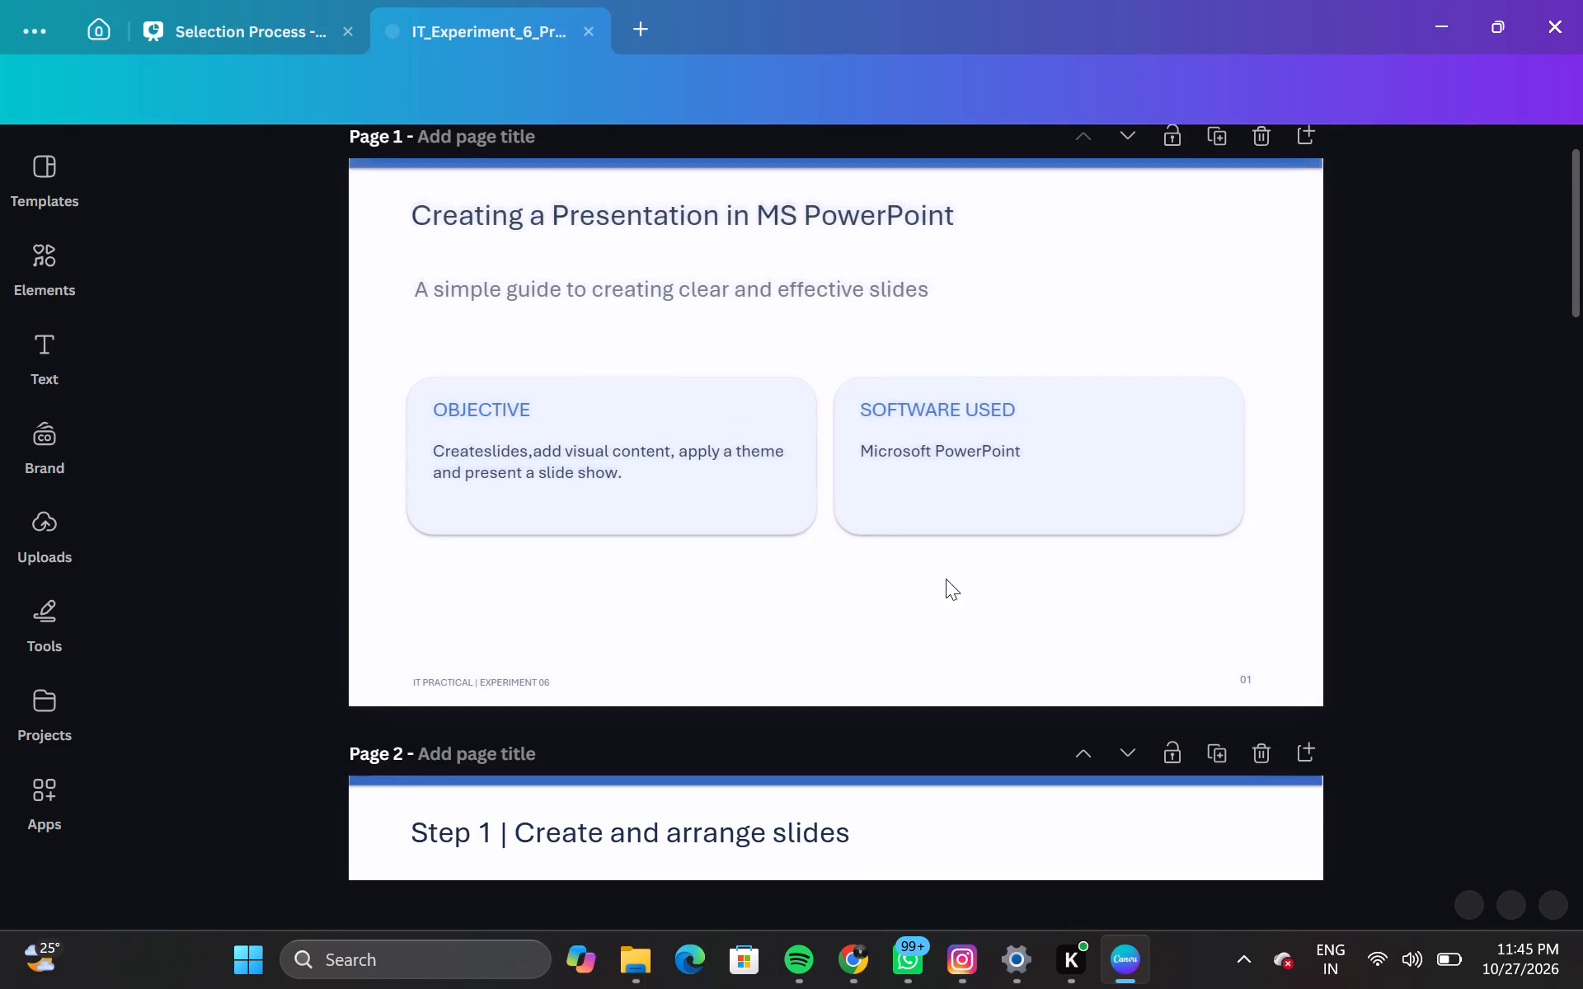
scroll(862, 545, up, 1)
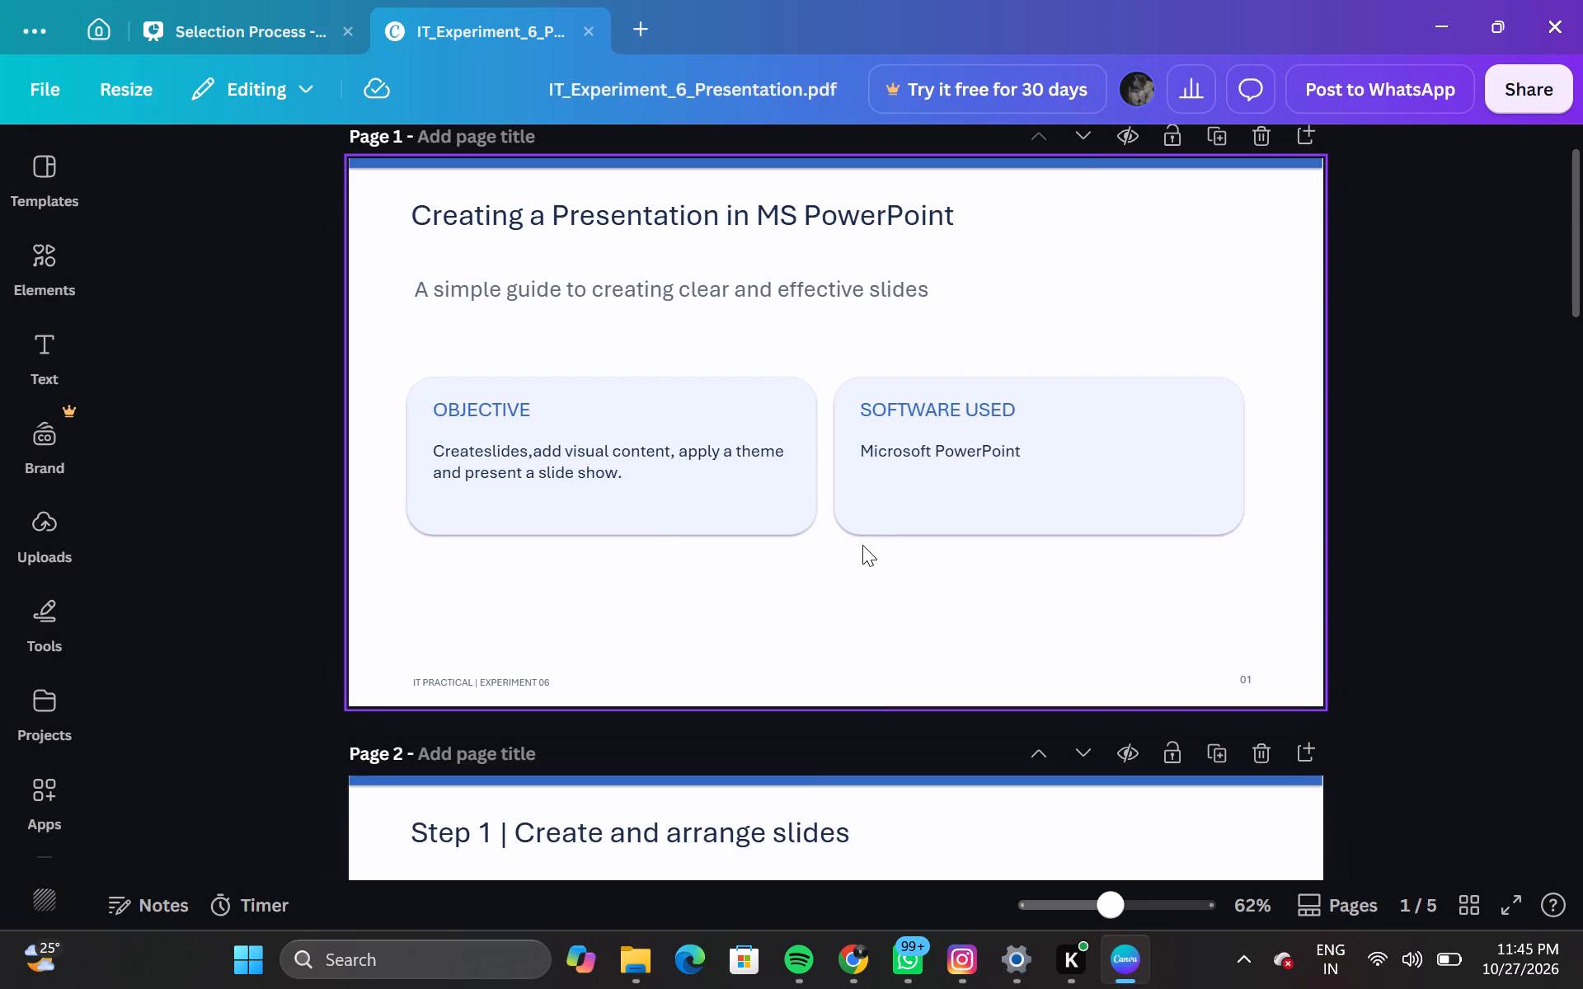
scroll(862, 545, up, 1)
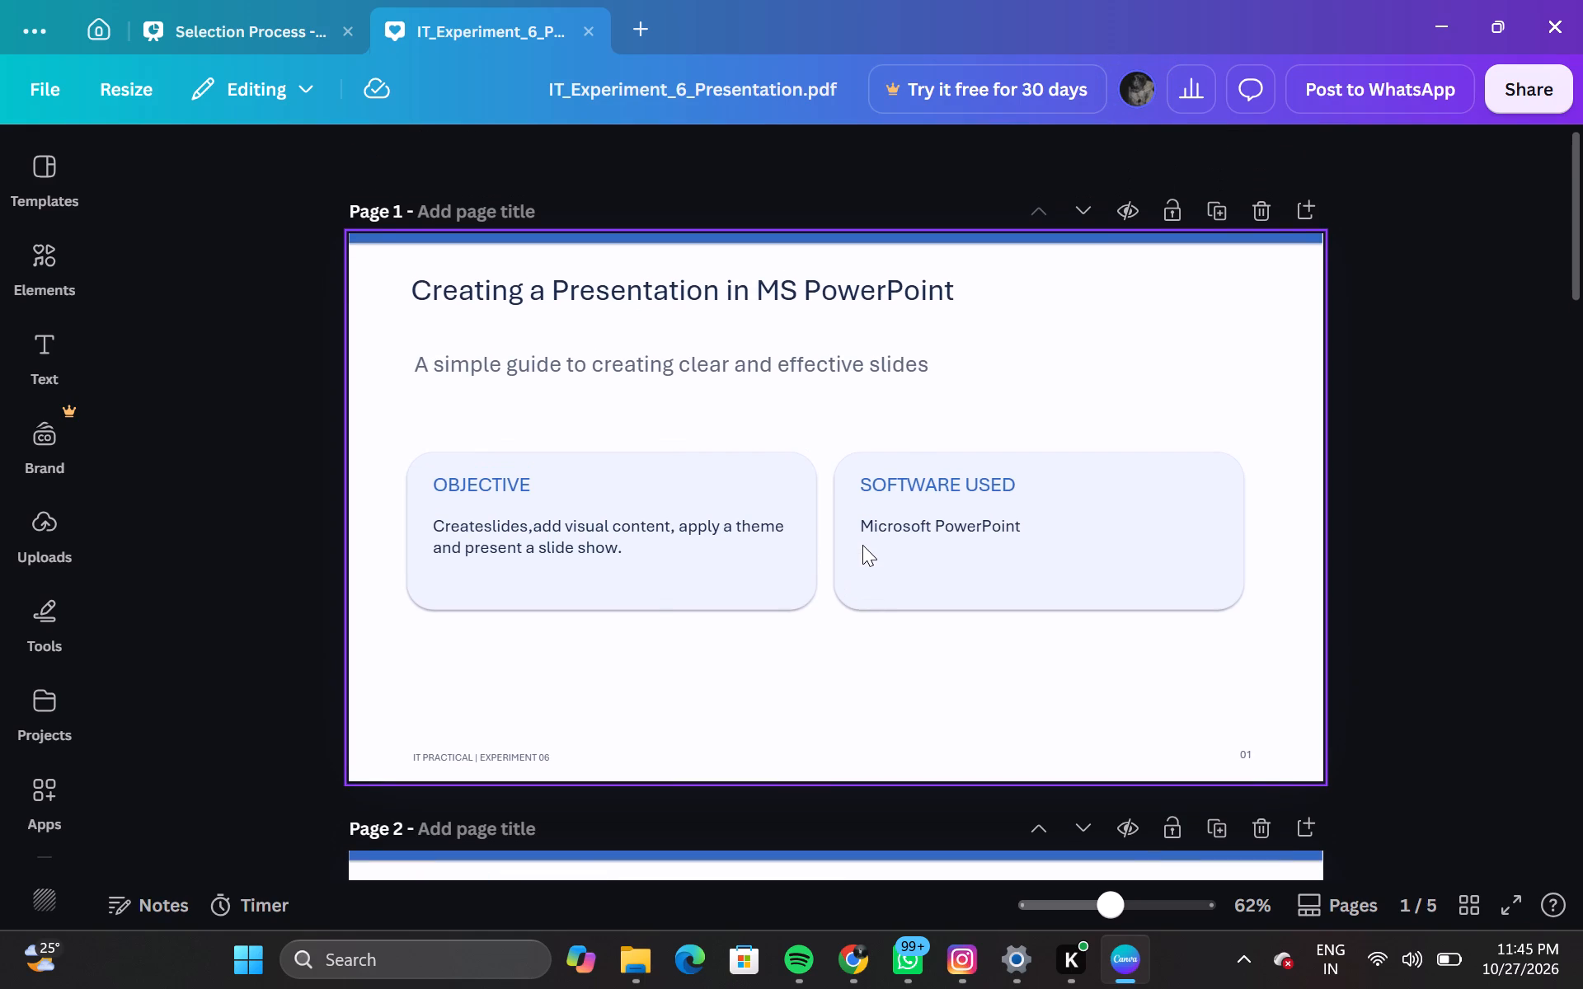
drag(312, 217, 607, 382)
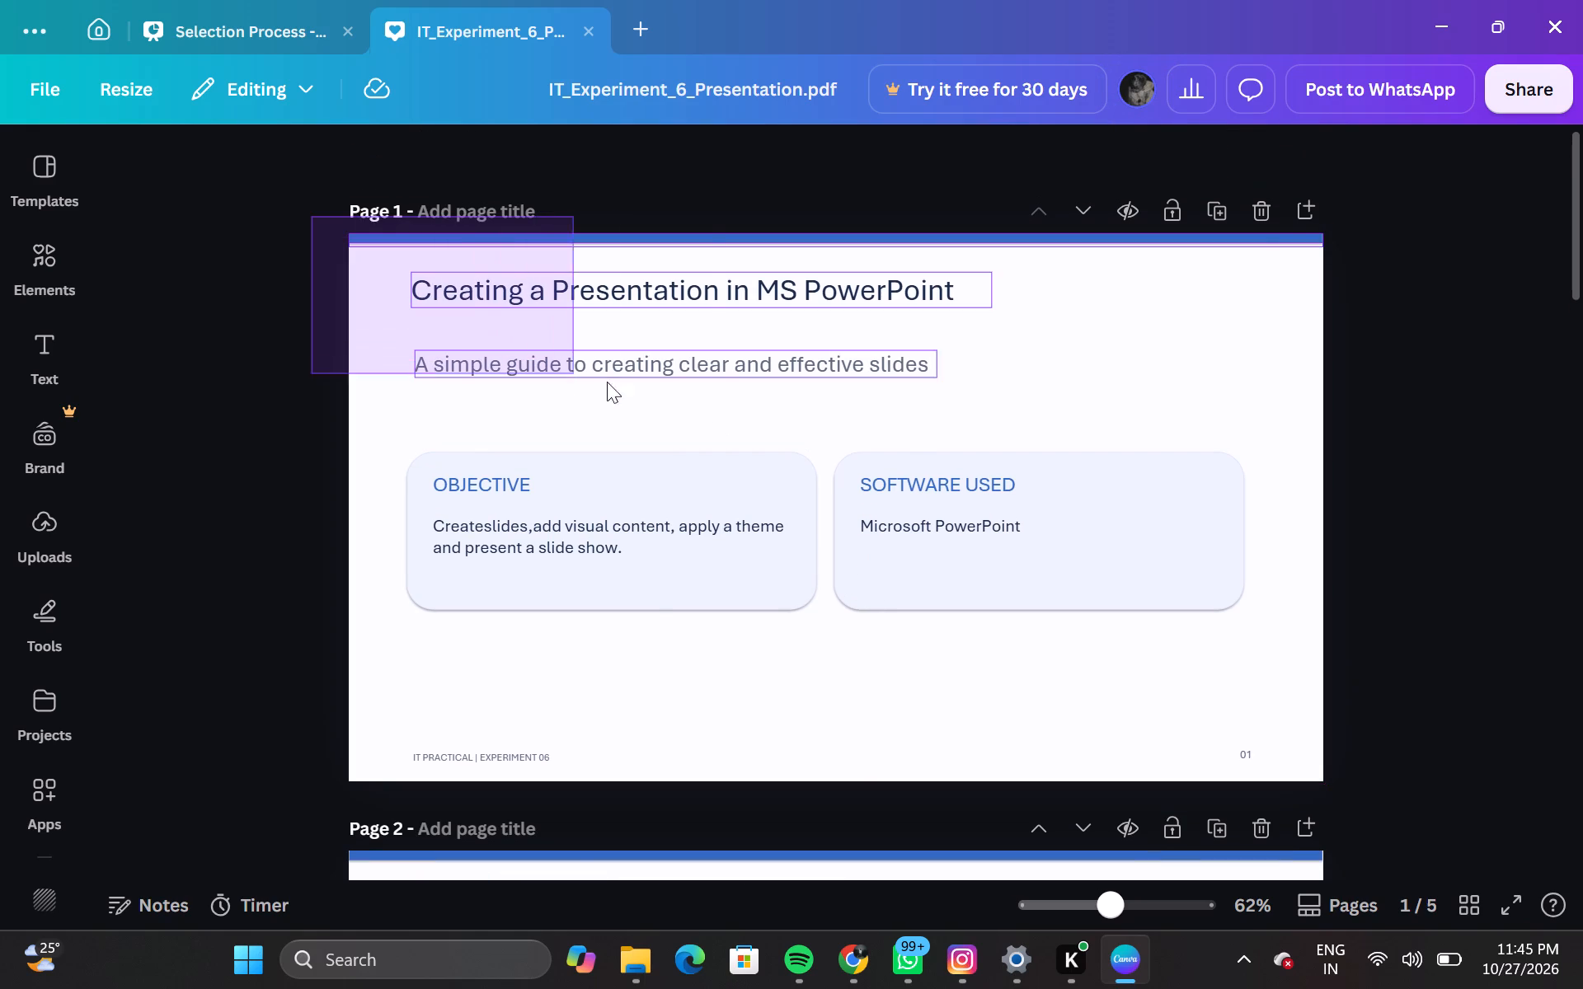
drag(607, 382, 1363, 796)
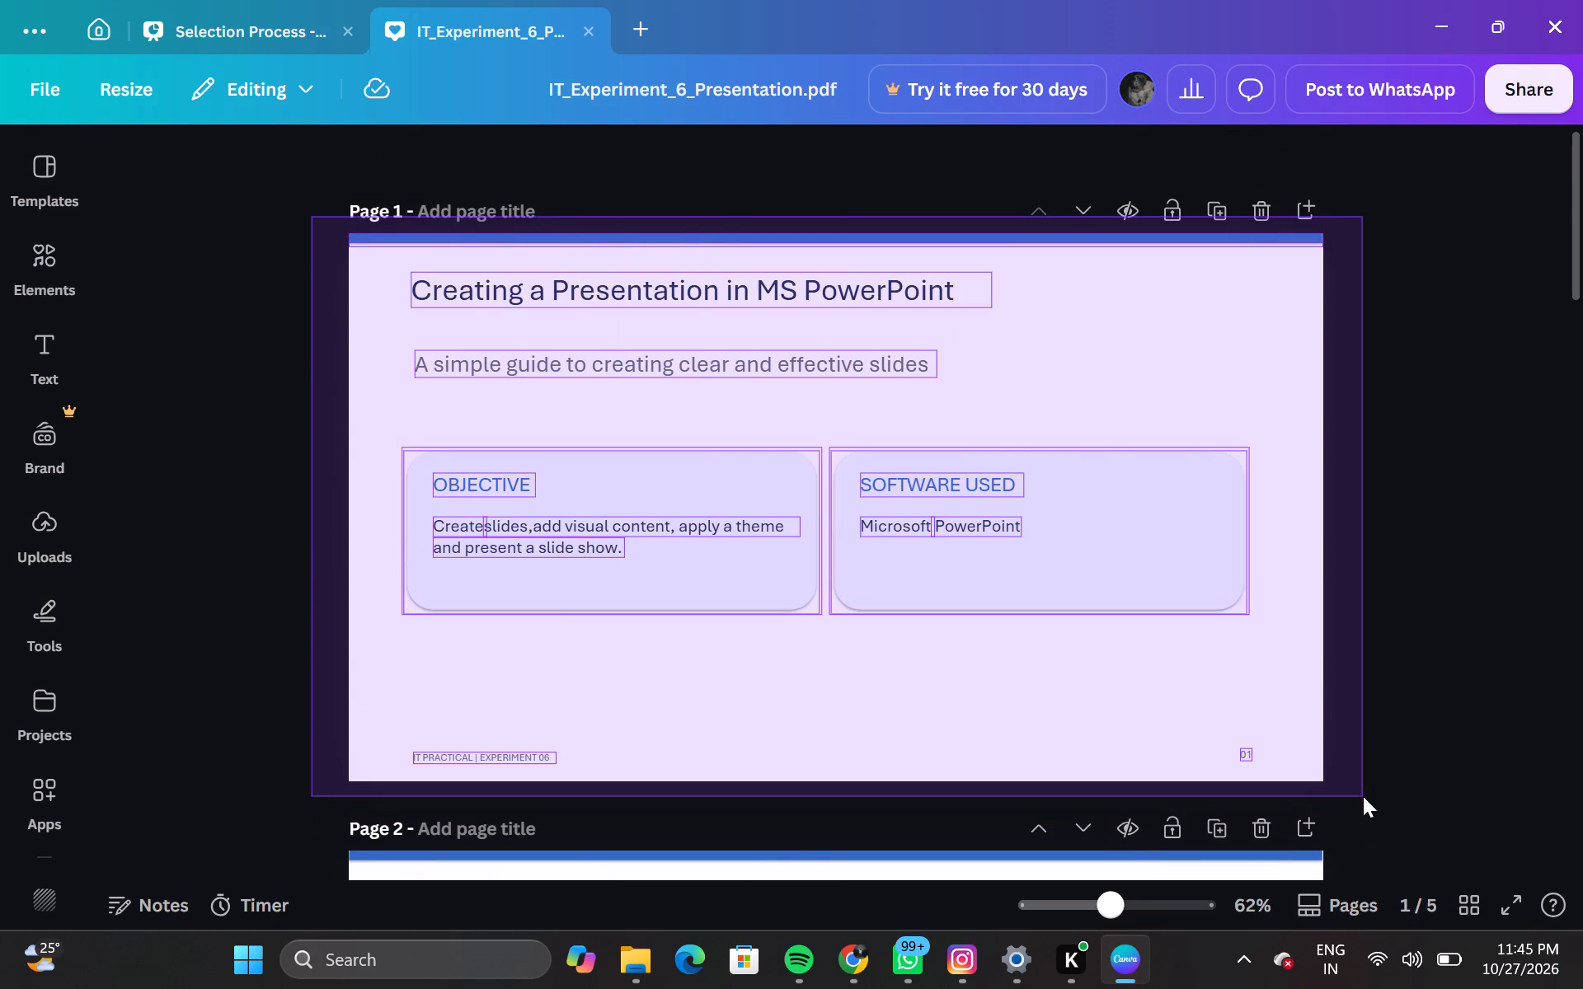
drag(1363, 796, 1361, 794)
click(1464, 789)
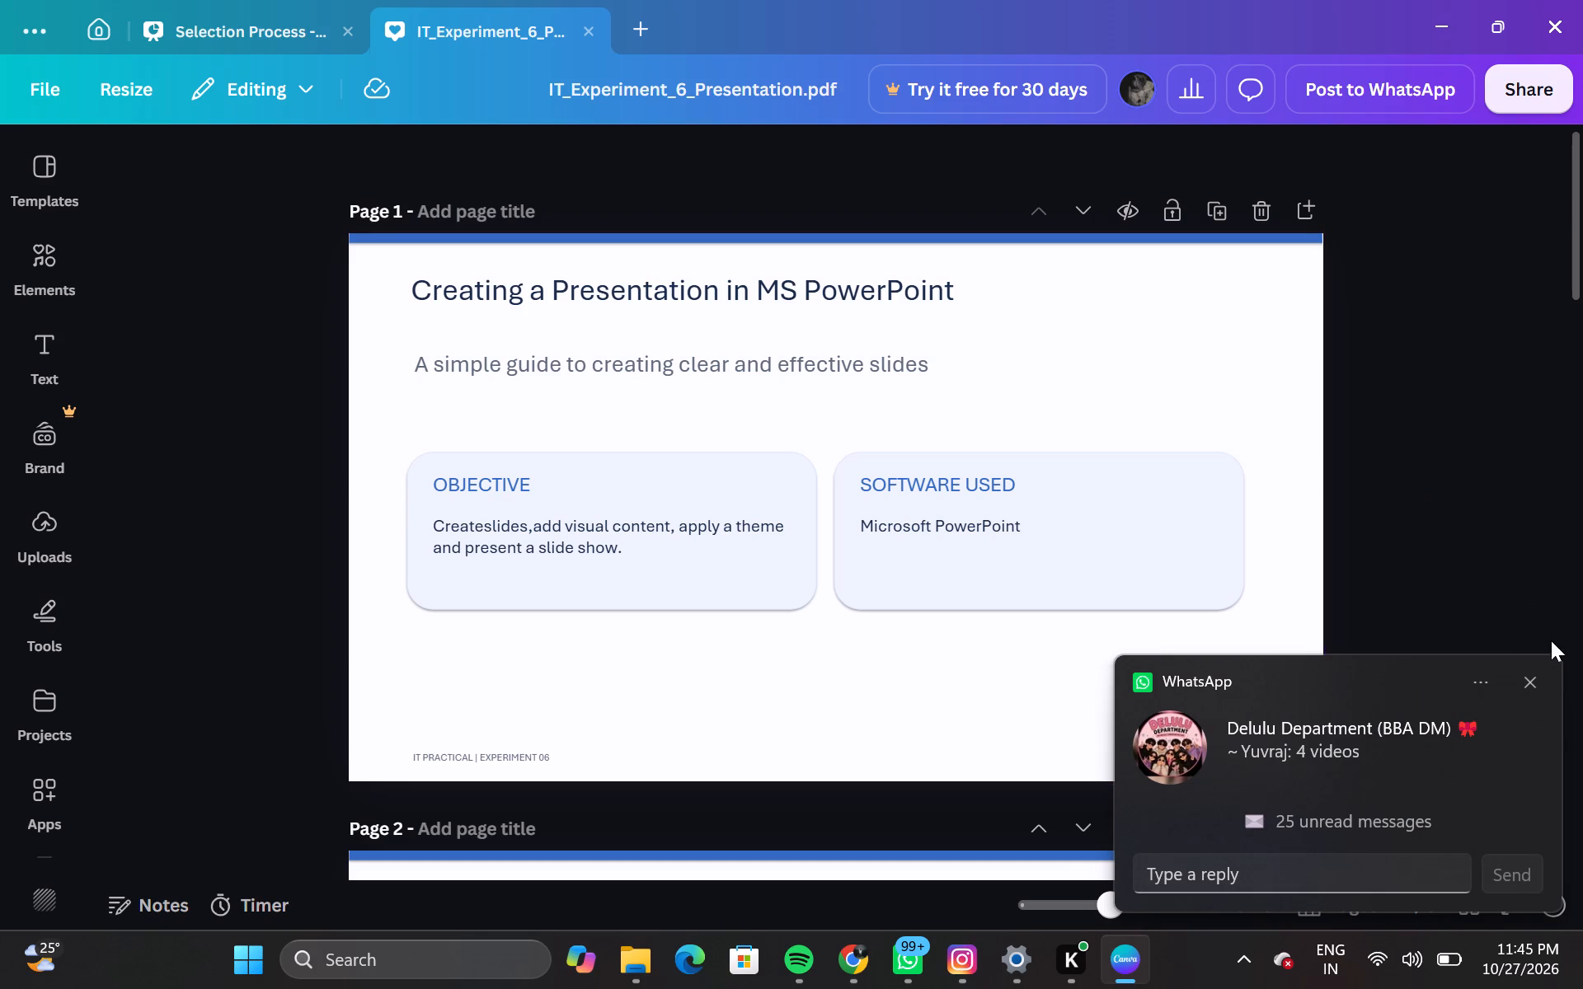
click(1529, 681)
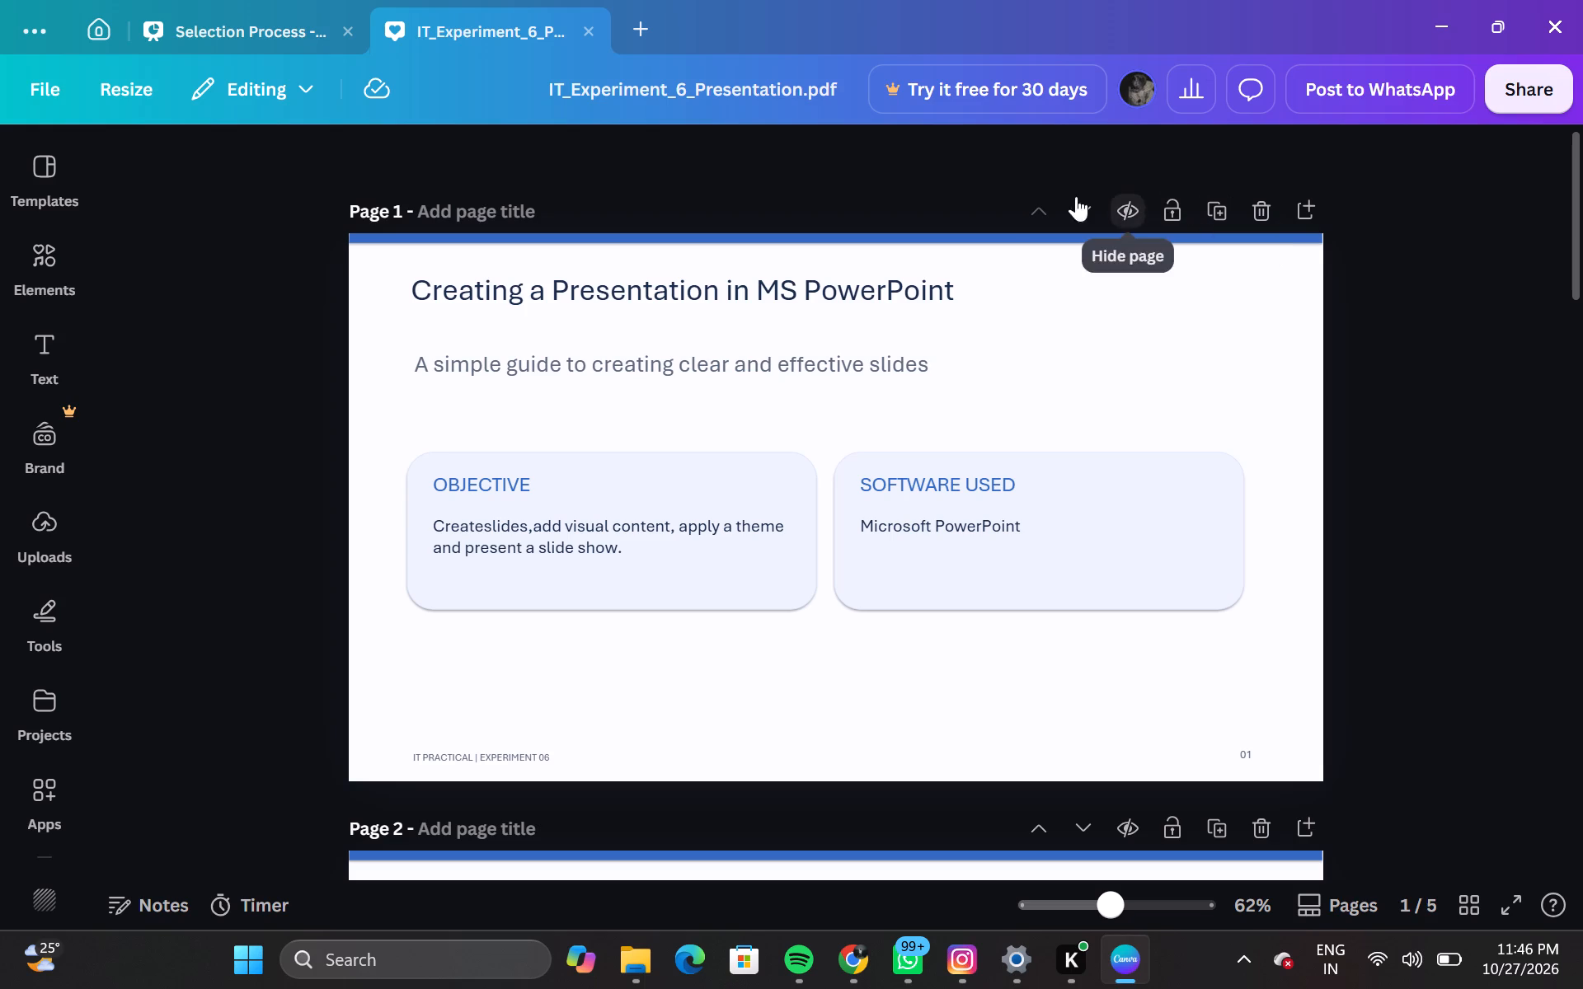
Add a blank page after page 5, at the end of the IT_Experiment_6_Presentation design.
scroll(1029, 357, down, 4)
click(803, 822)
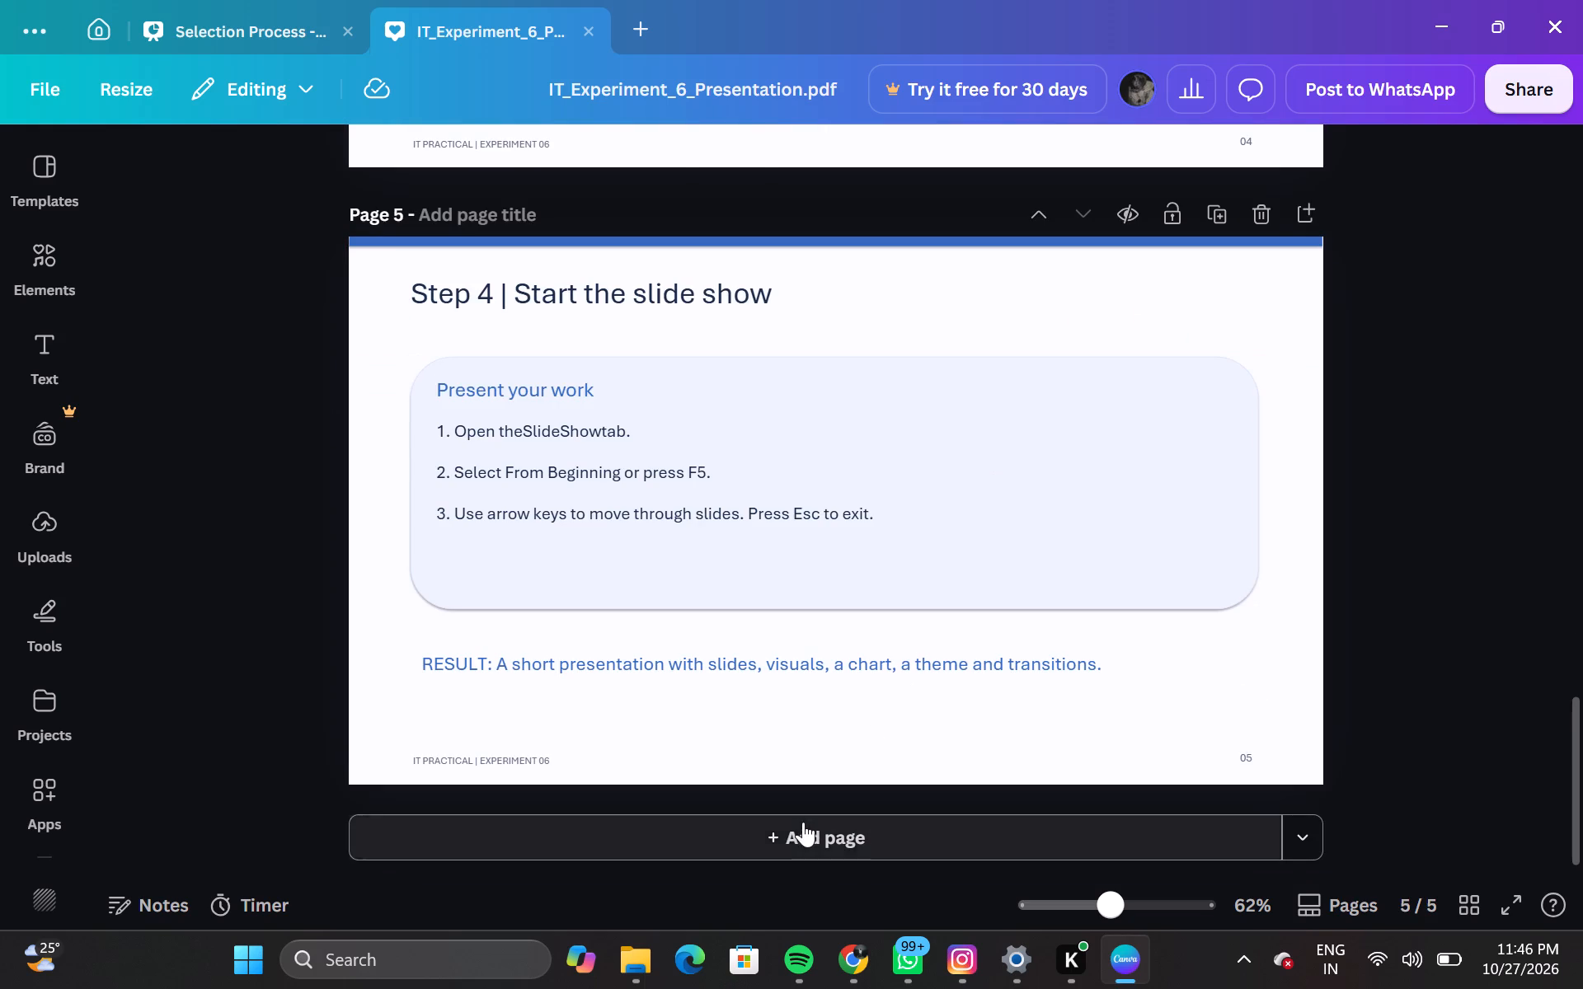
scroll(1033, 657, down, 1)
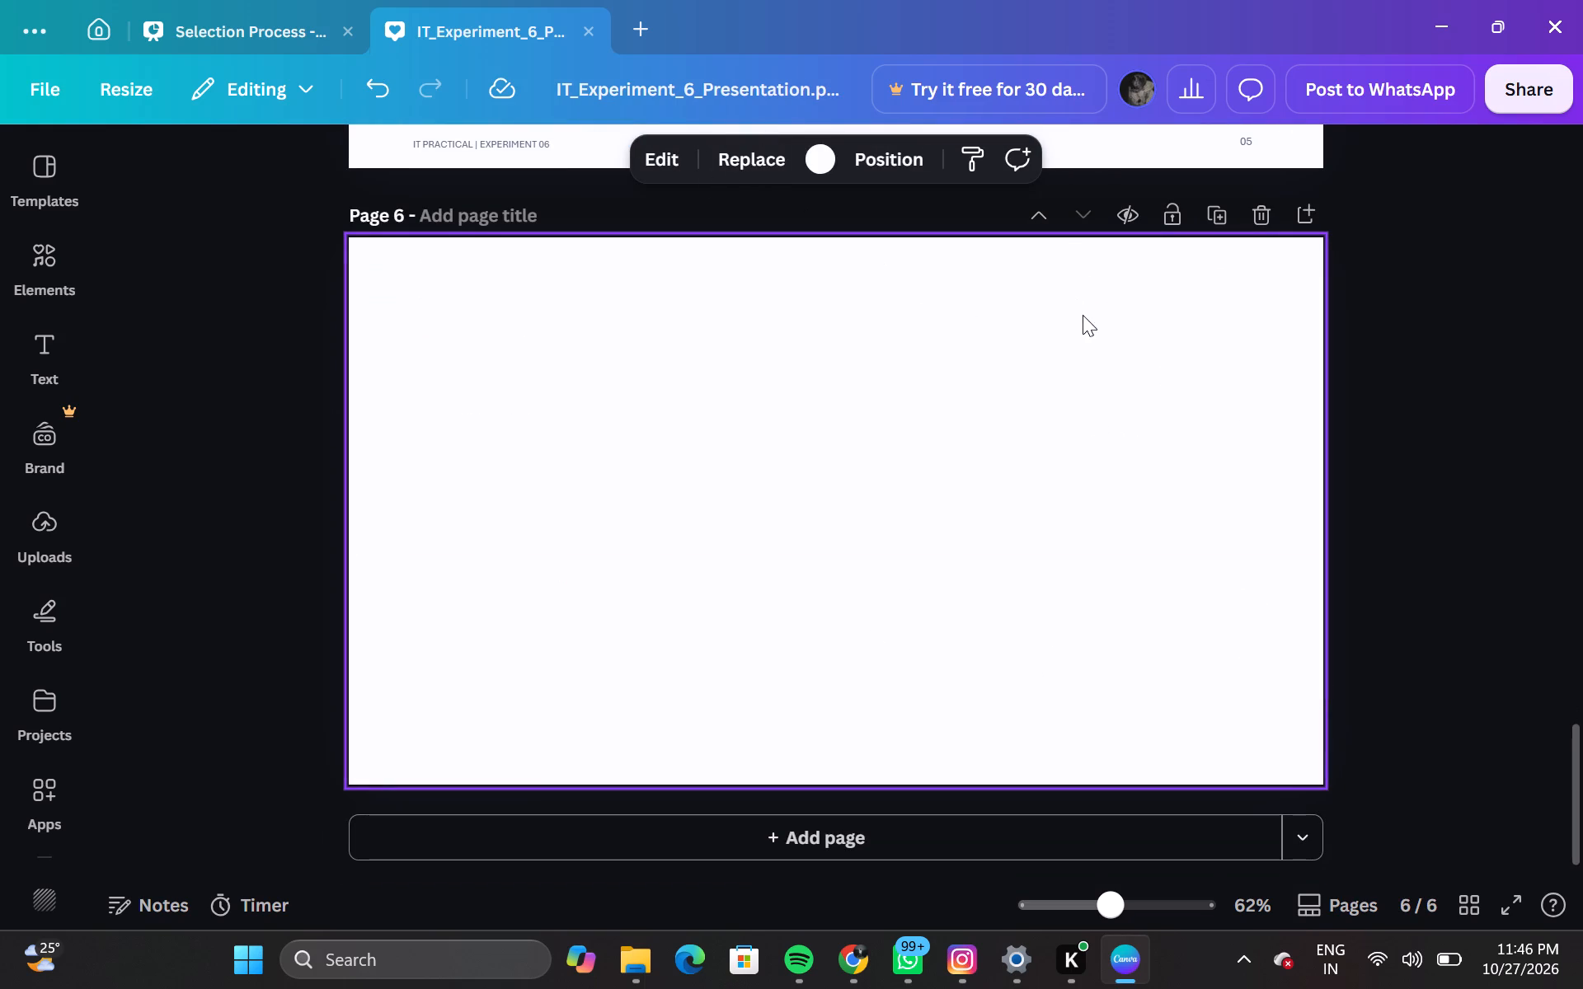
Delete the blank page 6 from the imported presentation design.
key(Delete)
scroll(1035, 376, right, 1)
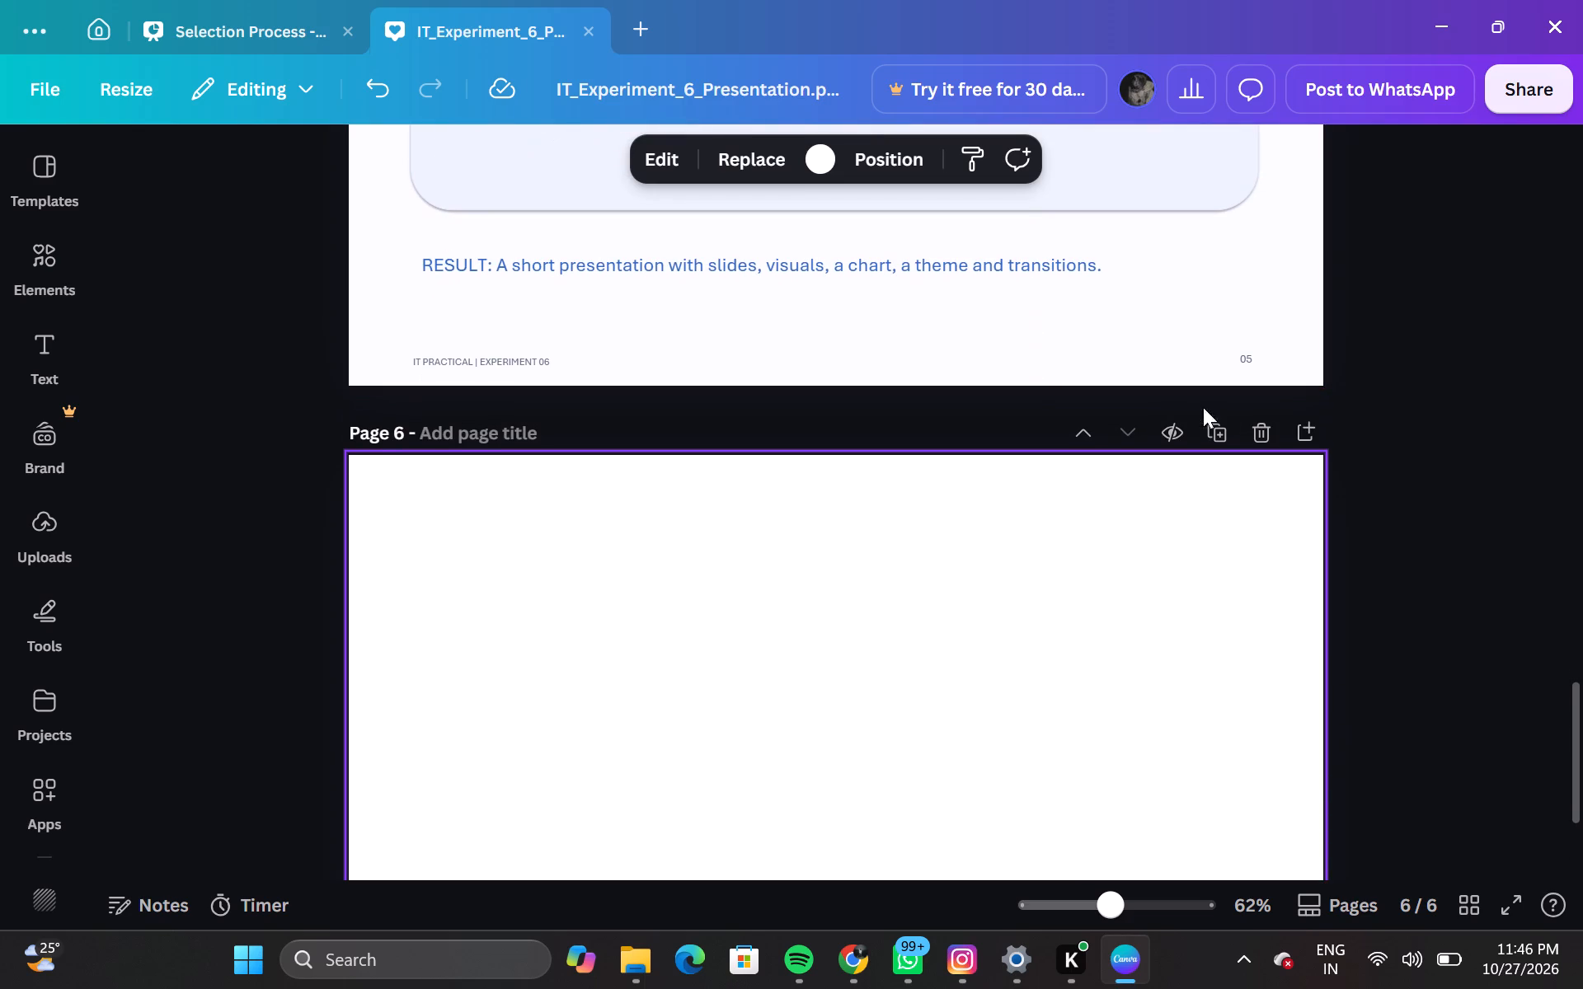
click(1254, 424)
scroll(926, 444, up, 10)
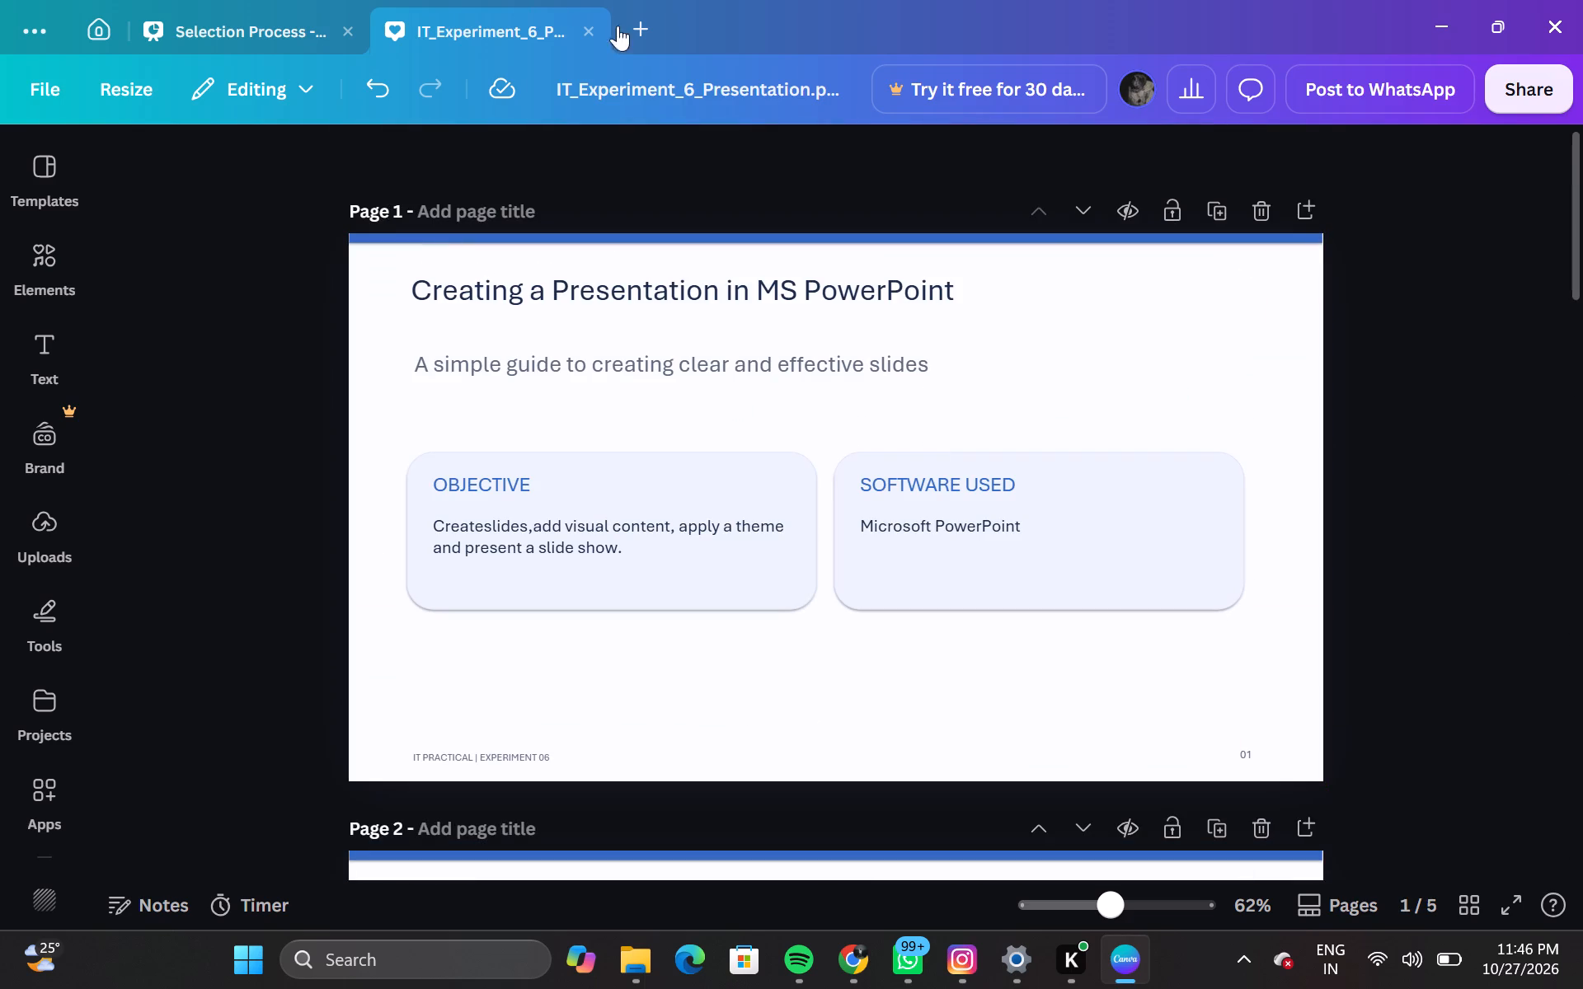
Create a new blank A4 design in a separate tab.
click(646, 28)
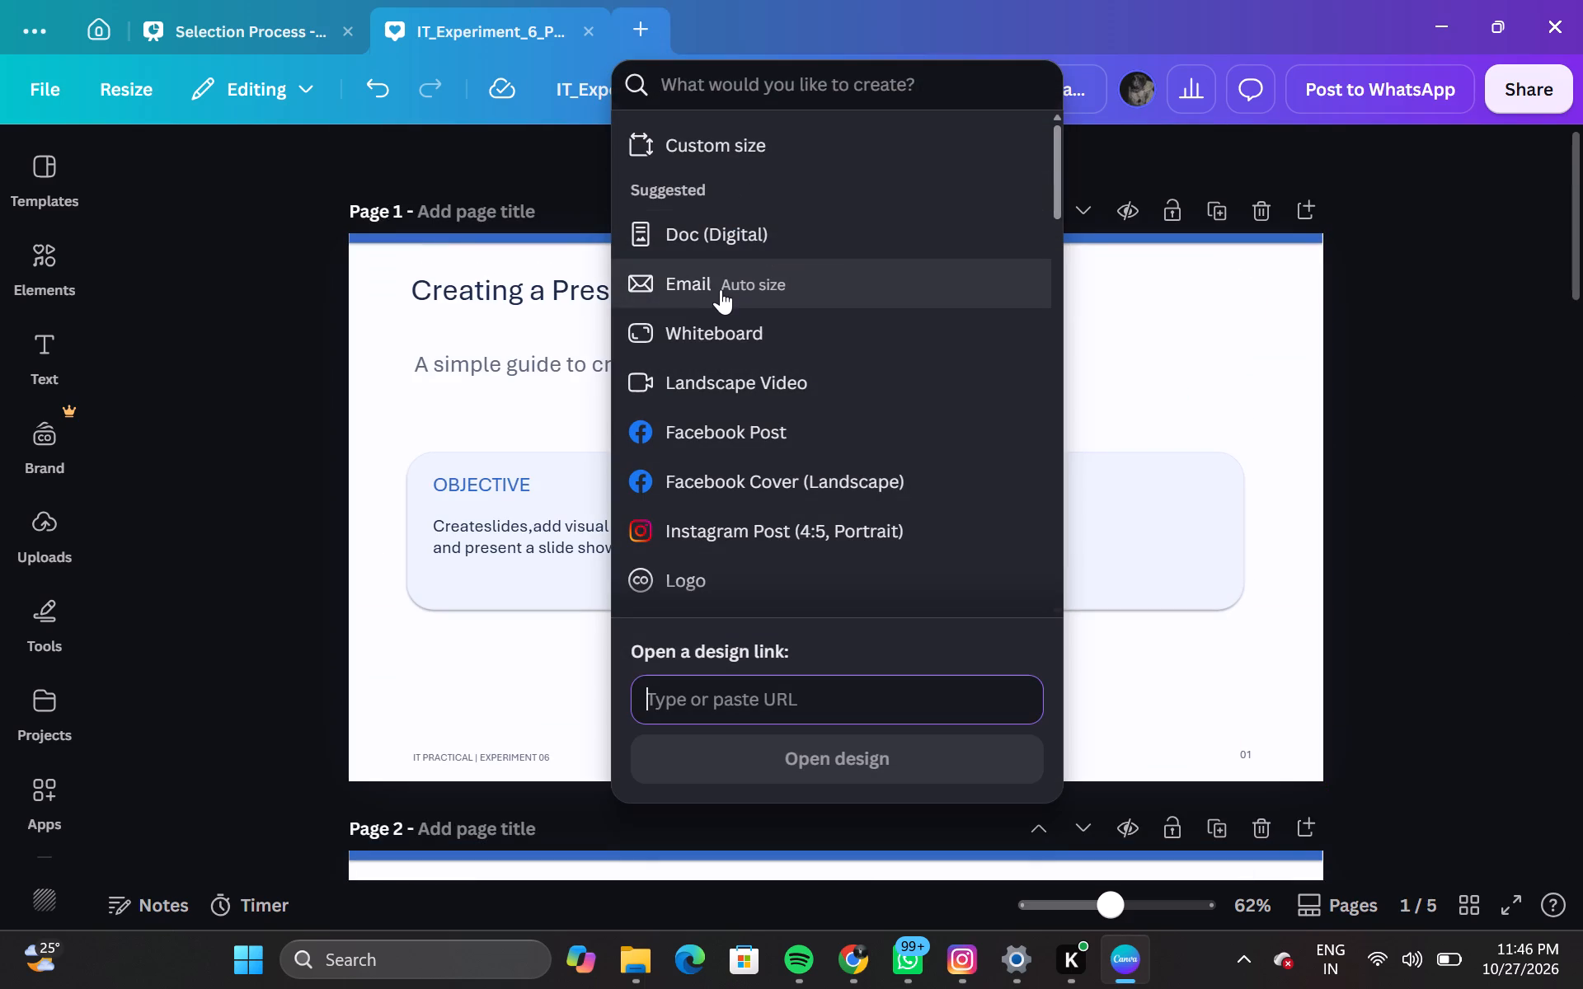
scroll(721, 294, down, 3)
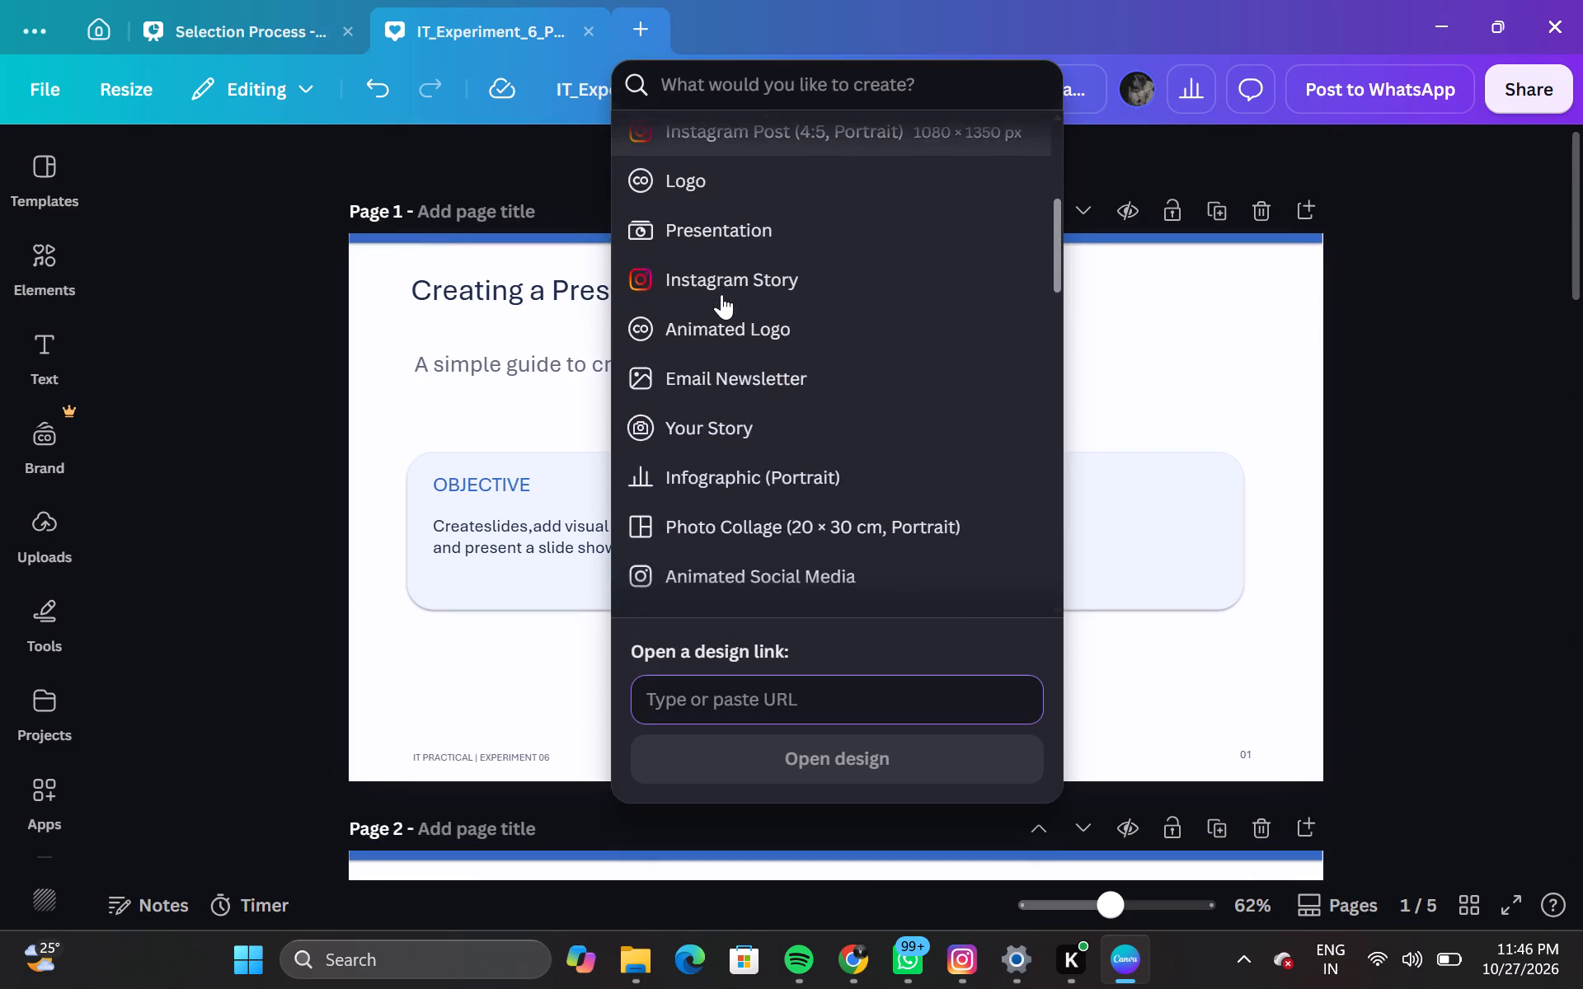
scroll(721, 294, down, 3)
click(724, 421)
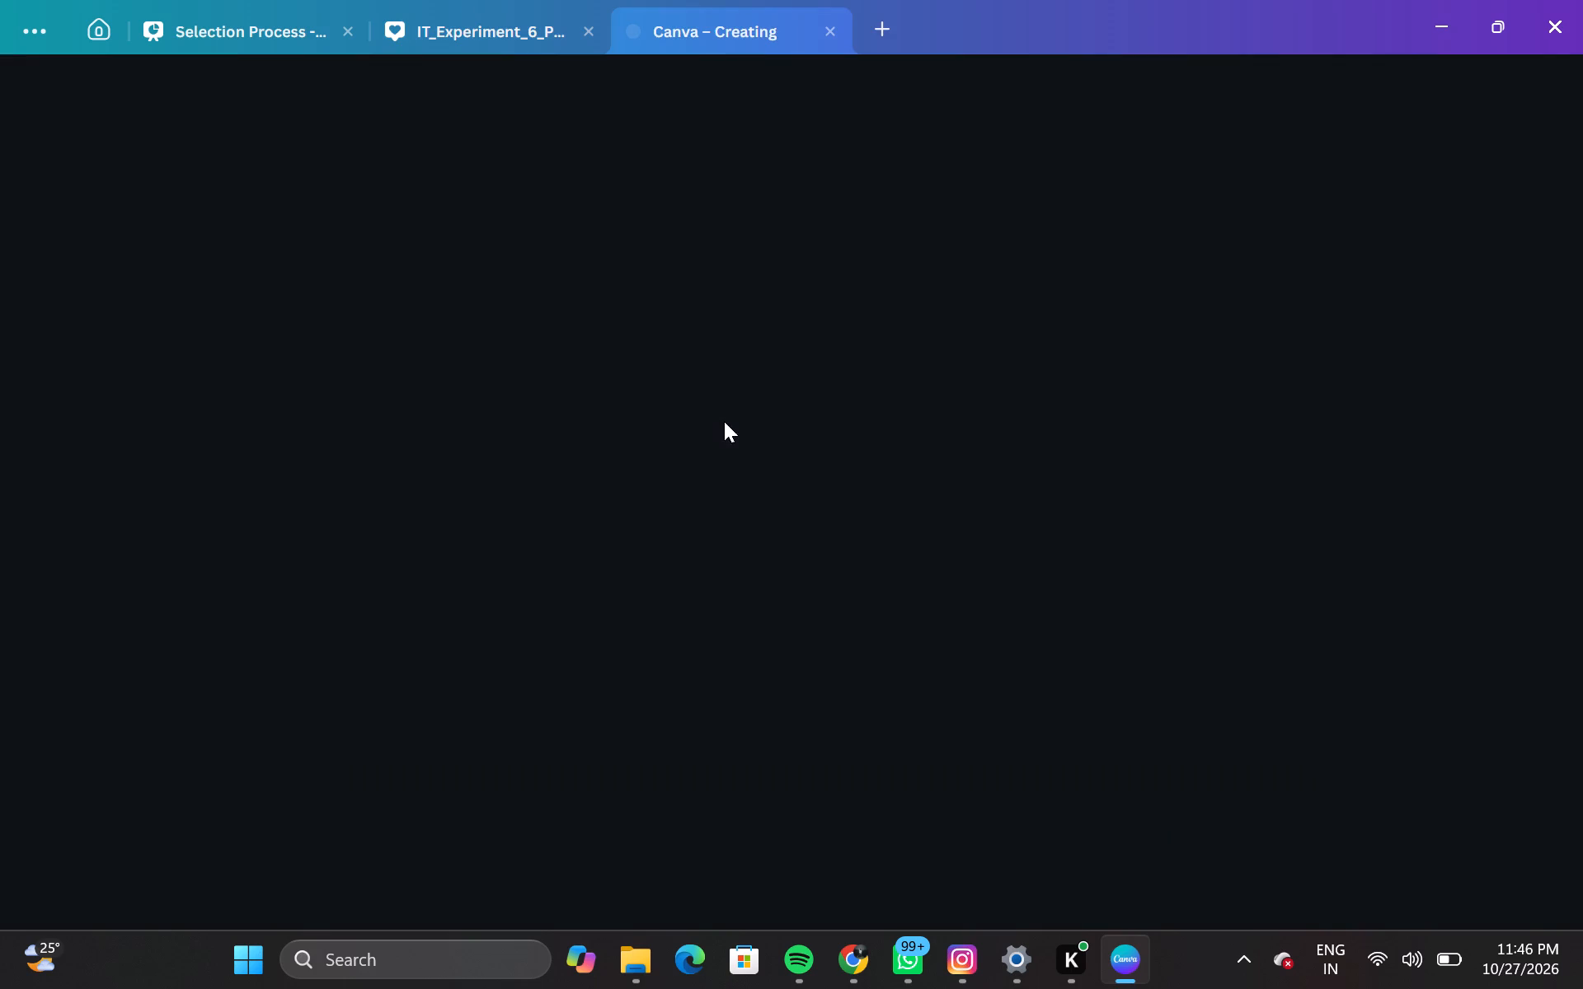
Copy all elements of page 1 of the imported presentation and paste them into the blank A4 design.
click(485, 22)
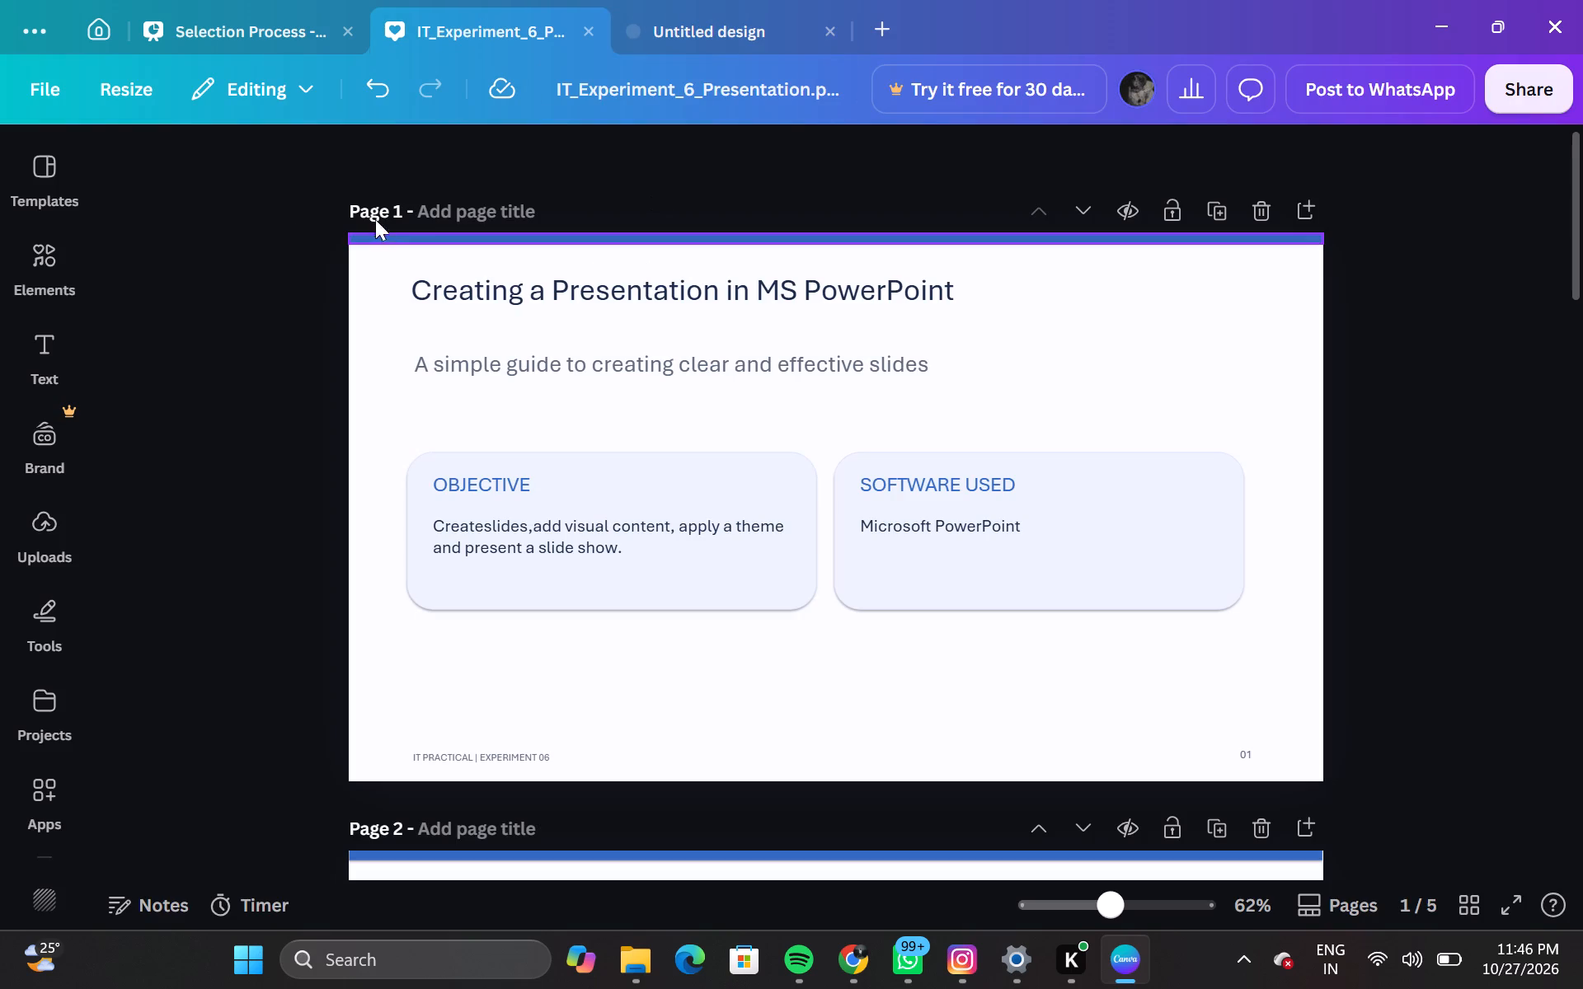
drag(267, 204, 1372, 806)
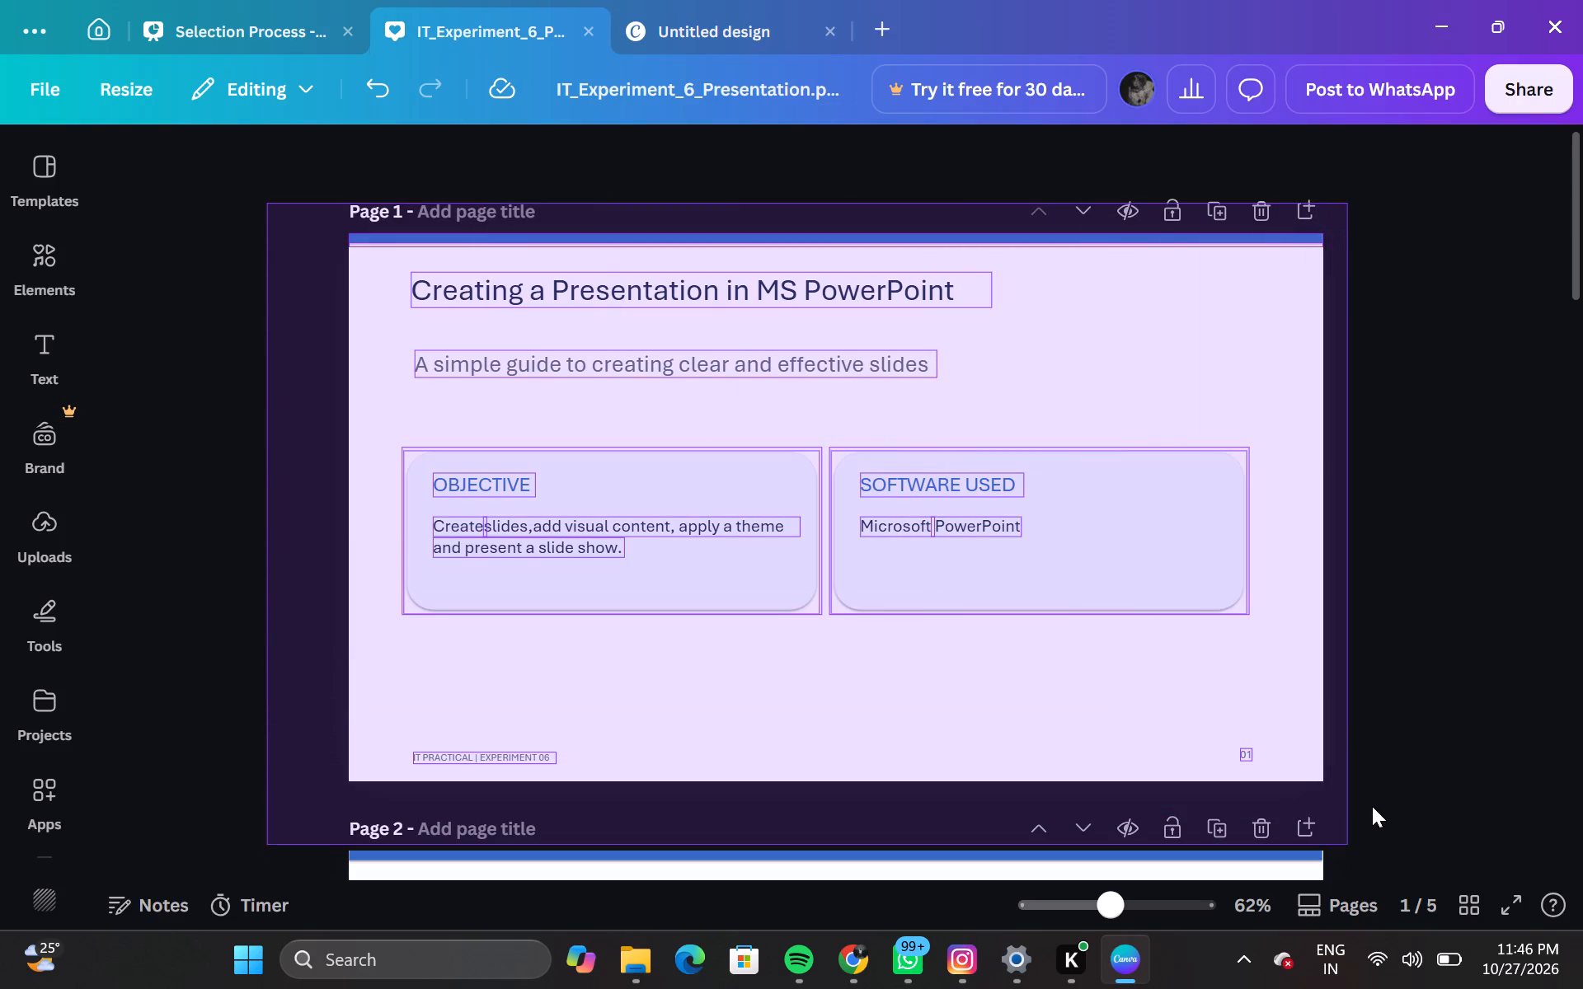
drag(1372, 806, 1374, 800)
key(ctrl+c)
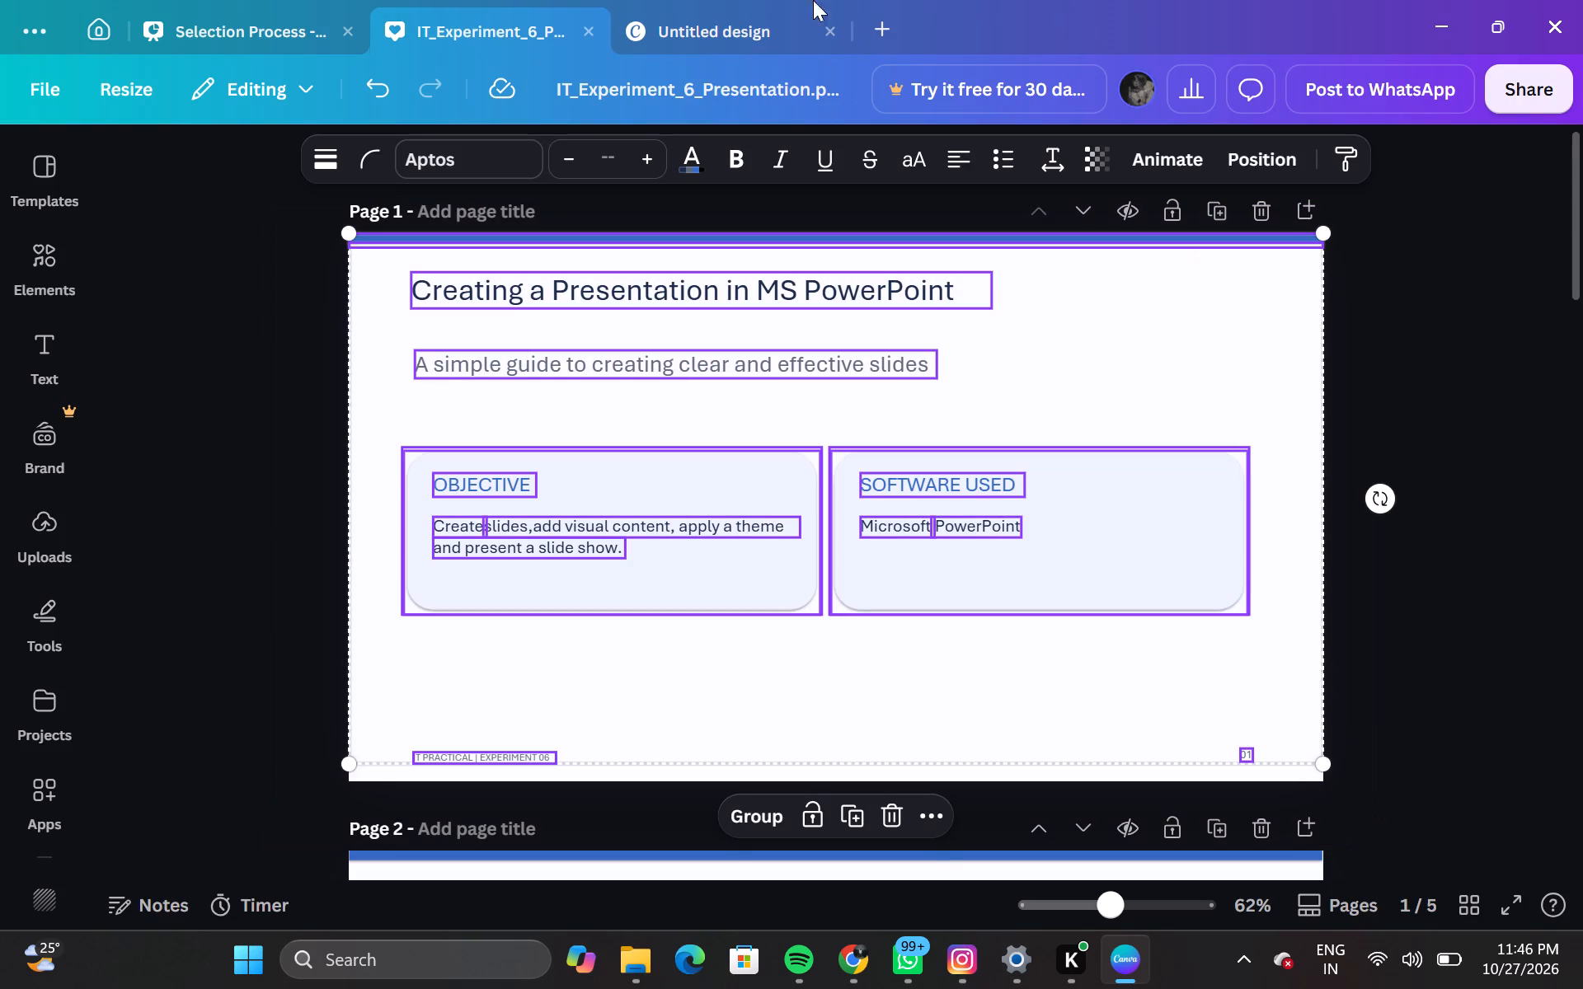
click(766, 0)
click(754, 25)
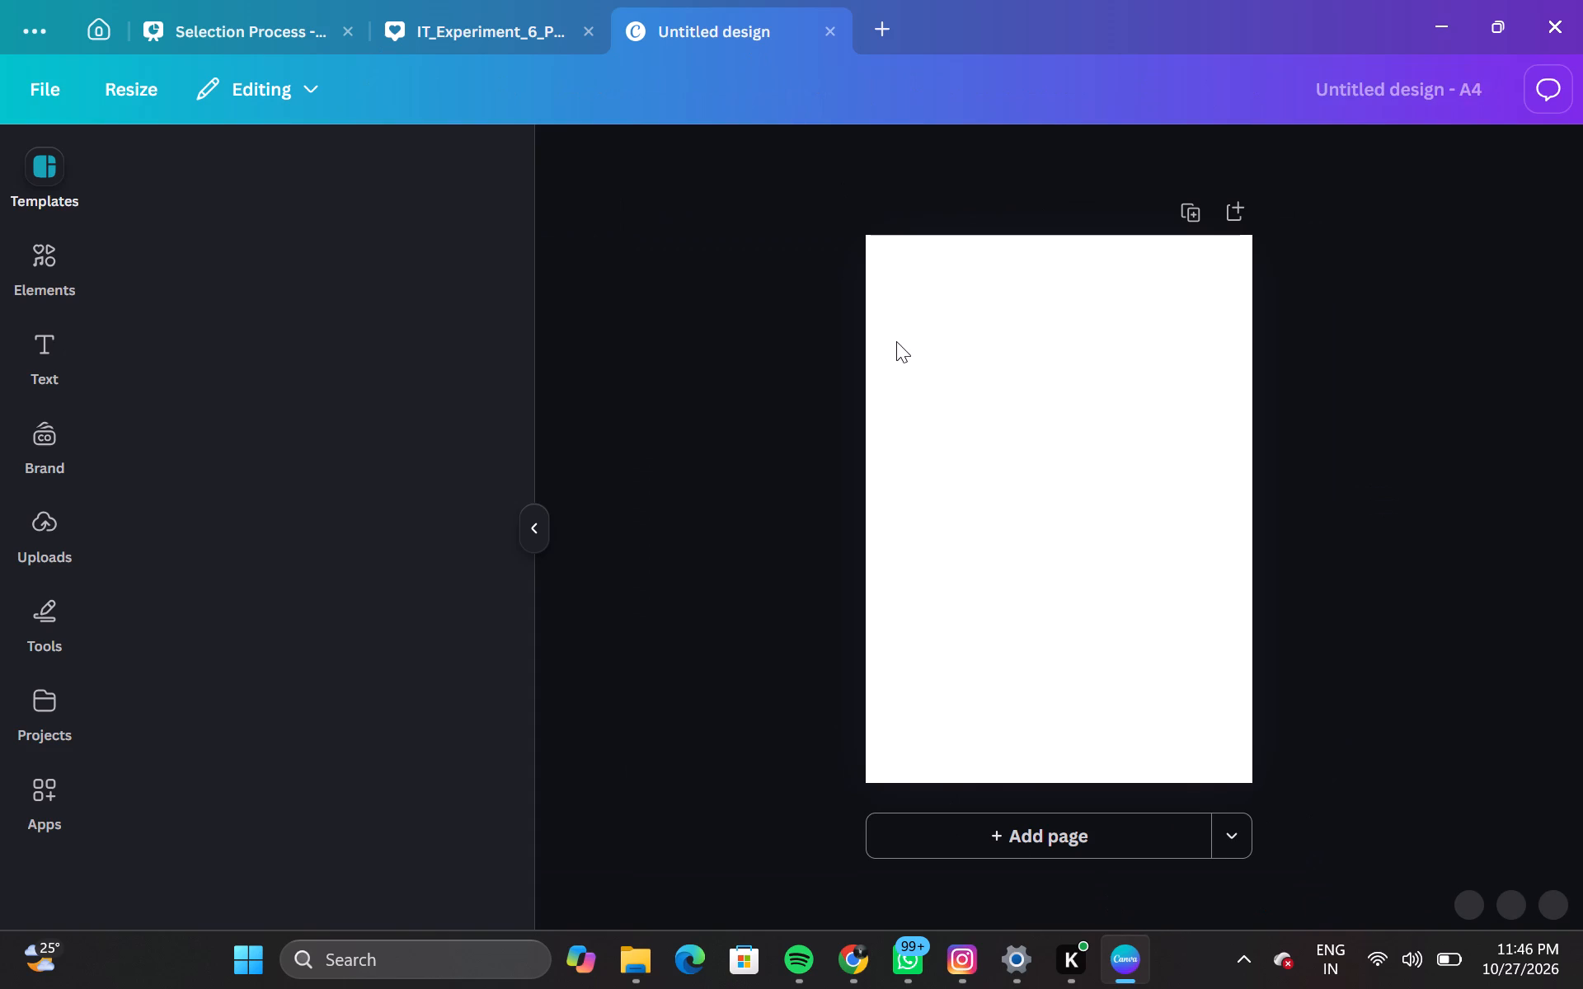
click(960, 405)
key(ctrl+v)
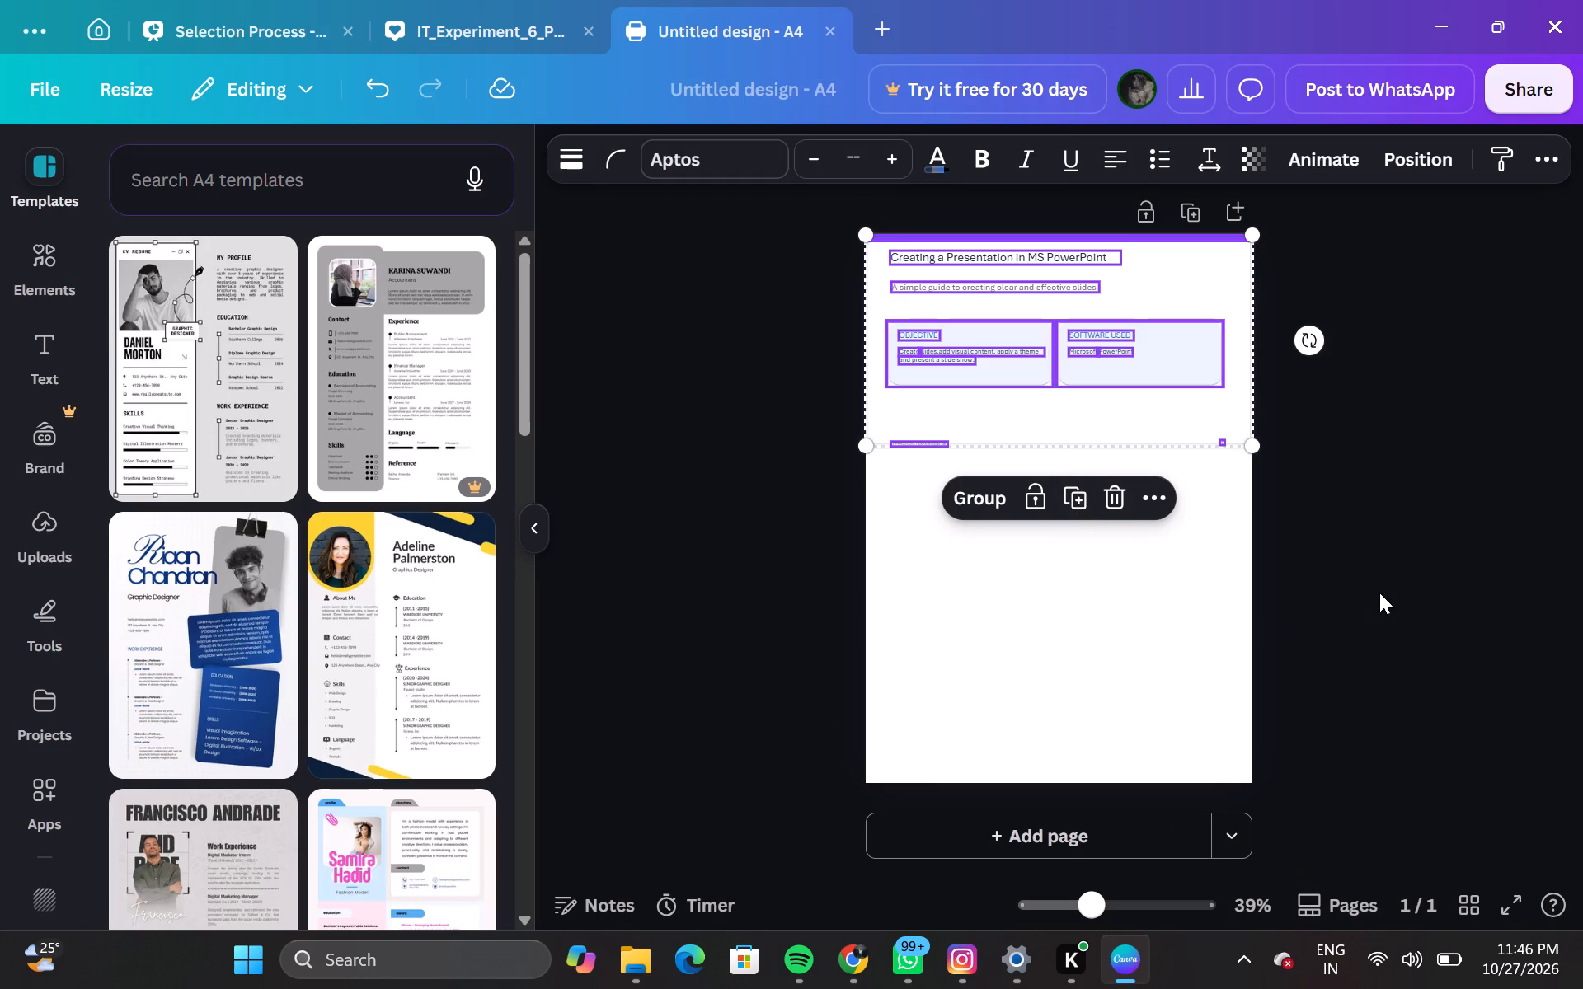
Shrink the pasted slide elements together and place them centred horizontally near the top of the A4 page.
drag(1249, 443, 1102, 396)
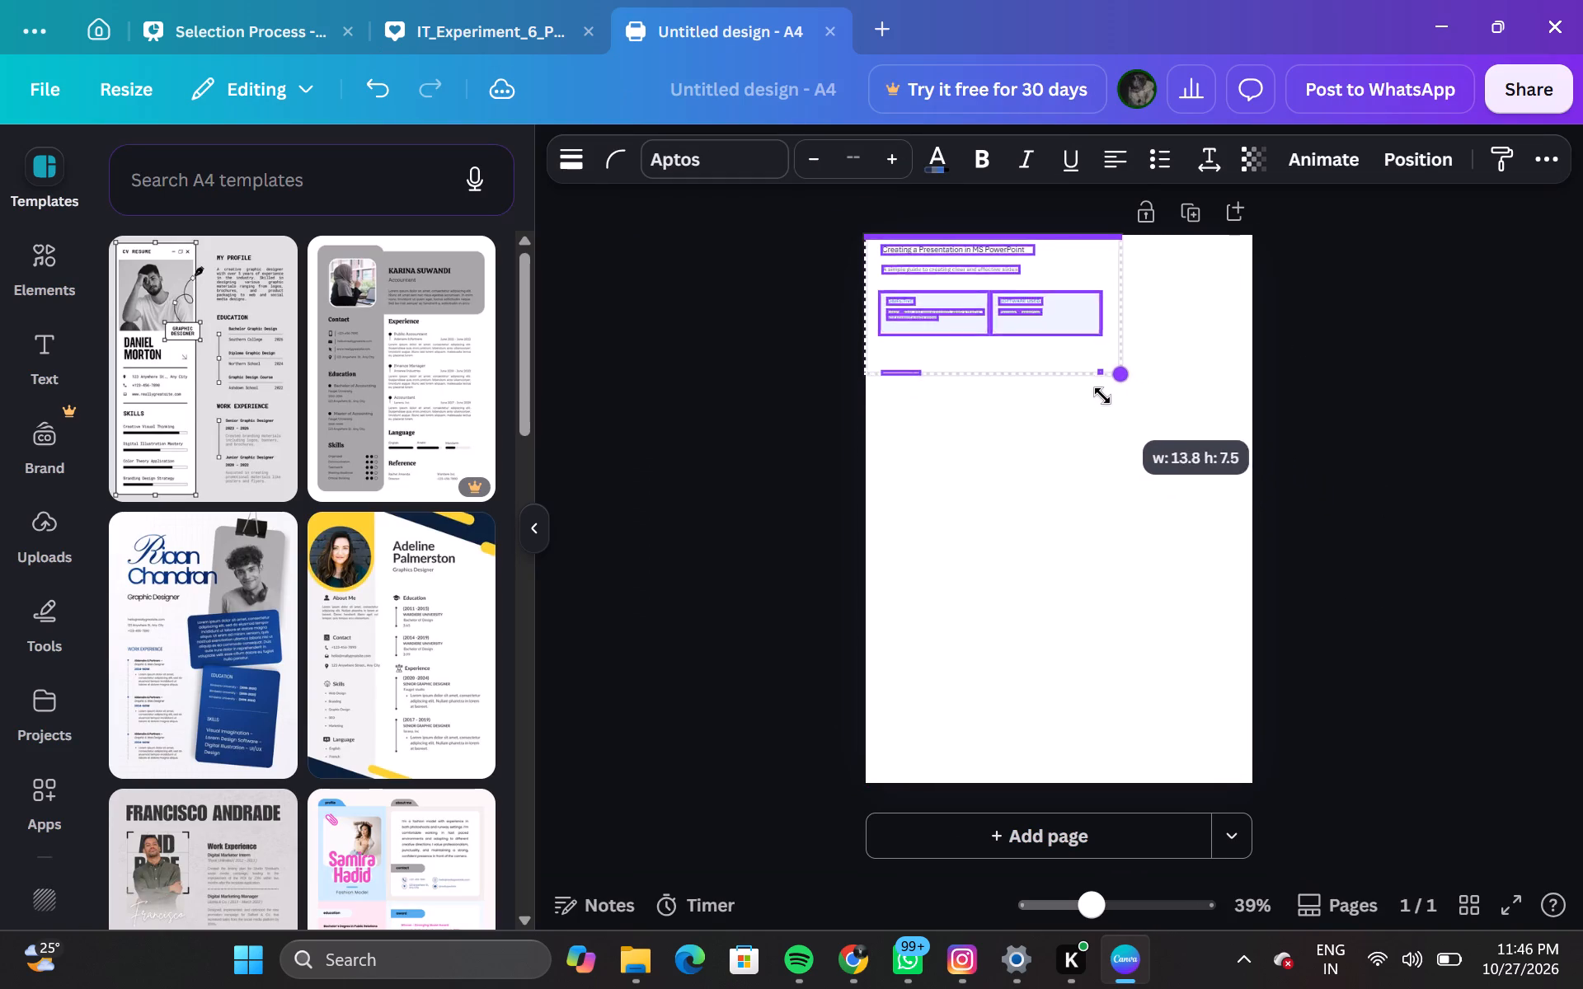
drag(1102, 396, 1097, 391)
drag(1059, 269, 1063, 269)
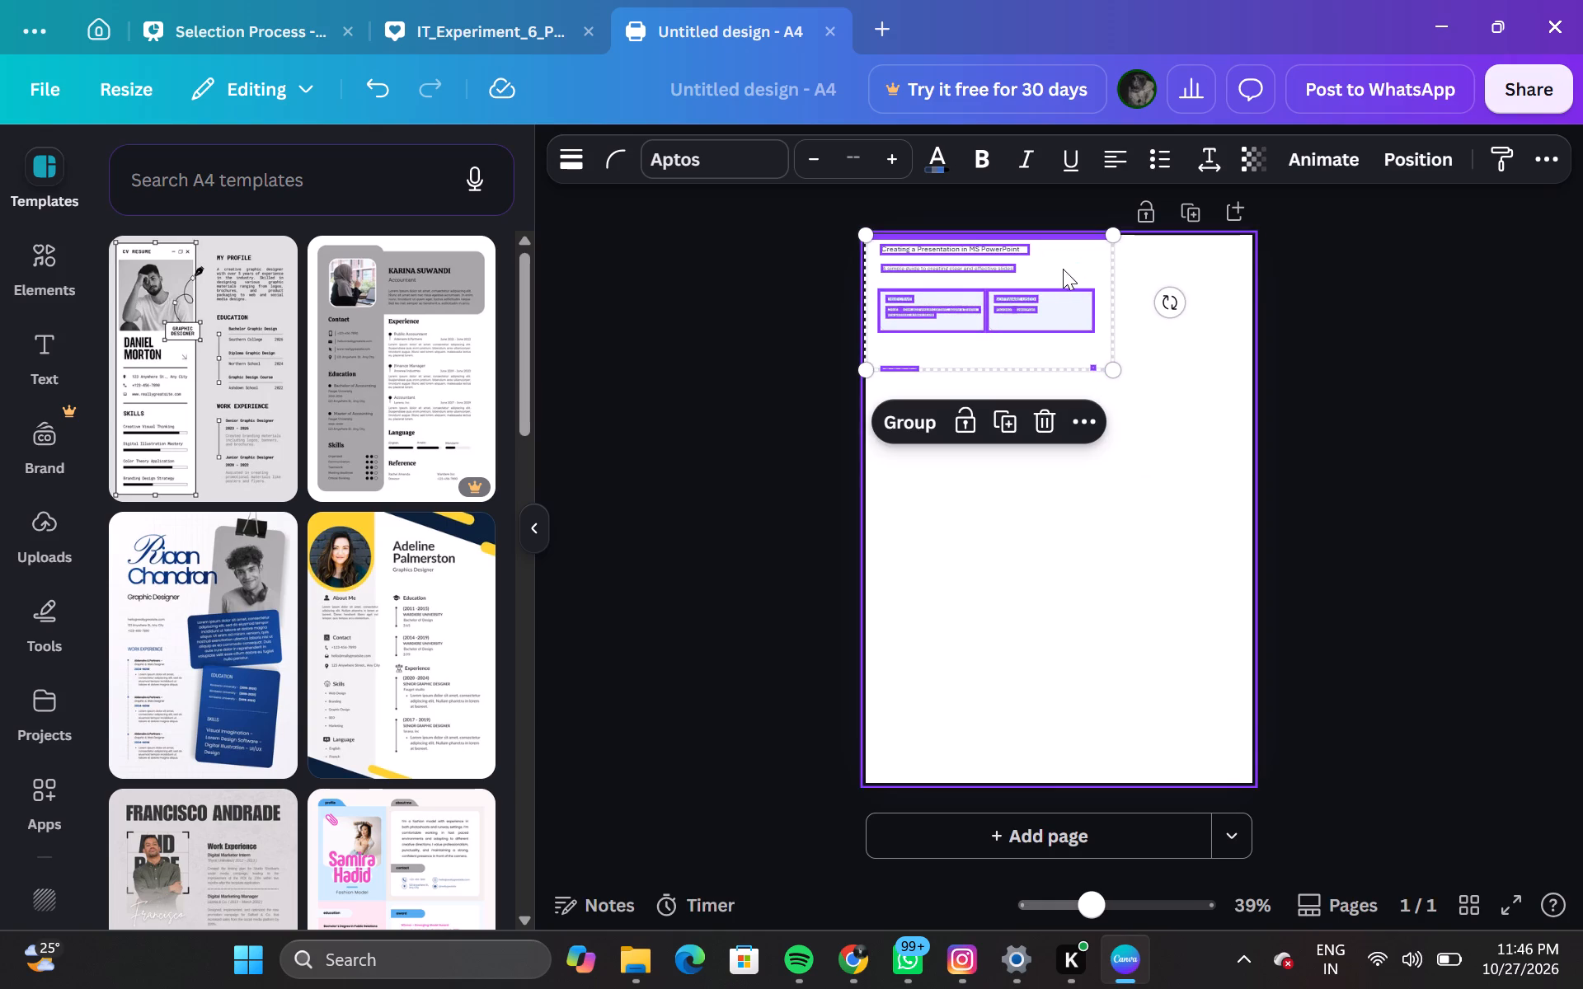
drag(1063, 269, 1115, 309)
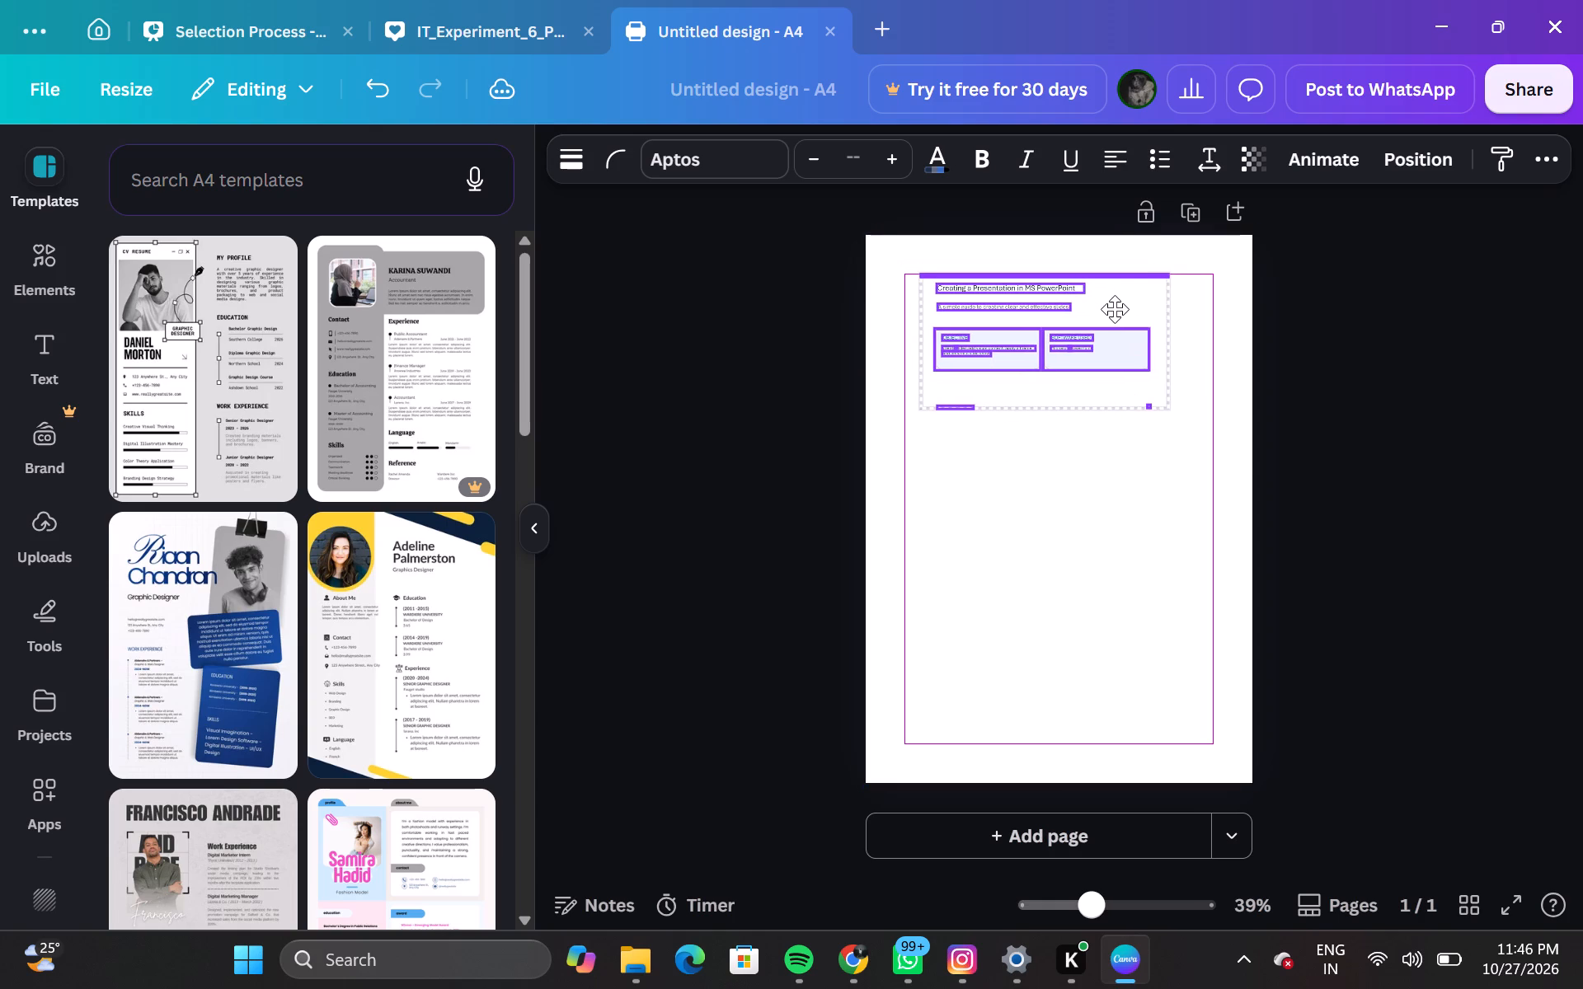
drag(1115, 309, 1127, 307)
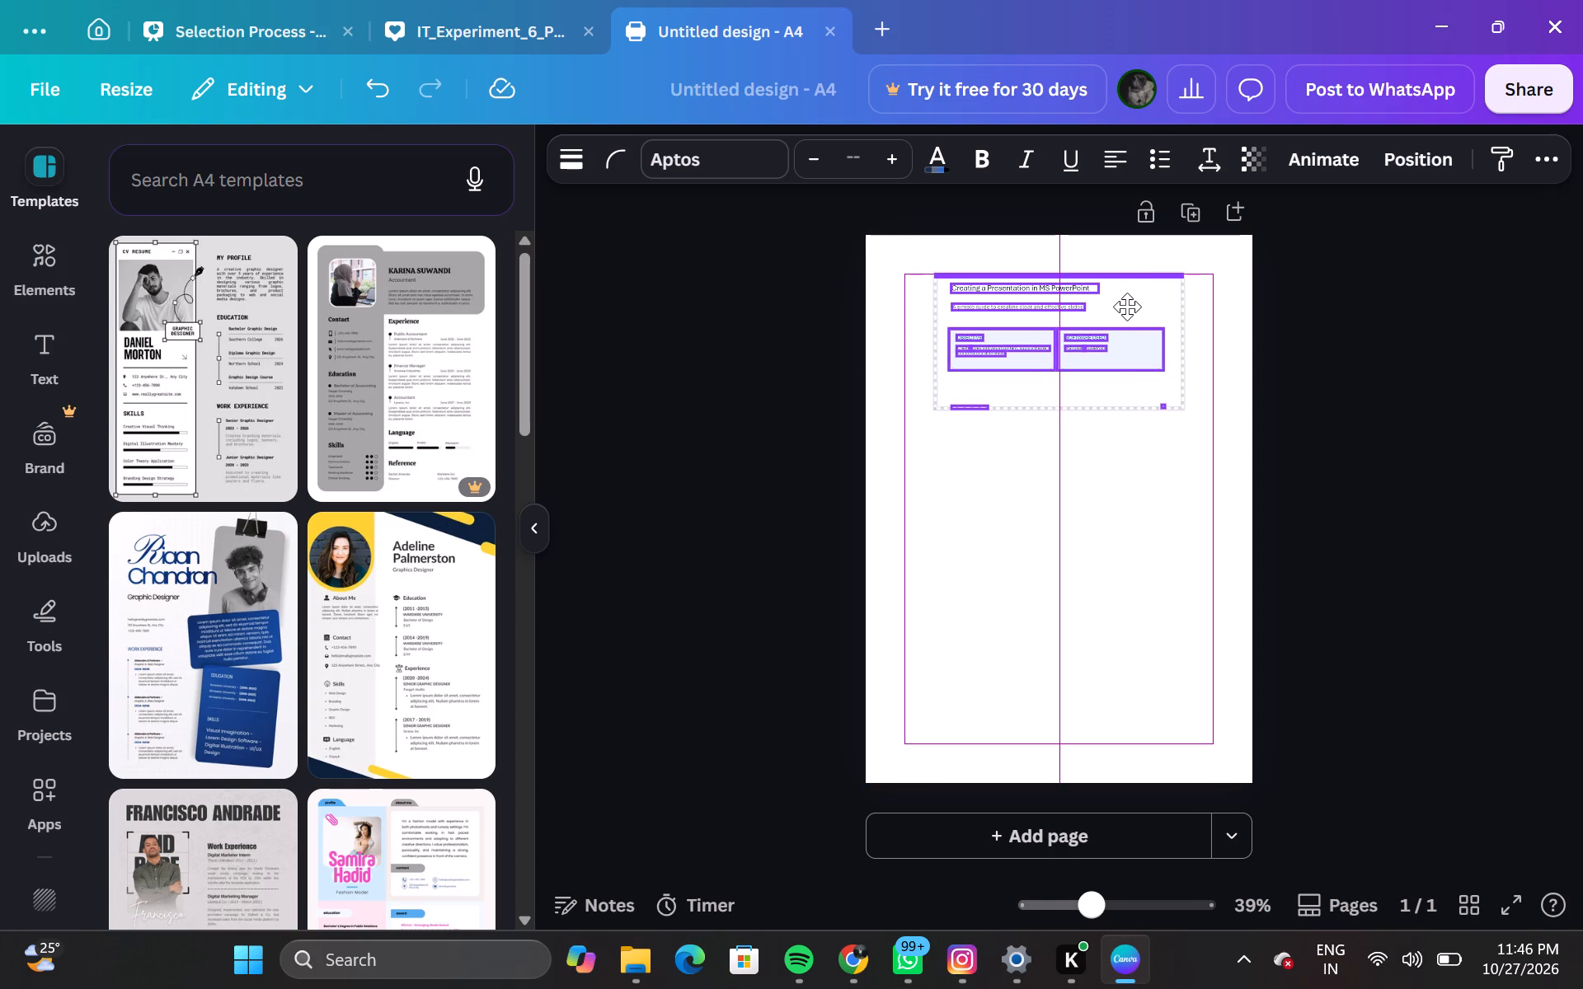
drag(1127, 307, 1127, 308)
drag(1127, 308, 1128, 308)
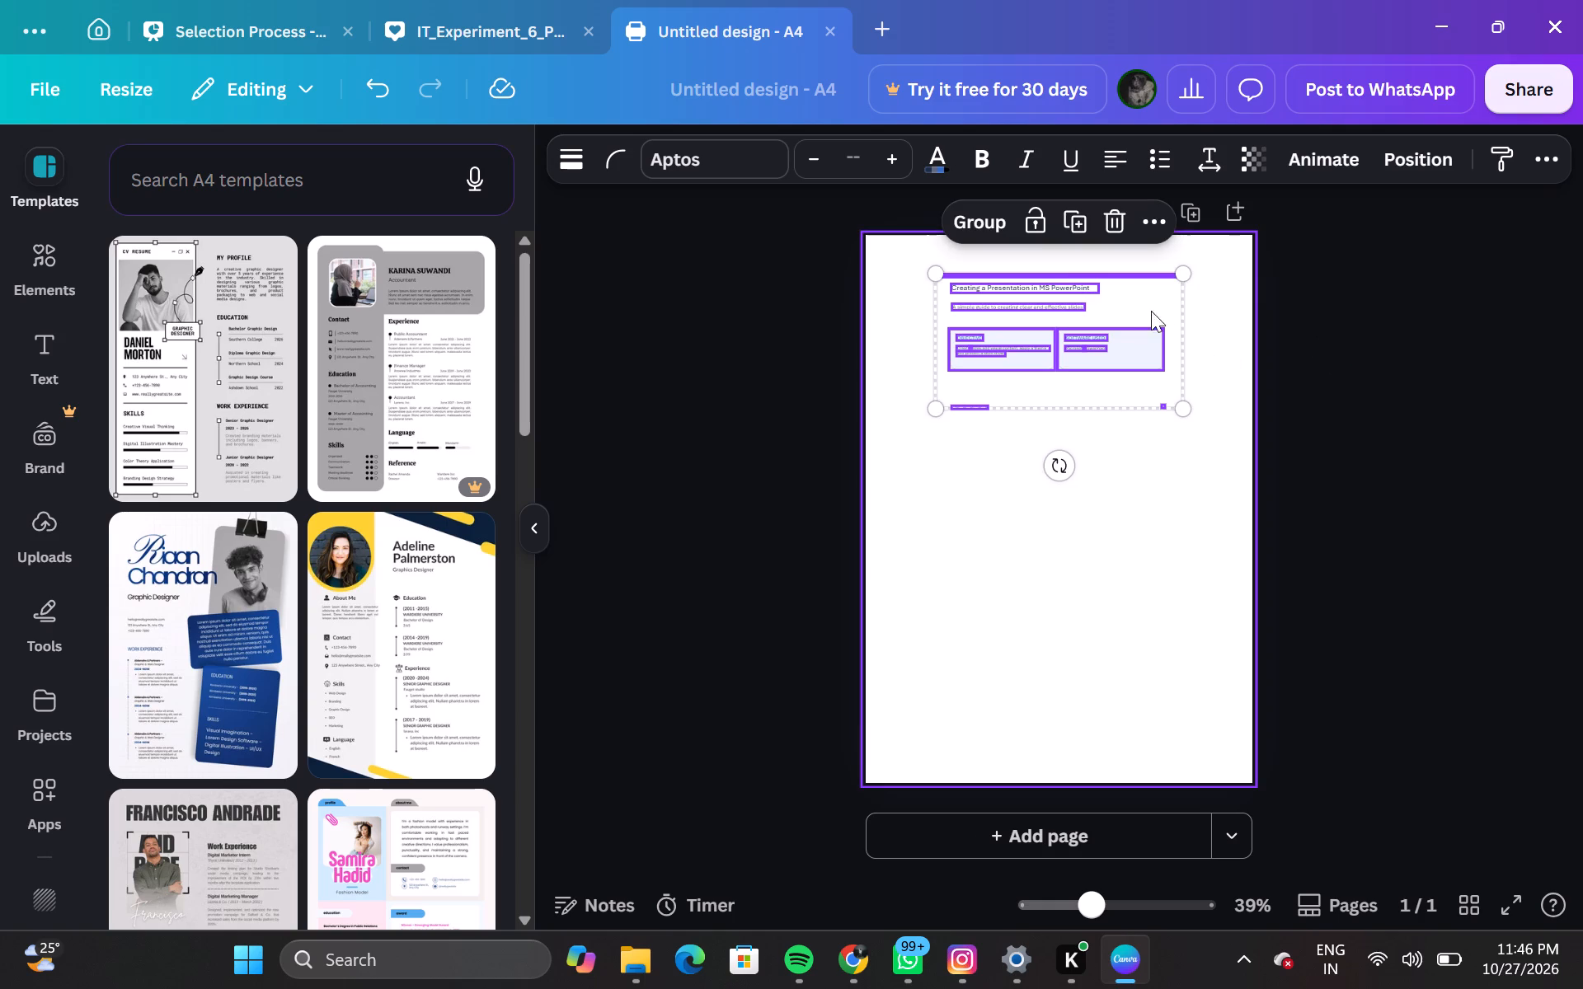
drag(1143, 301, 1142, 315)
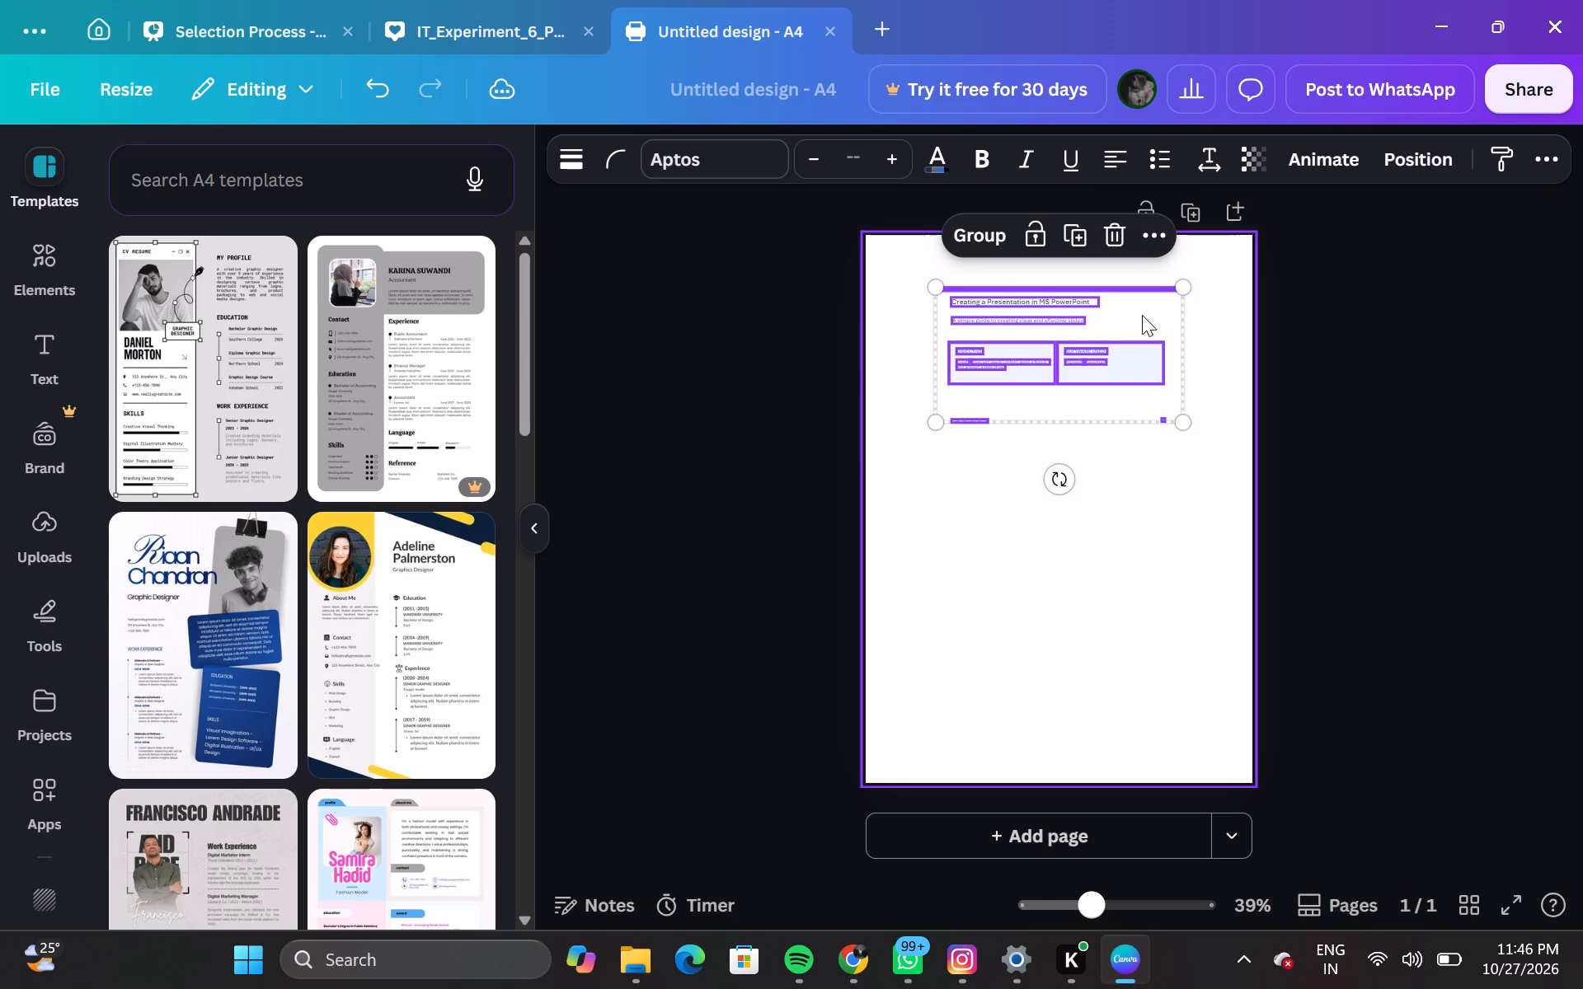
Enlarge the pasted slide elements slightly to about 13.8 × 7.5 and recentre them horizontally near the top of the page.
drag(1181, 421, 1186, 424)
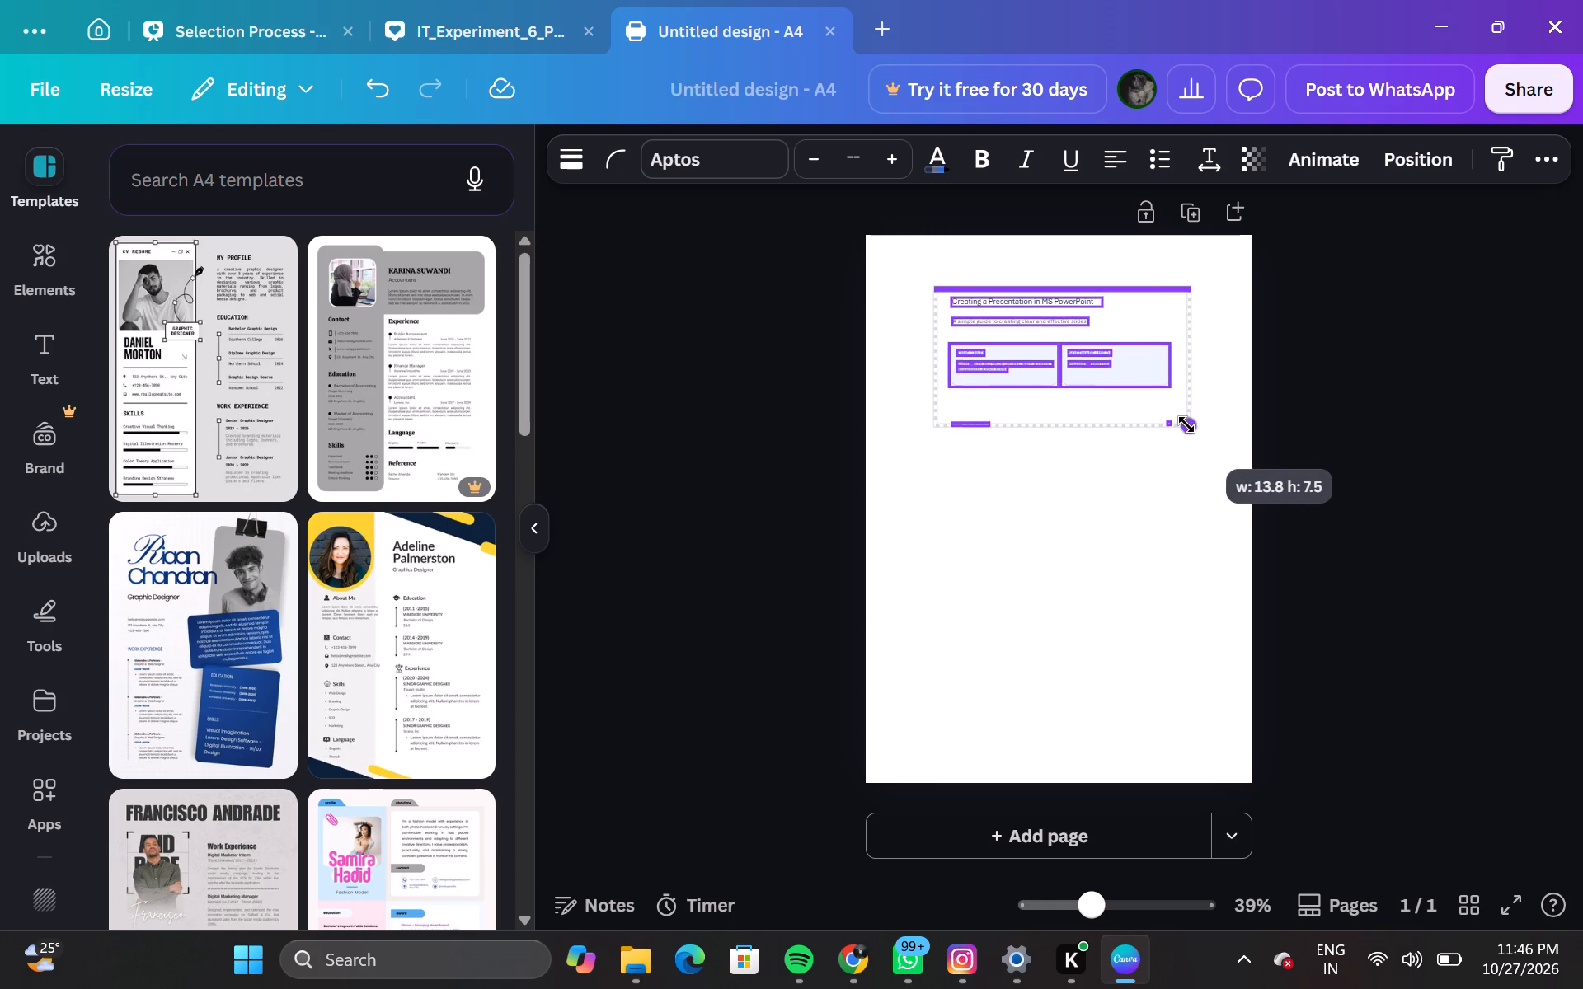
drag(1186, 424, 1190, 425)
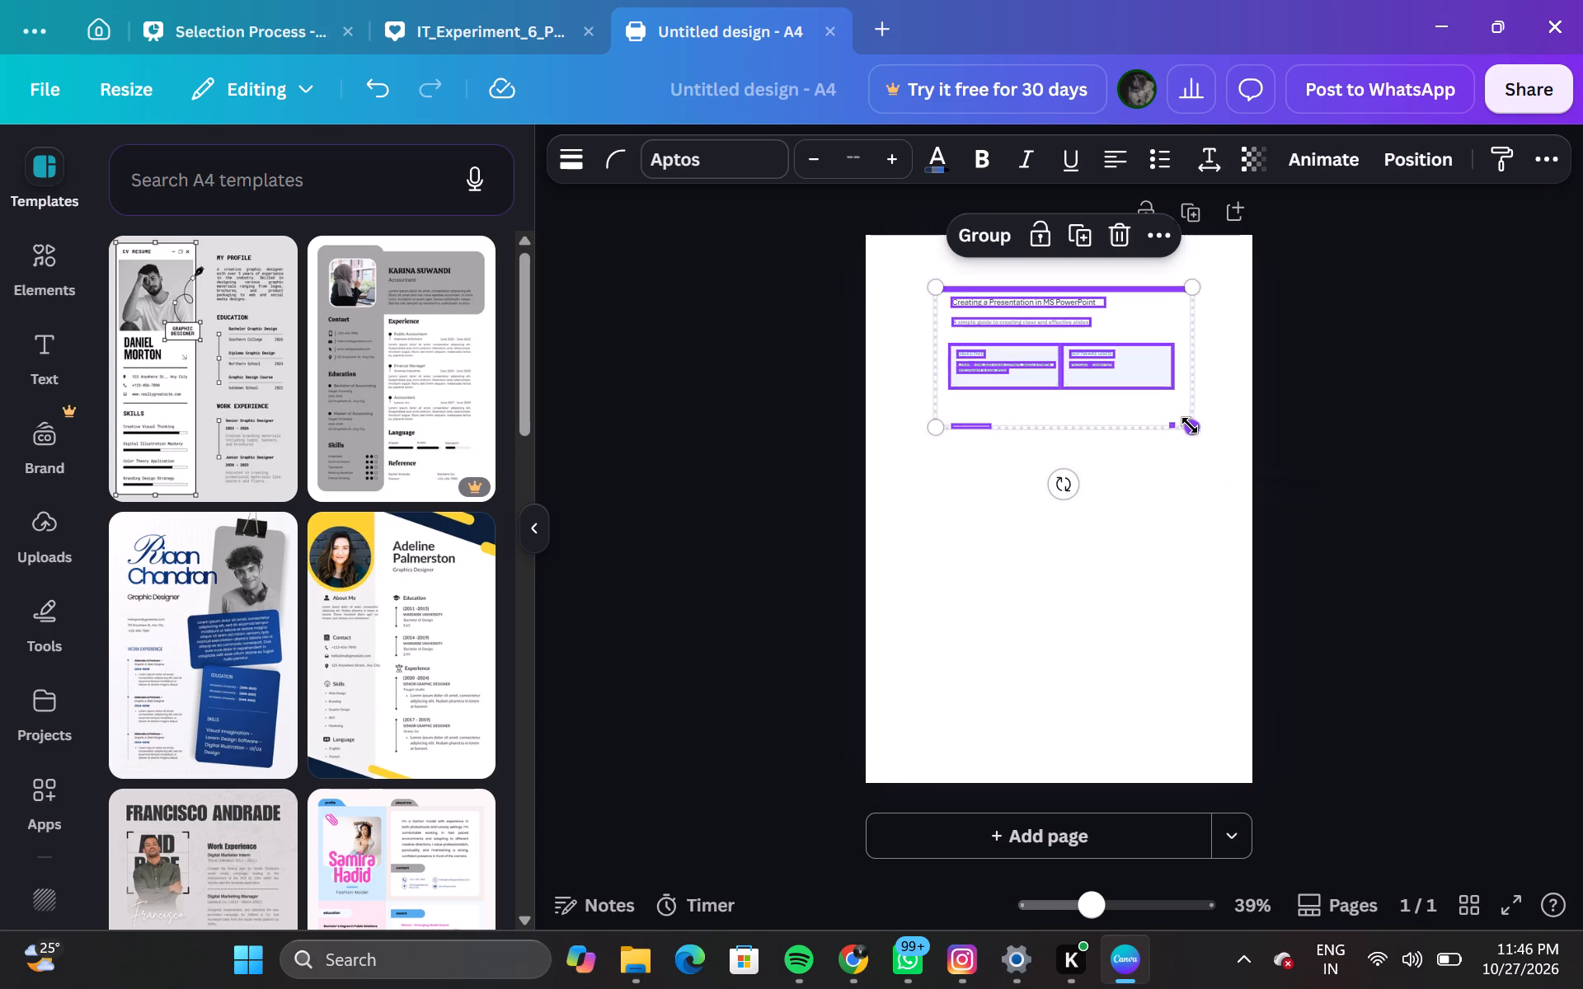
drag(1127, 313, 1117, 313)
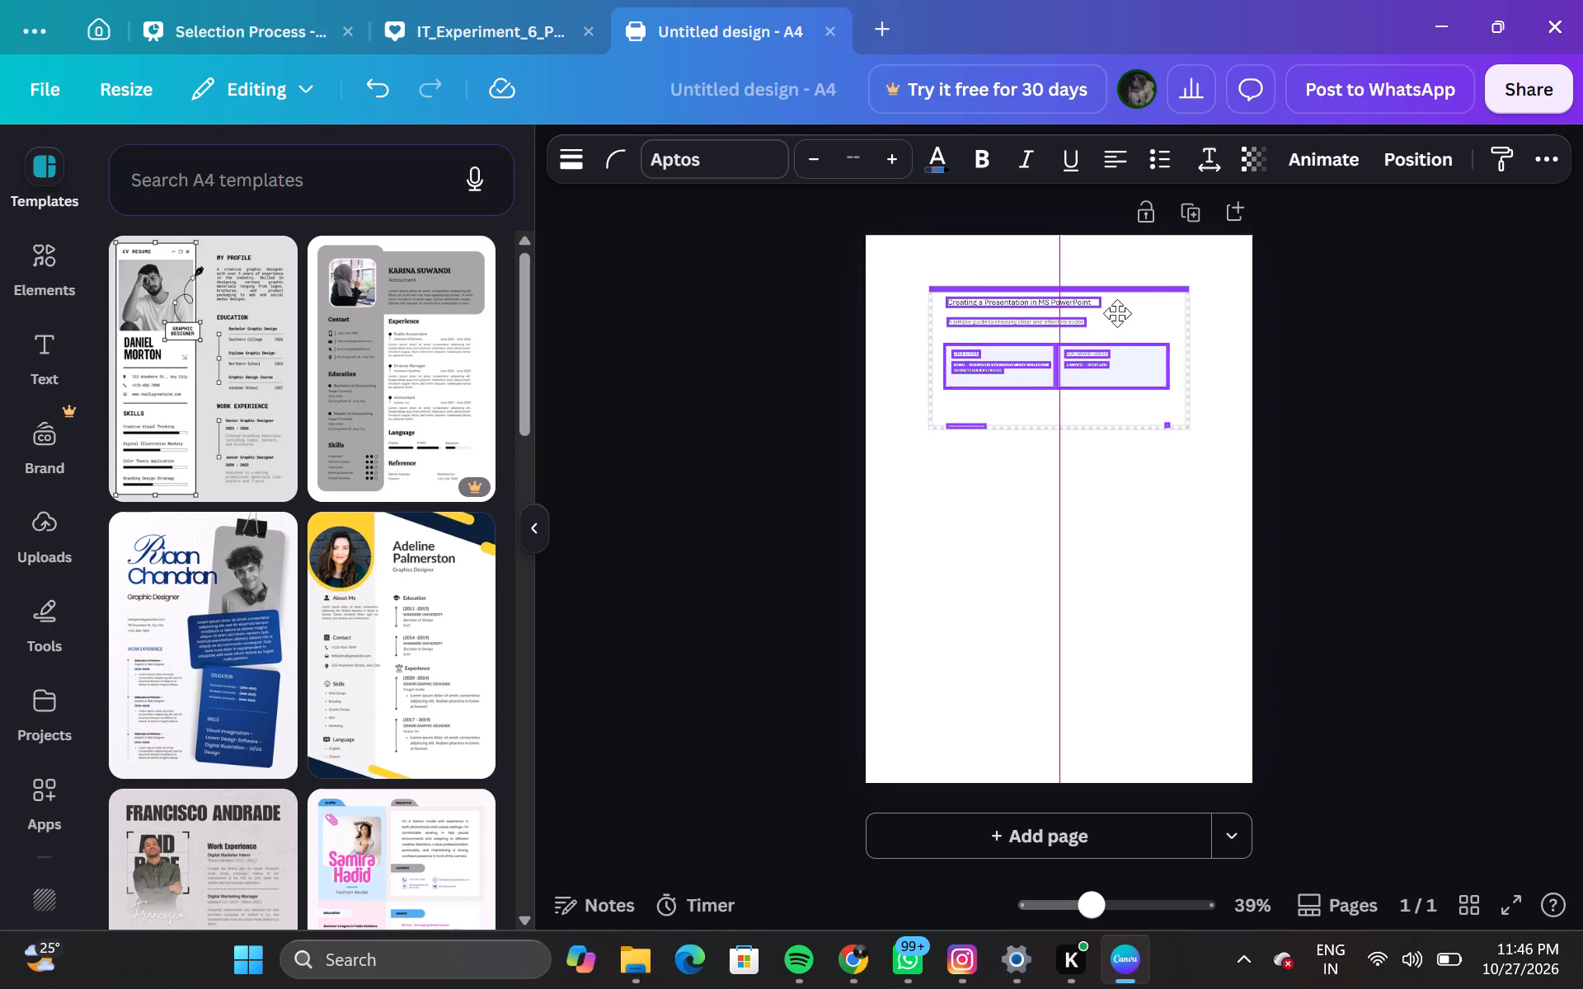
drag(1117, 313, 1120, 317)
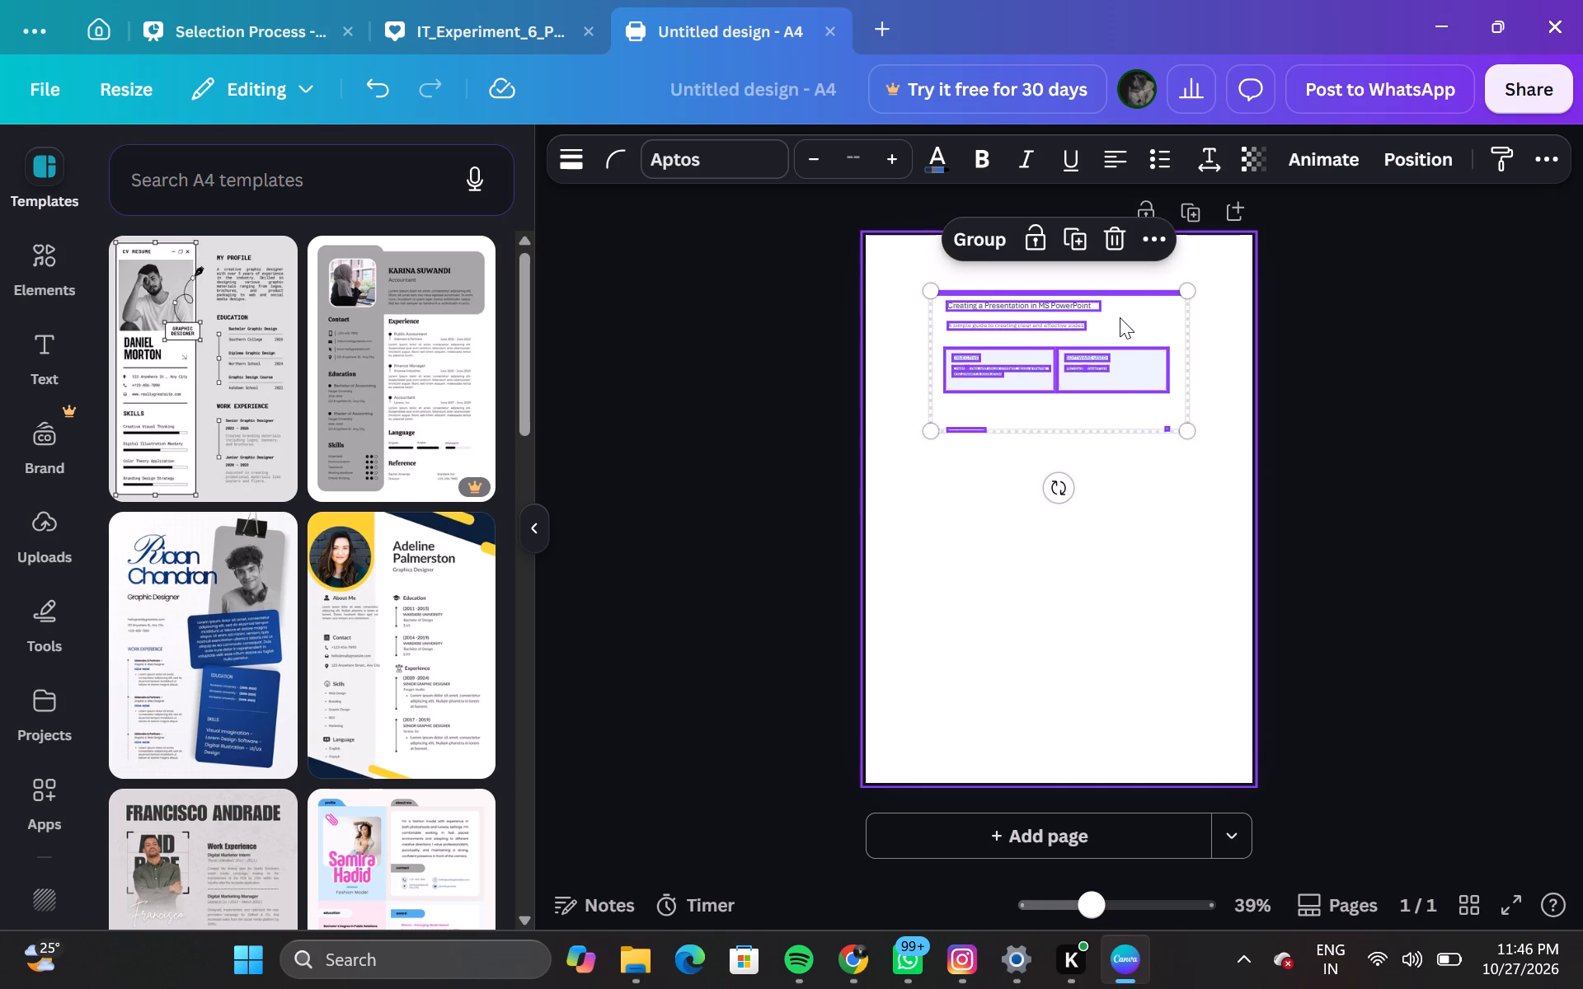
click(1125, 321)
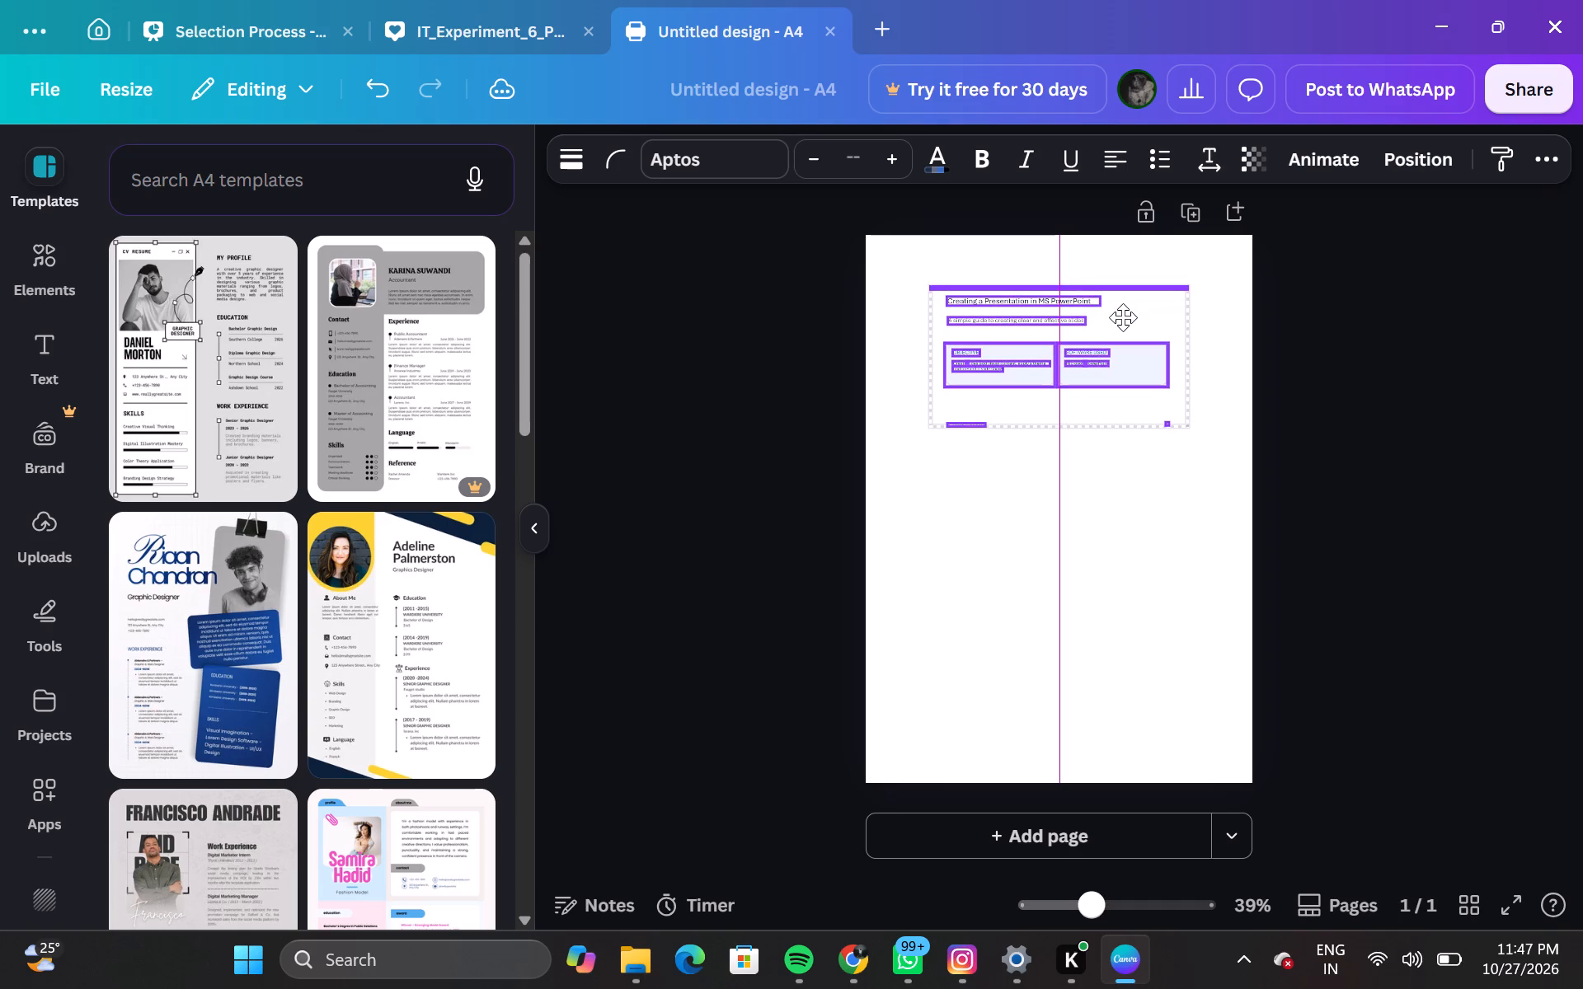
click(1125, 325)
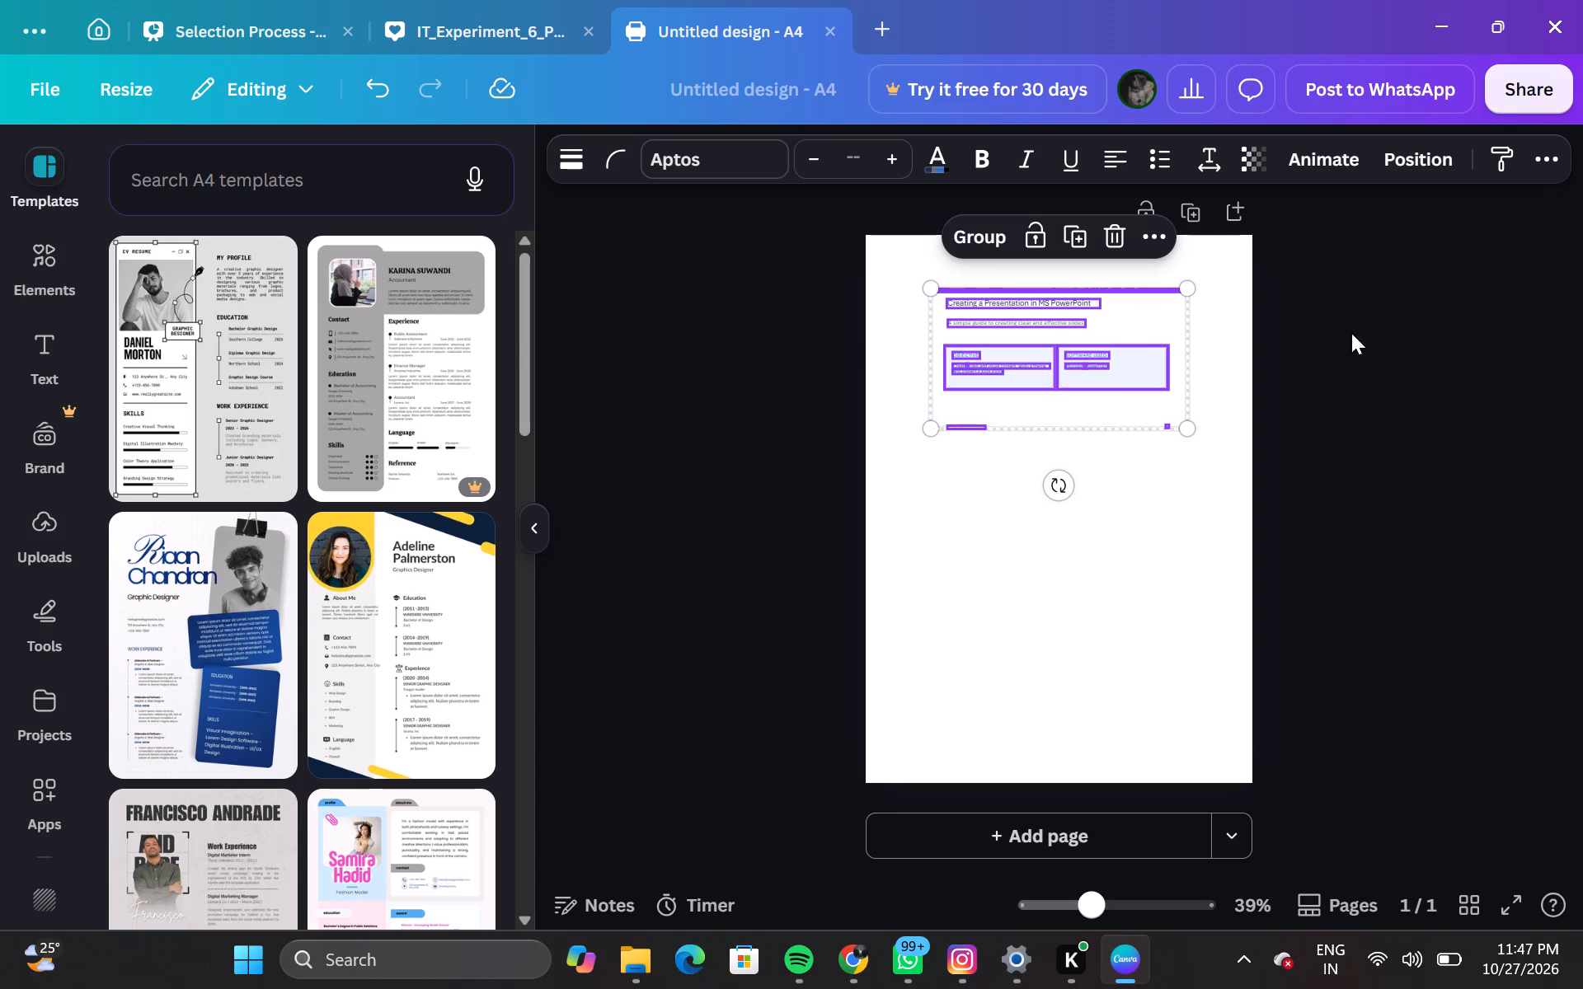
click(1372, 351)
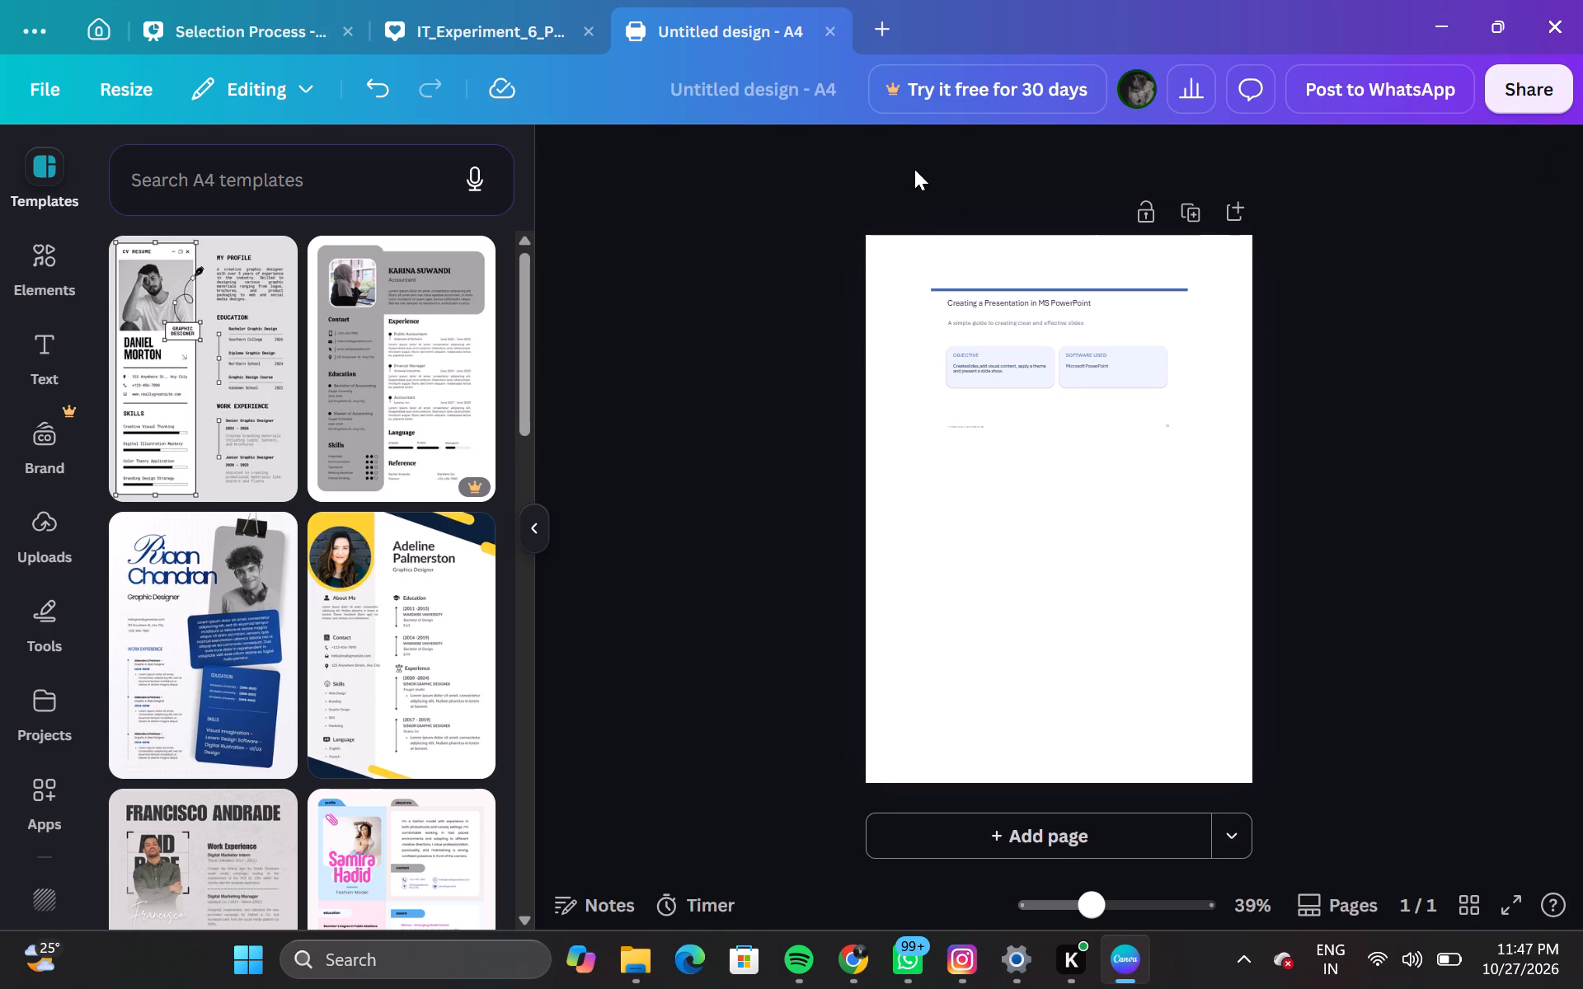
In the imported presentation, try background colours on page 1 and settle on the design's light blue.
click(464, 0)
click(463, 18)
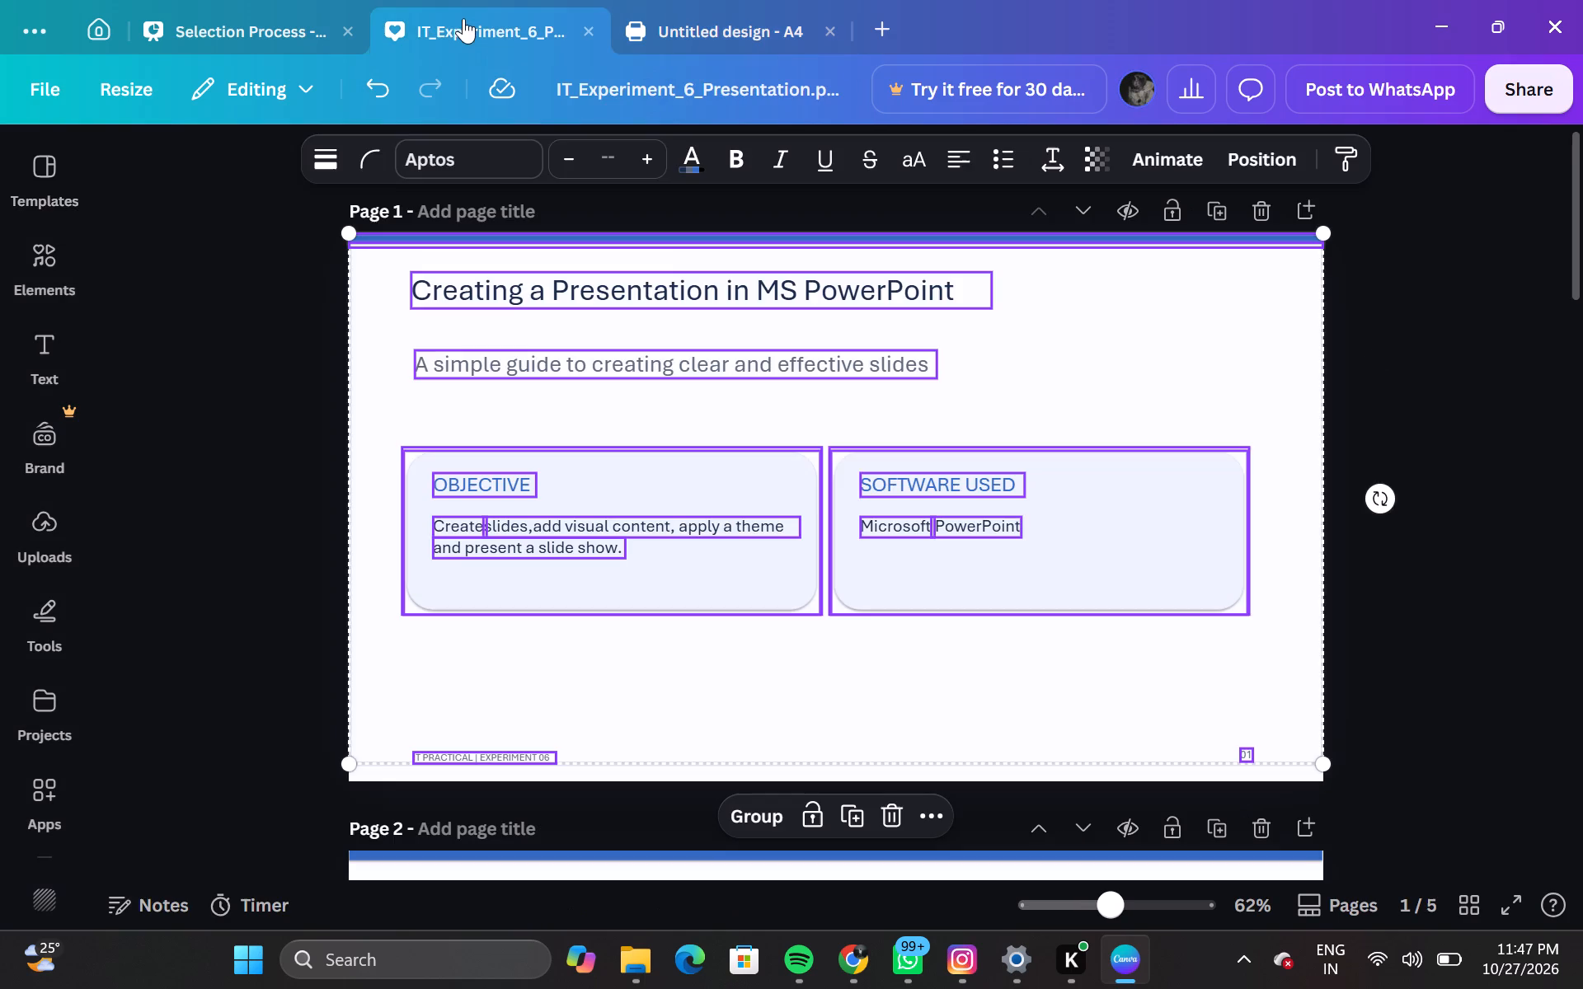
click(1139, 325)
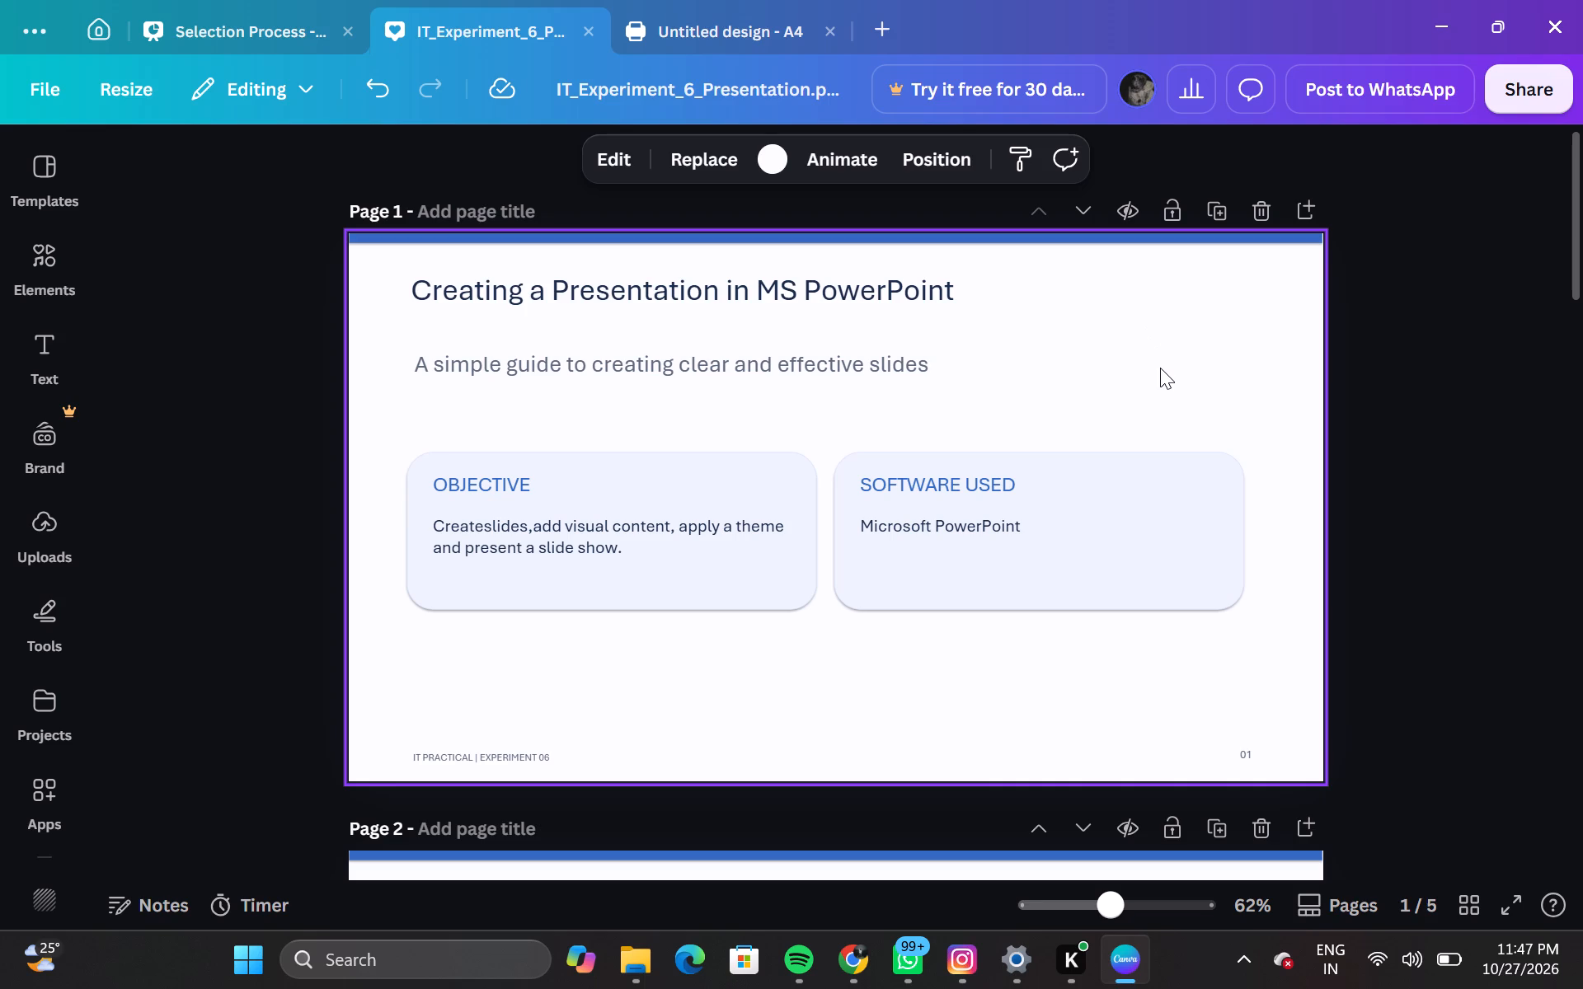
click(762, 160)
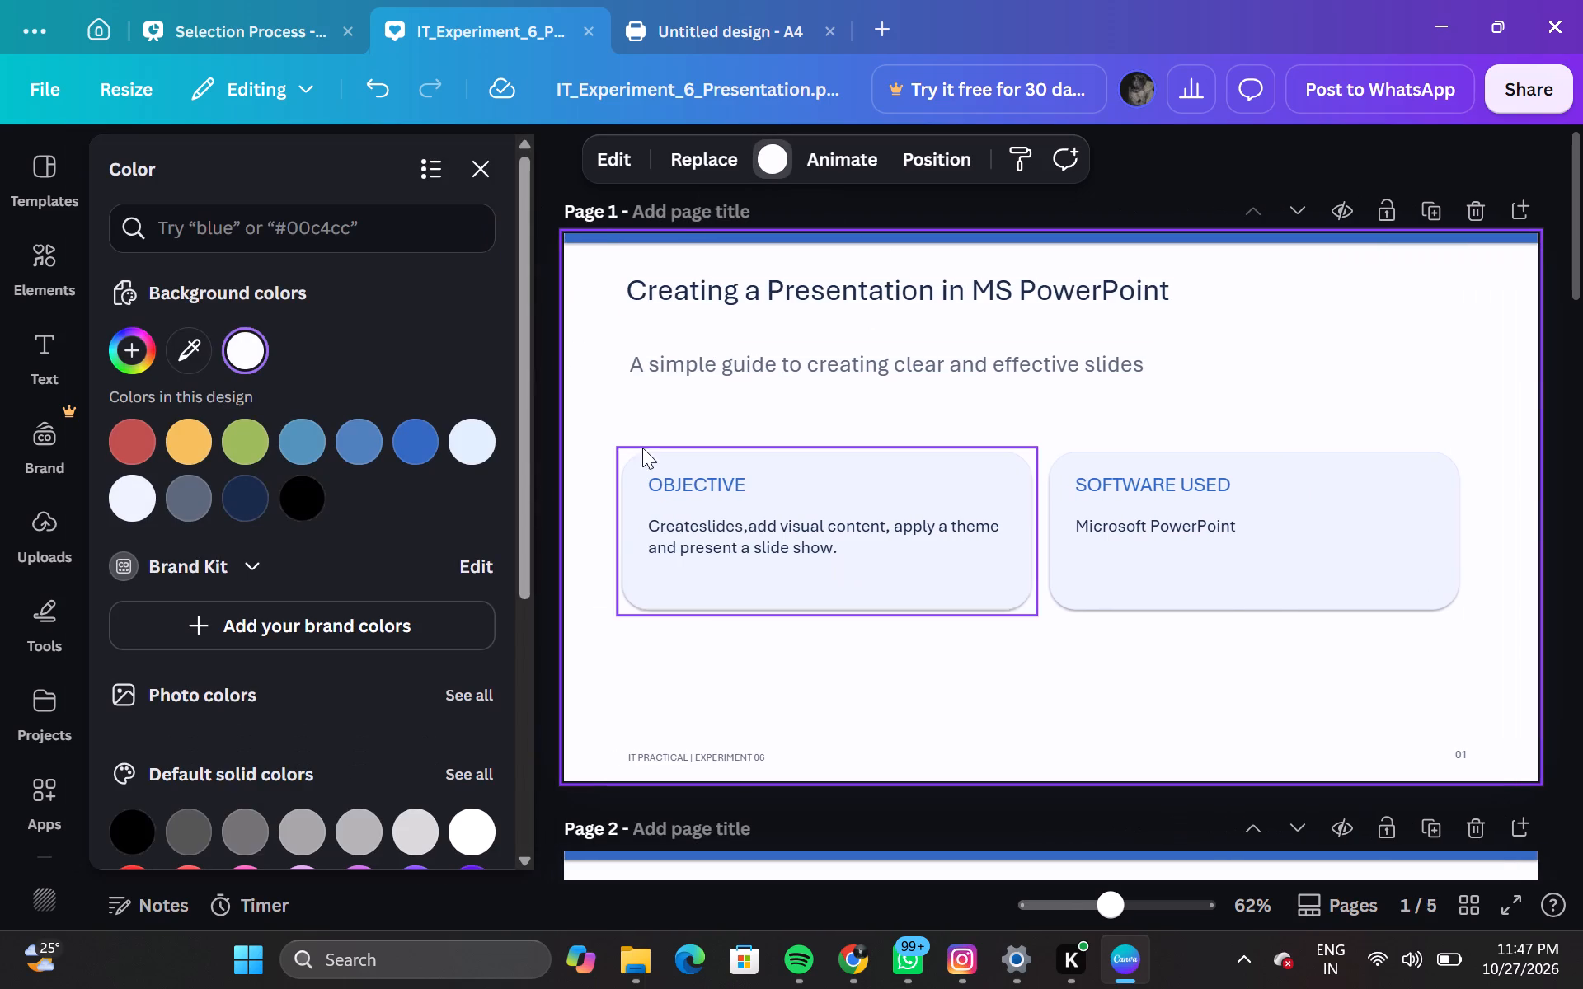
click(176, 510)
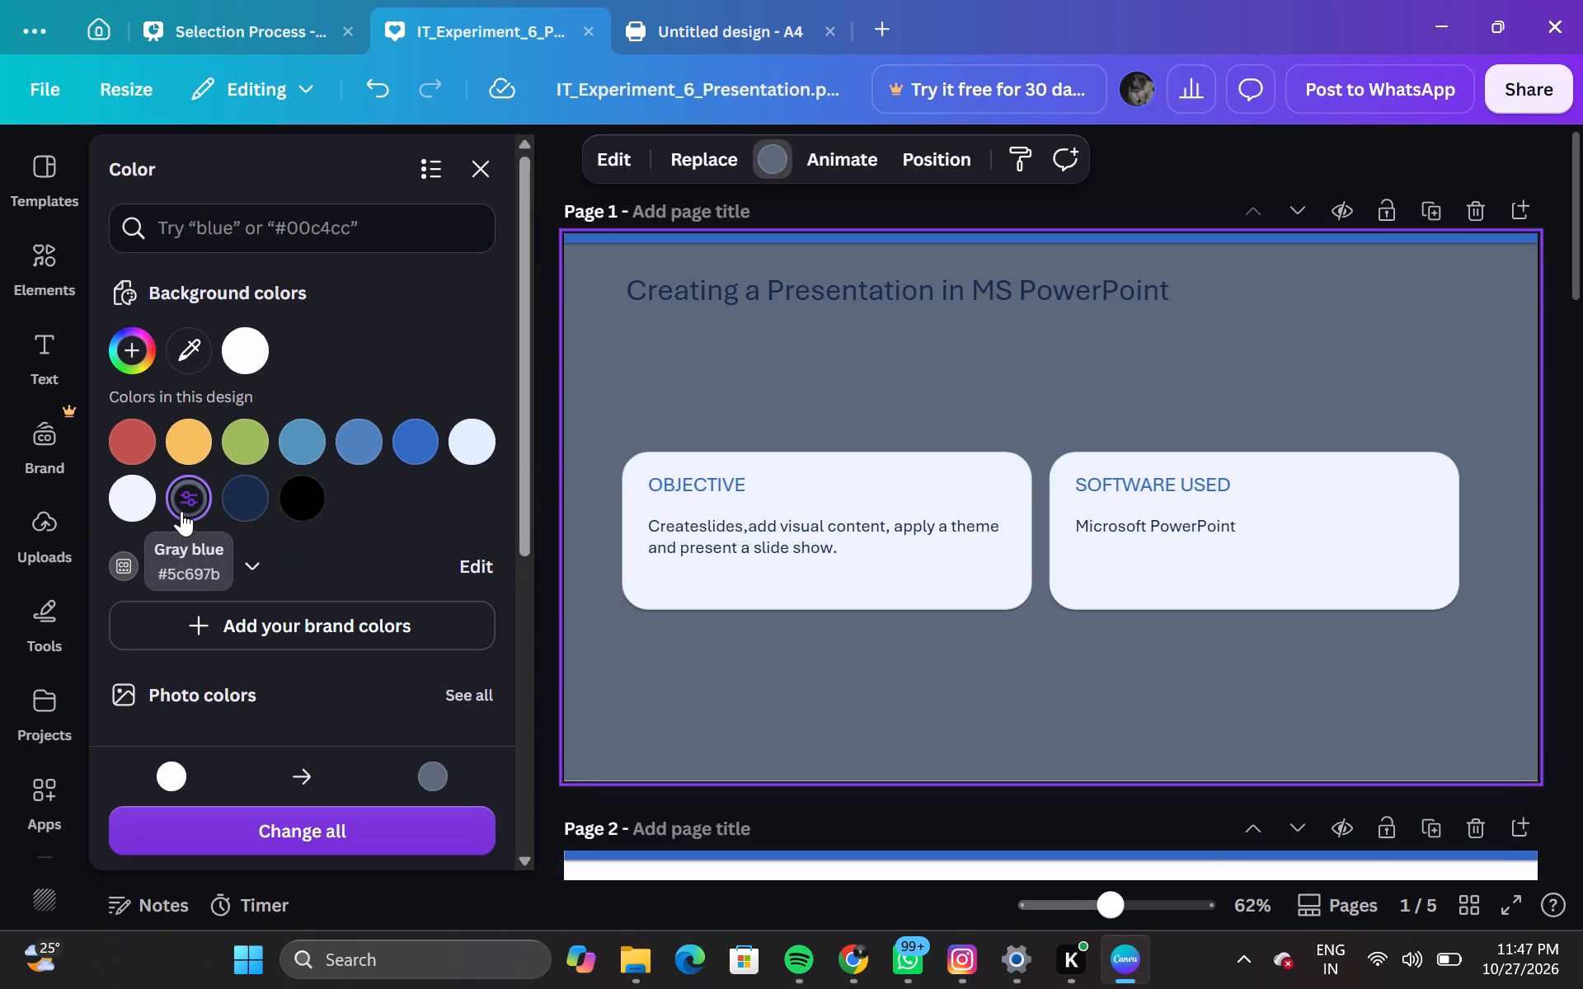
click(136, 504)
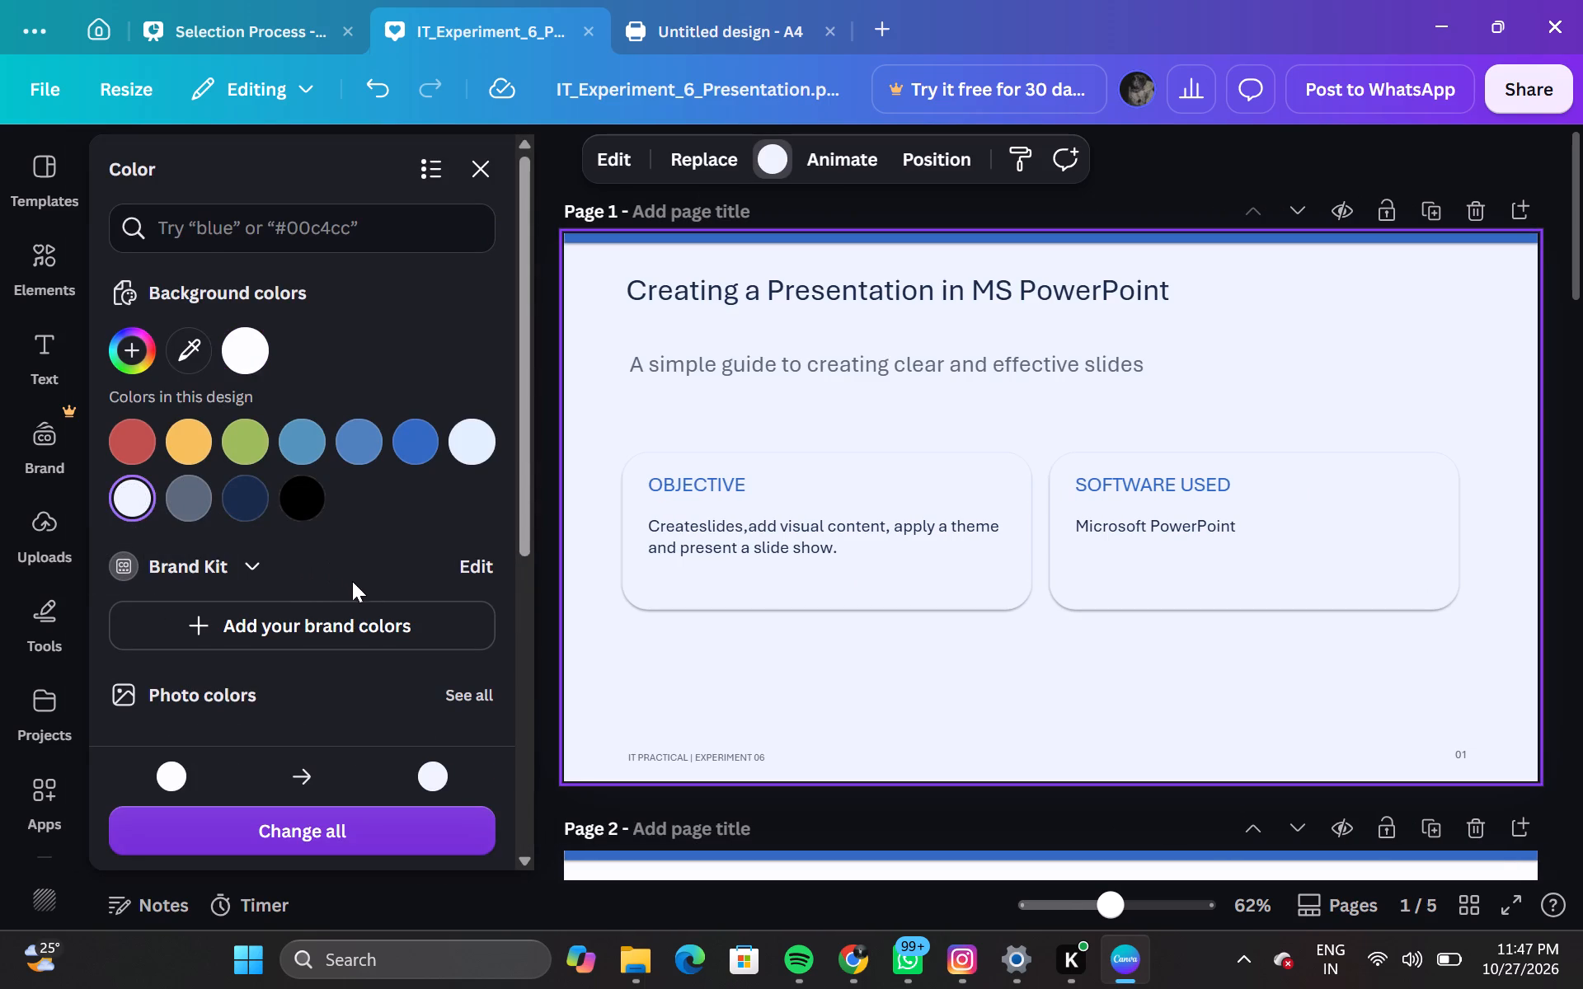
click(476, 443)
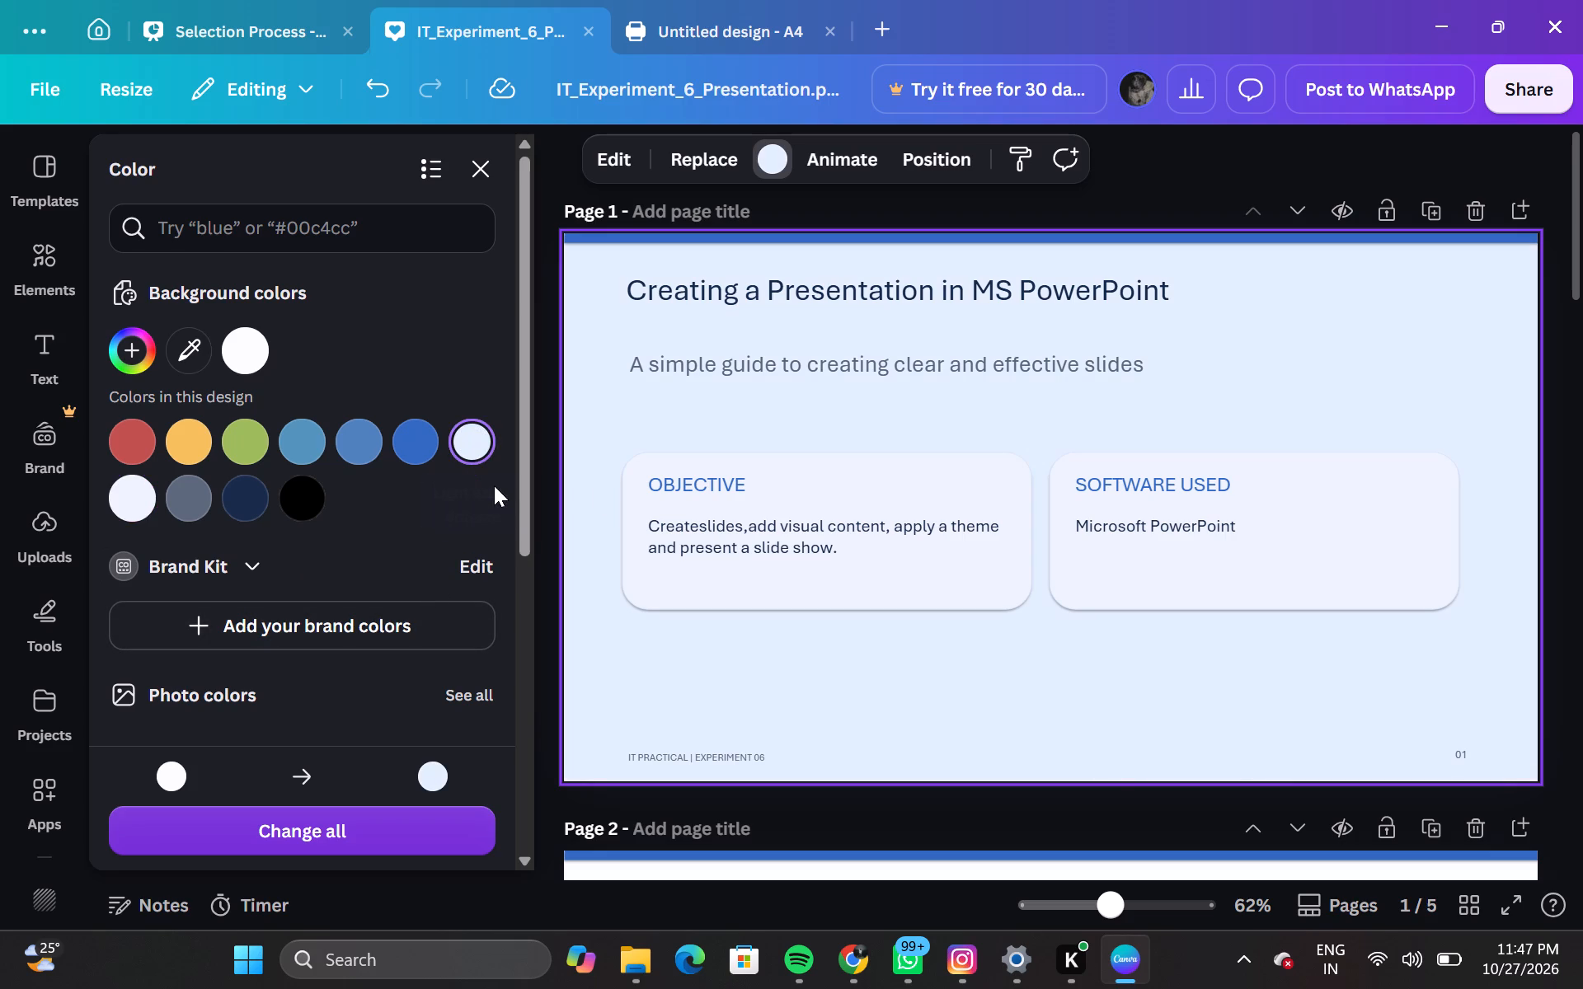
Set the backgrounds of pages 2 and 3 to the same light blue design colour as page 1.
scroll(774, 550, down, 2)
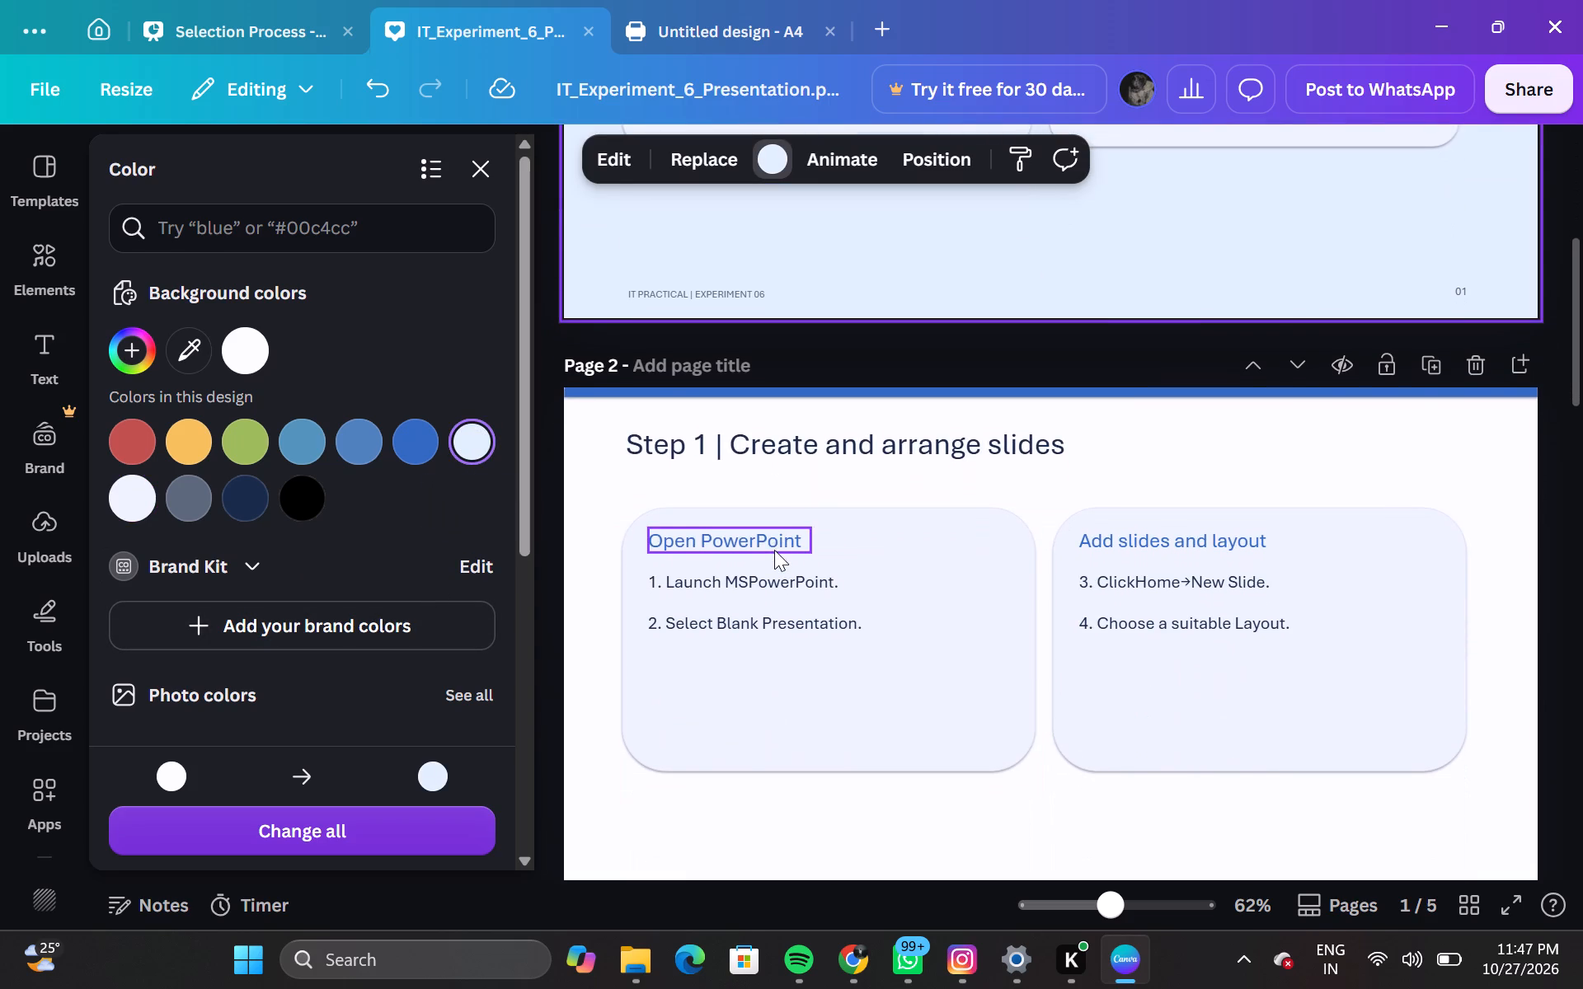
click(763, 829)
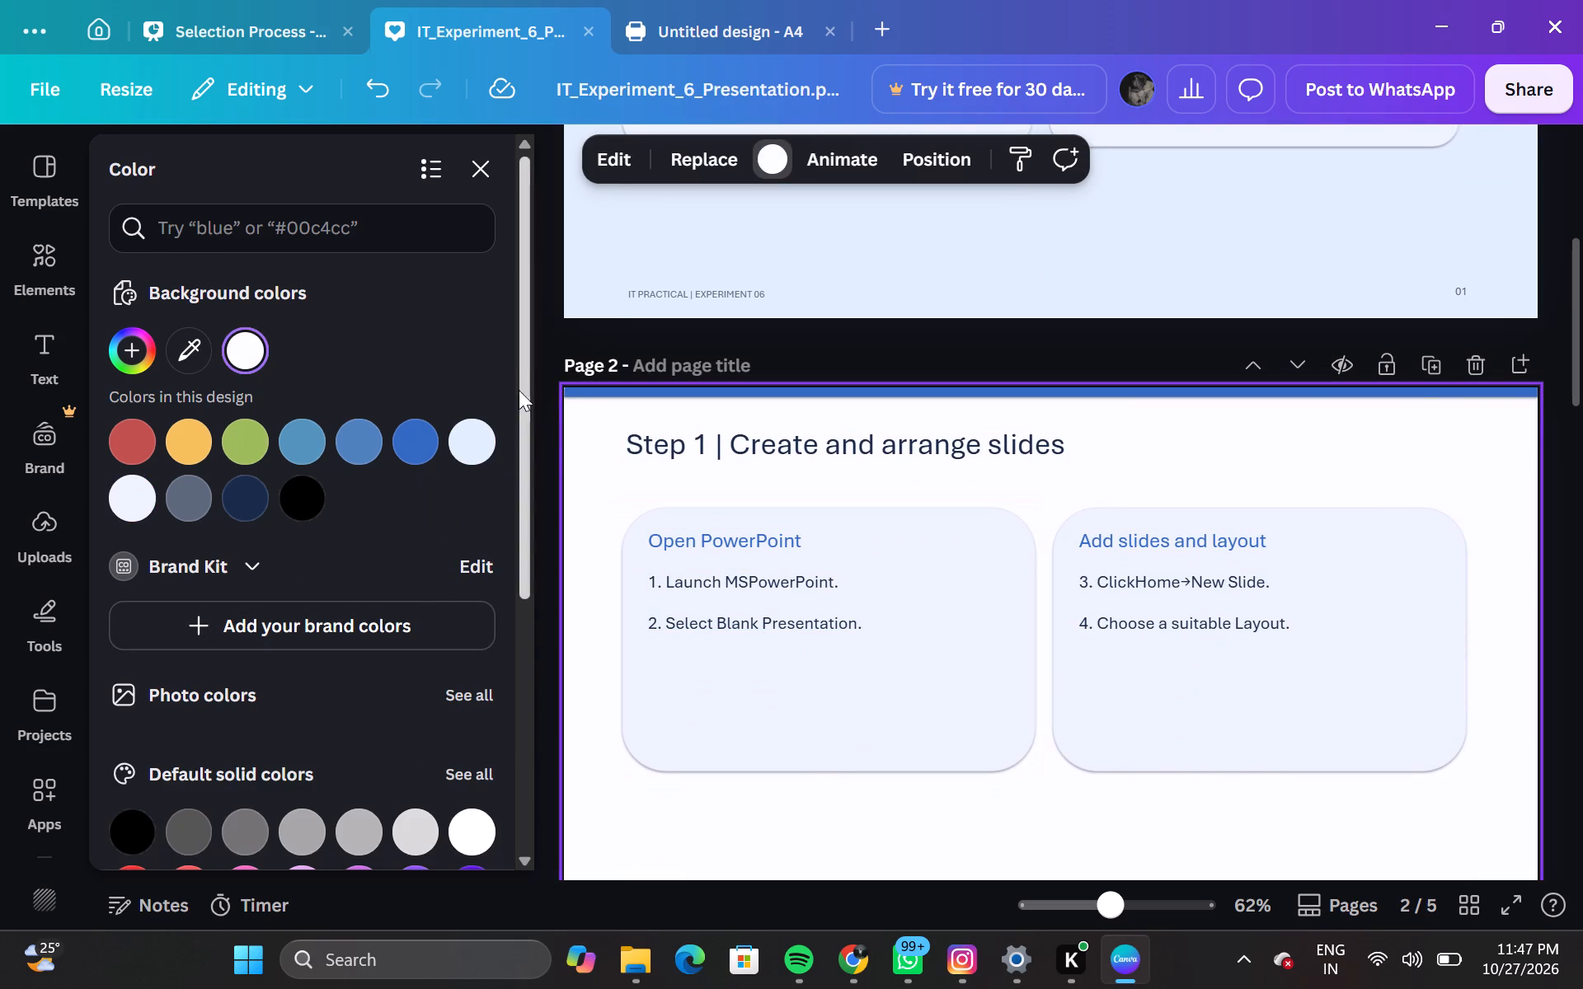
click(495, 454)
click(479, 450)
scroll(844, 602, down, 1)
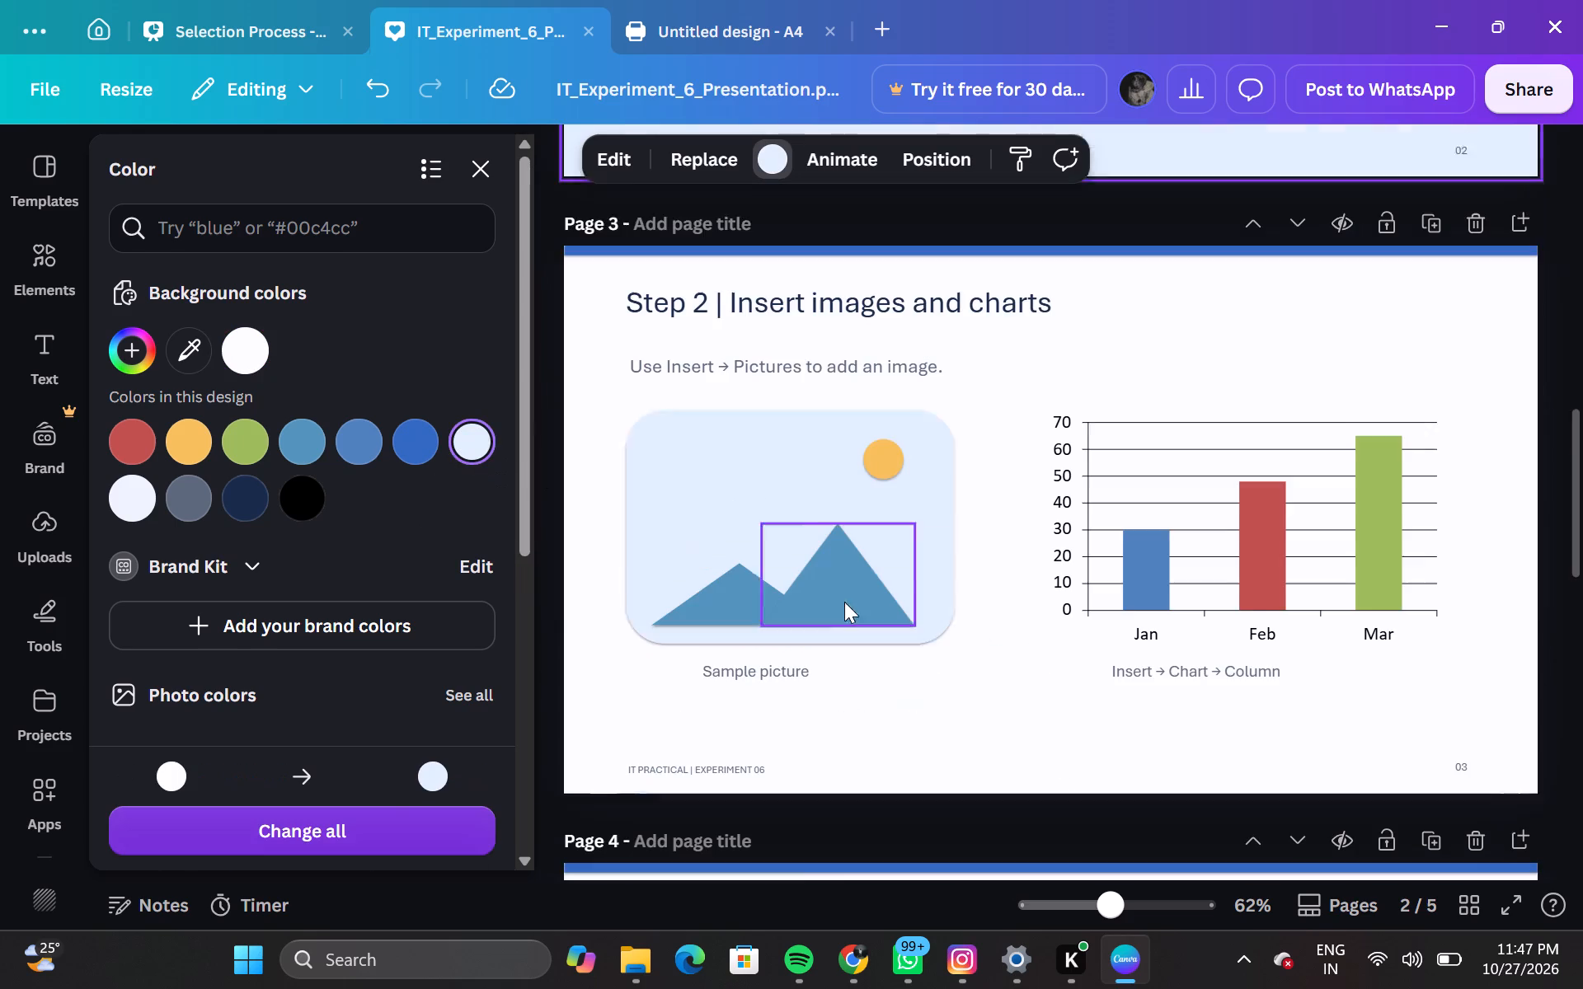
scroll(844, 602, down, 1)
click(938, 681)
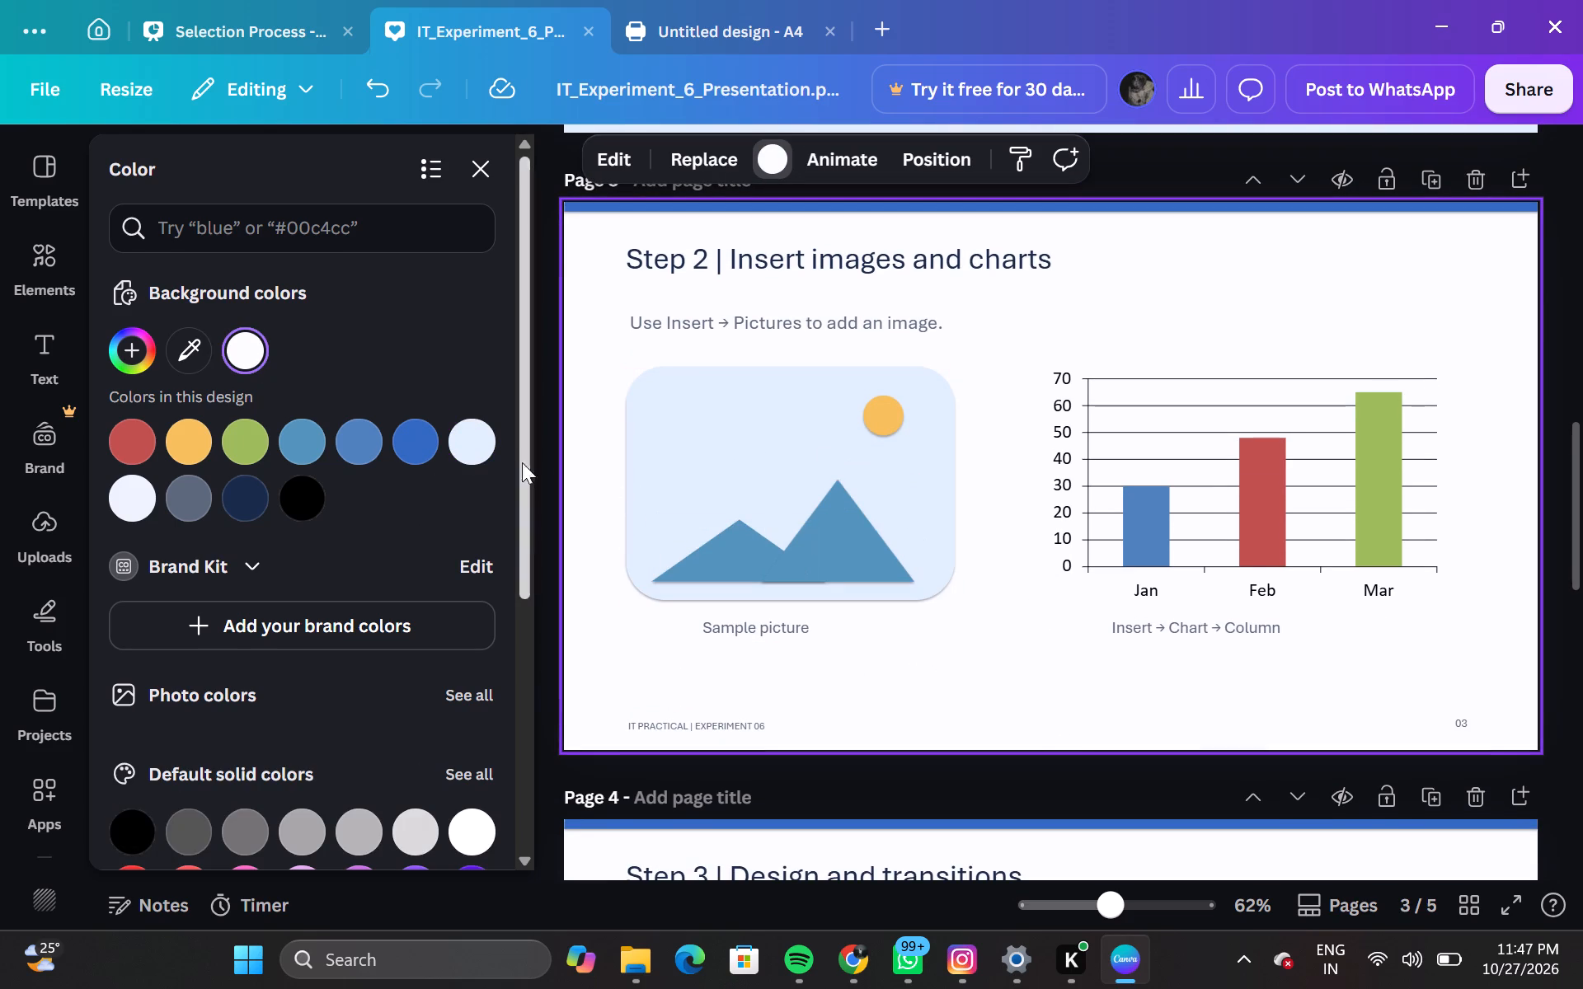
click(457, 449)
Set the backgrounds of pages 4 and 5 to the same light blue design colour and check the recoloured pages.
scroll(754, 615, down, 3)
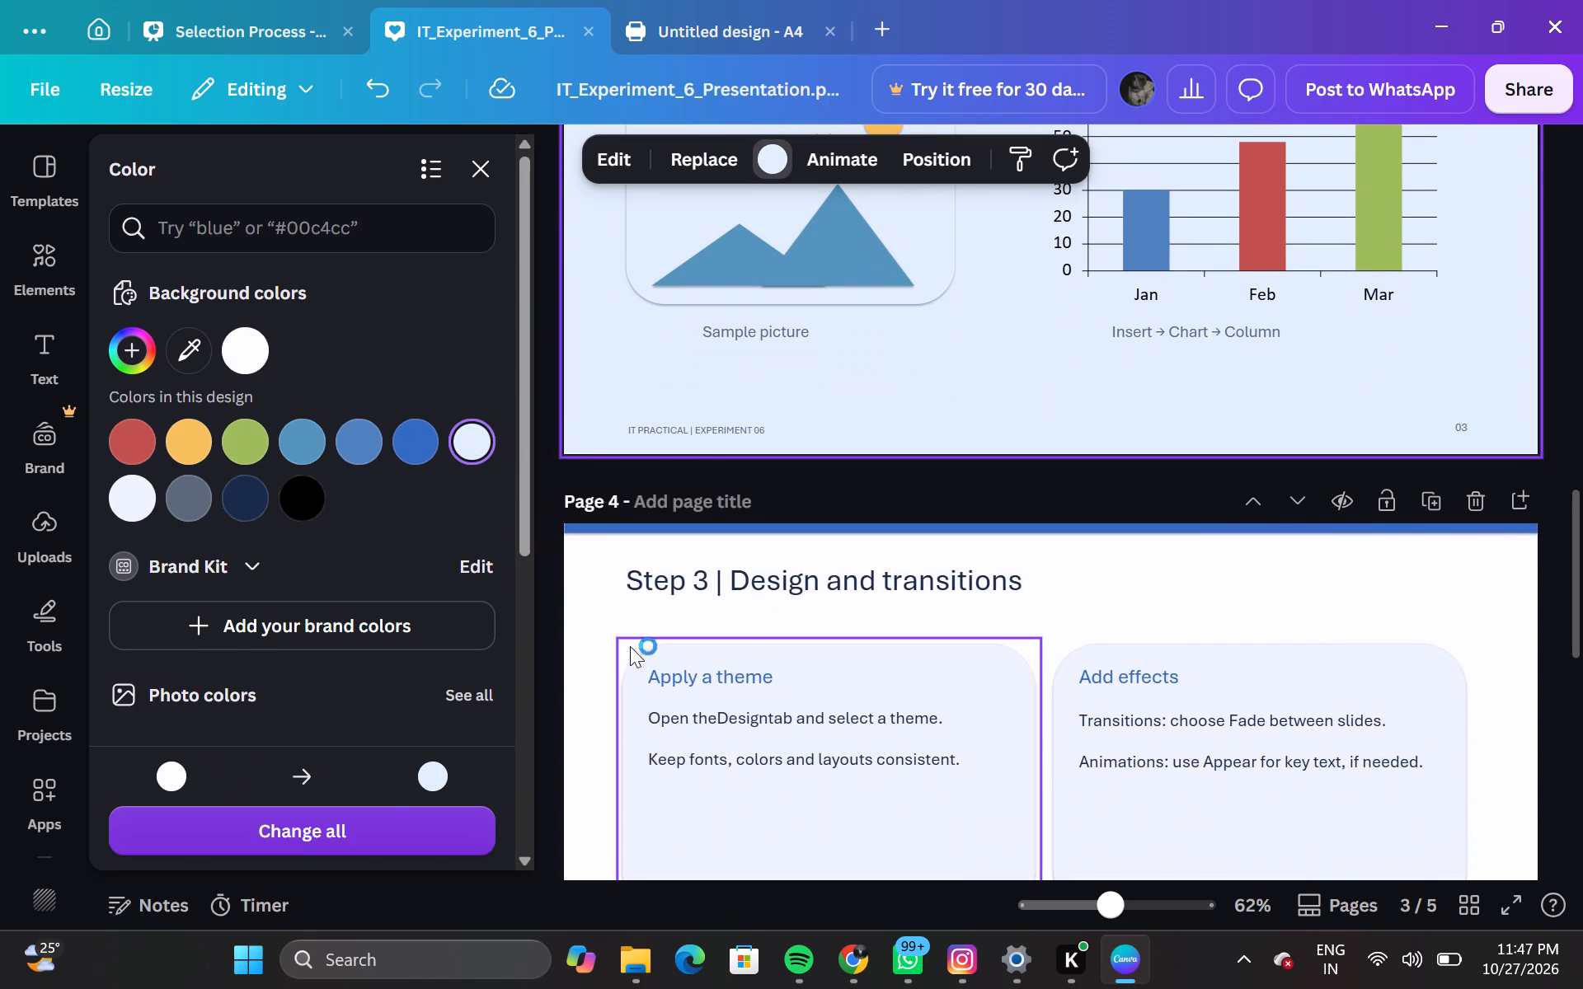
click(584, 635)
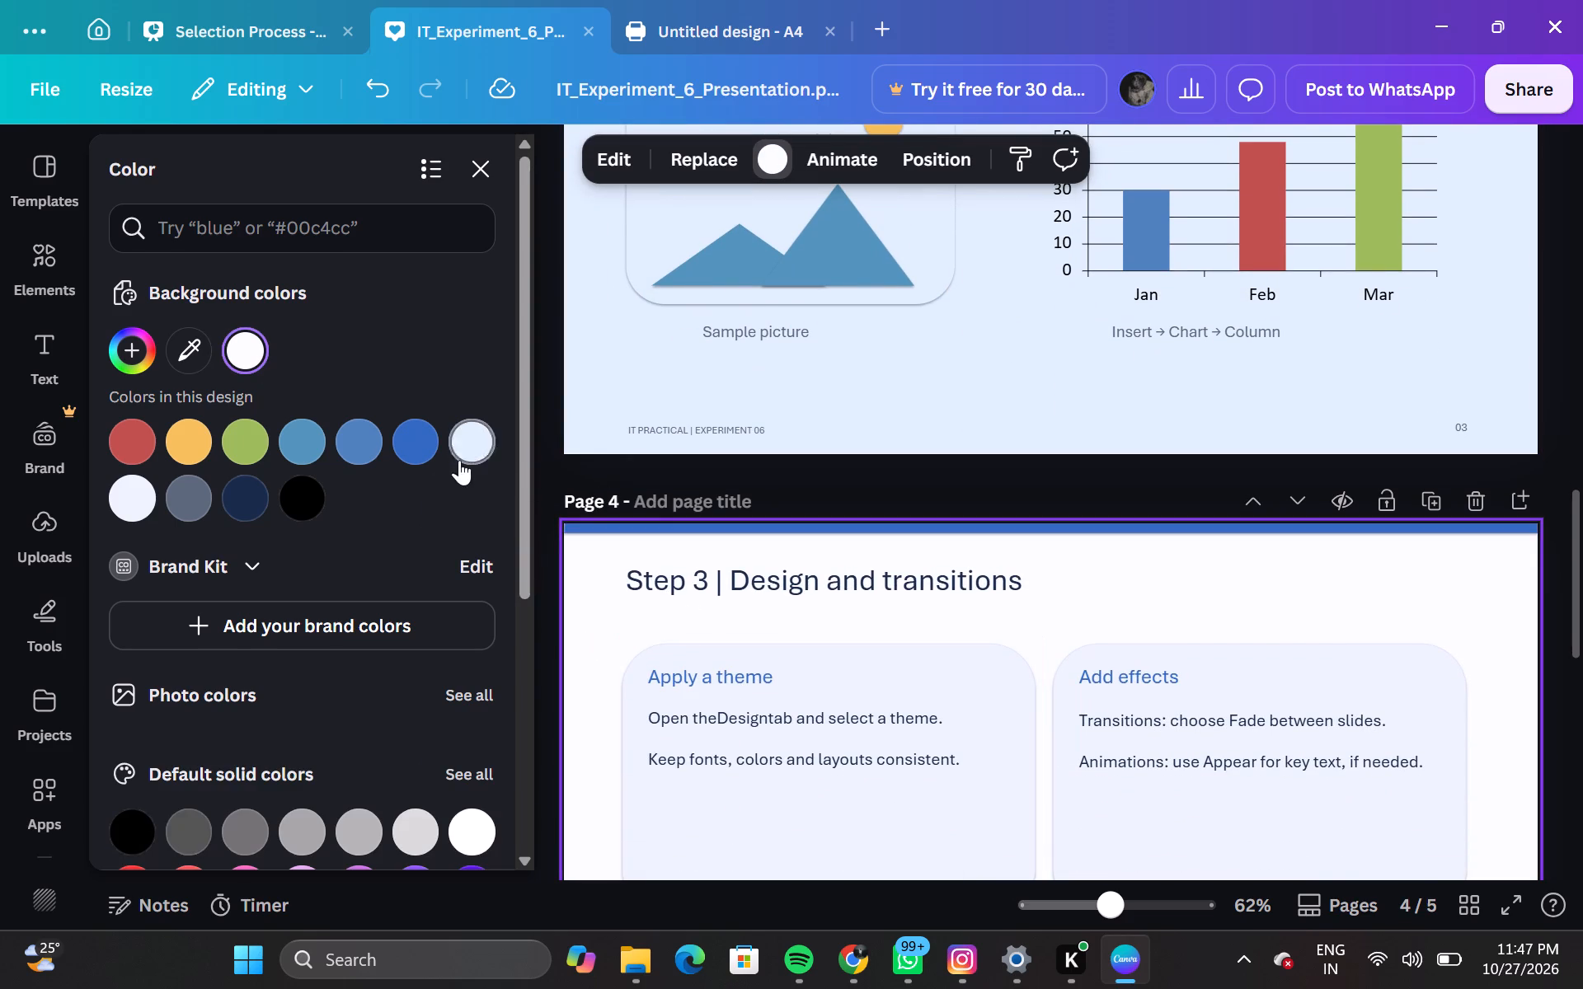
click(459, 460)
scroll(696, 583, down, 3)
click(585, 589)
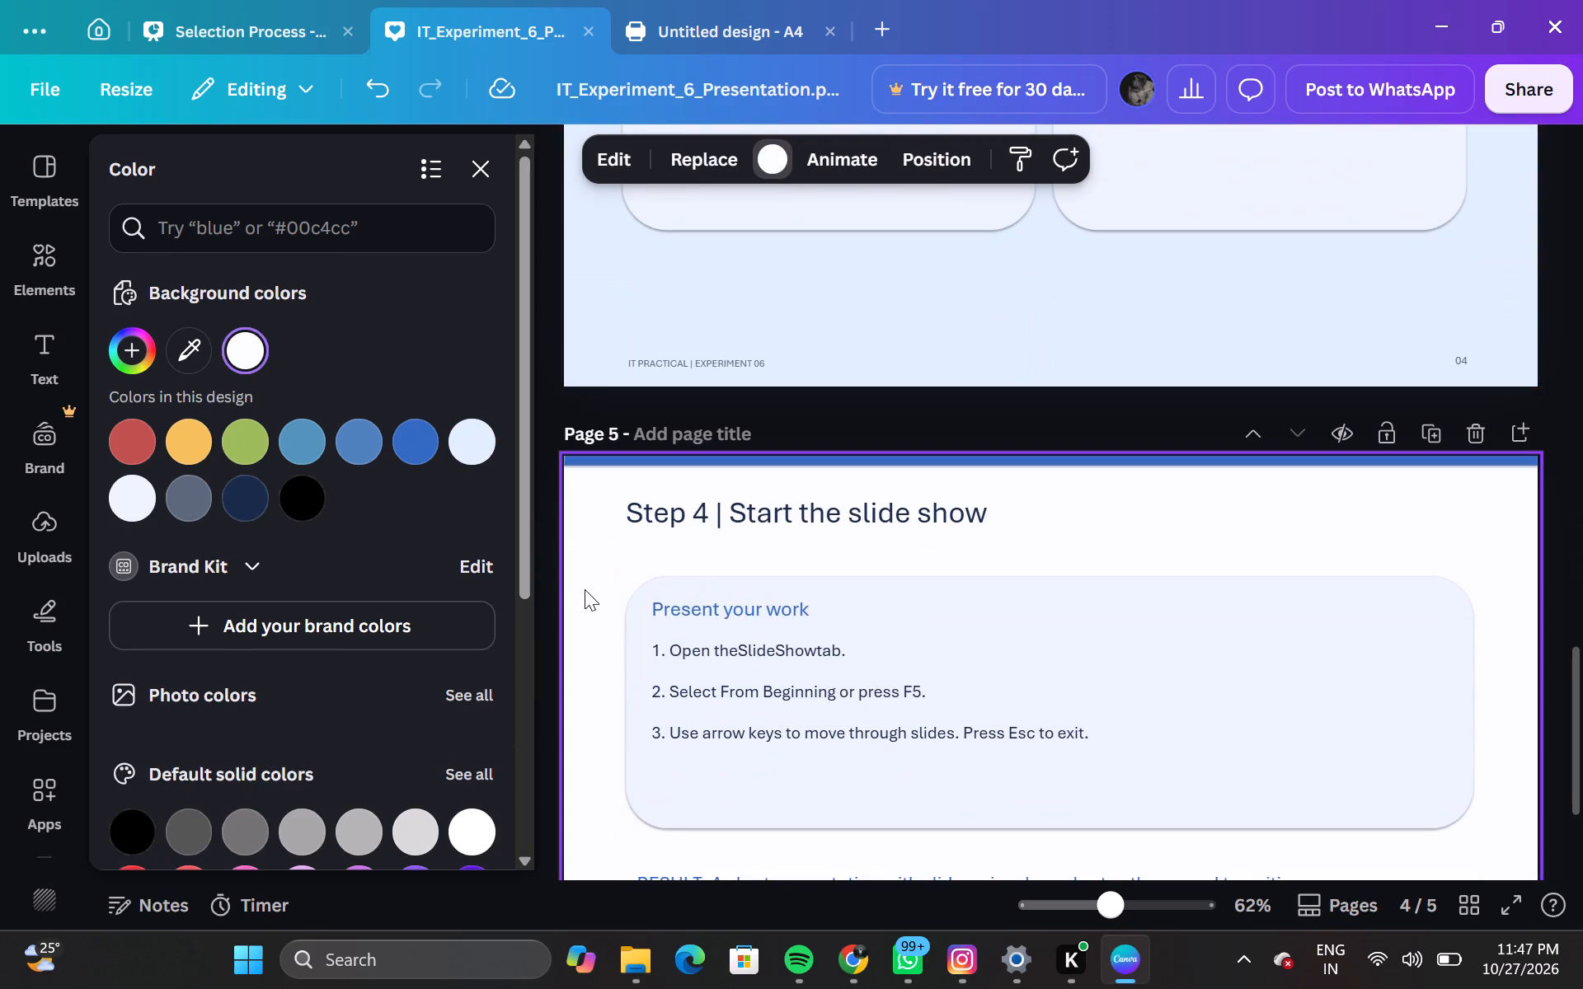
click(463, 457)
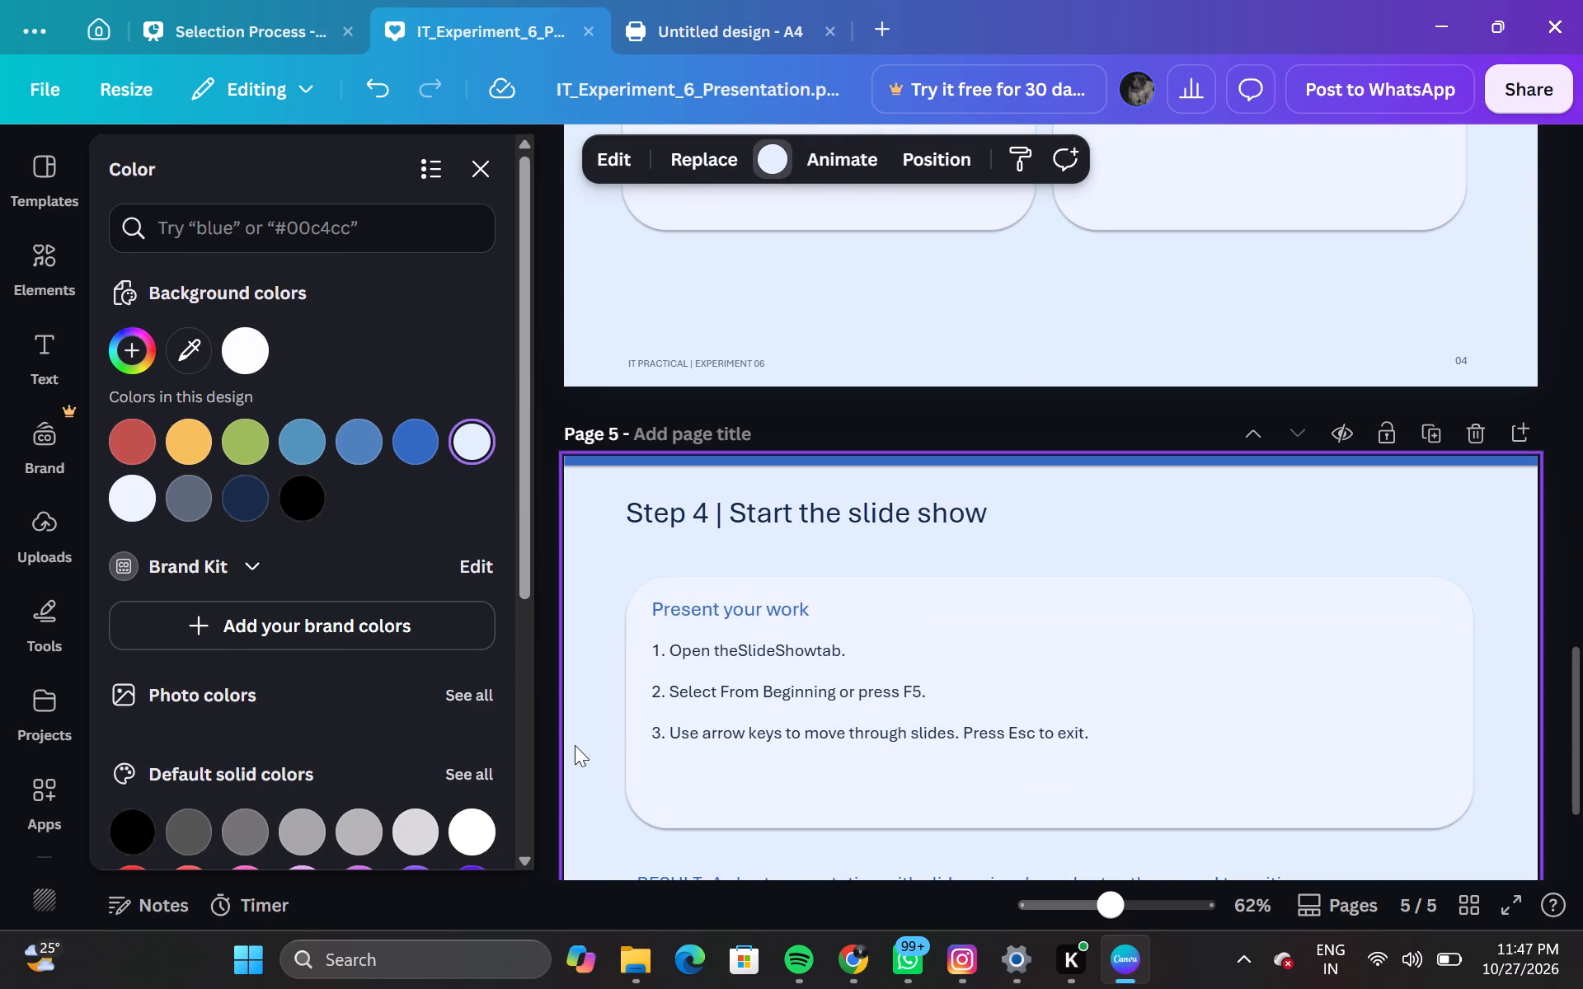
scroll(749, 625, down, 3)
scroll(759, 541, down, 1)
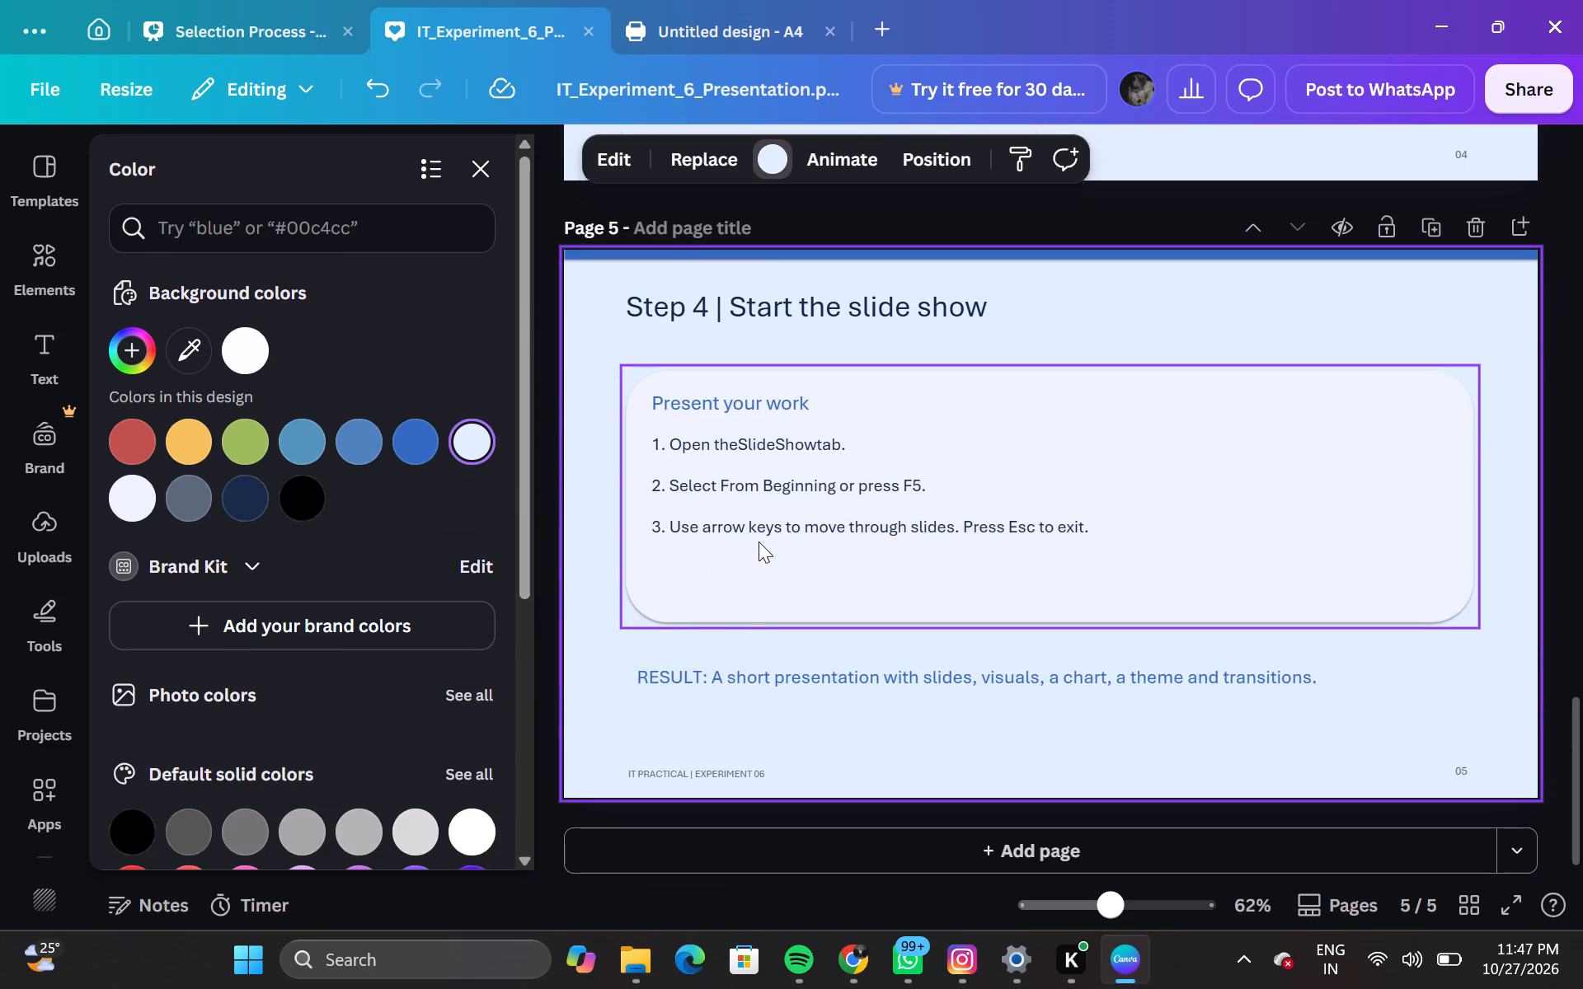
scroll(759, 541, down, 1)
scroll(759, 541, up, 7)
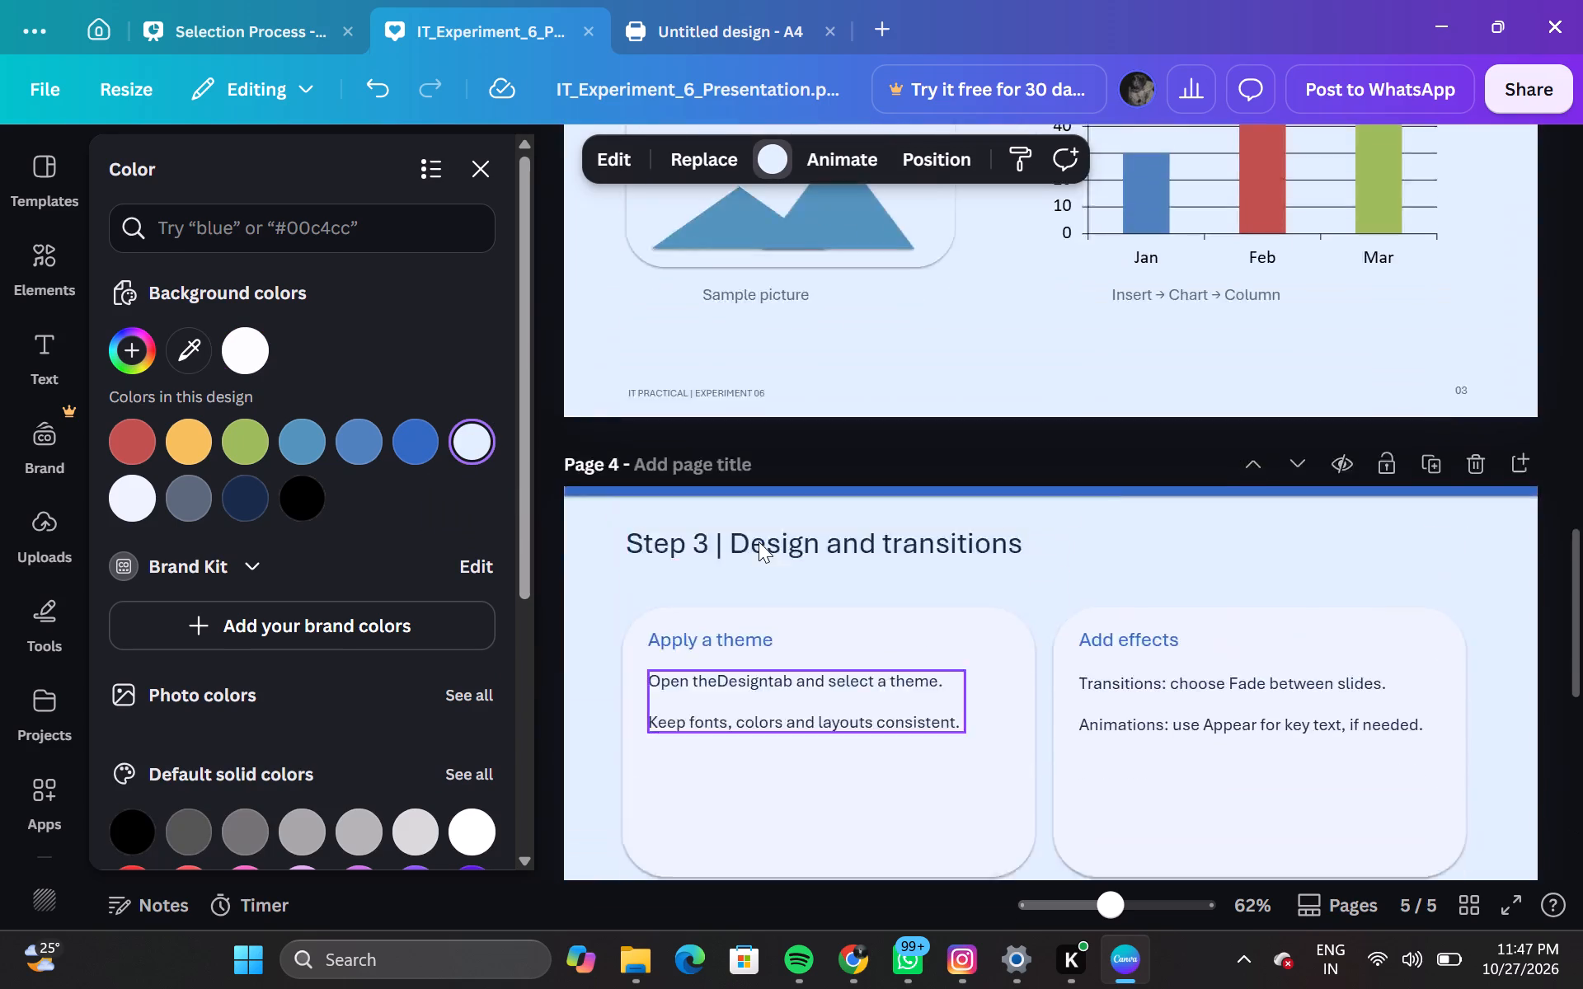
scroll(759, 541, up, 4)
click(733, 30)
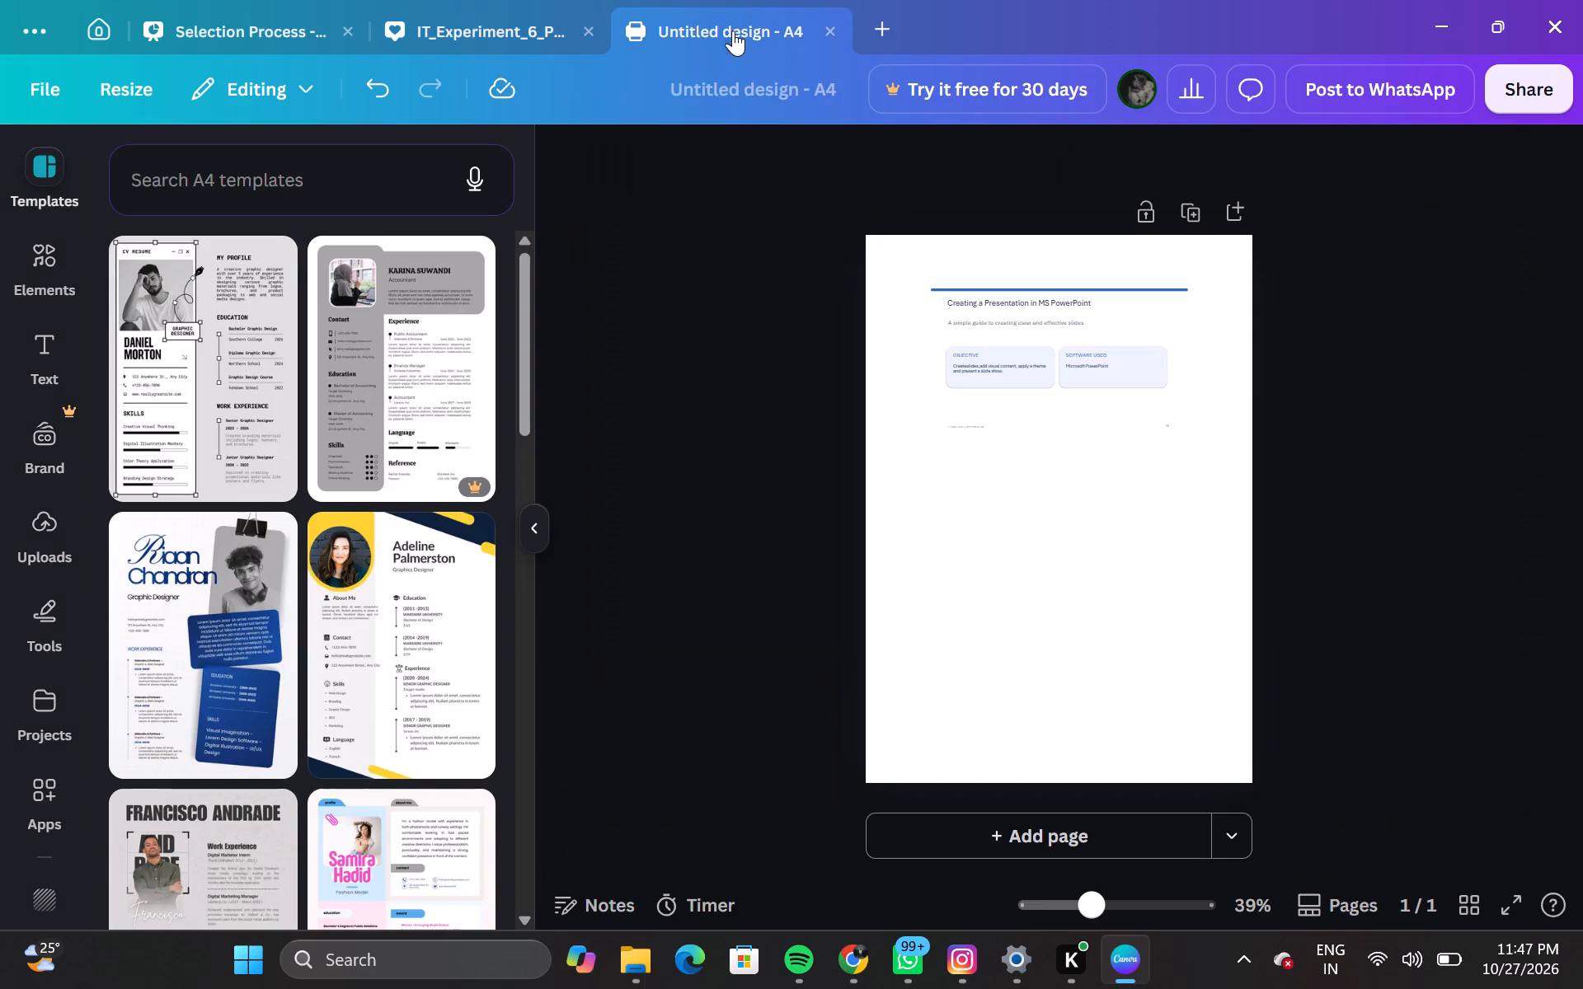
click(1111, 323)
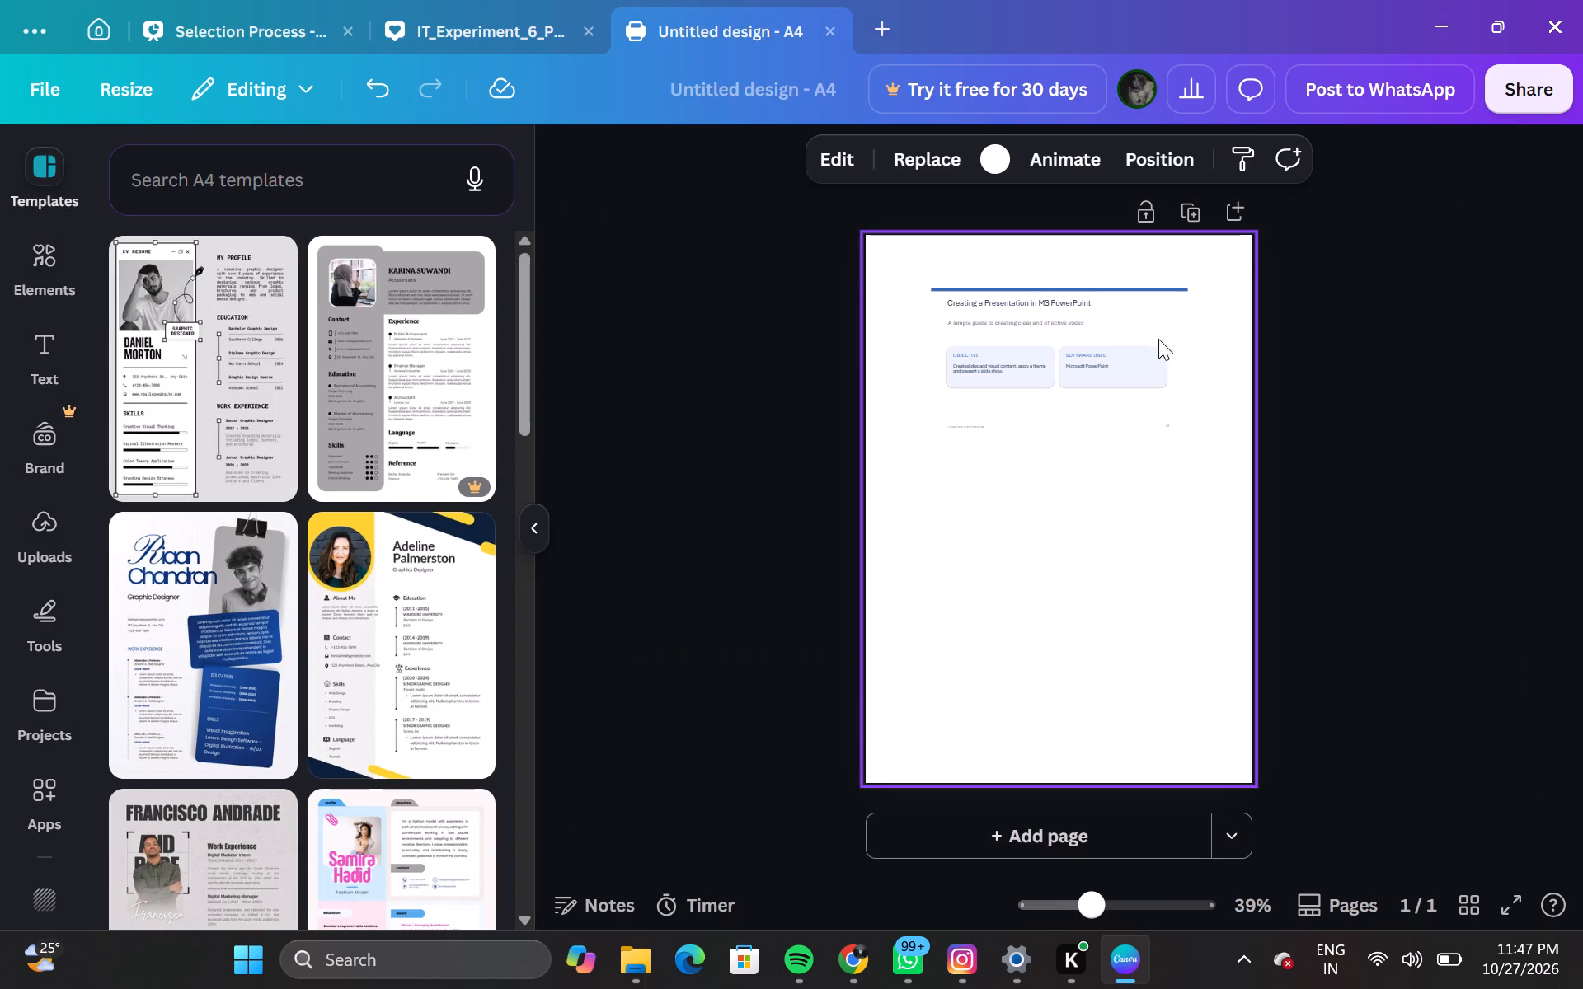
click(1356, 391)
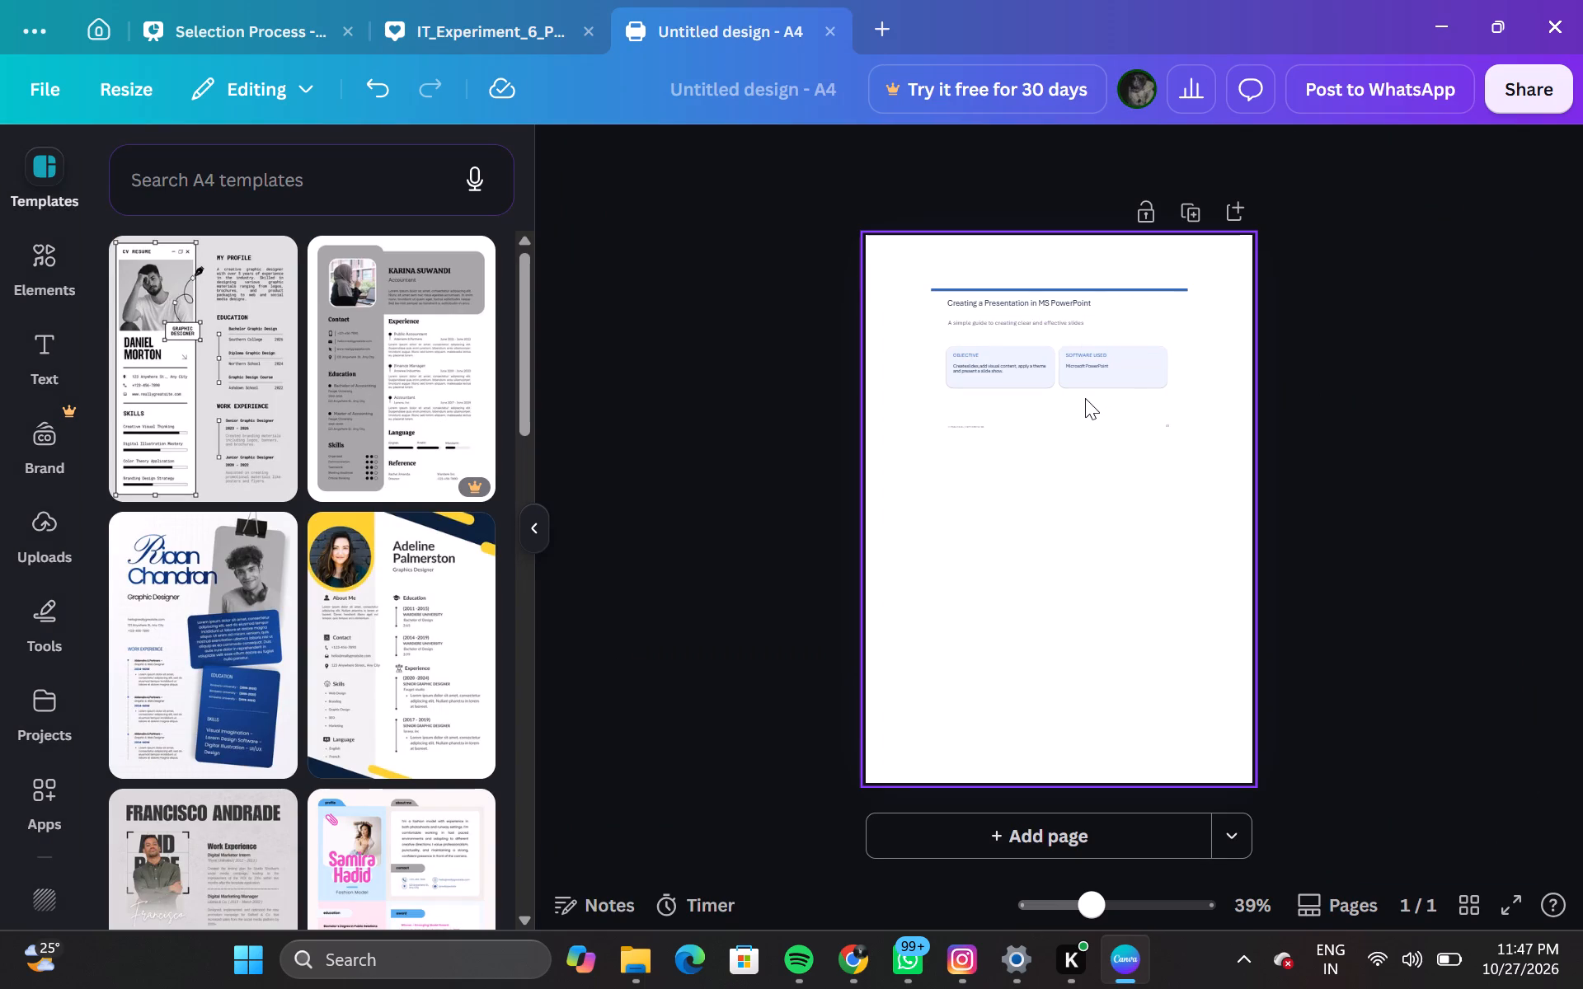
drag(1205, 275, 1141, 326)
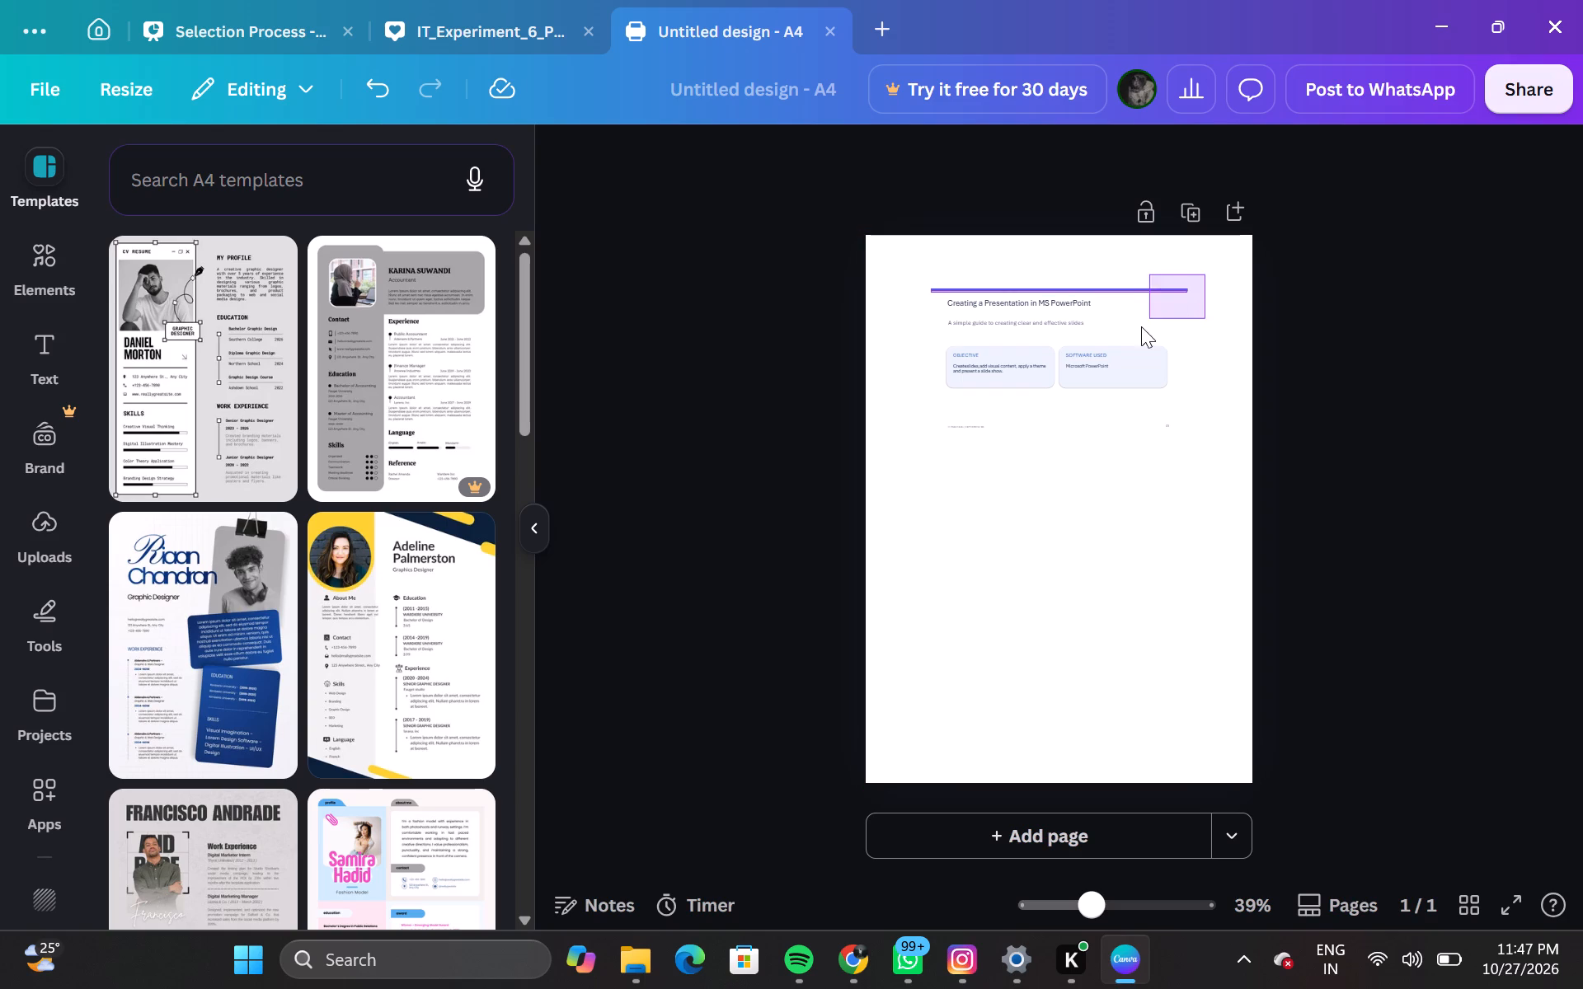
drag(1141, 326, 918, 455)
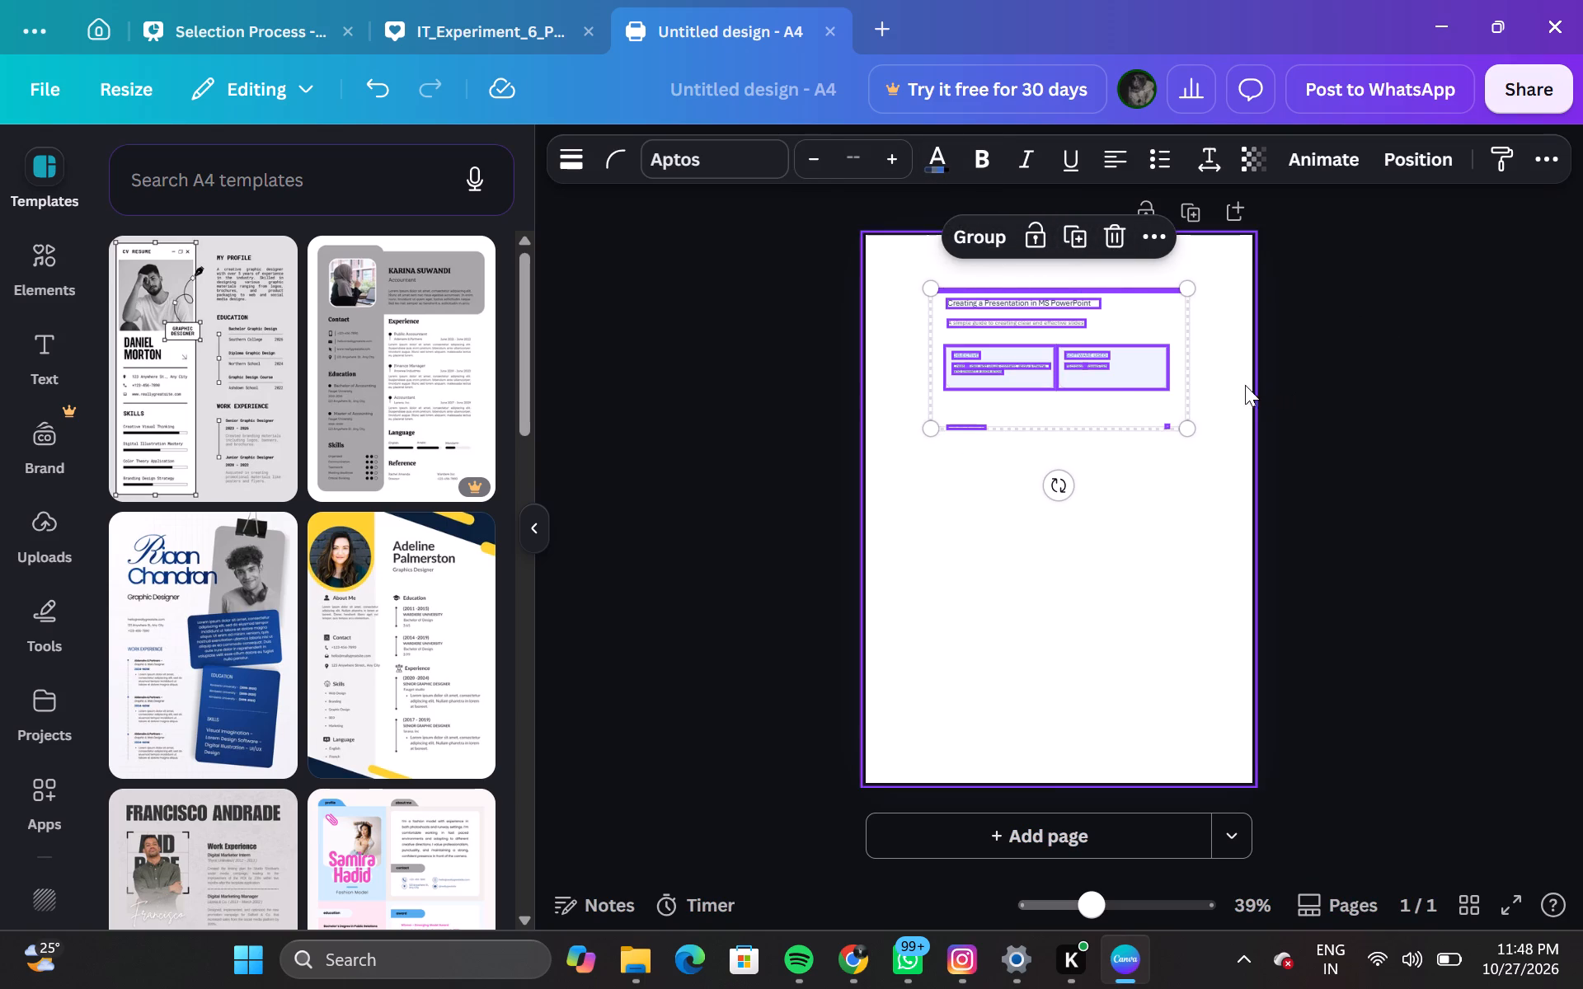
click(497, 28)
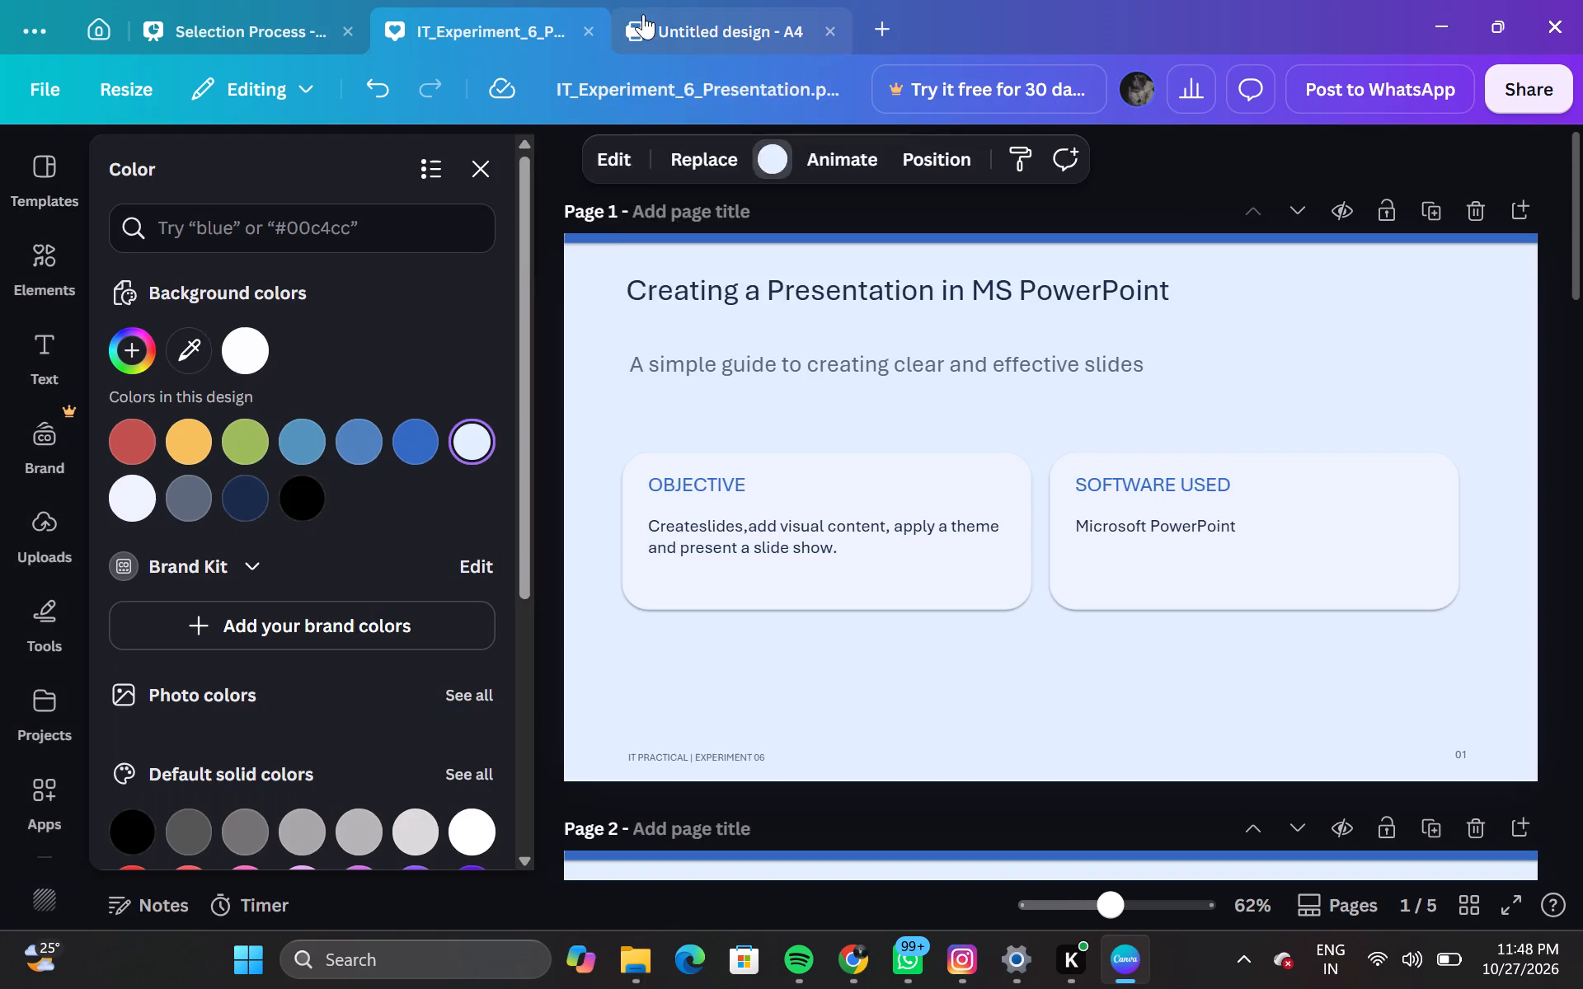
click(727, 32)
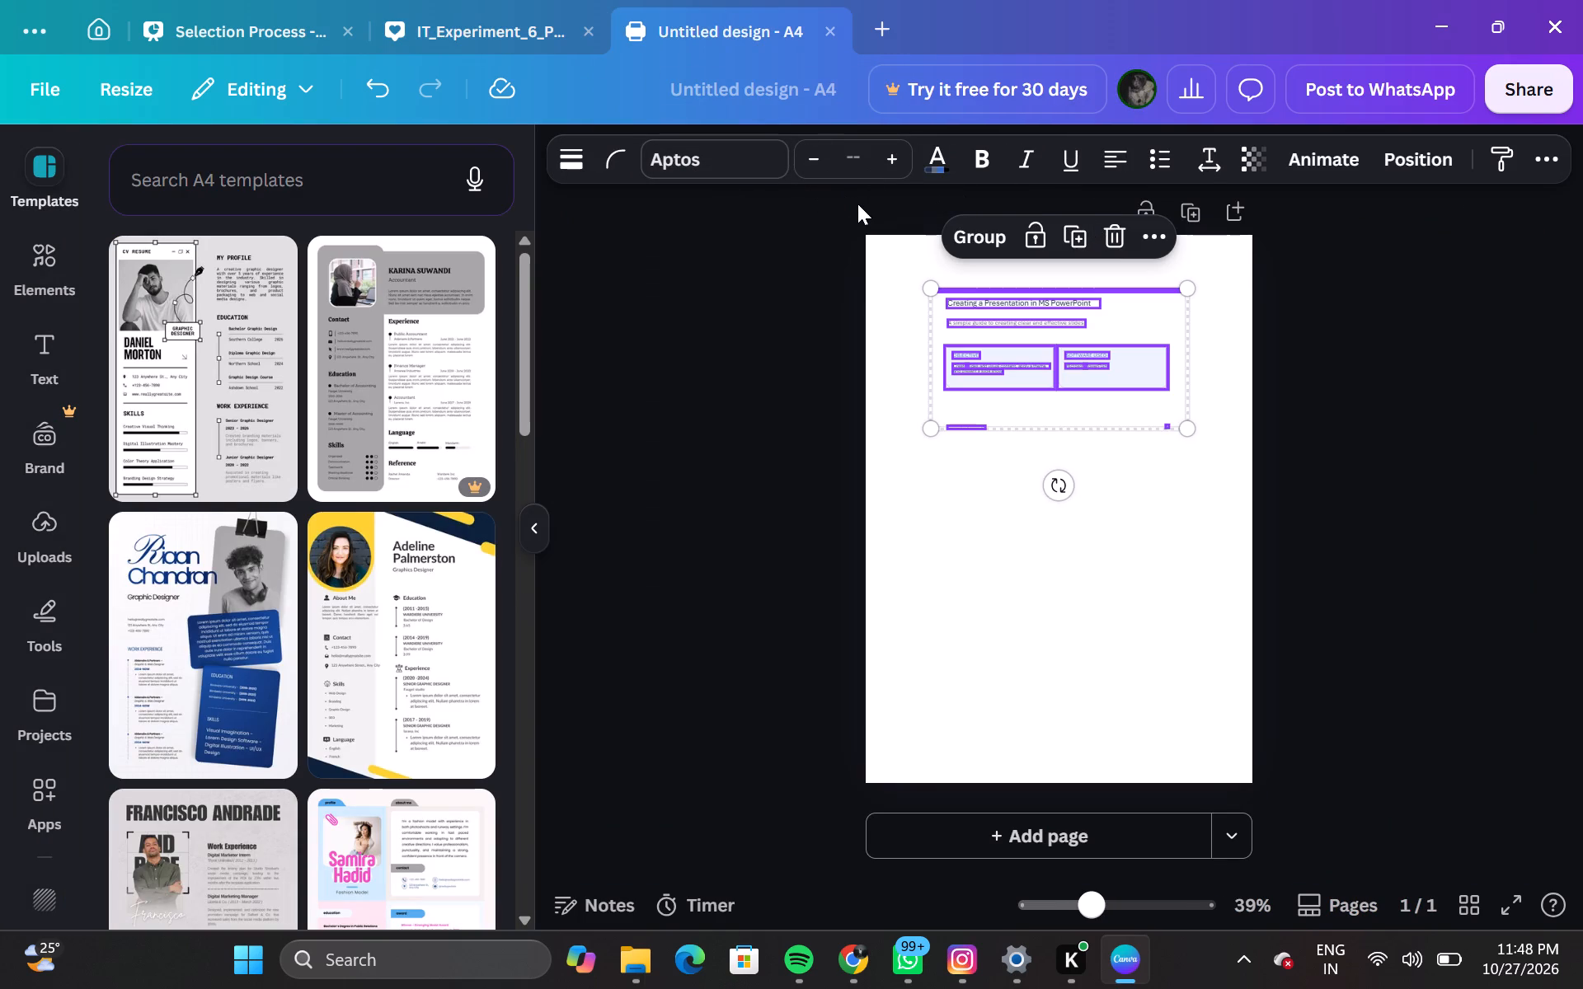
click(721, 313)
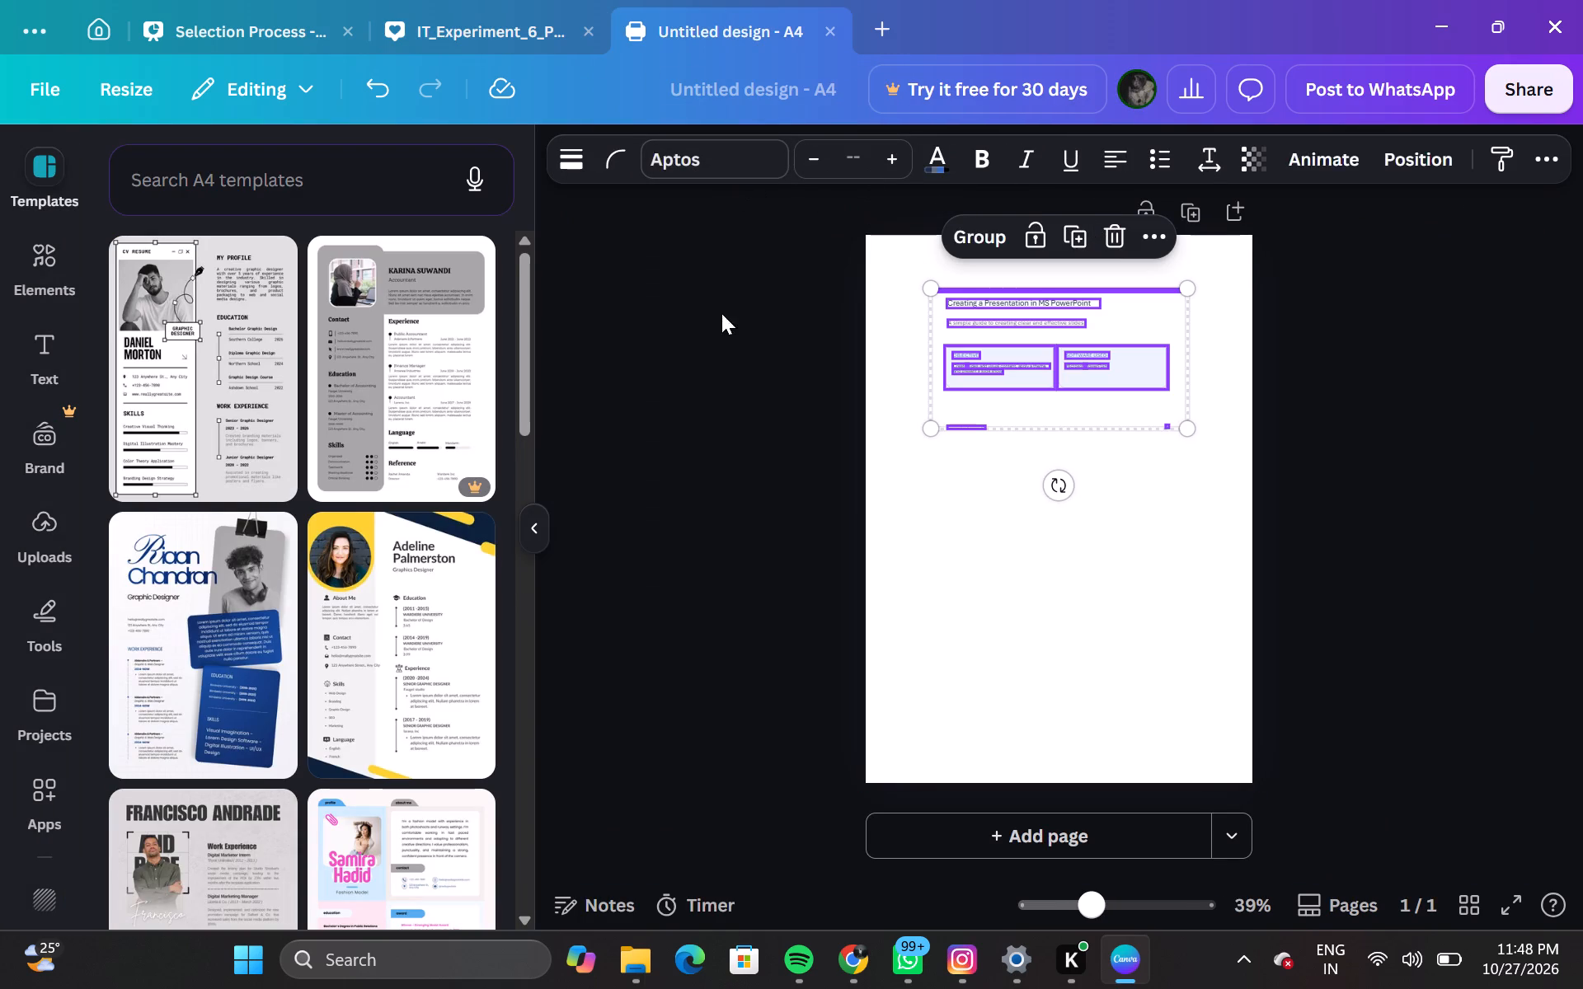
Copy all elements of the recoloured page 1 of the presentation and paste them onto the A4 page.
click(481, 38)
scroll(811, 402, up, 3)
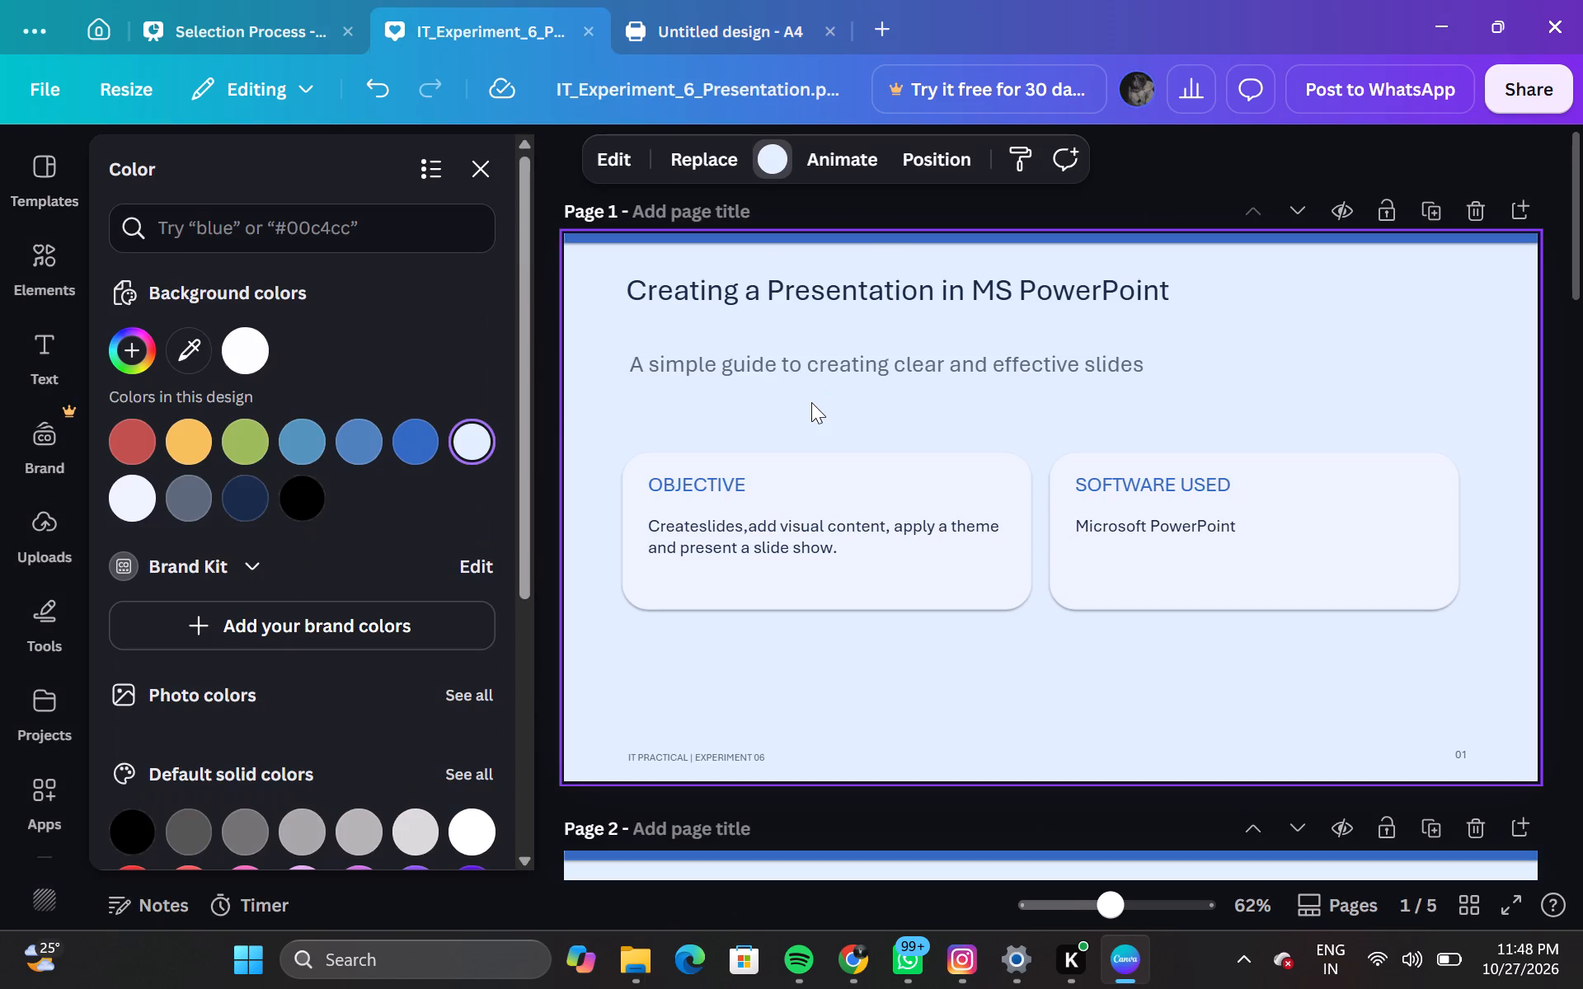
drag(810, 219, 834, 370)
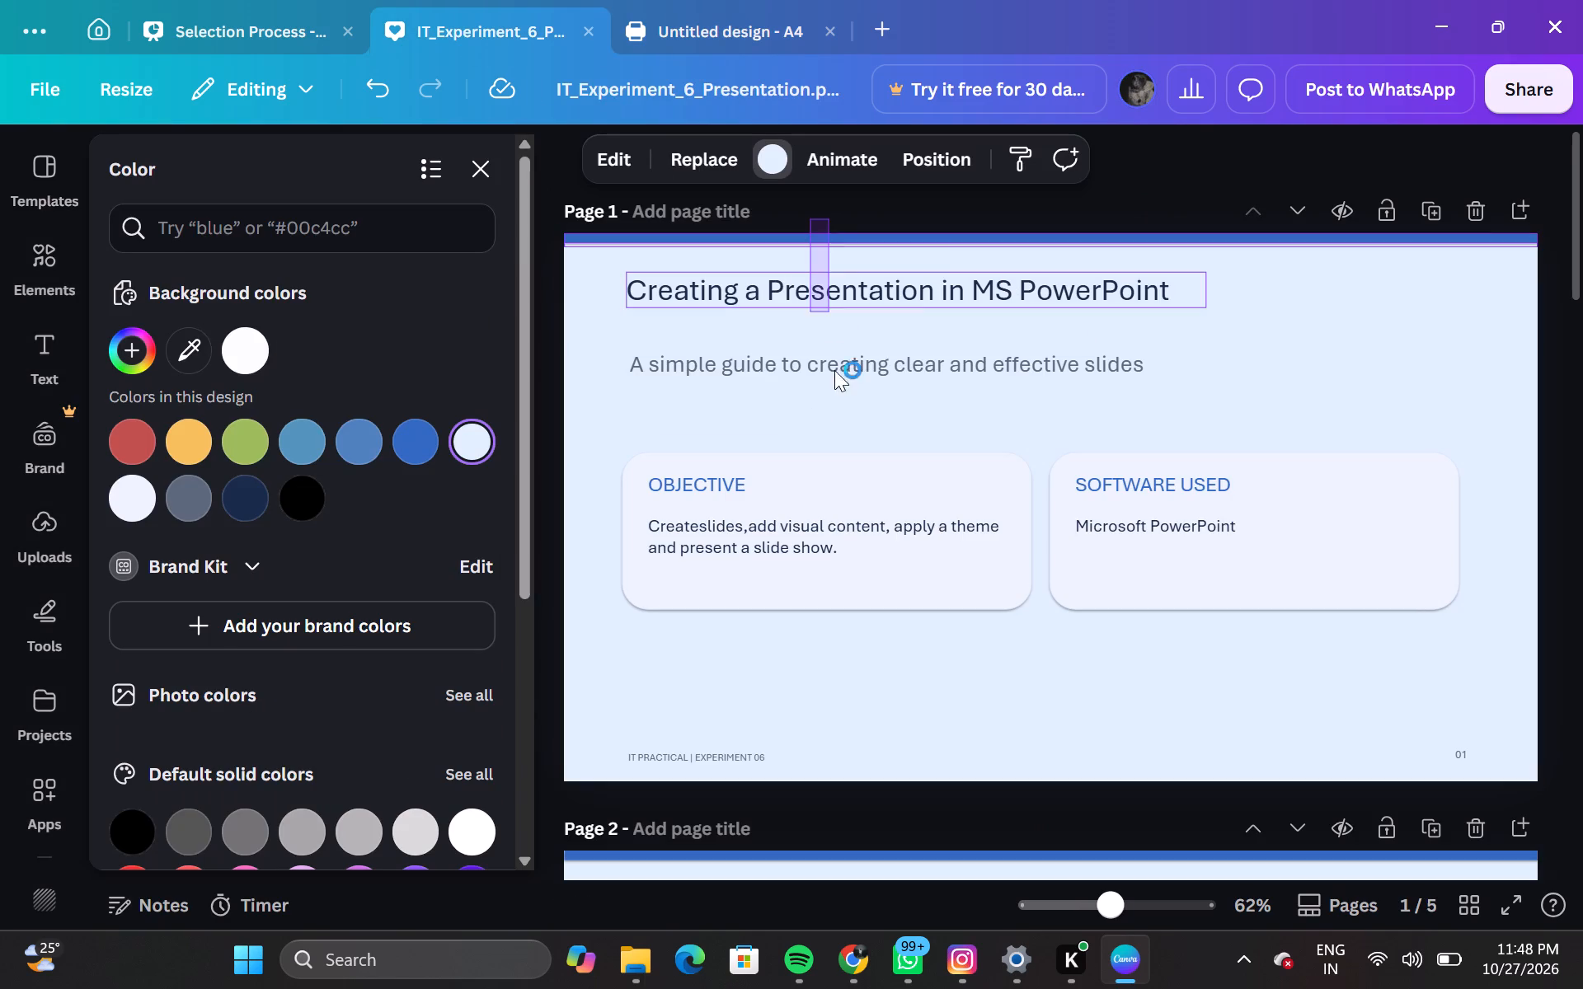
drag(834, 370, 1348, 827)
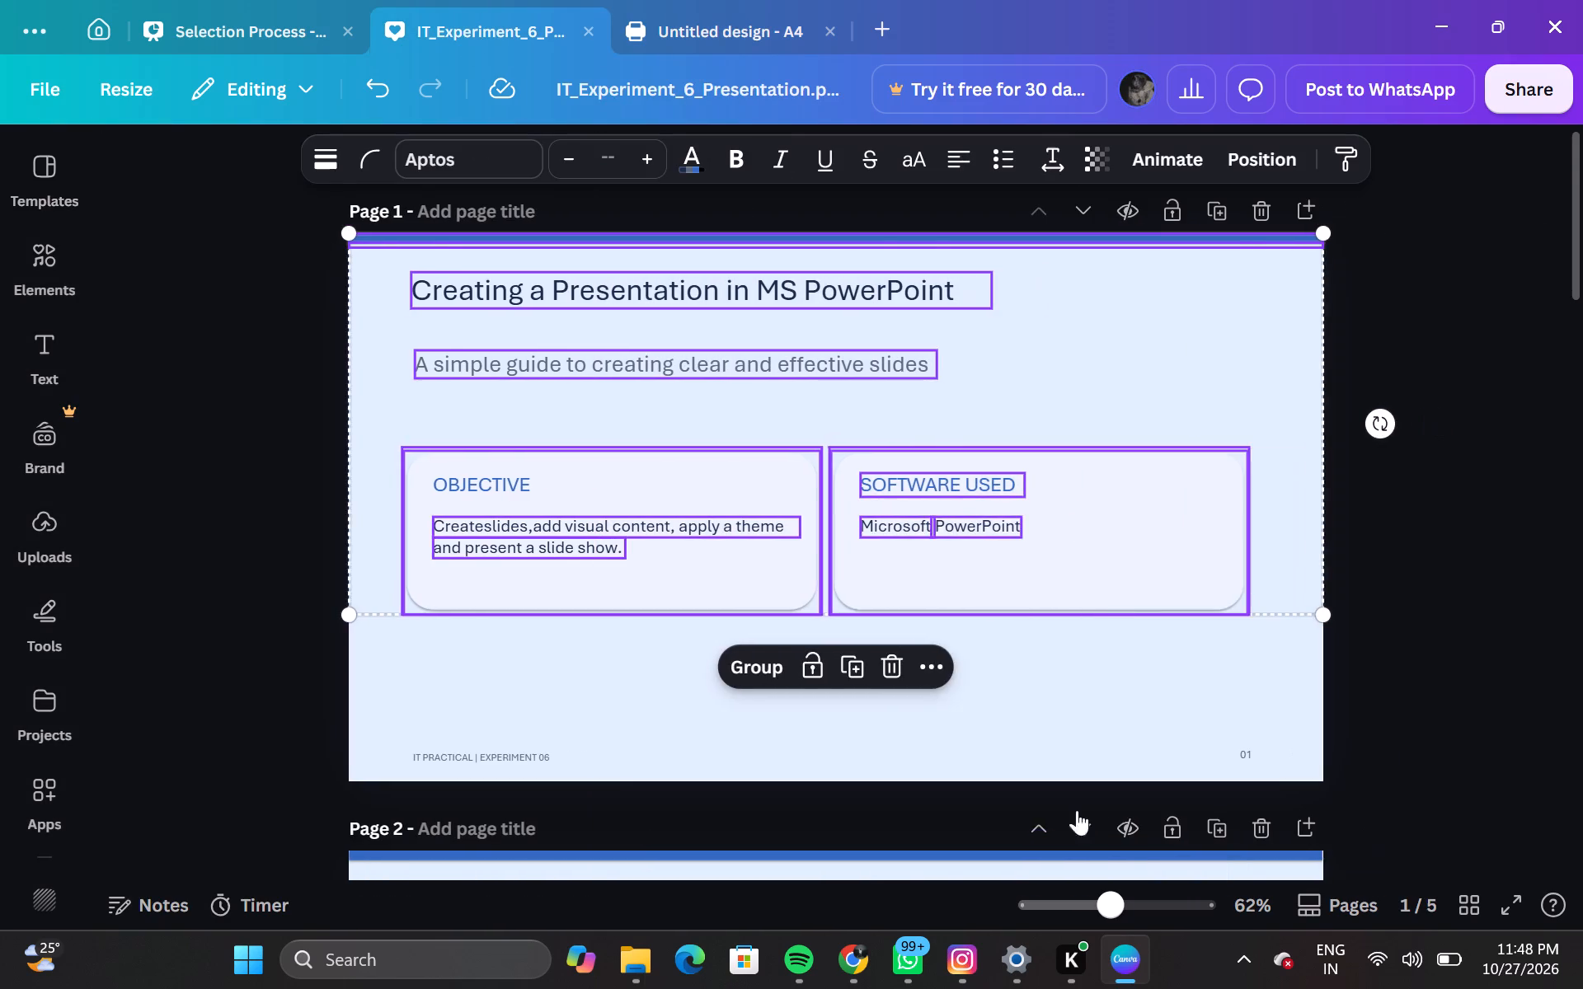
click(1582, 673)
click(1529, 598)
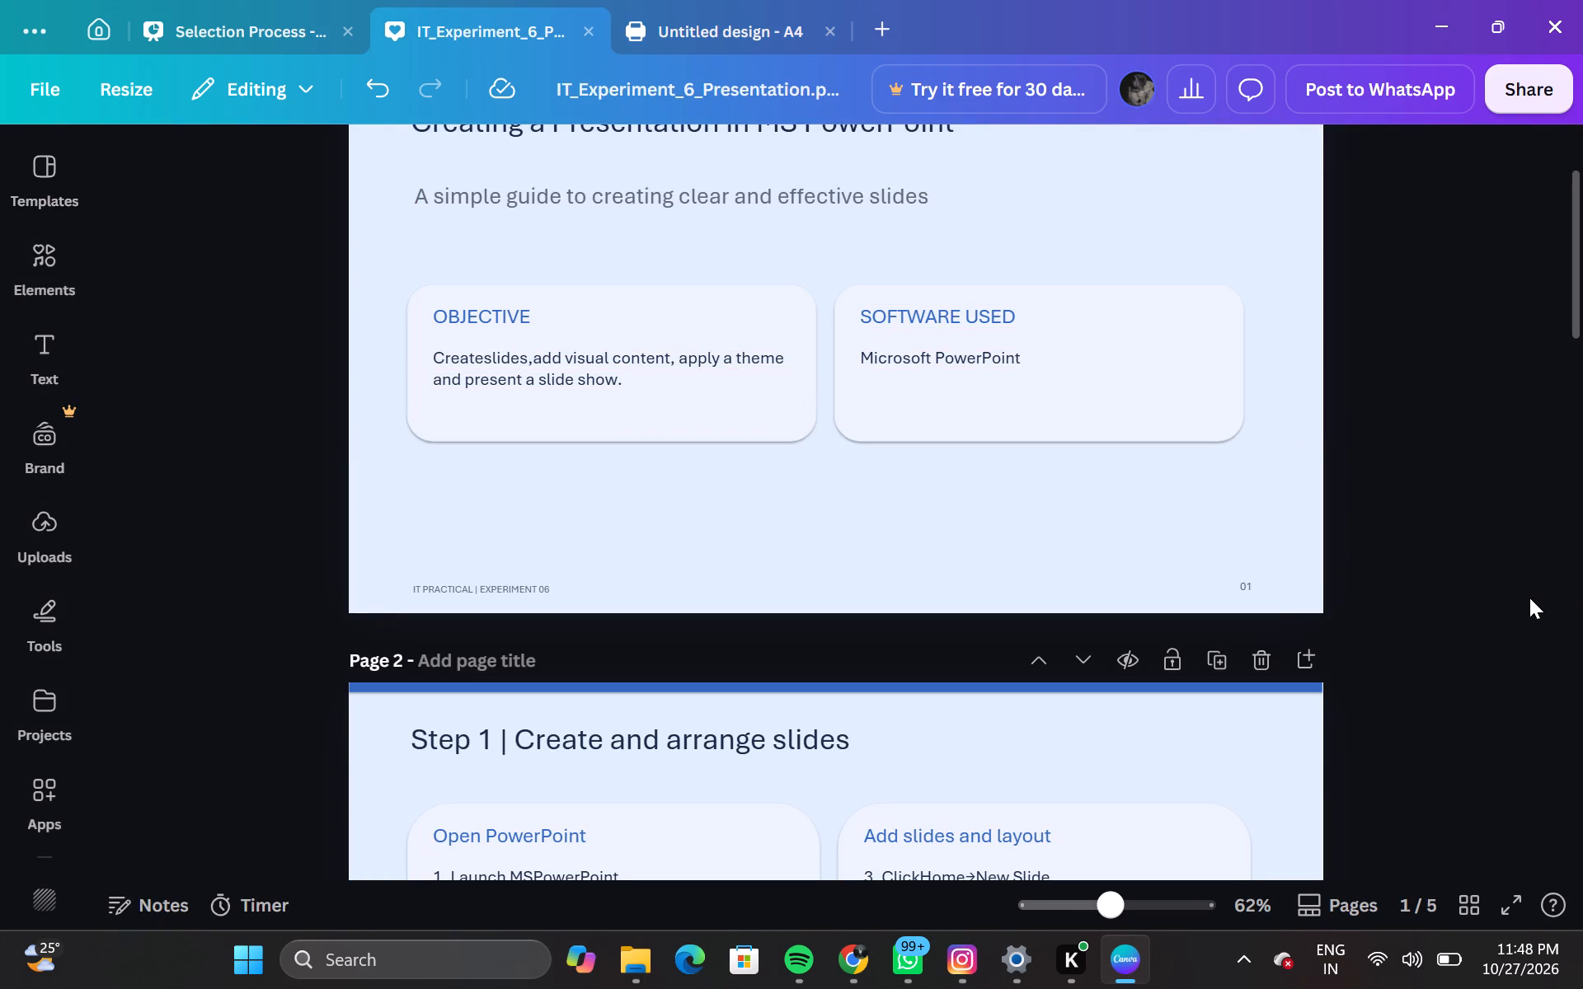
scroll(1435, 596, up, 3)
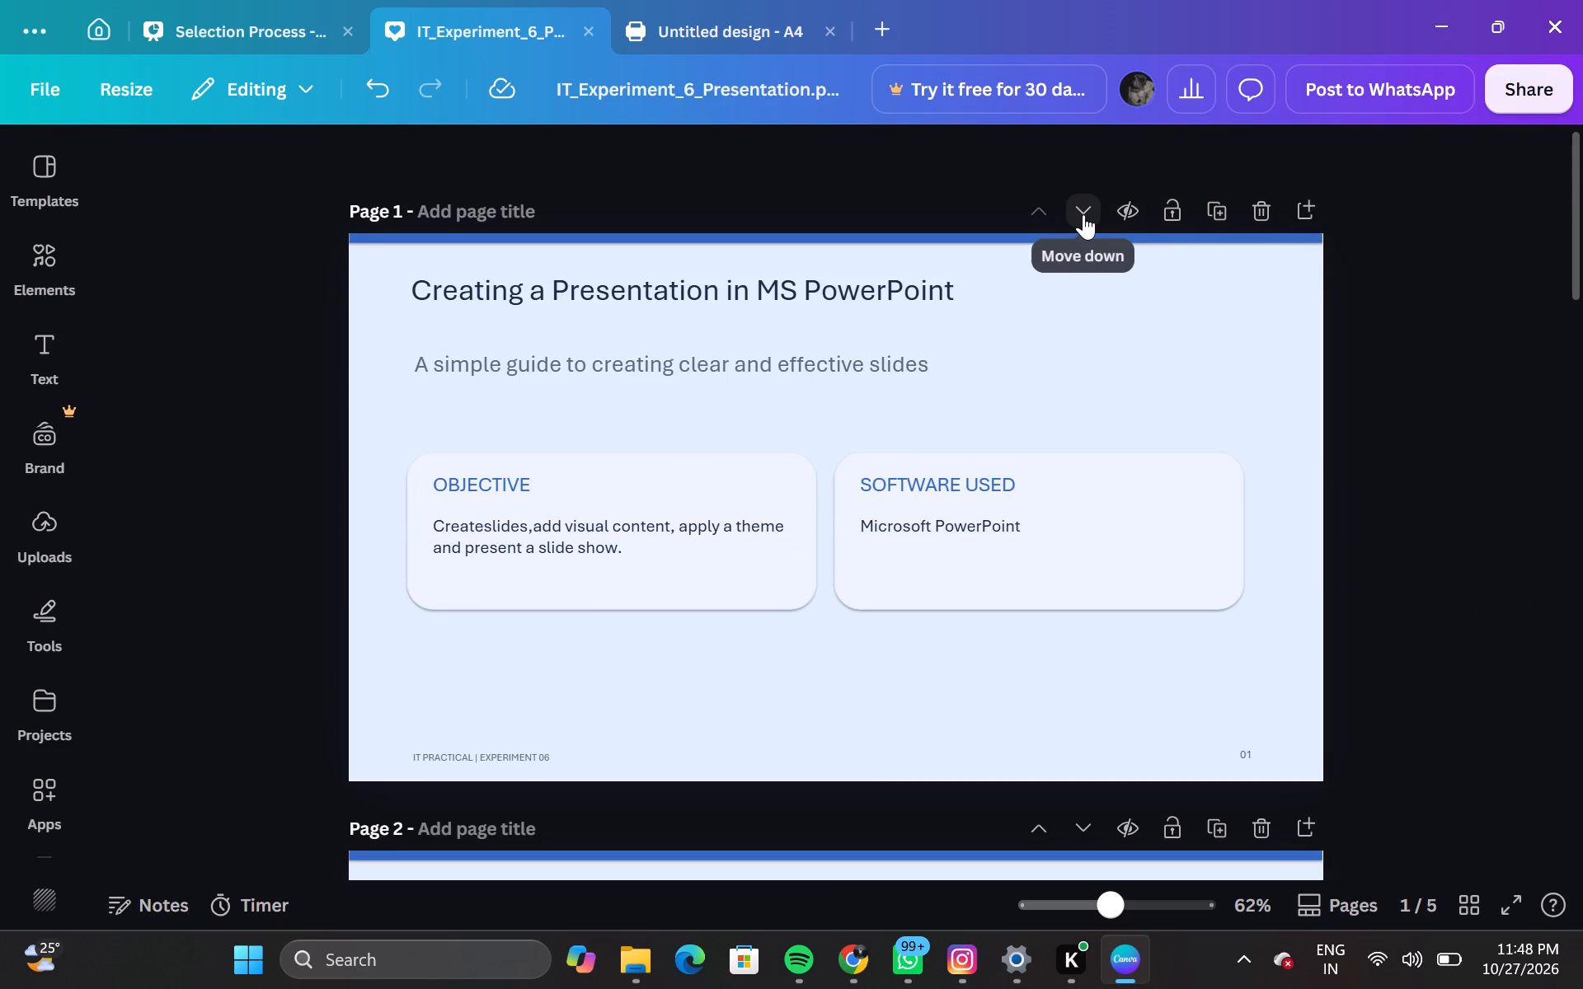
drag(313, 794, 1101, 204)
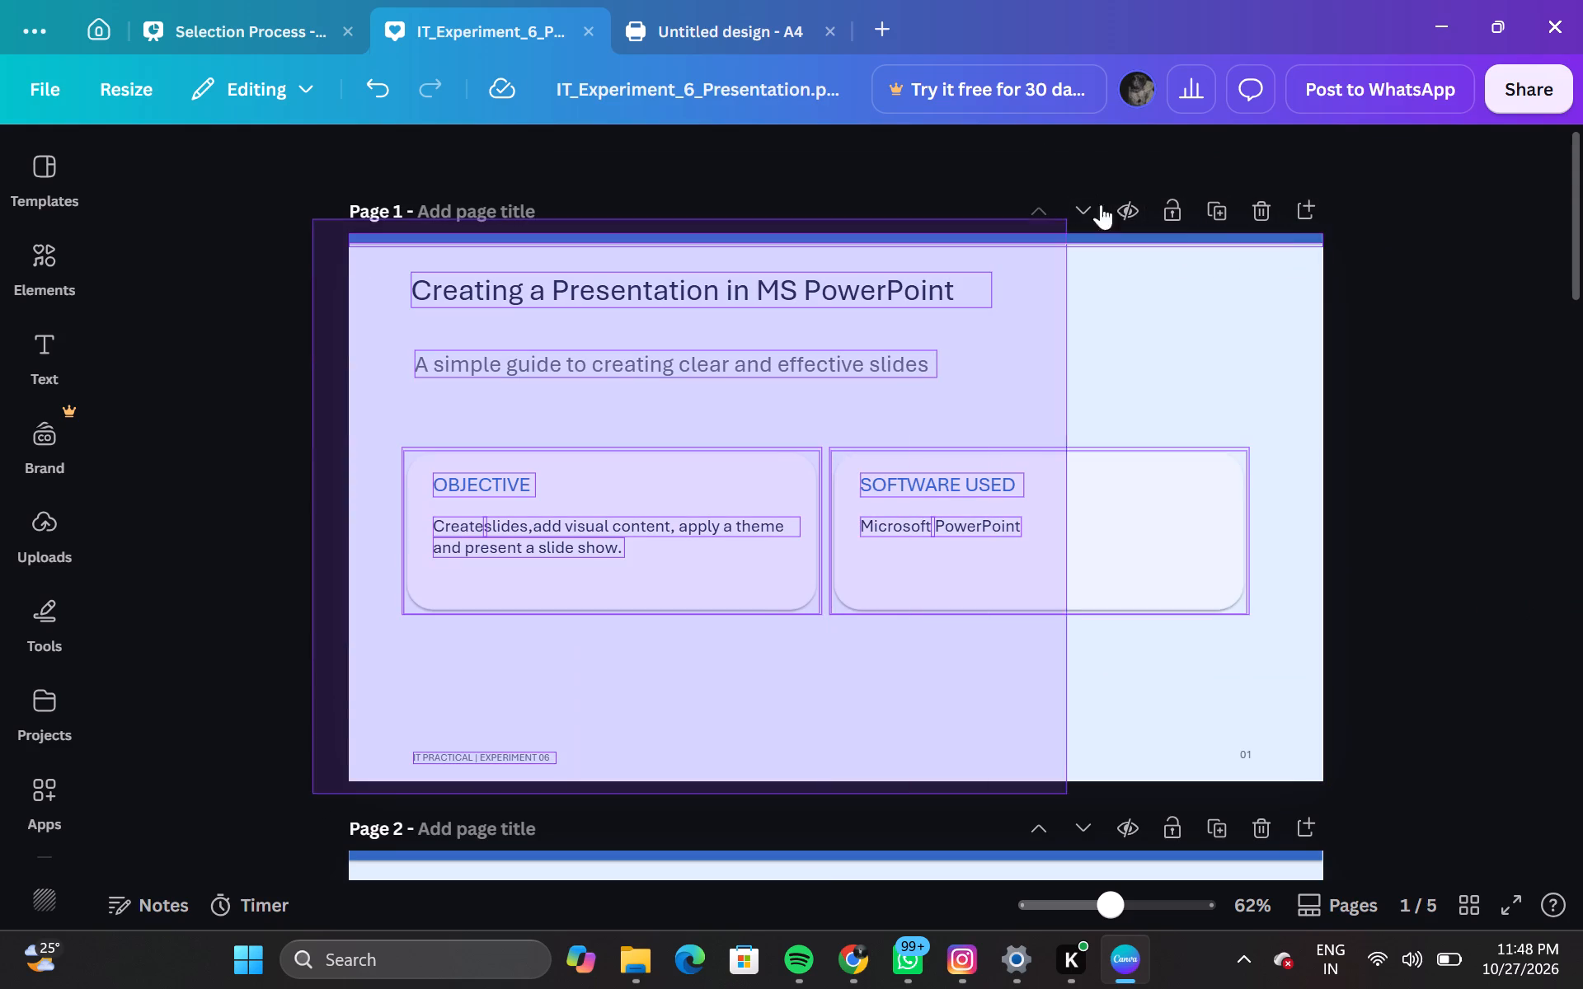
drag(1101, 204, 1373, 157)
key(ctrl+c)
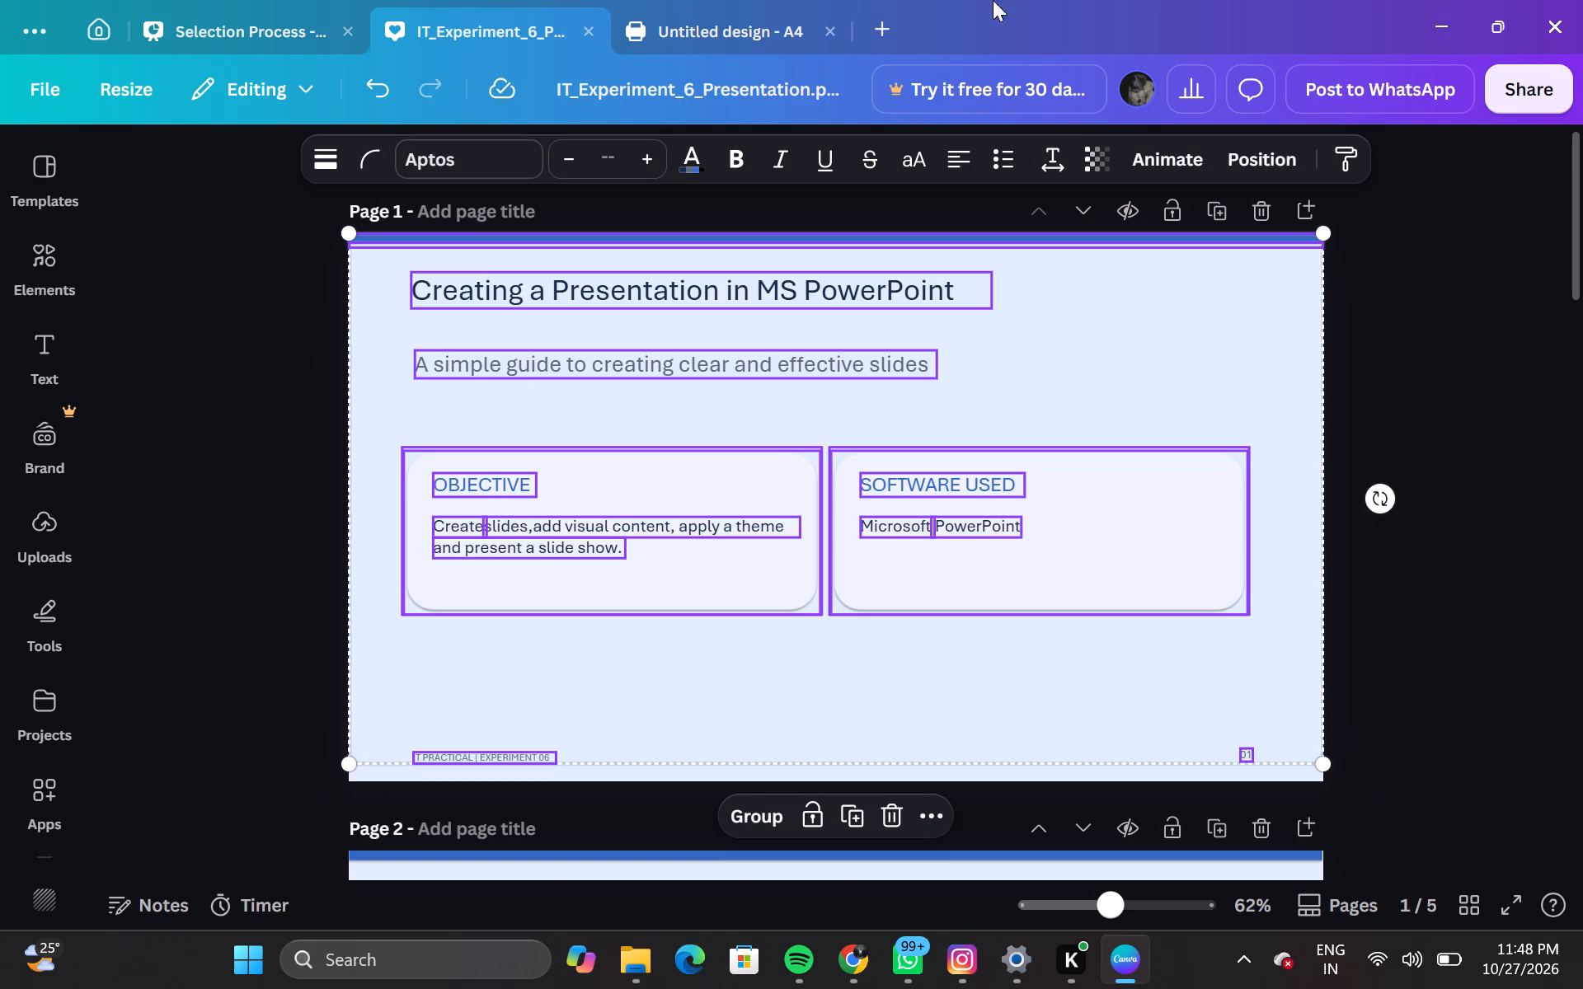
click(760, 19)
click(1083, 555)
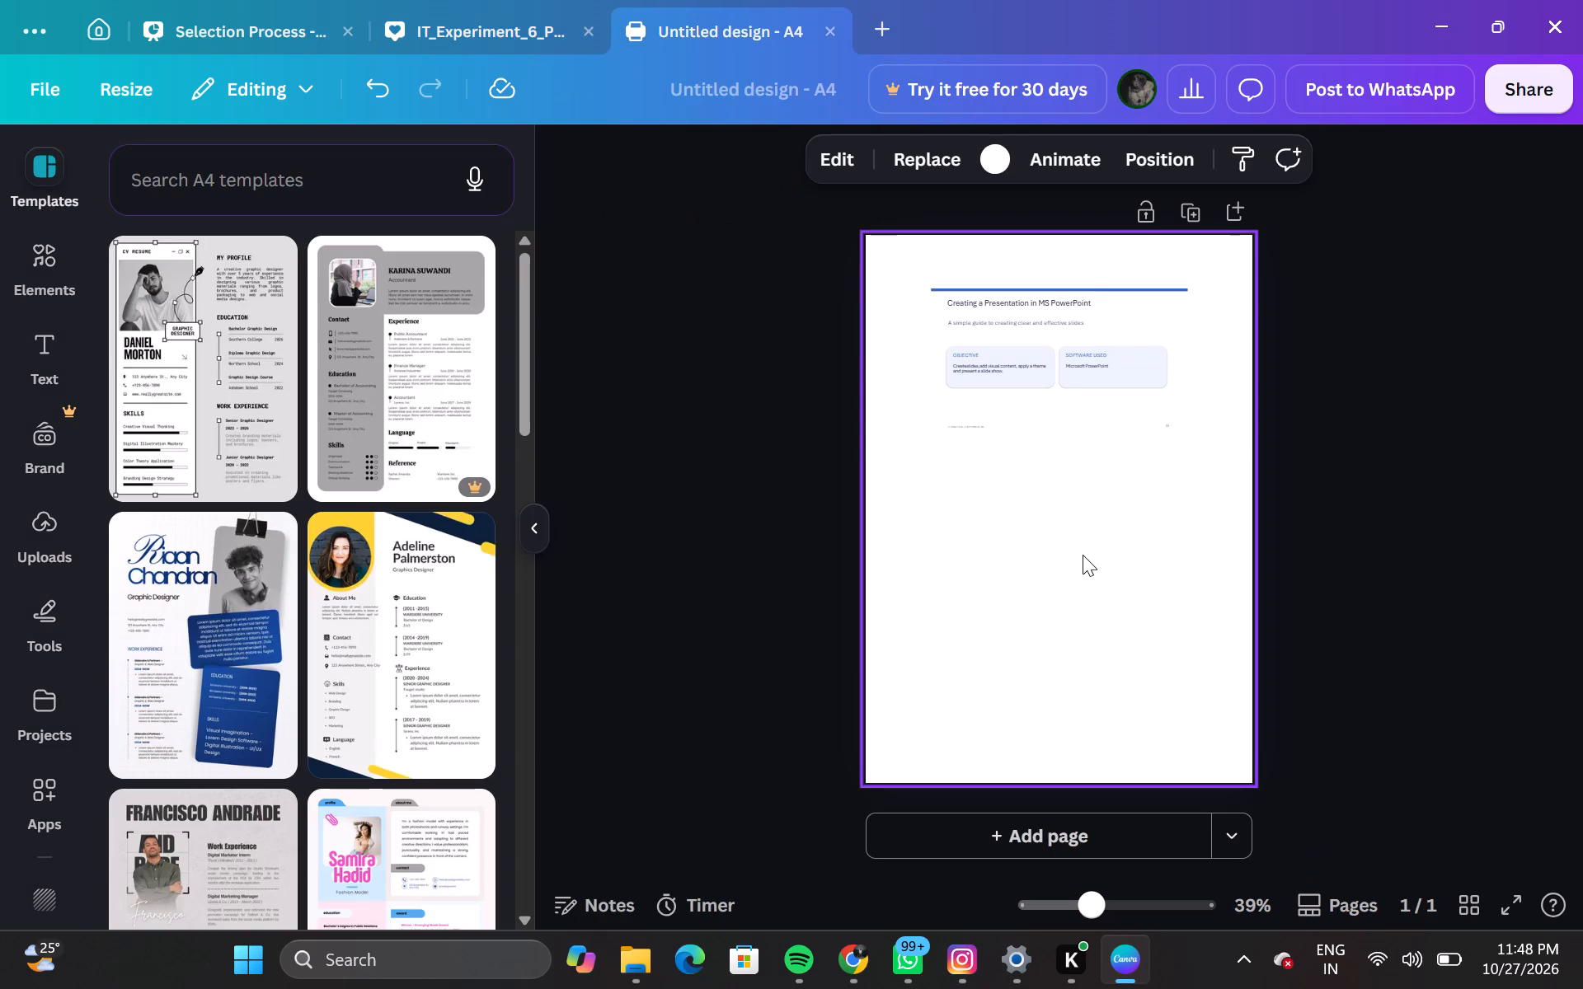
key(ctrl+v)
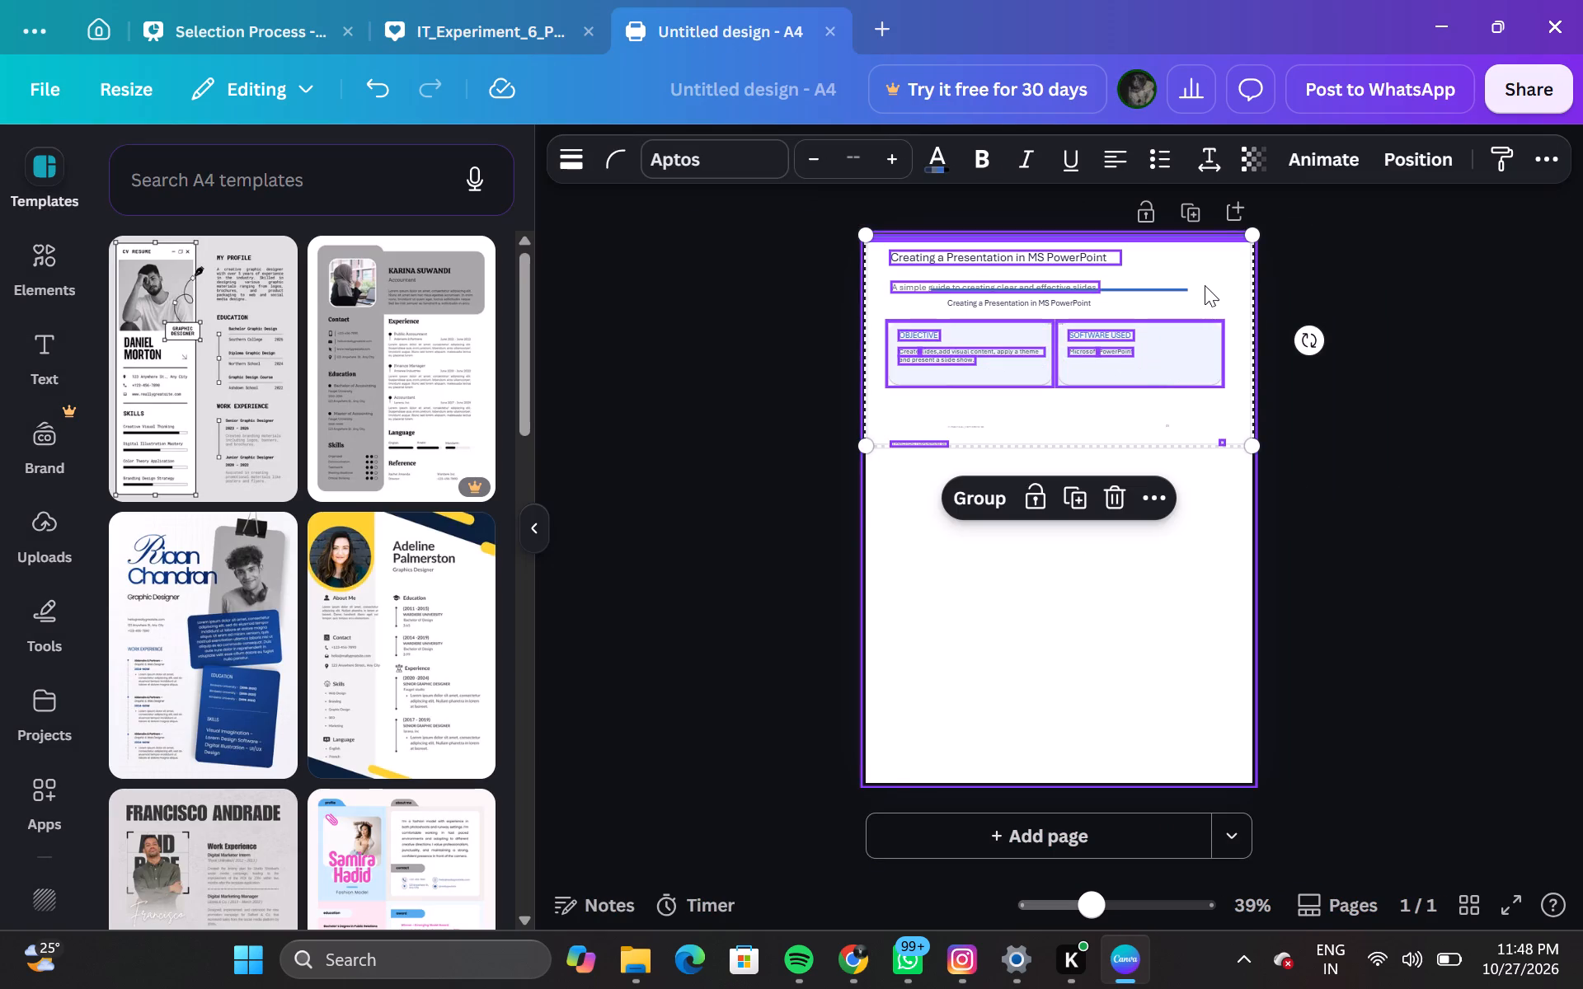
Move the newly pasted slide elements below the first set and shrink them together to about 14 × 7.7.
drag(1205, 285, 1214, 472)
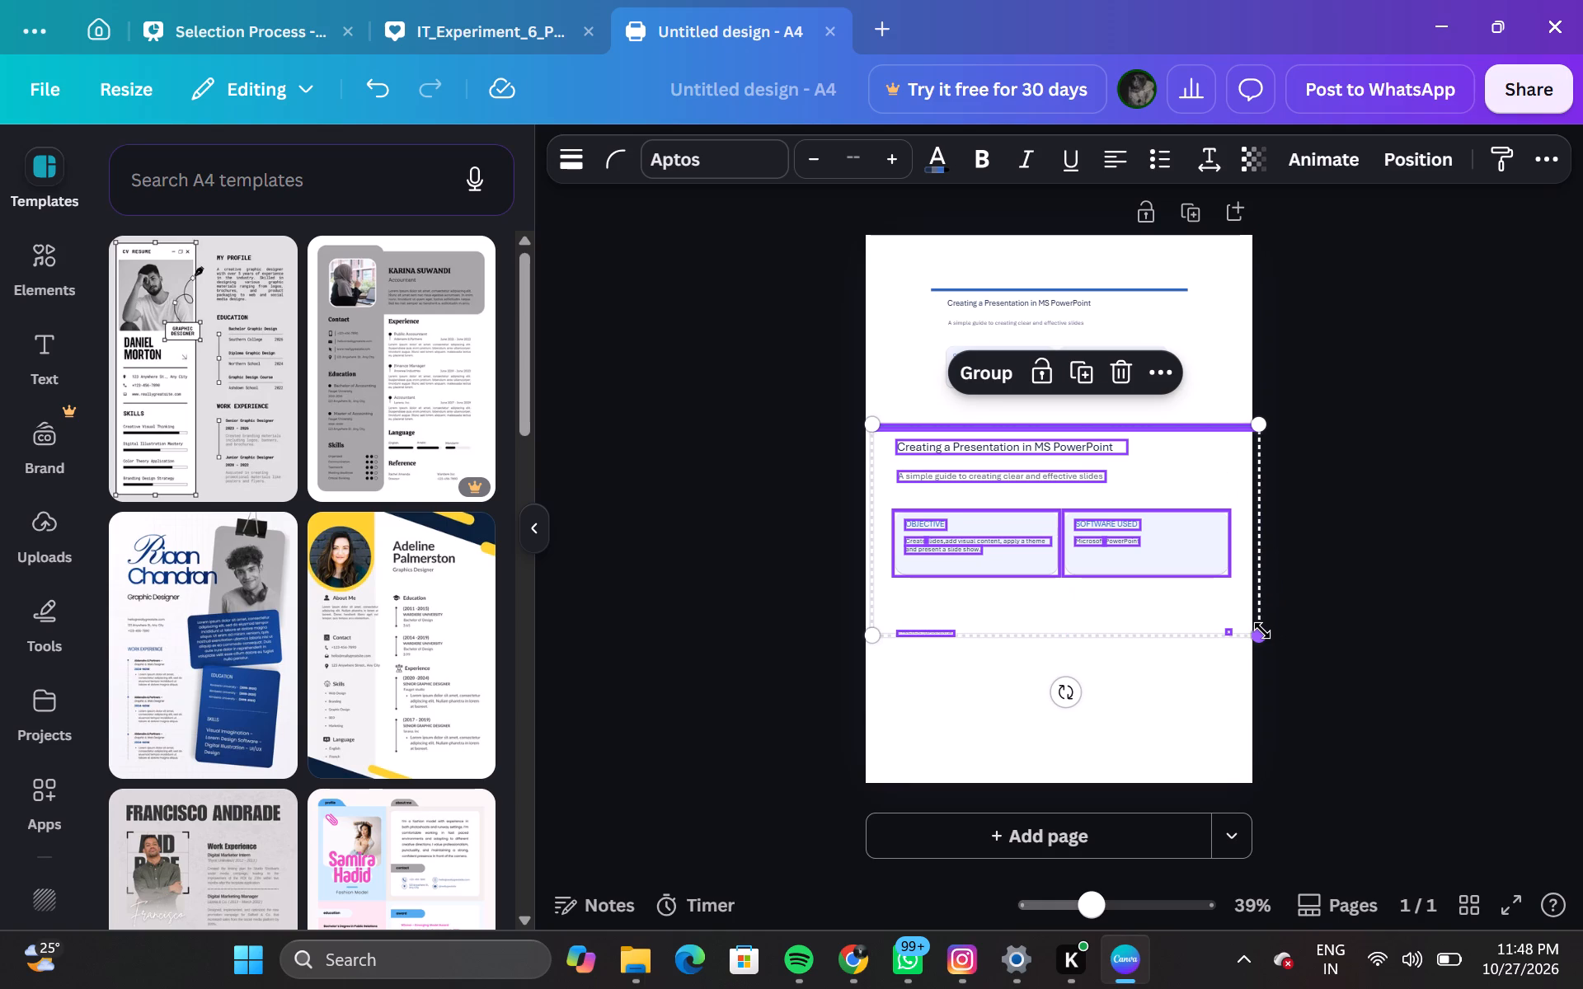
drag(1262, 630, 1139, 577)
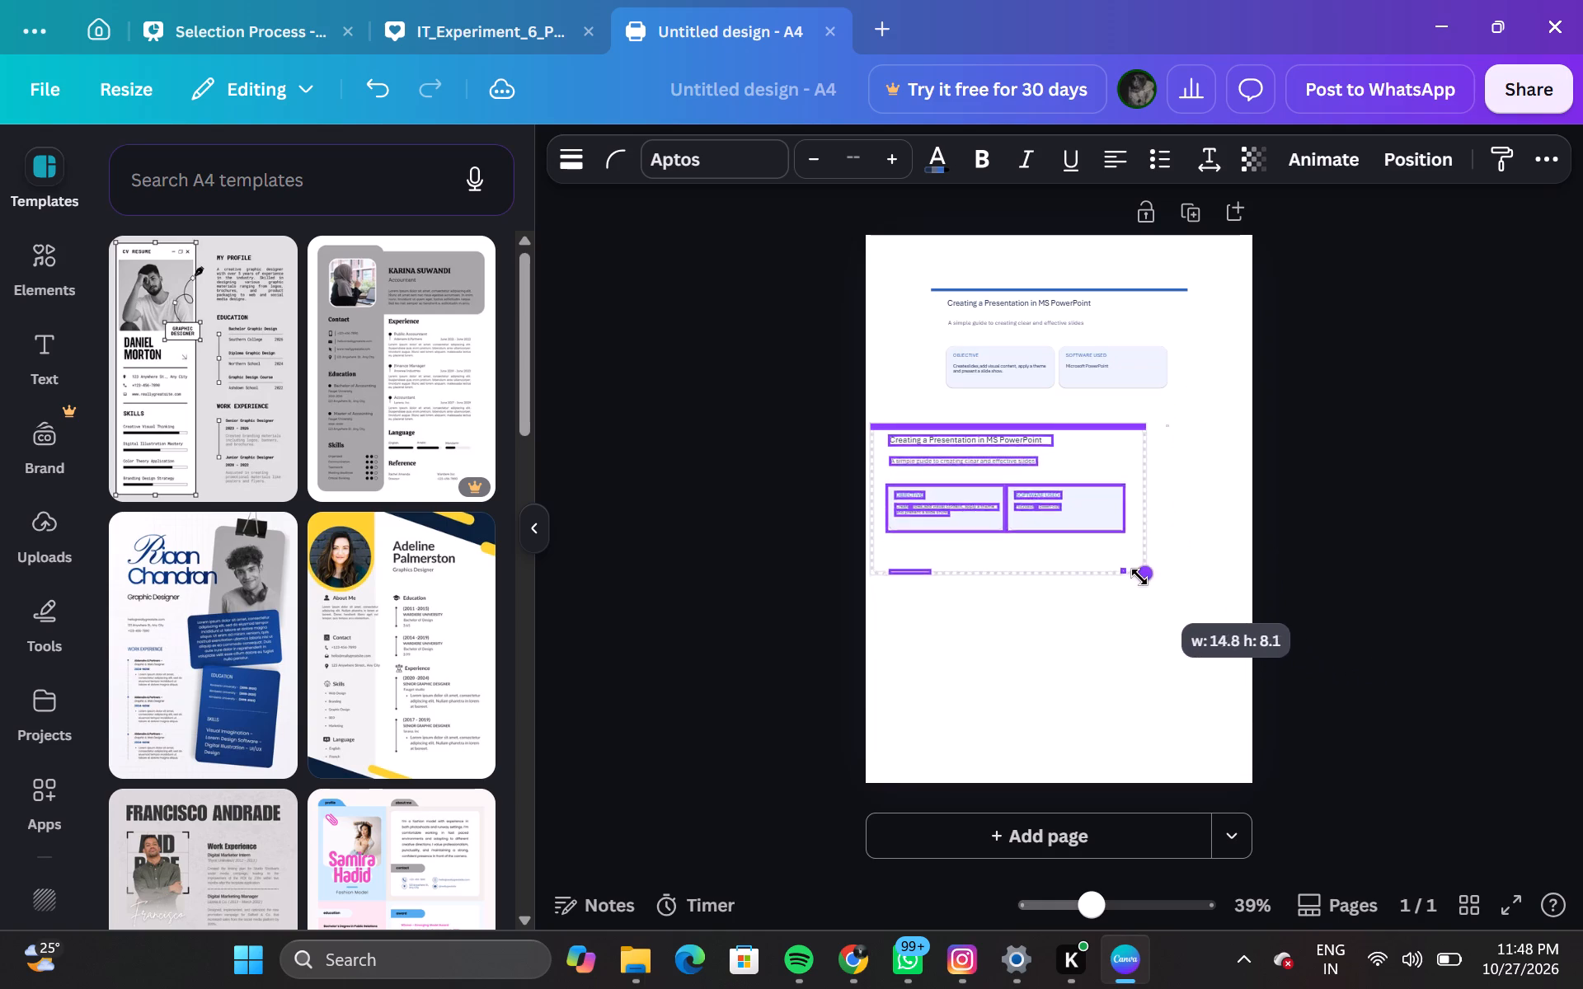
drag(1139, 577, 1130, 570)
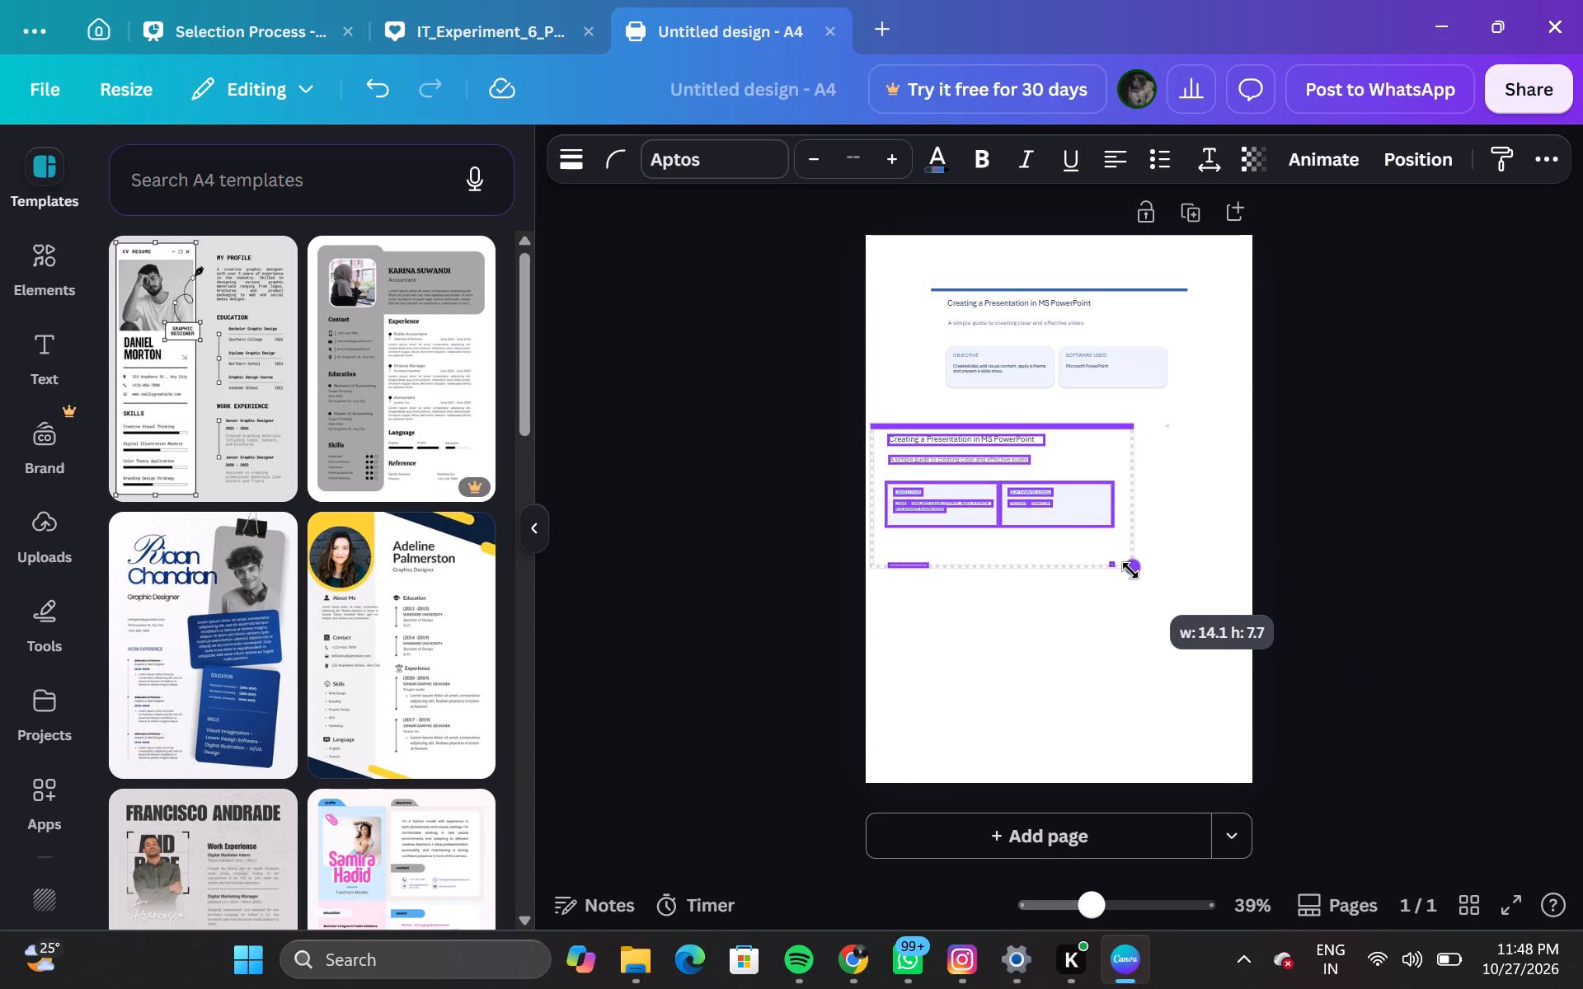
drag(1130, 570, 1130, 565)
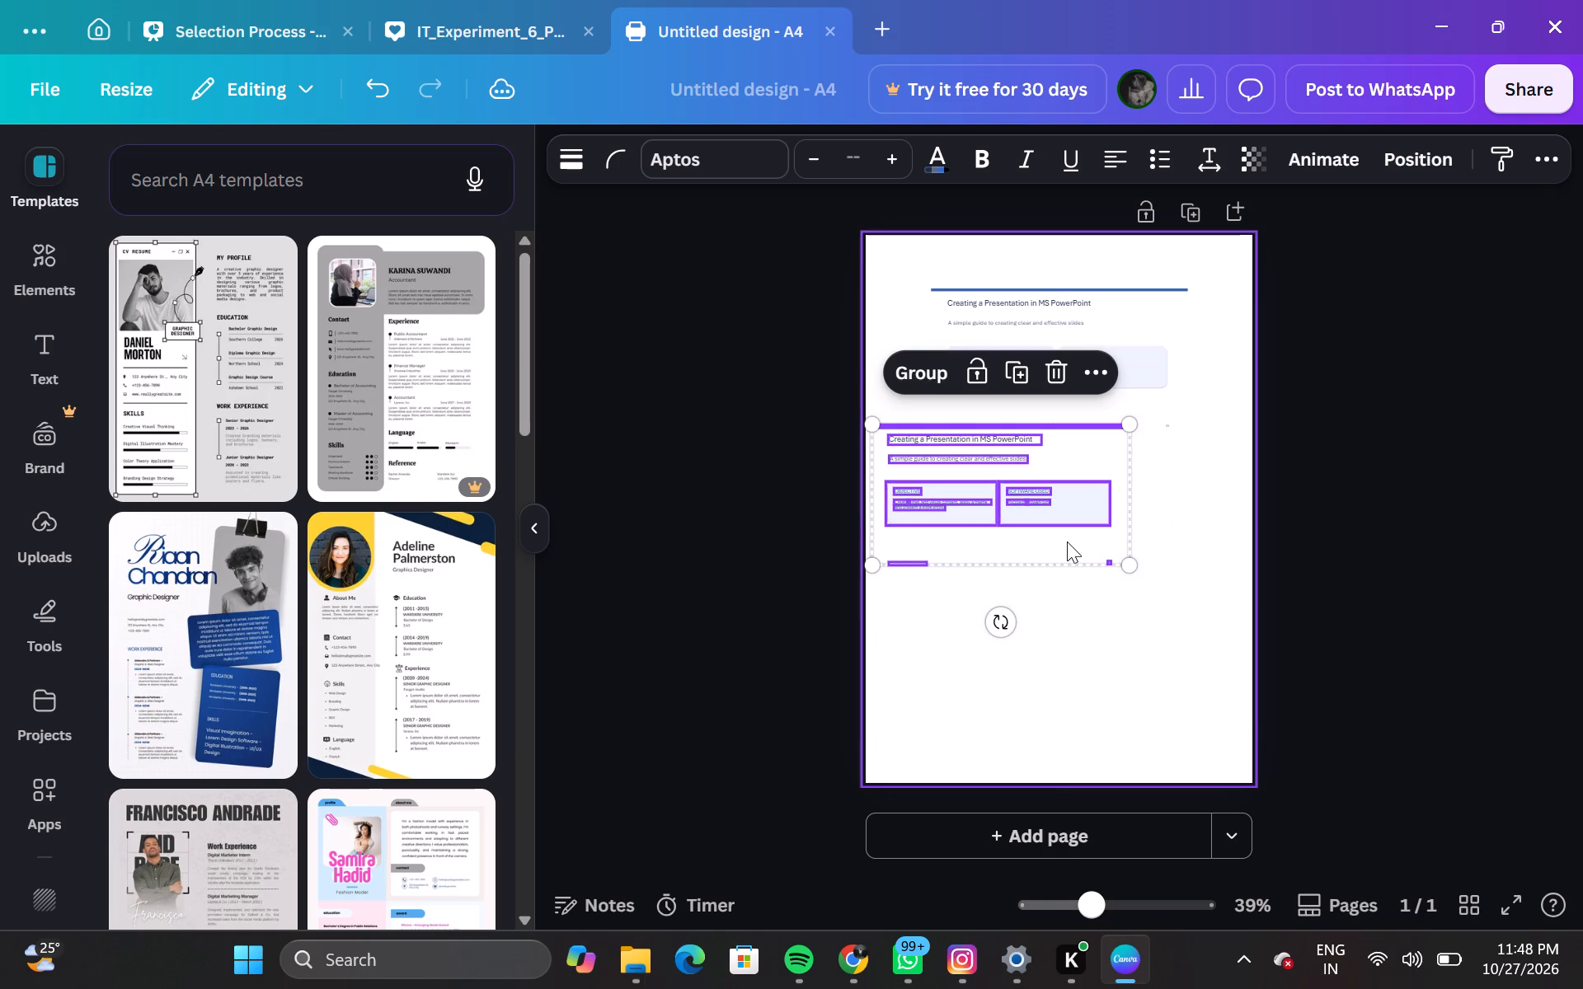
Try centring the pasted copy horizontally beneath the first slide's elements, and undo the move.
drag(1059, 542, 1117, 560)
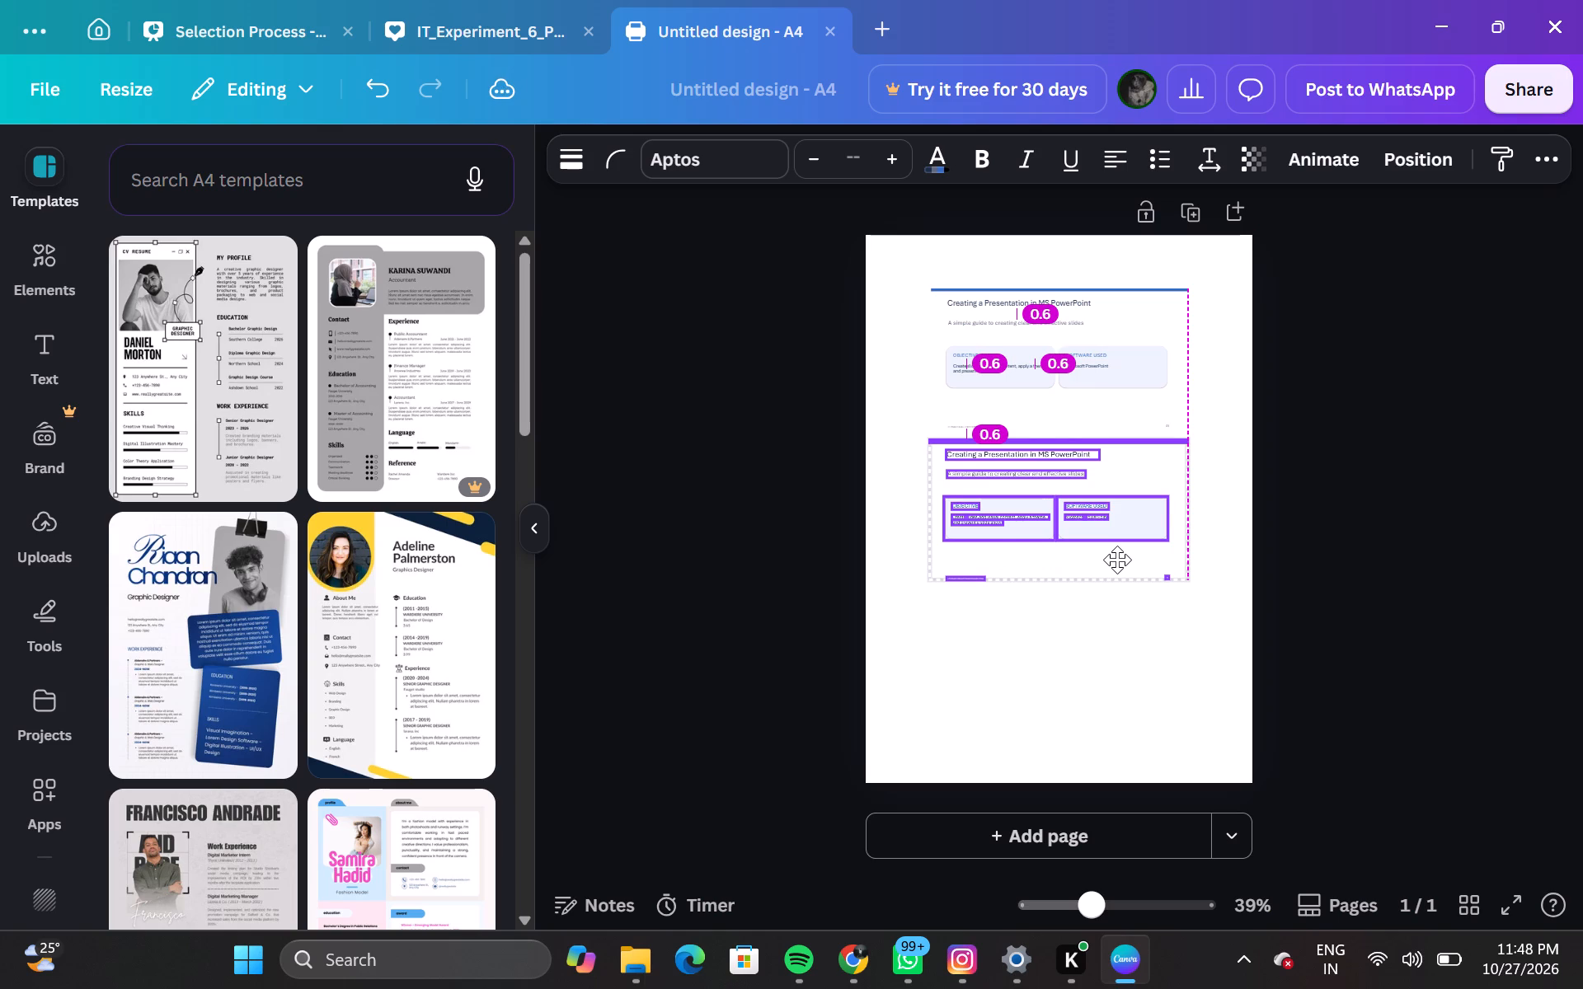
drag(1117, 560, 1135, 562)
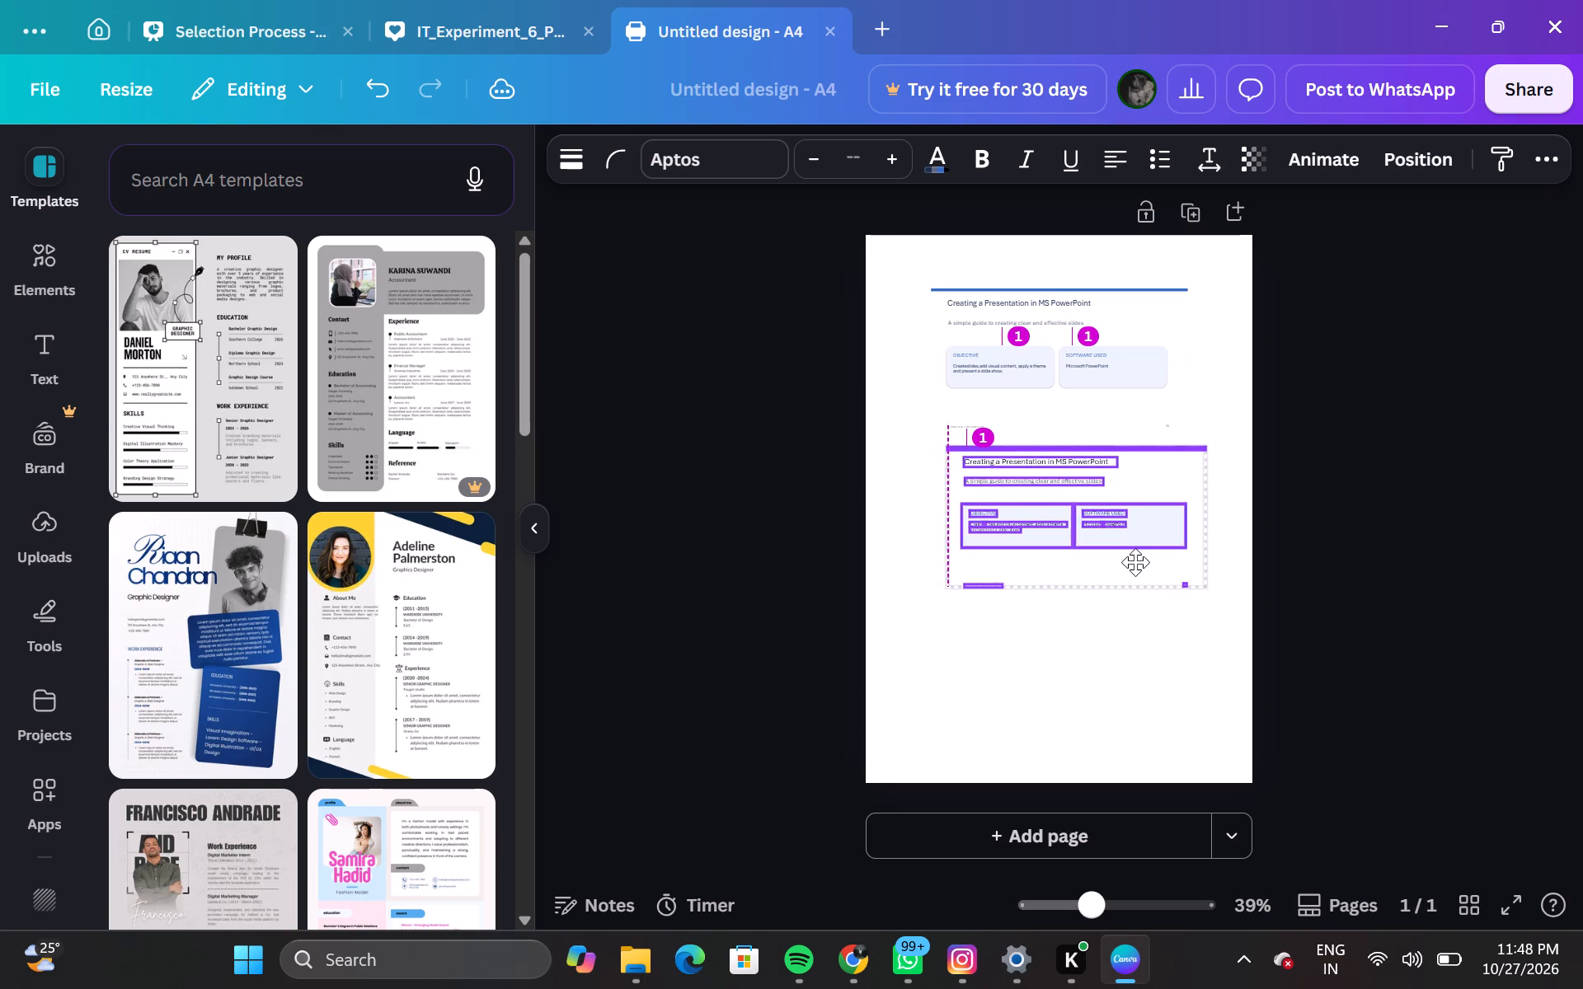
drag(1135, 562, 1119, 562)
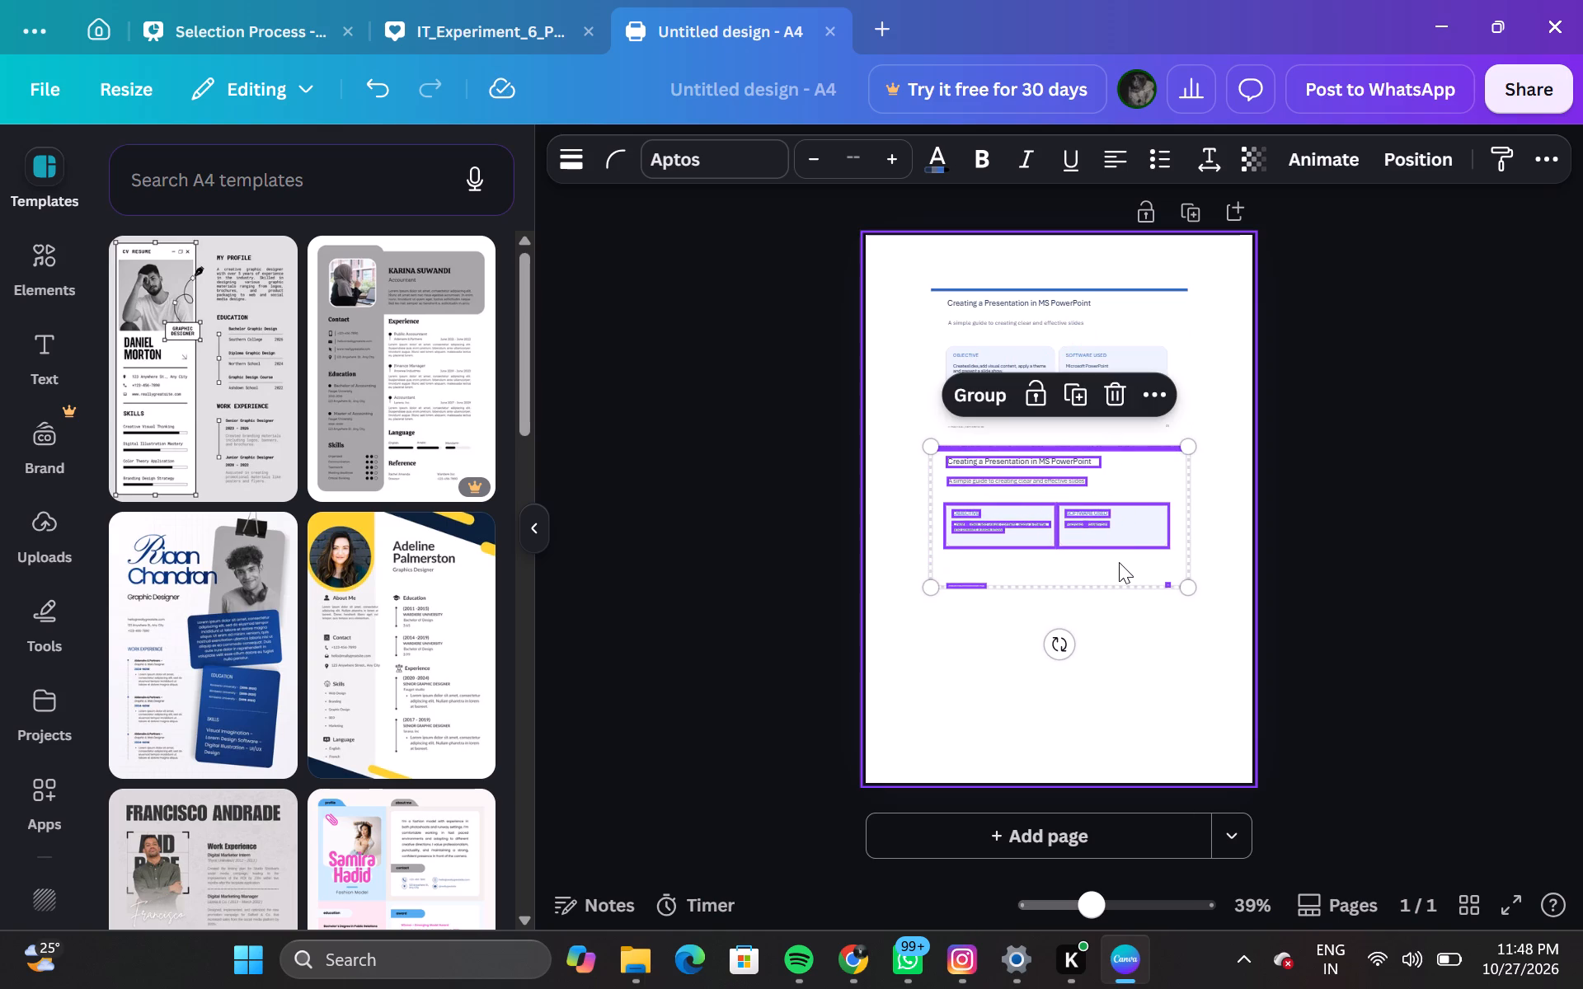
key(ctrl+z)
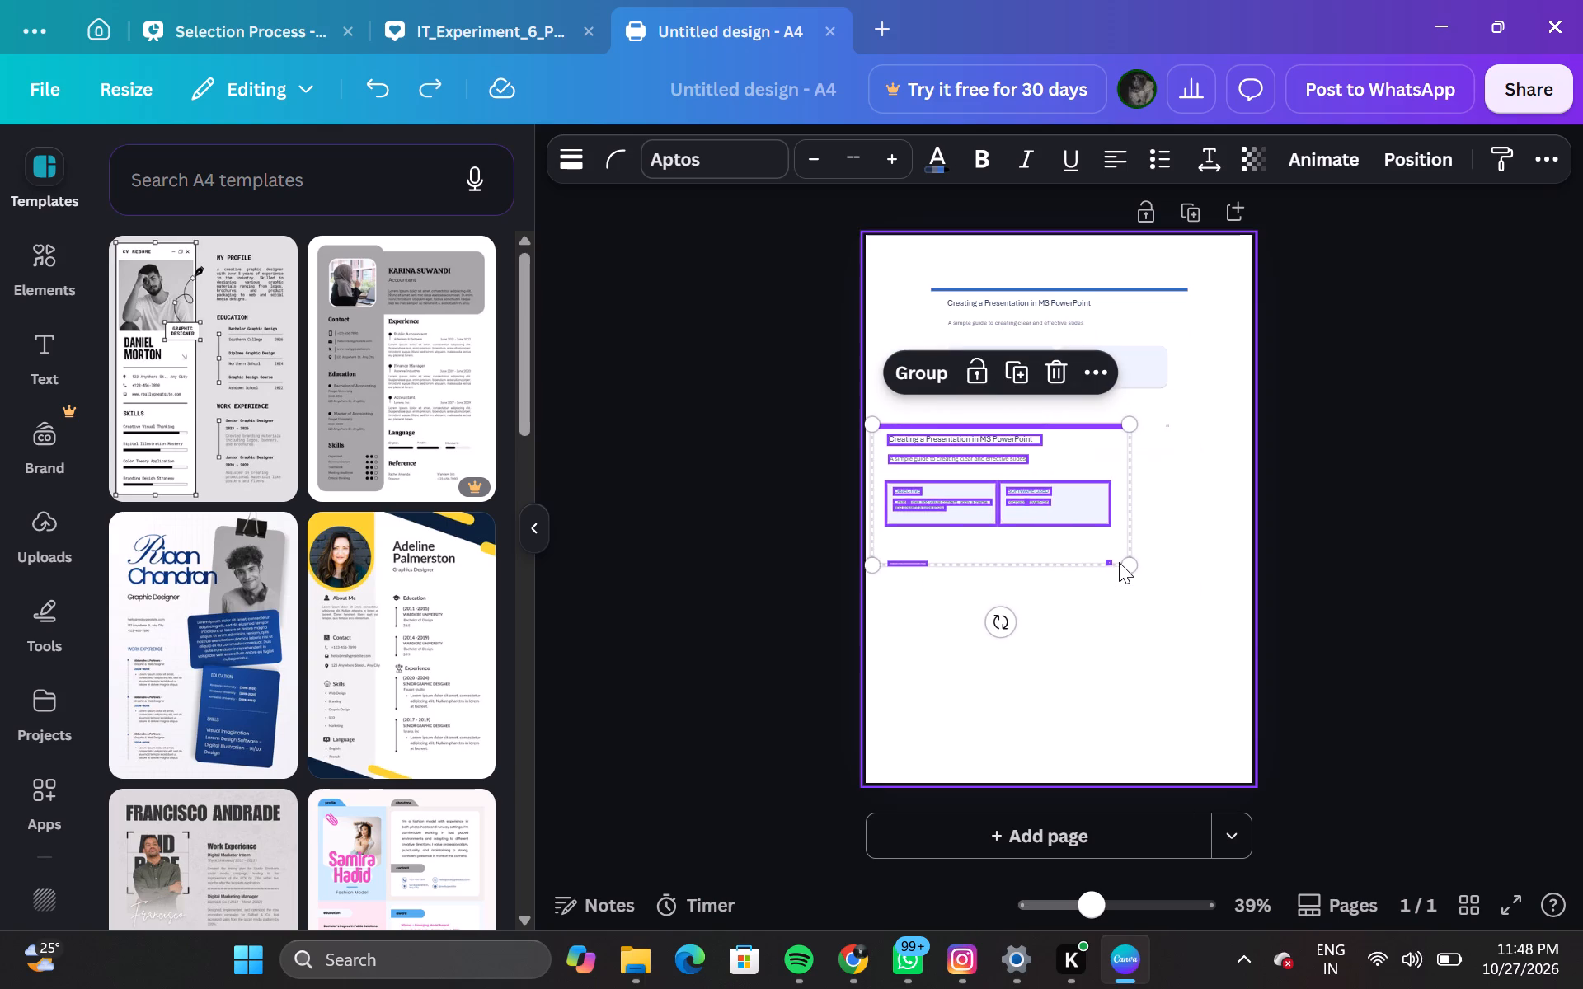
Undo the resizing, moving and pasting of the duplicate slide elements on the A4 page.
key(ctrl+z)
key(ctrl+z)
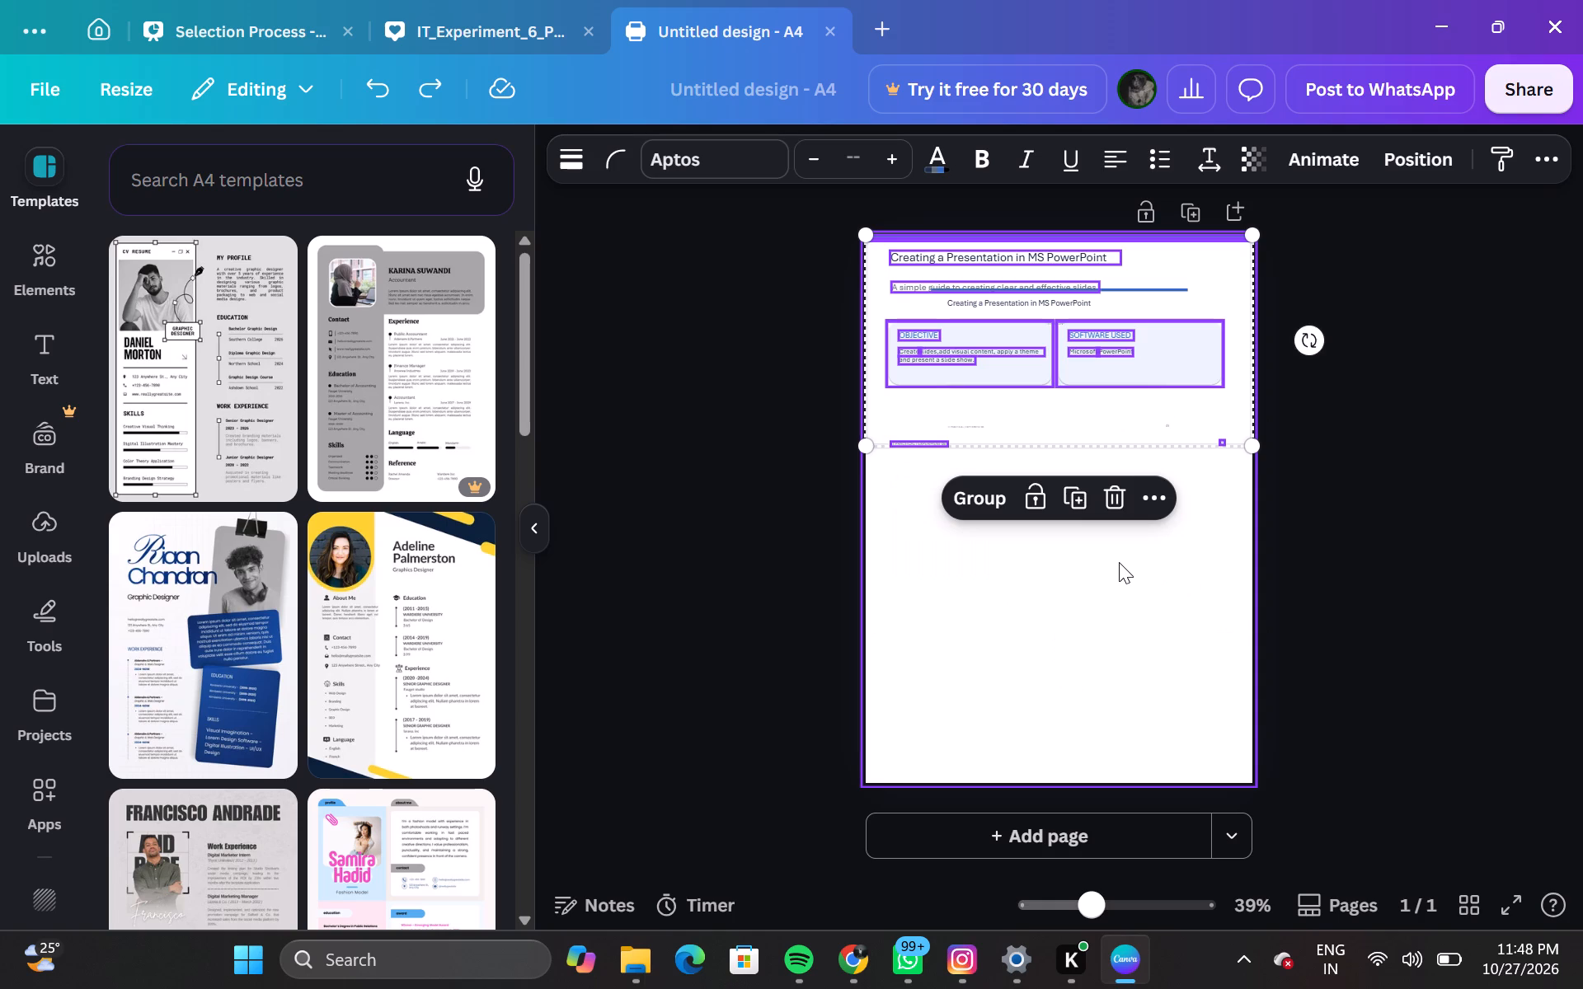
key(ctrl+z)
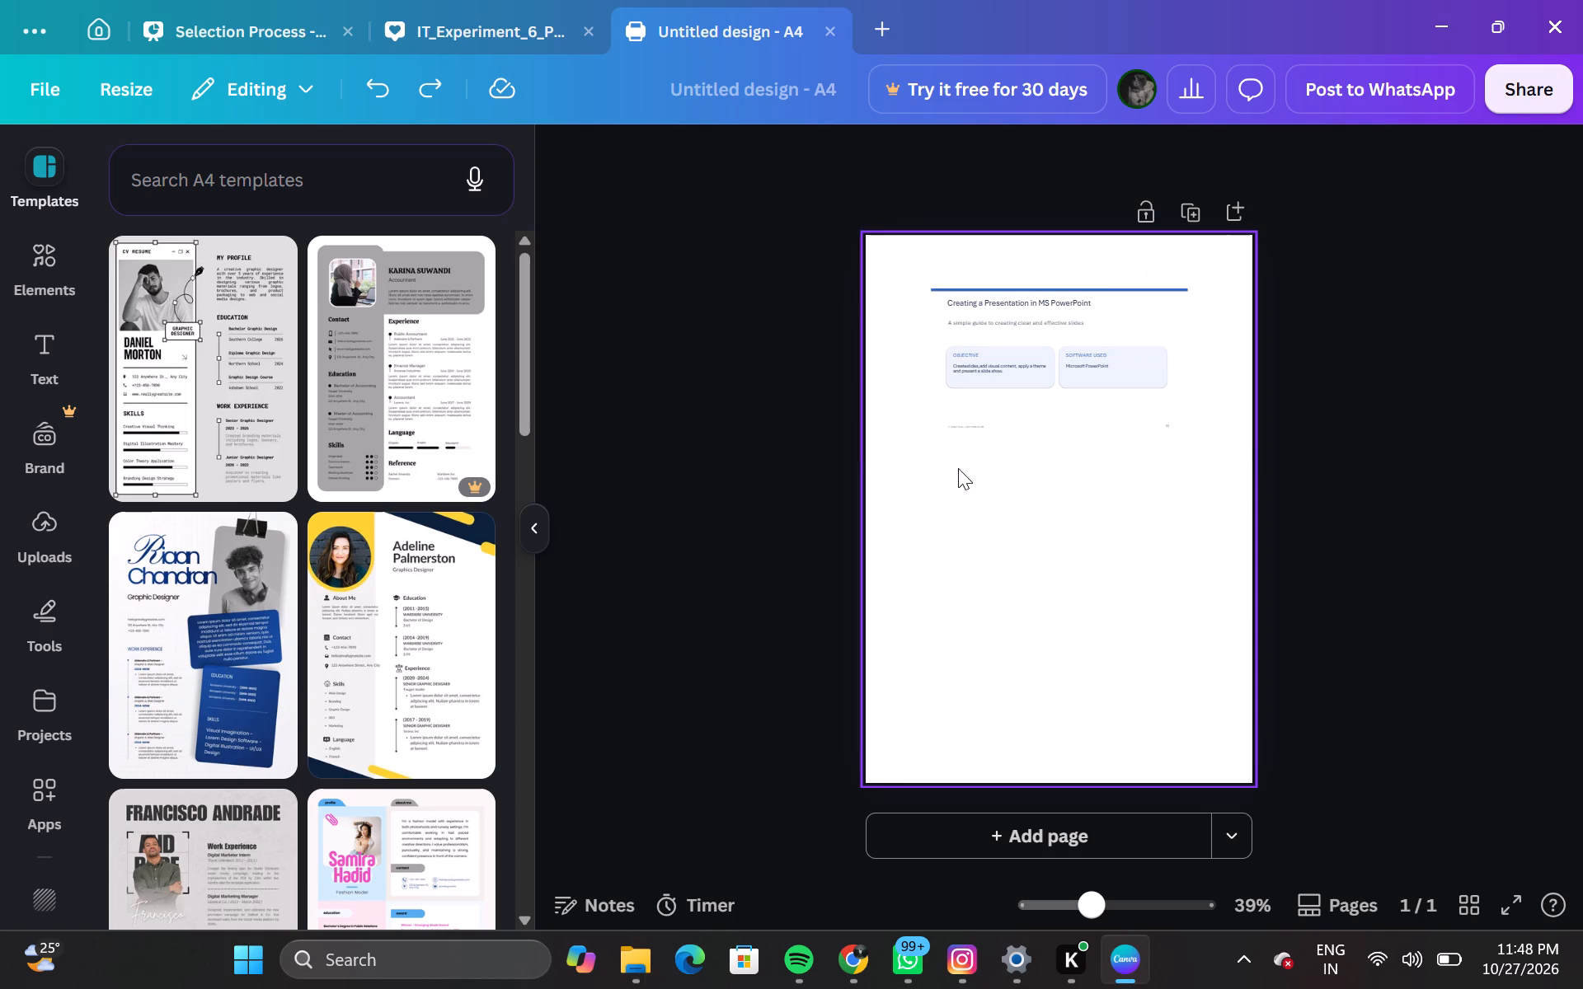
Group all elements of the first slide, Creating a Presentation in MS PowerPoint, on the A4 page.
drag(929, 458, 1200, 275)
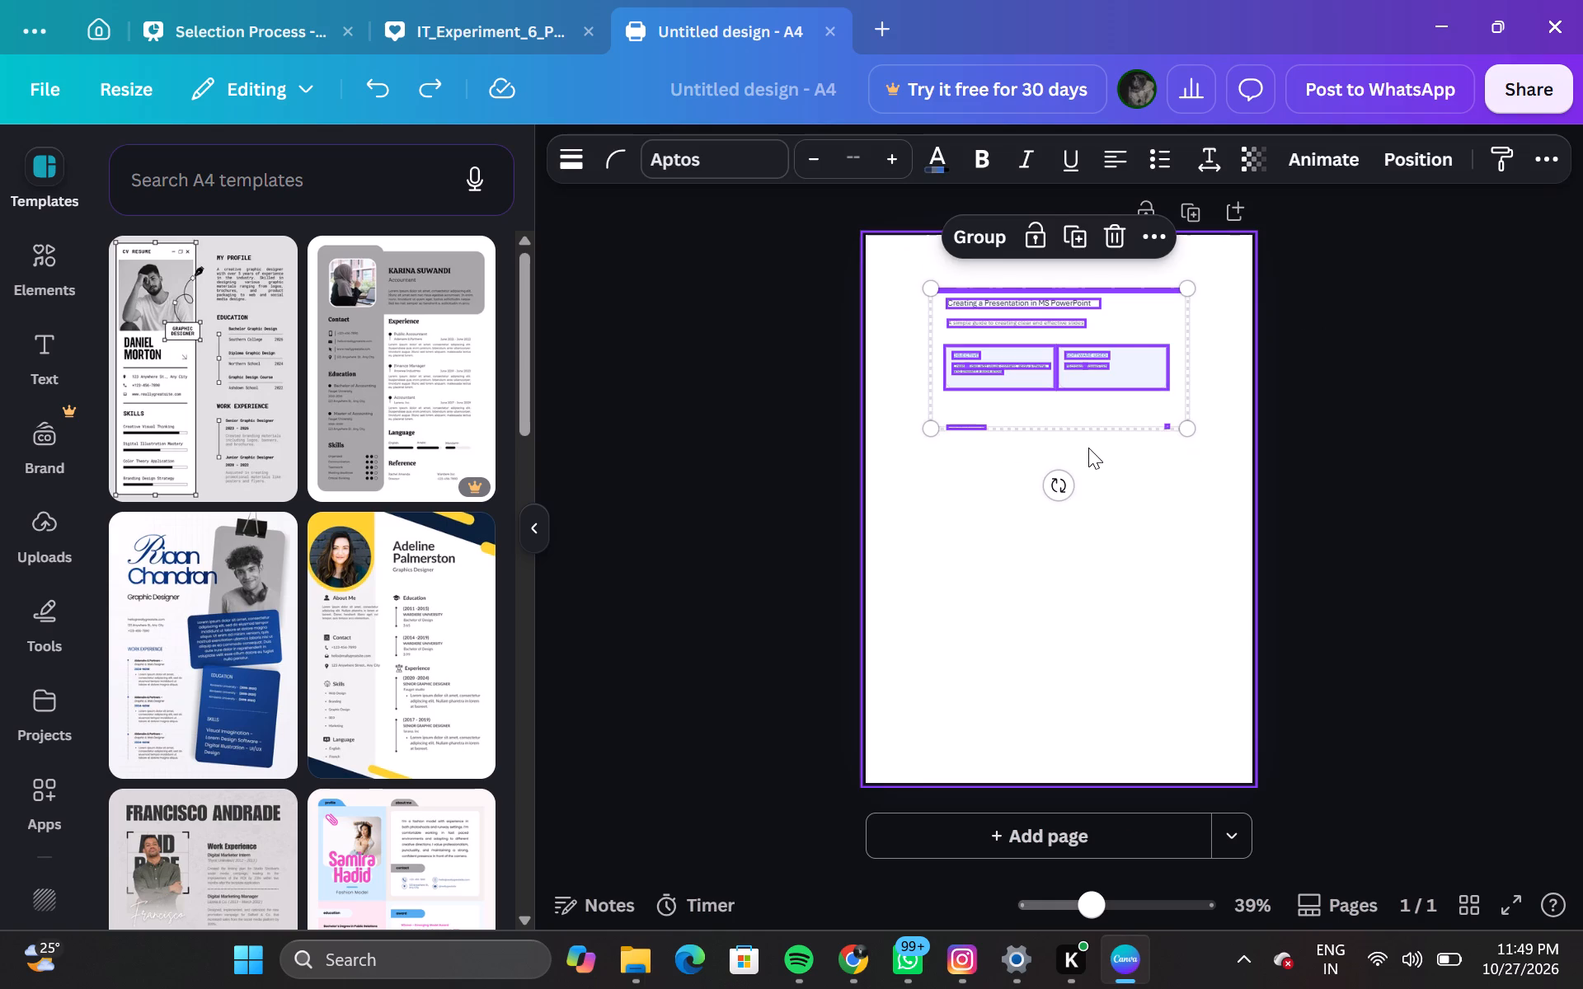
click(1160, 232)
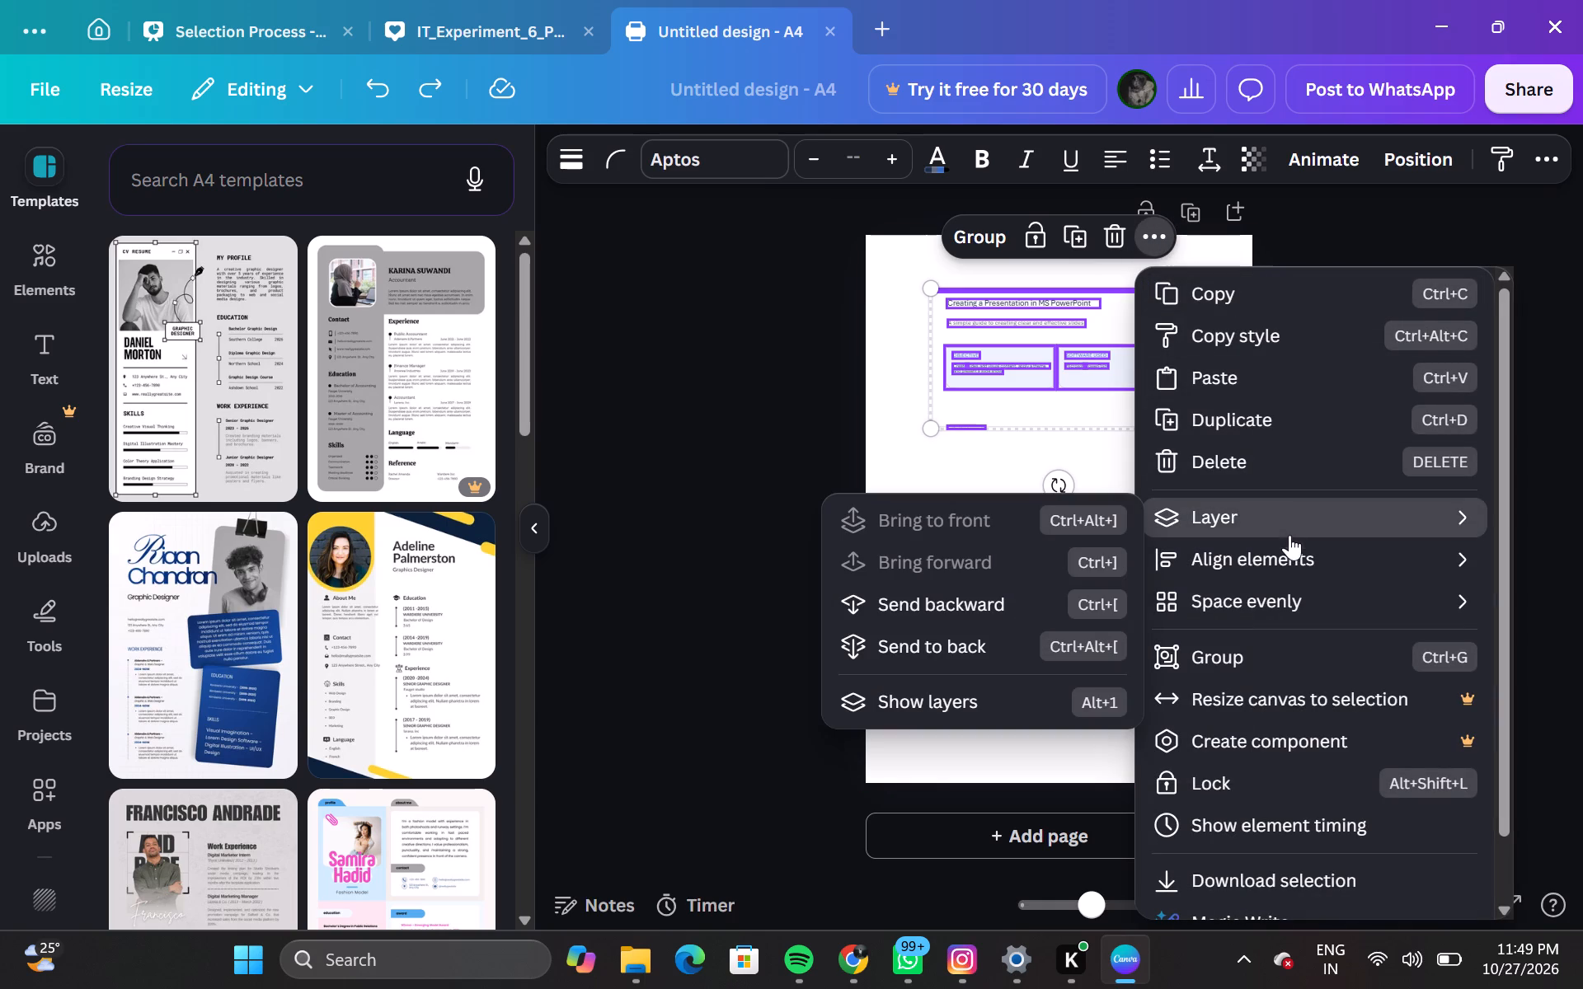
click(1266, 652)
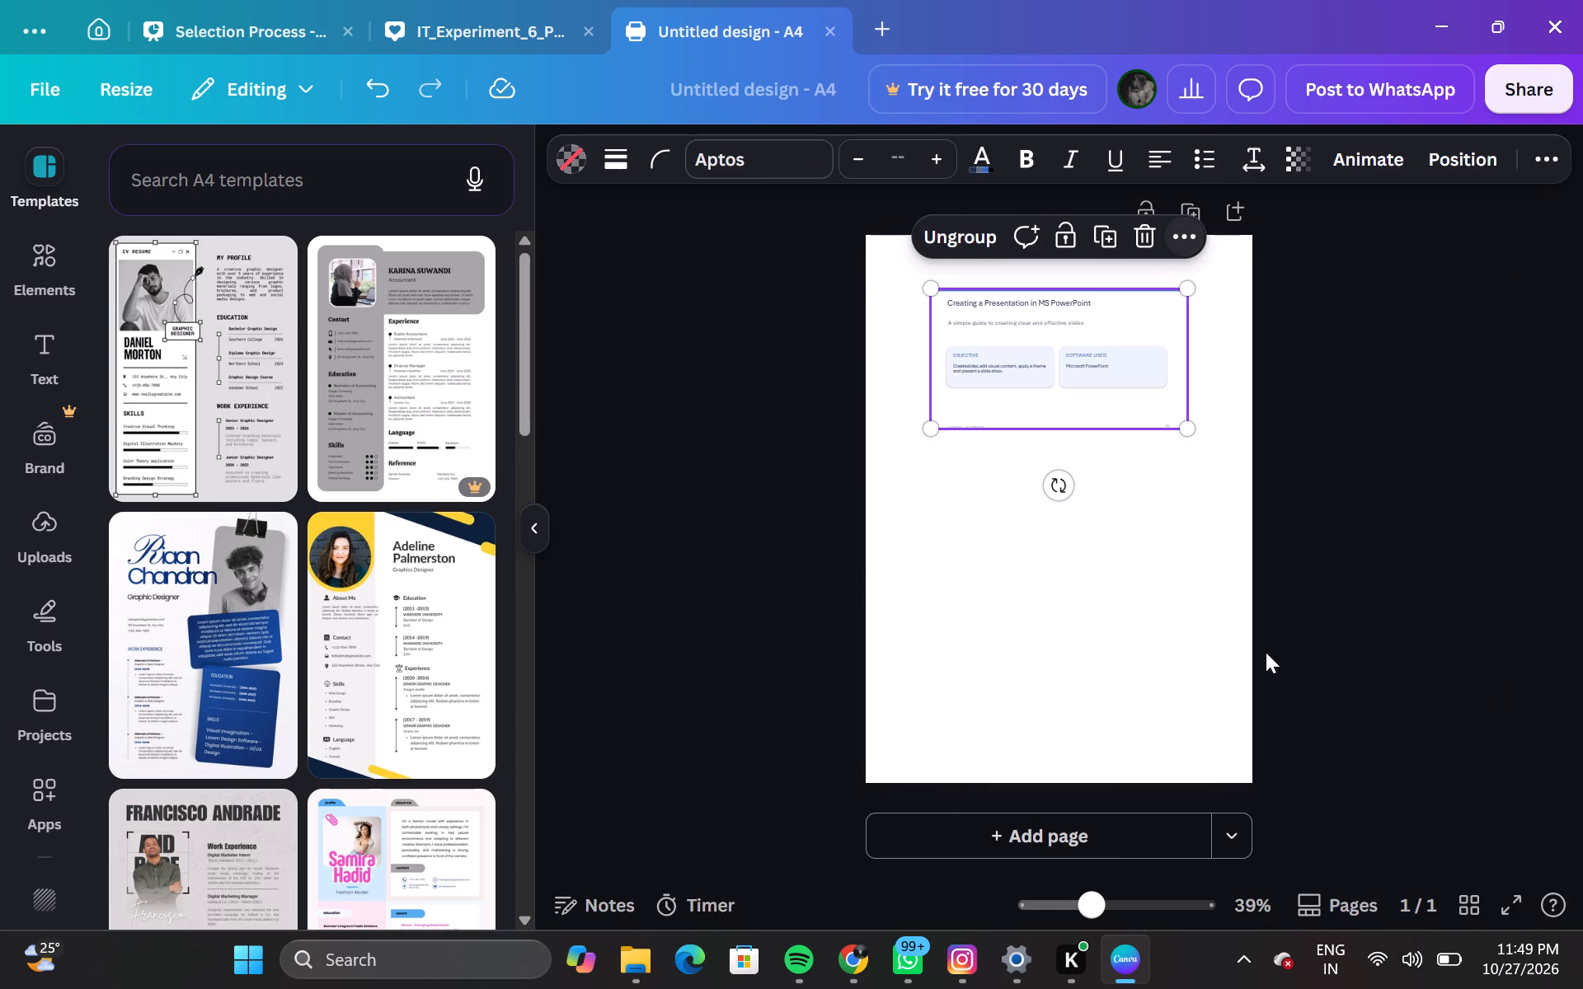
click(1354, 583)
click(1068, 418)
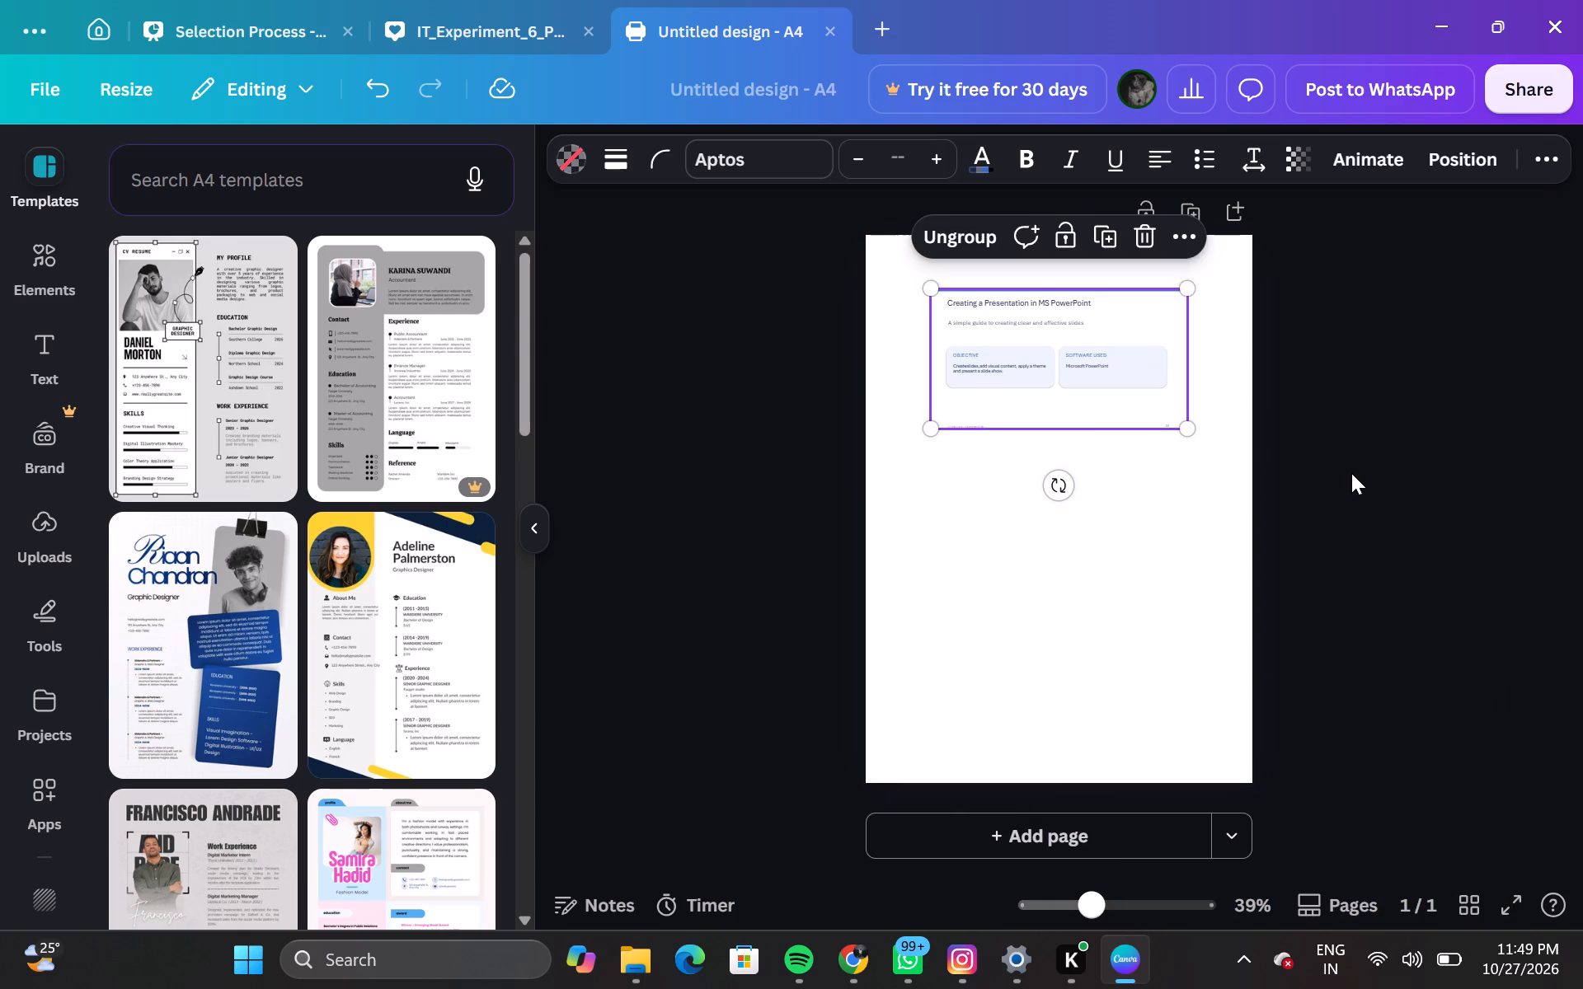
click(1364, 485)
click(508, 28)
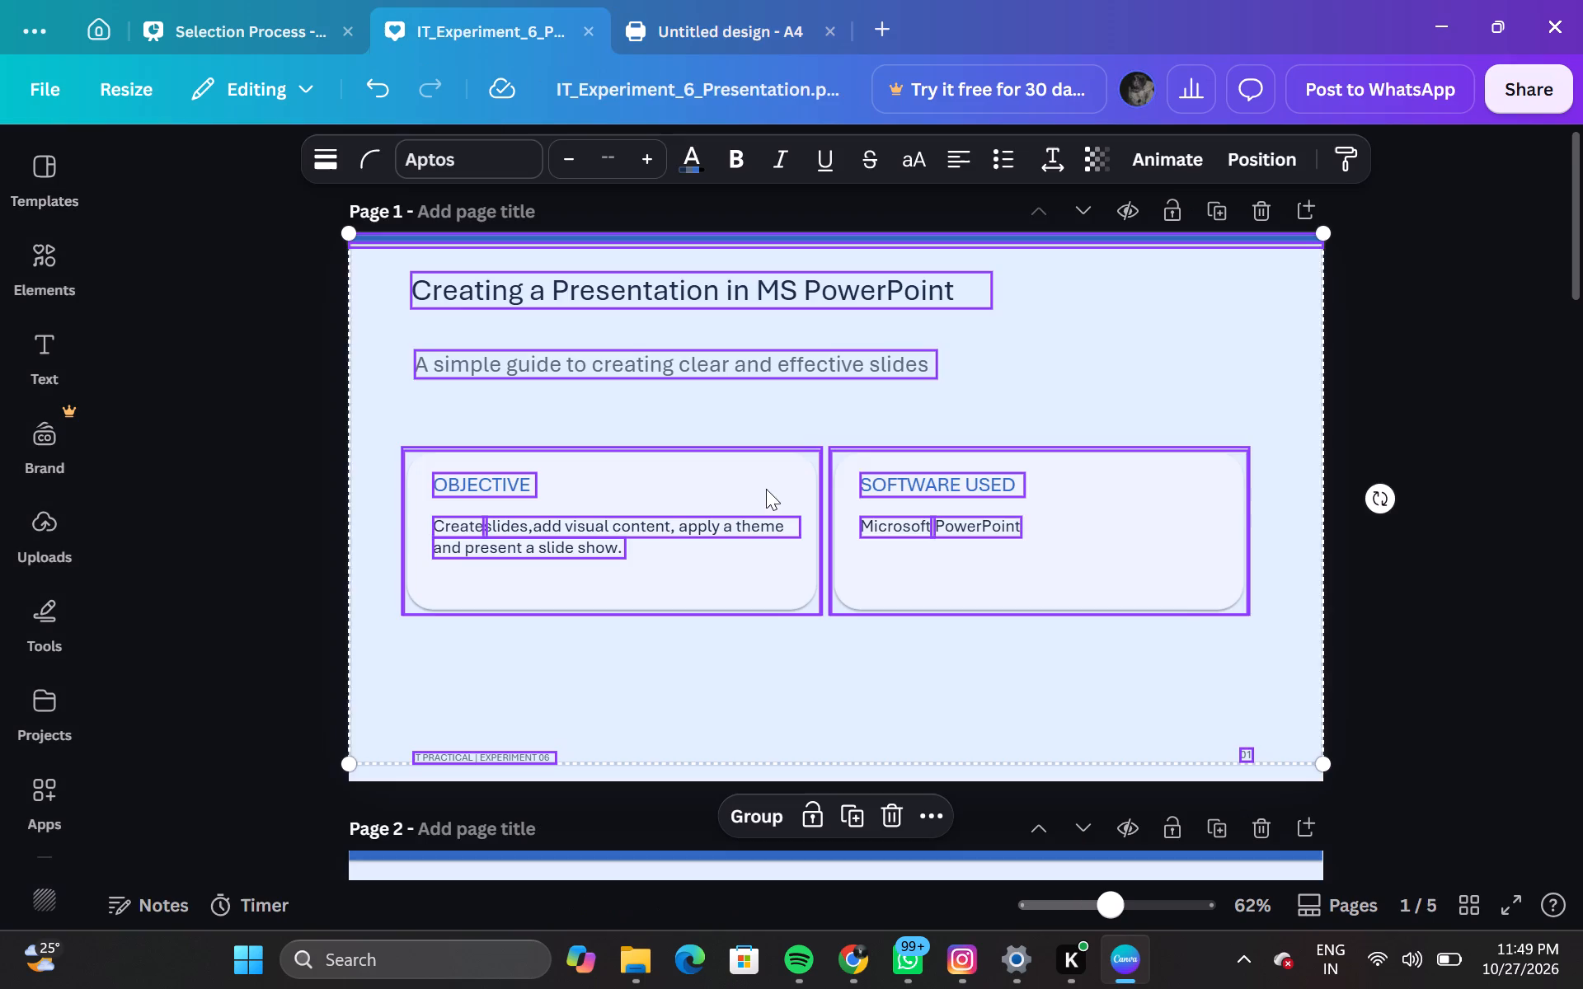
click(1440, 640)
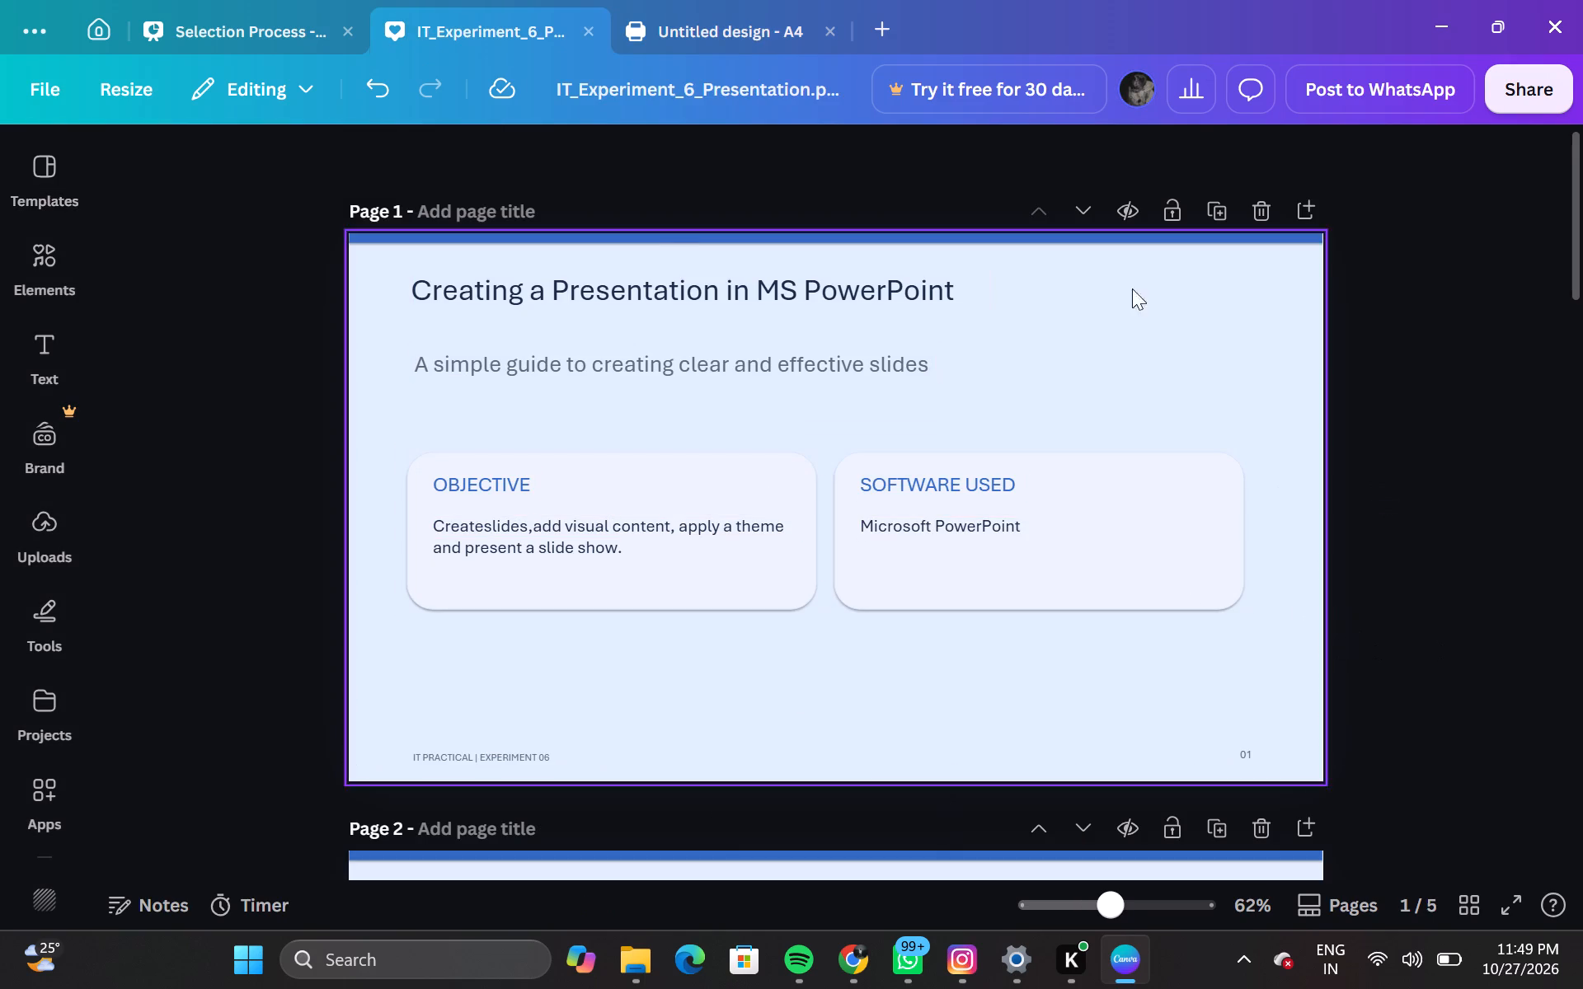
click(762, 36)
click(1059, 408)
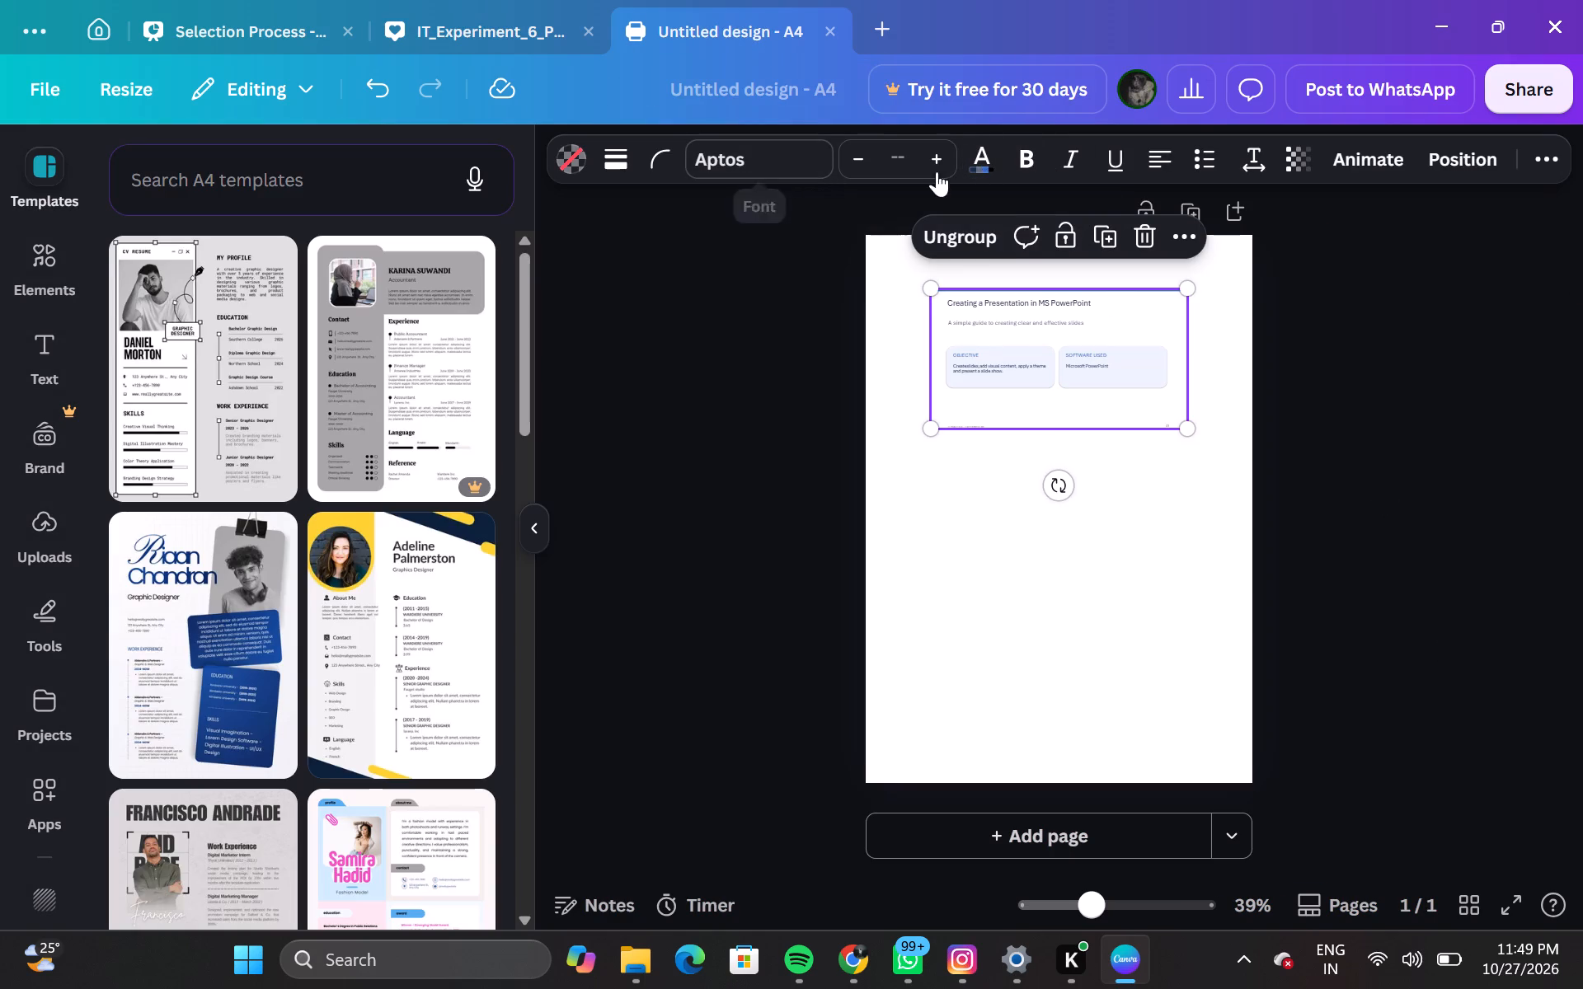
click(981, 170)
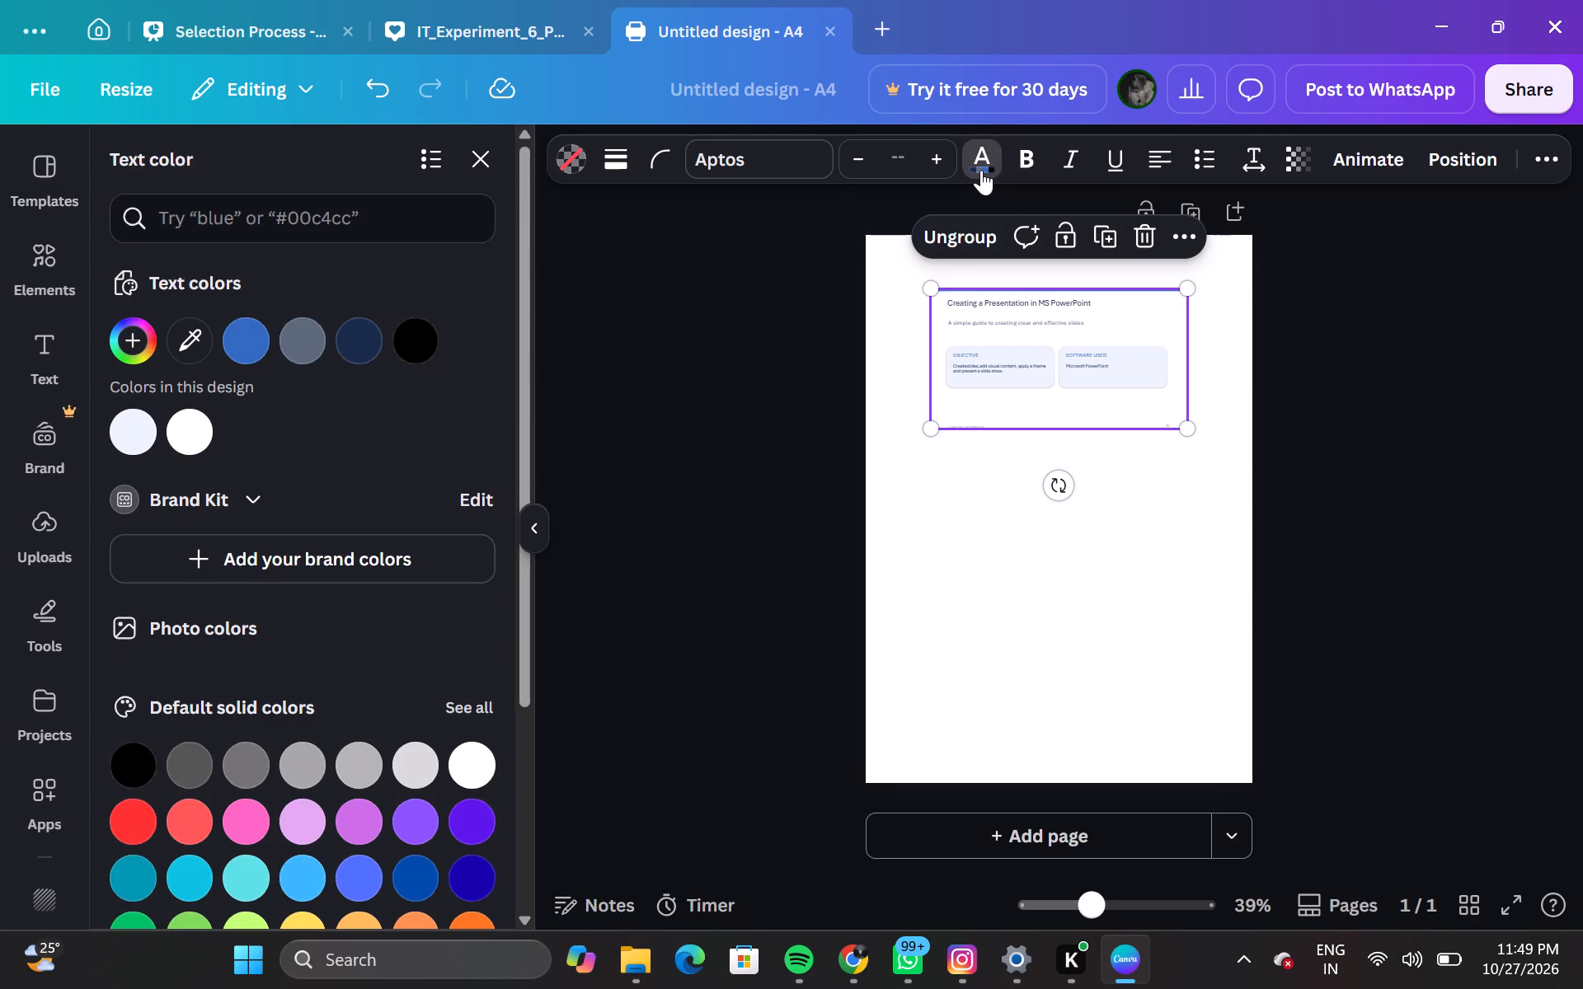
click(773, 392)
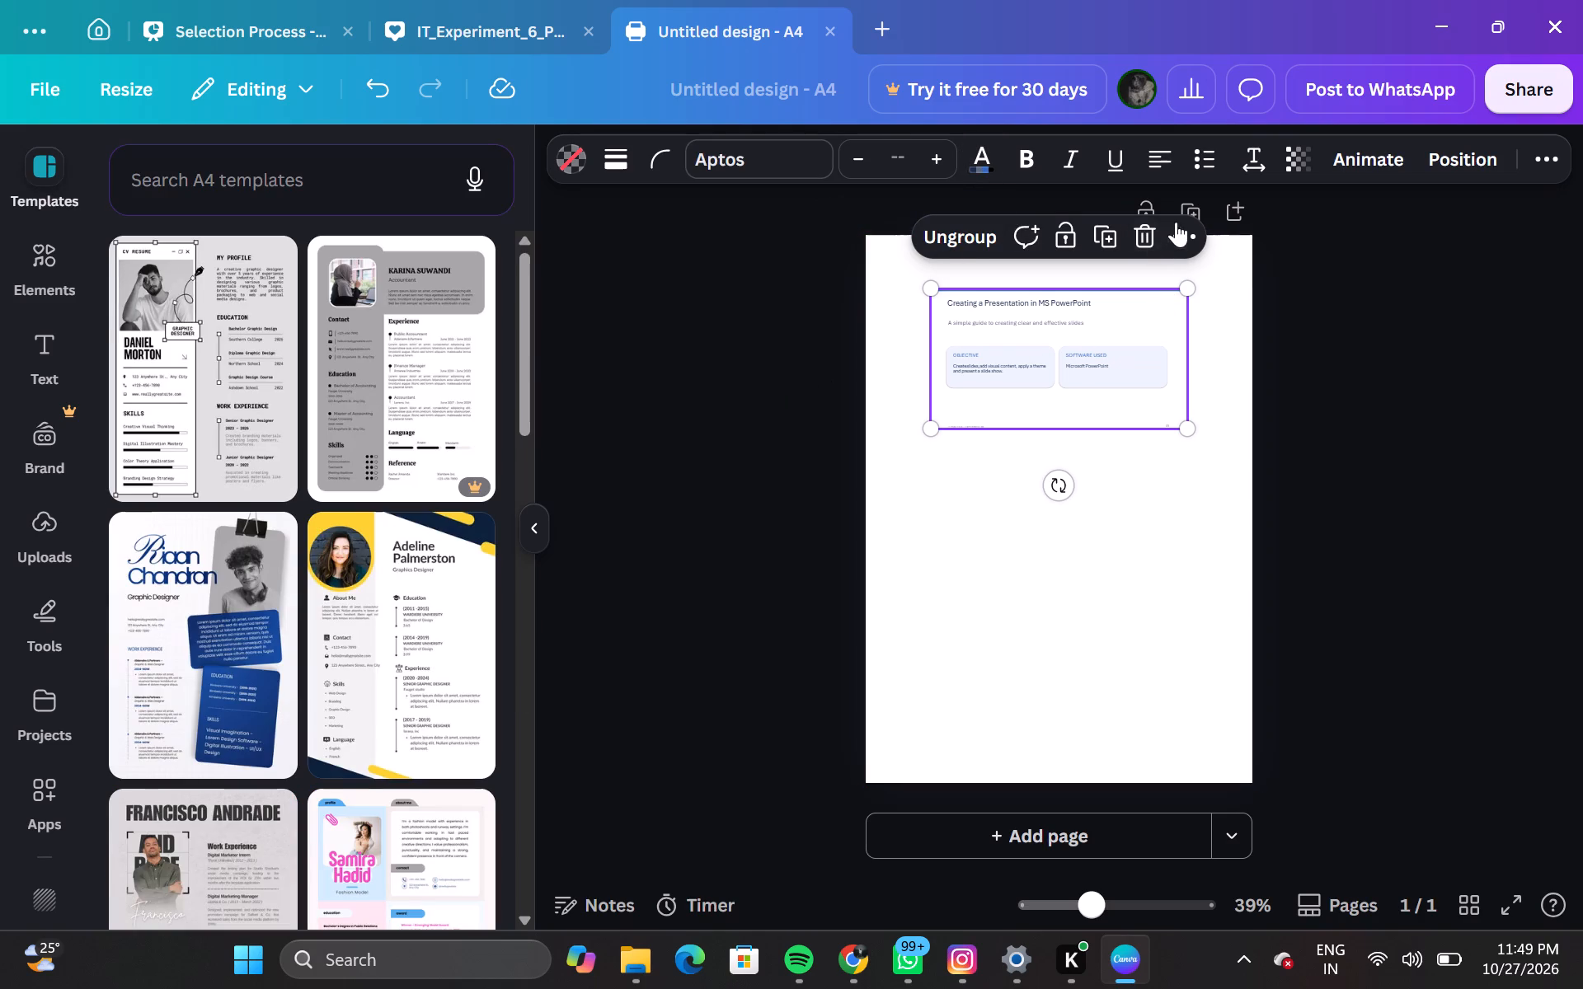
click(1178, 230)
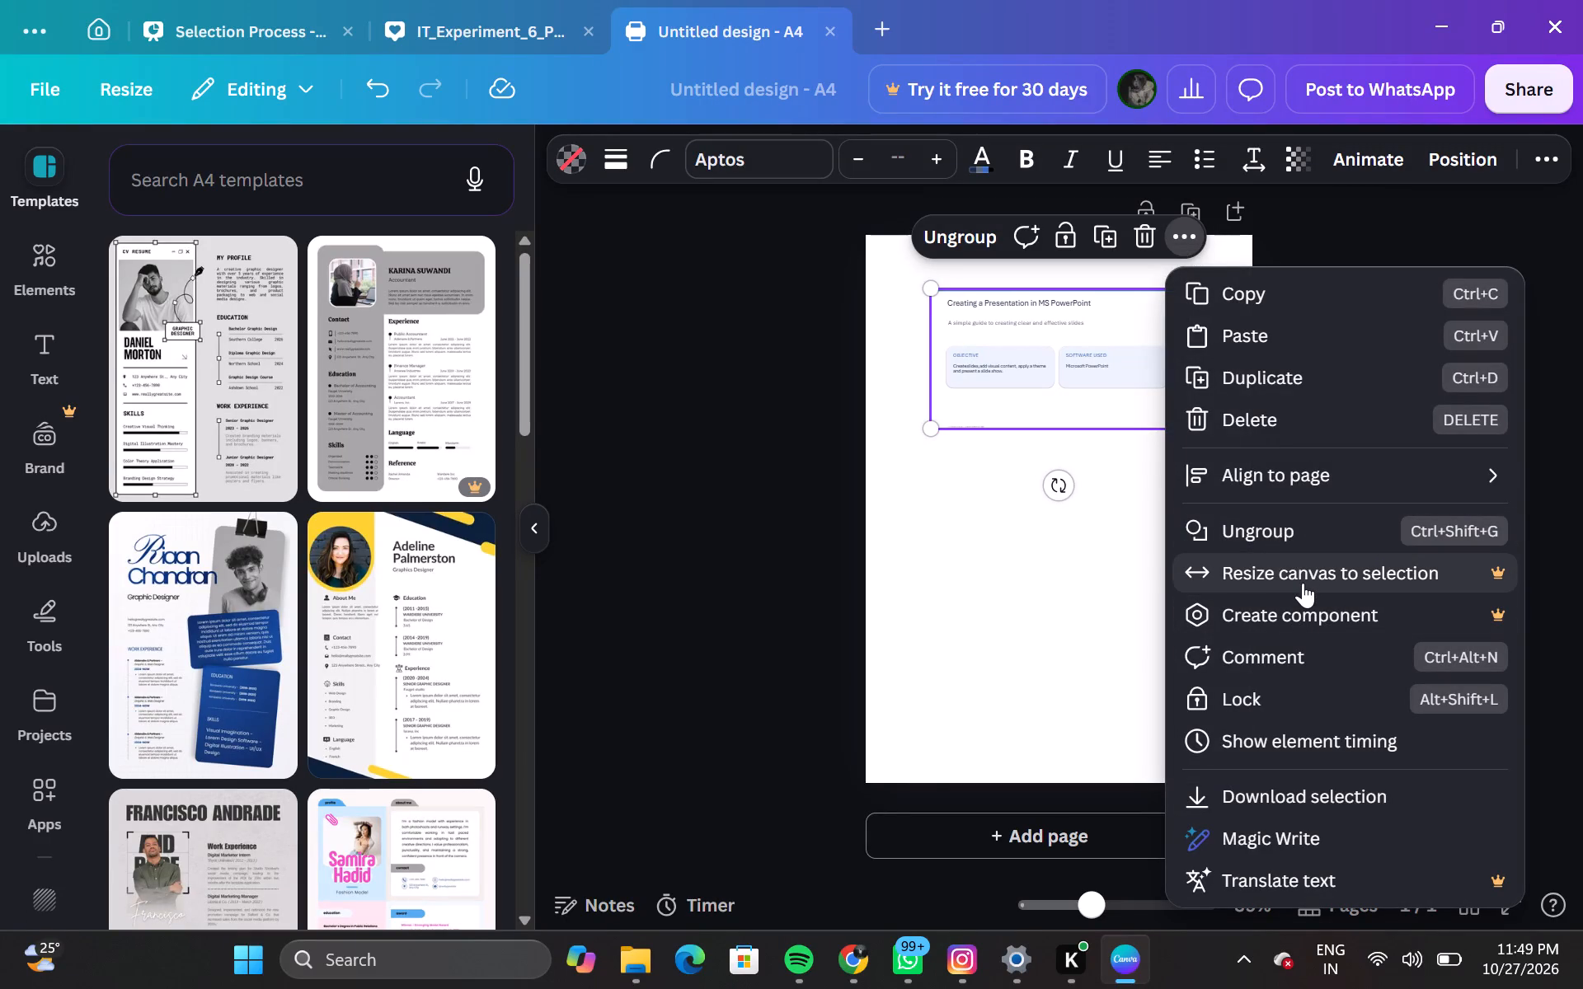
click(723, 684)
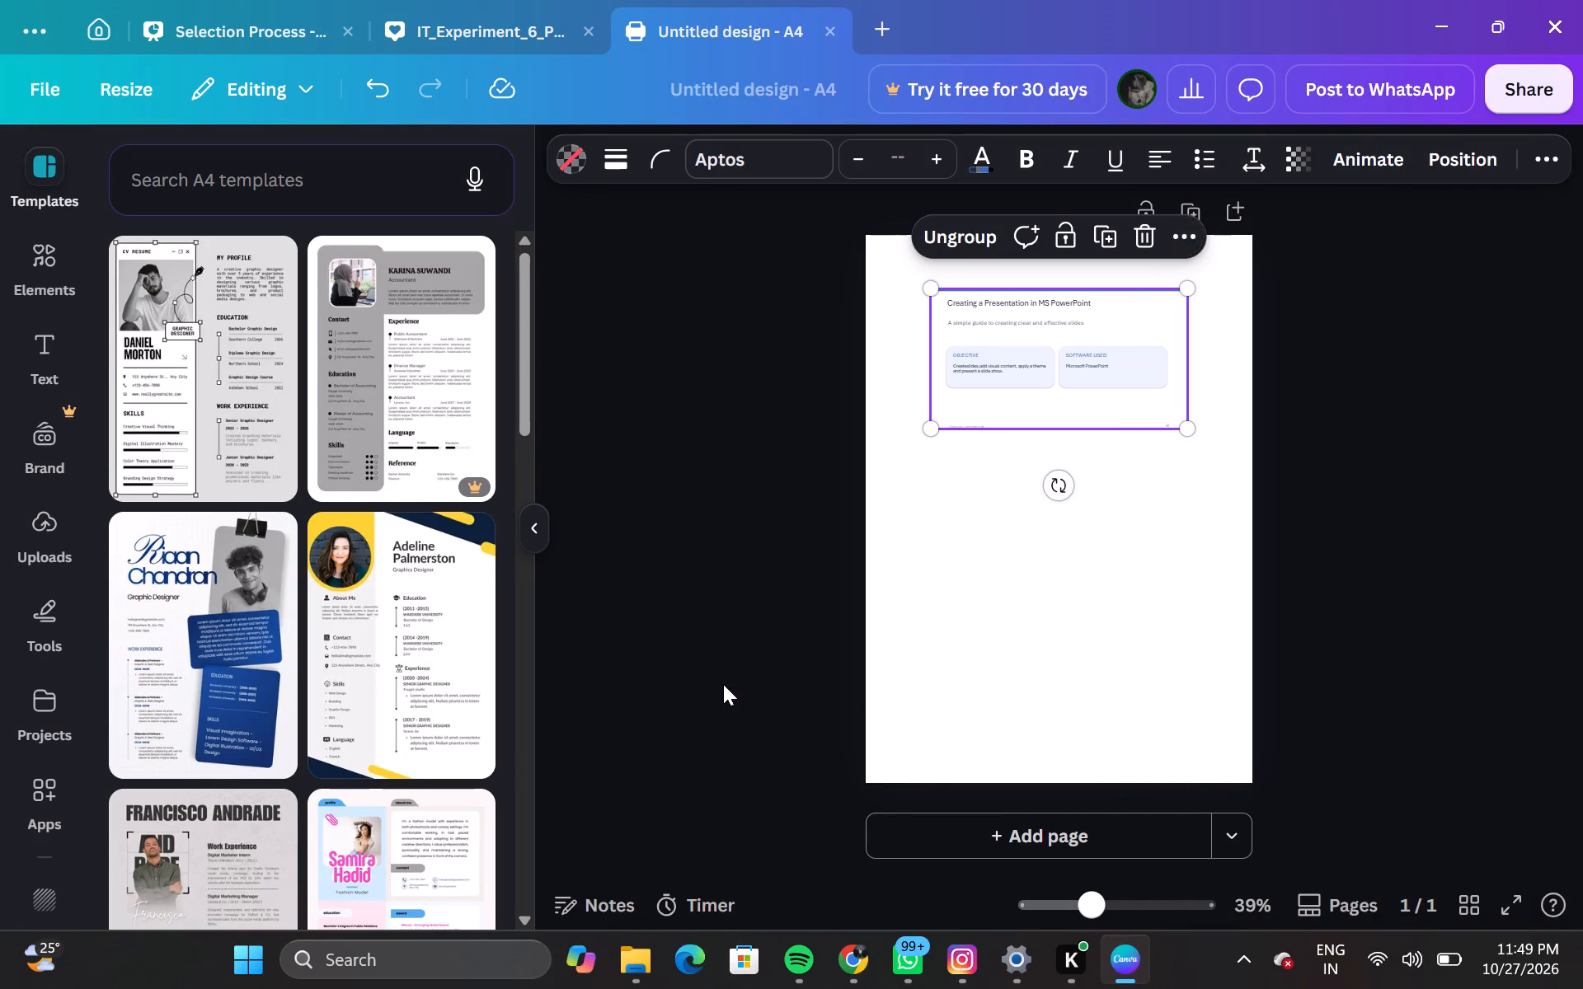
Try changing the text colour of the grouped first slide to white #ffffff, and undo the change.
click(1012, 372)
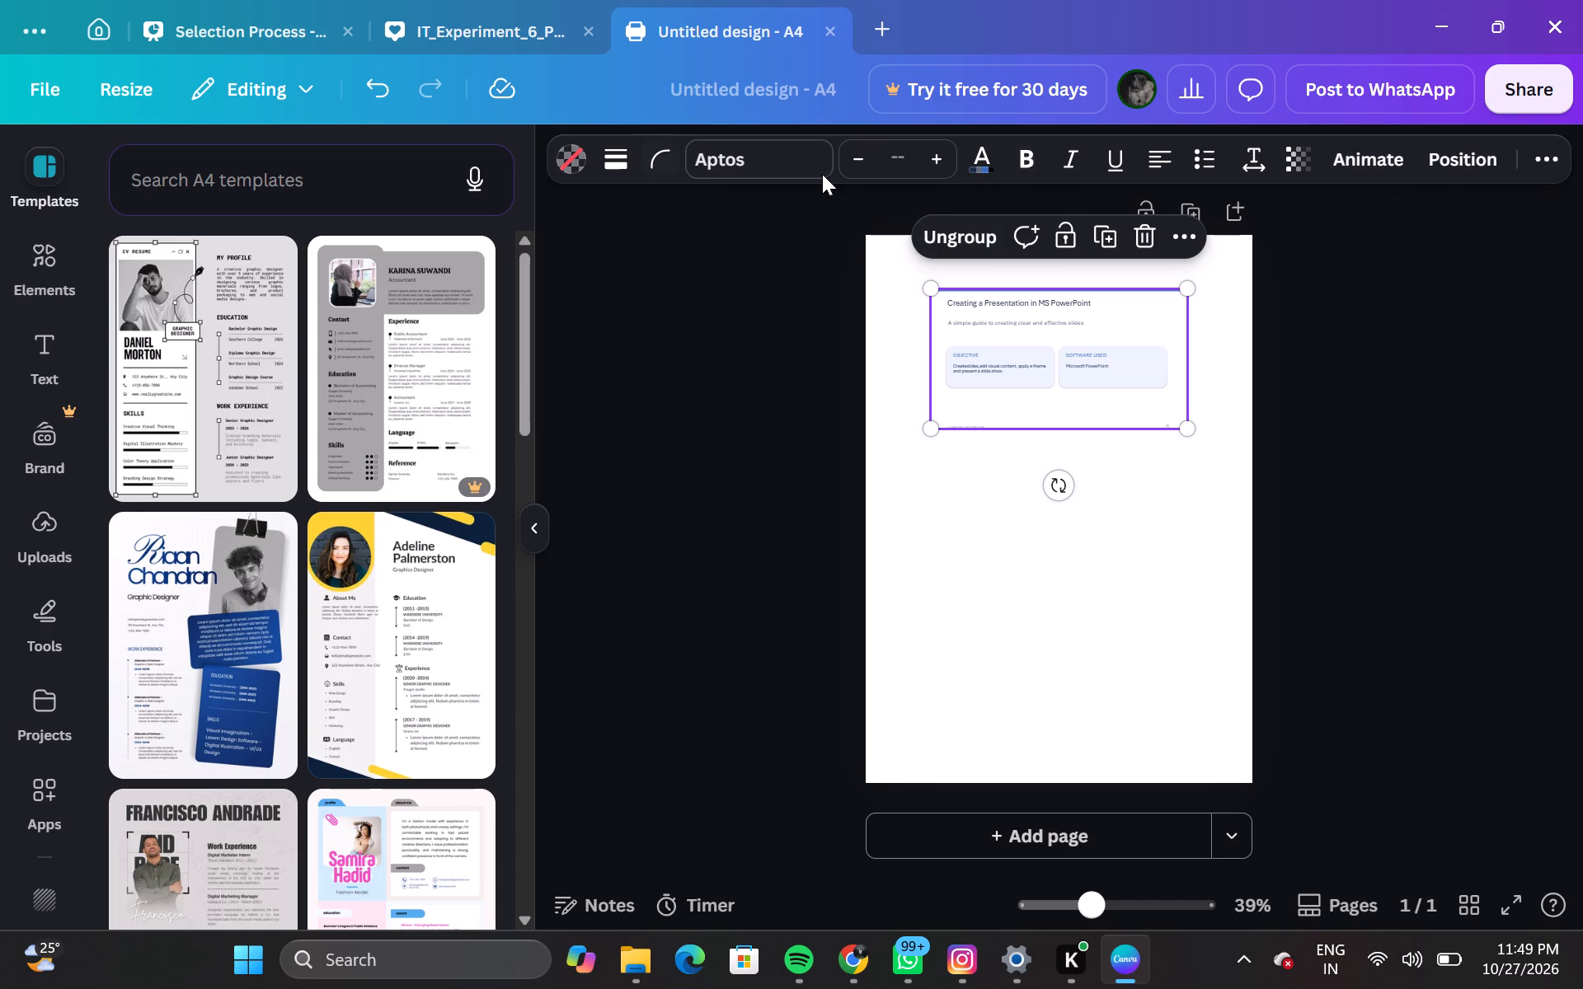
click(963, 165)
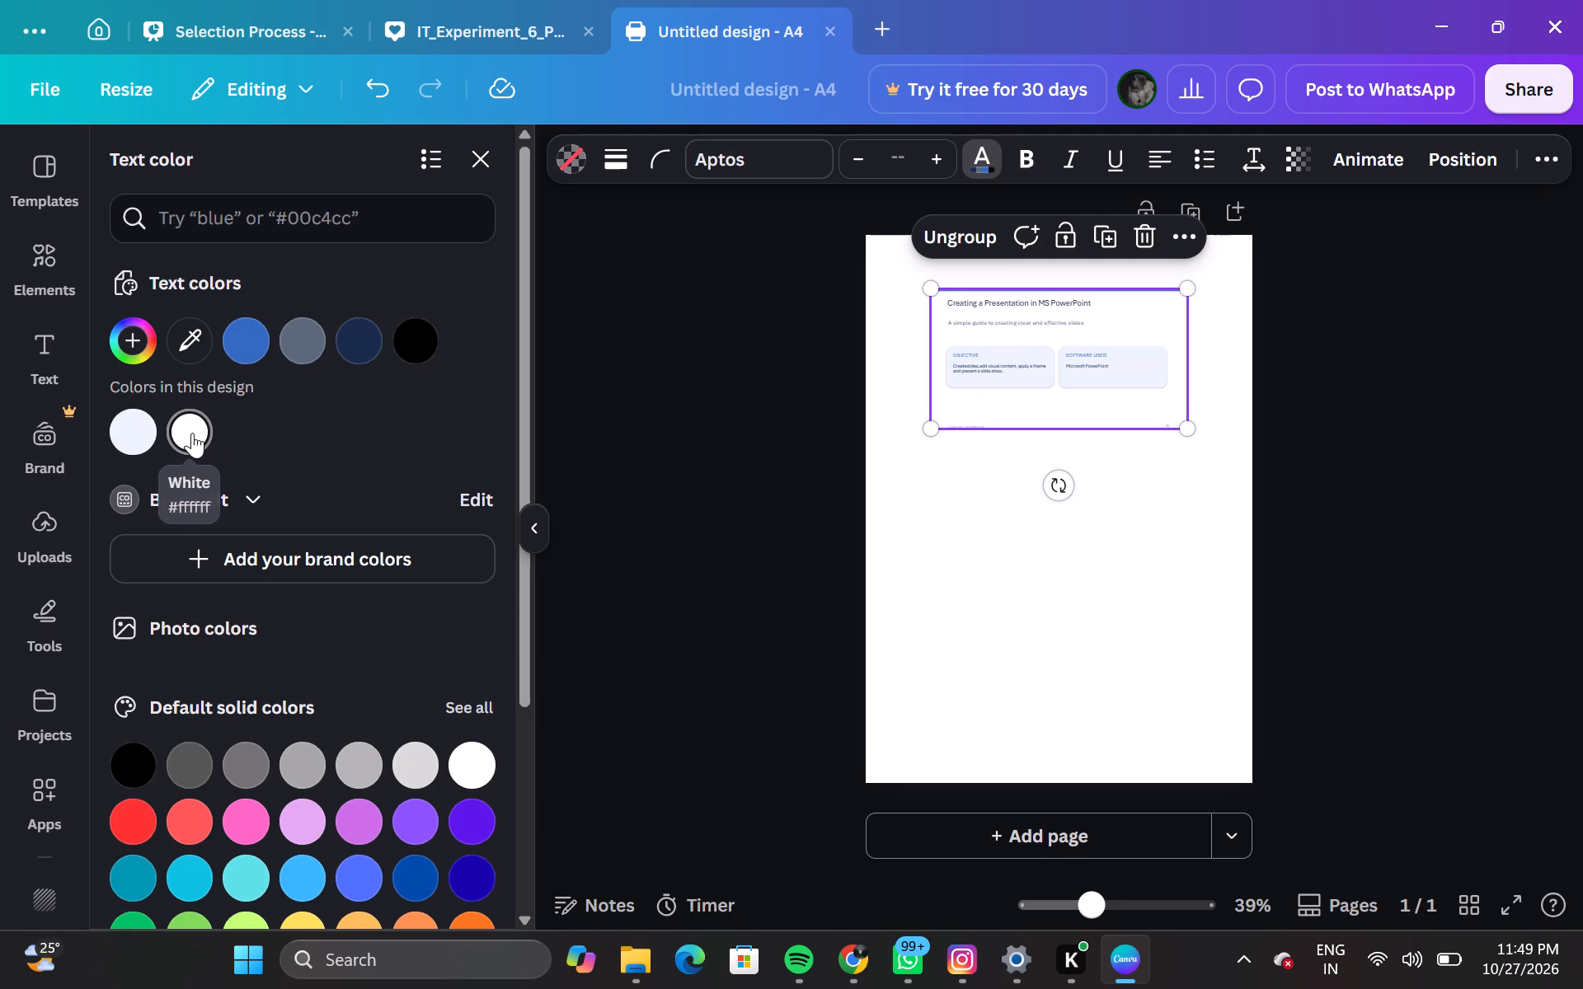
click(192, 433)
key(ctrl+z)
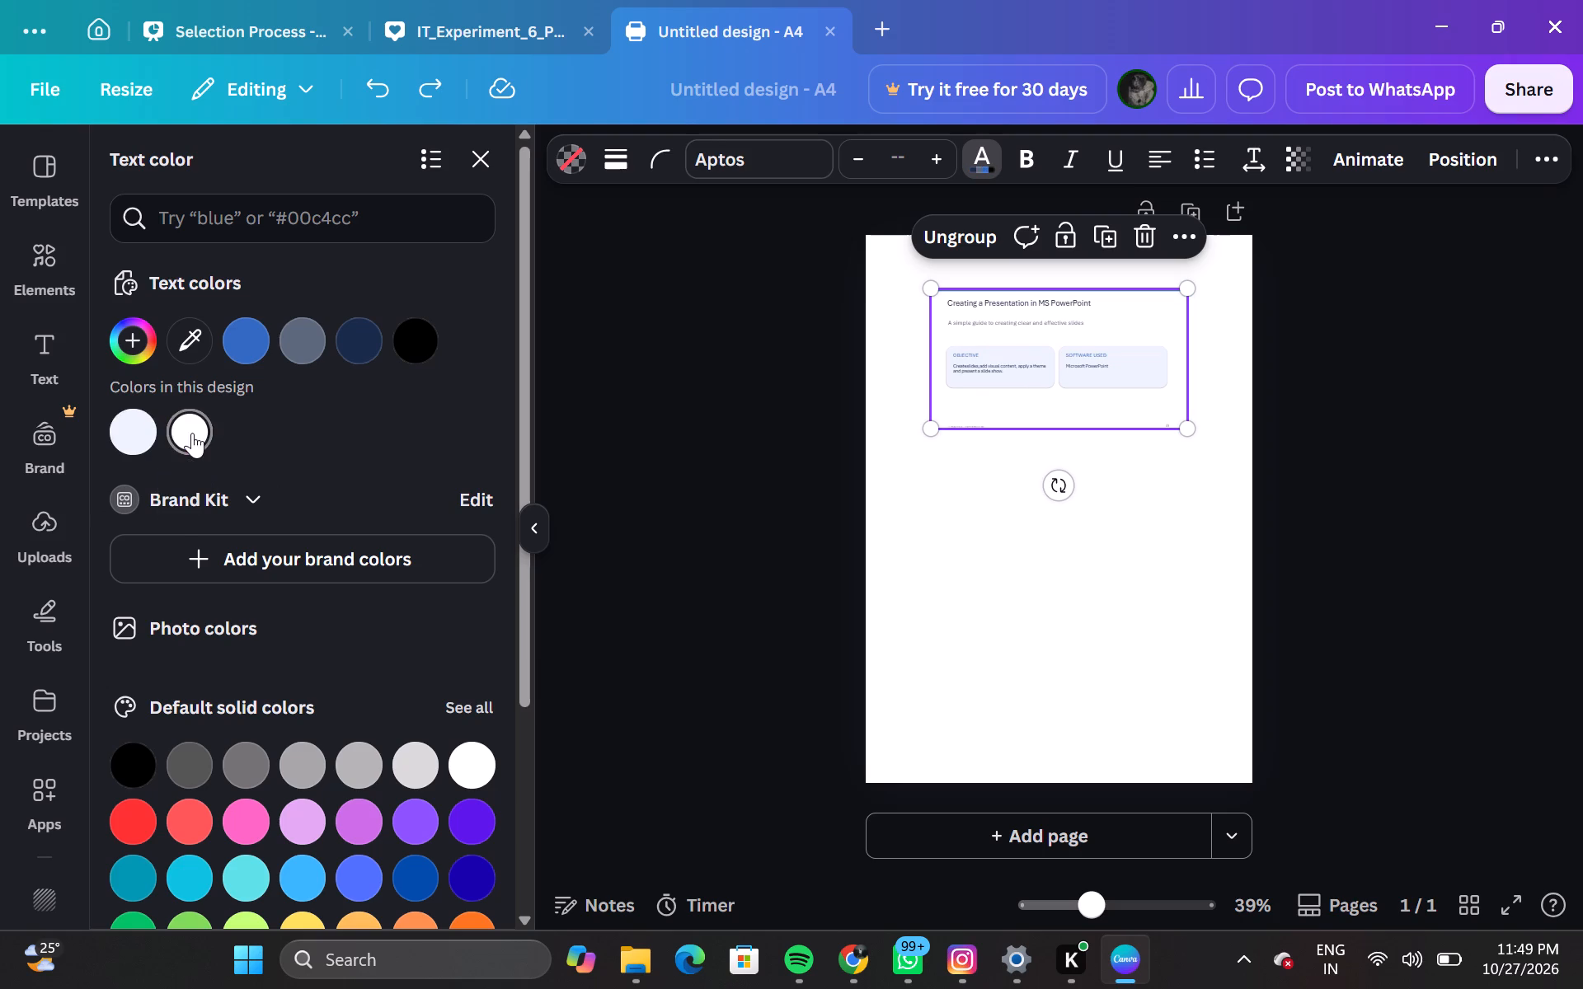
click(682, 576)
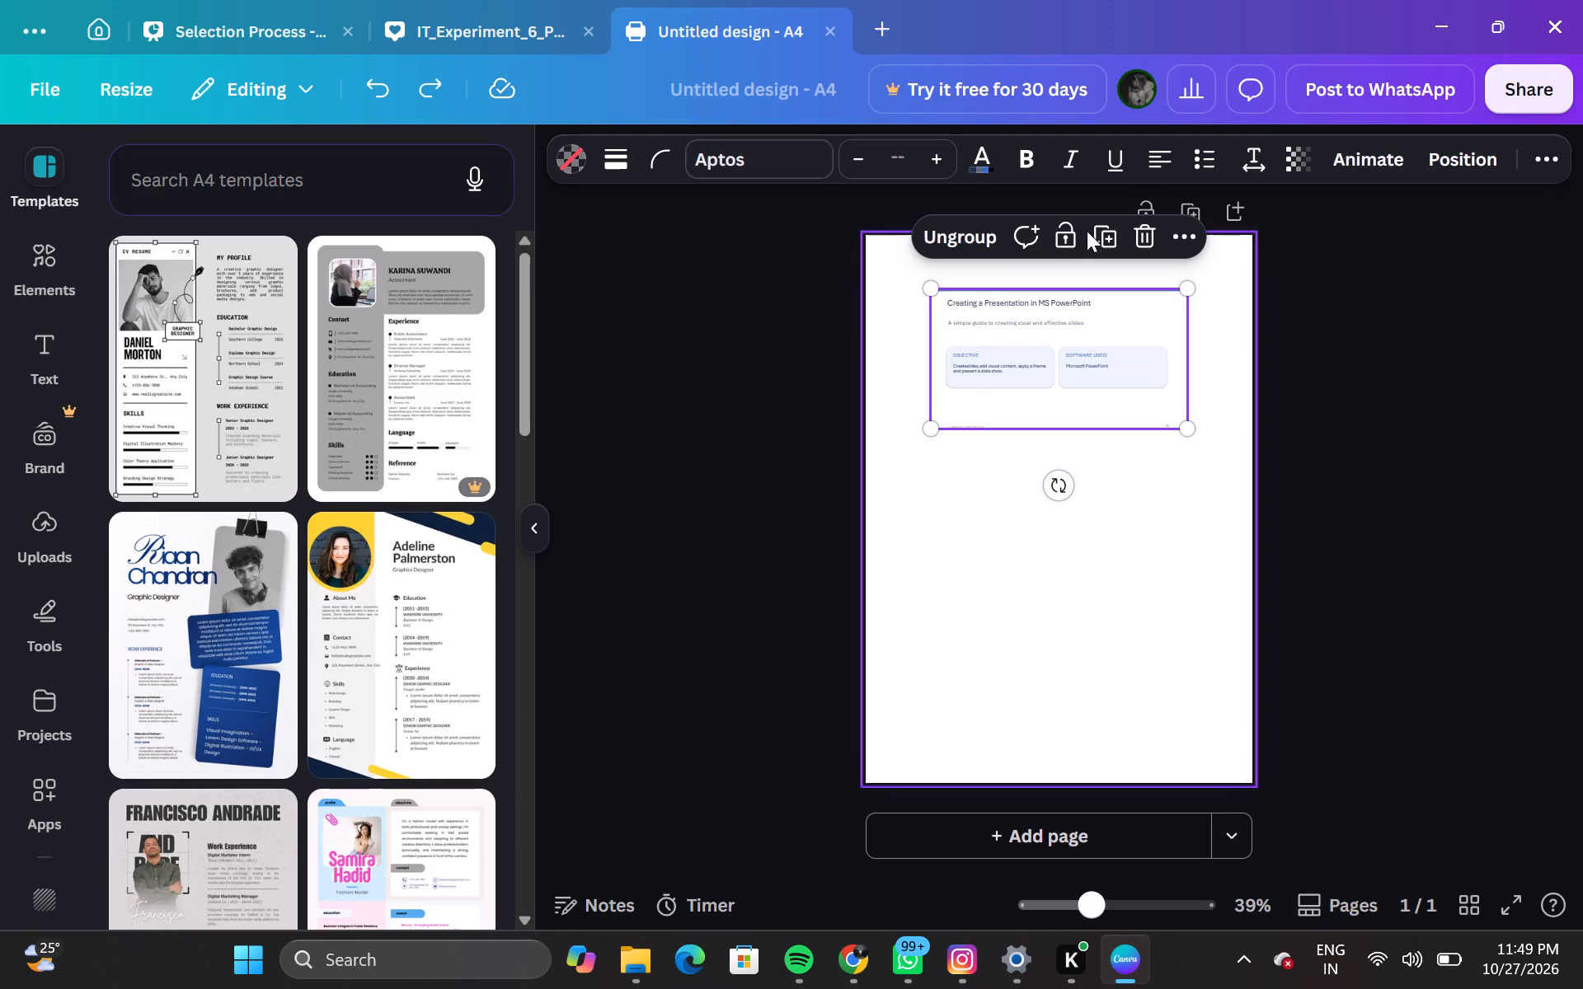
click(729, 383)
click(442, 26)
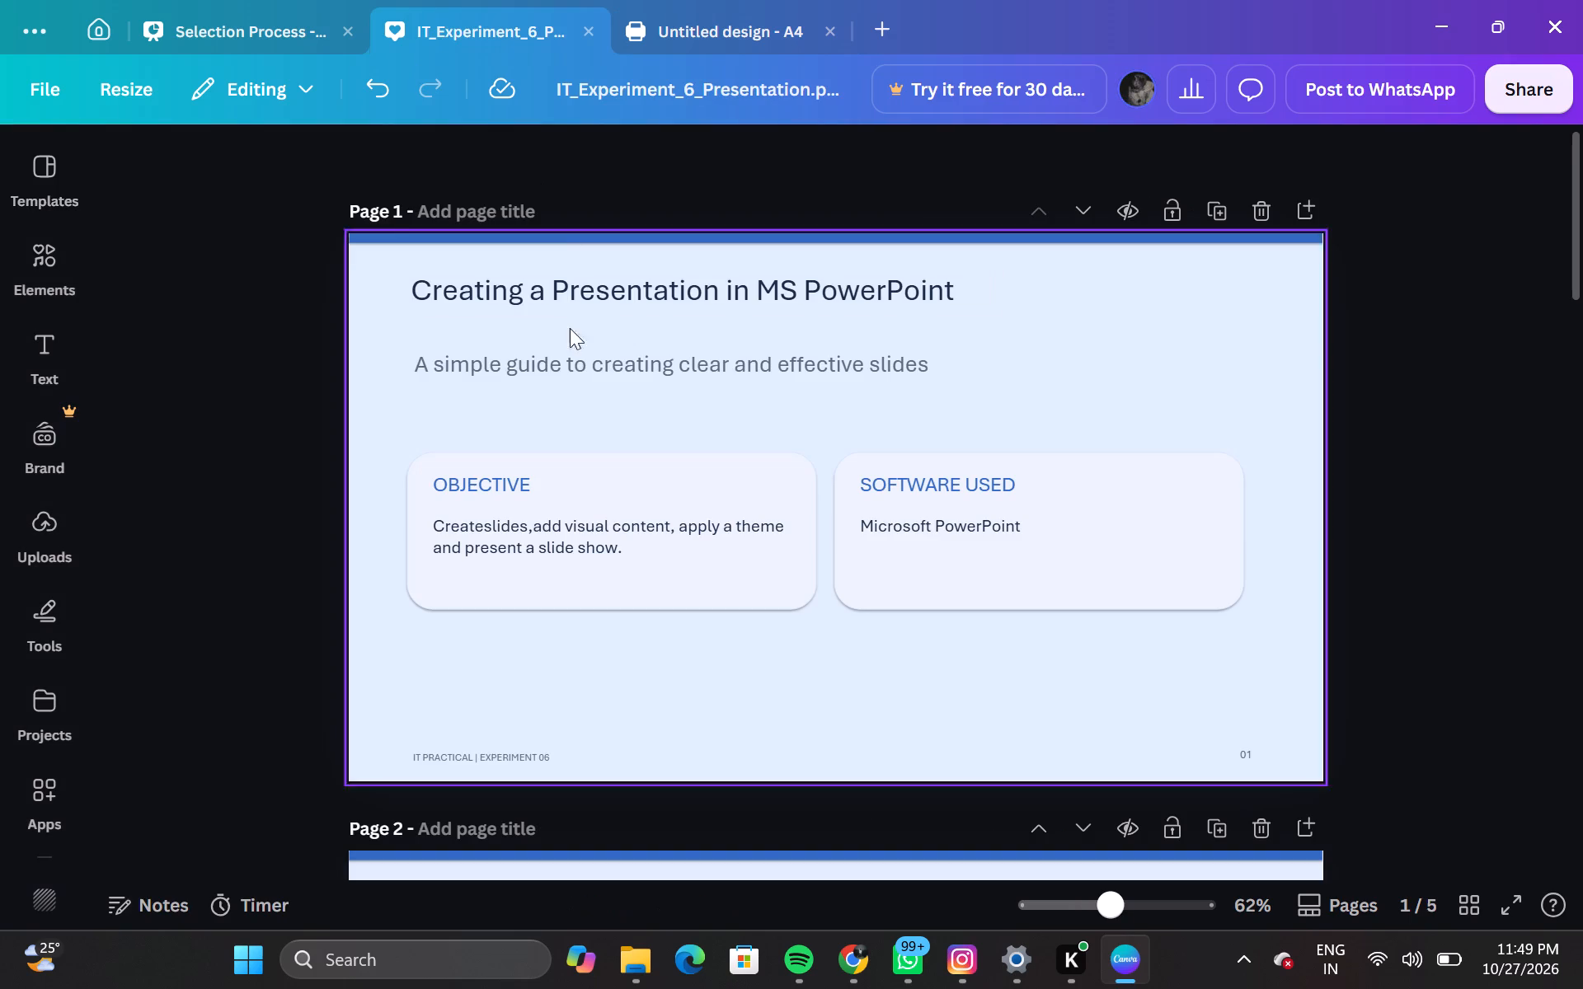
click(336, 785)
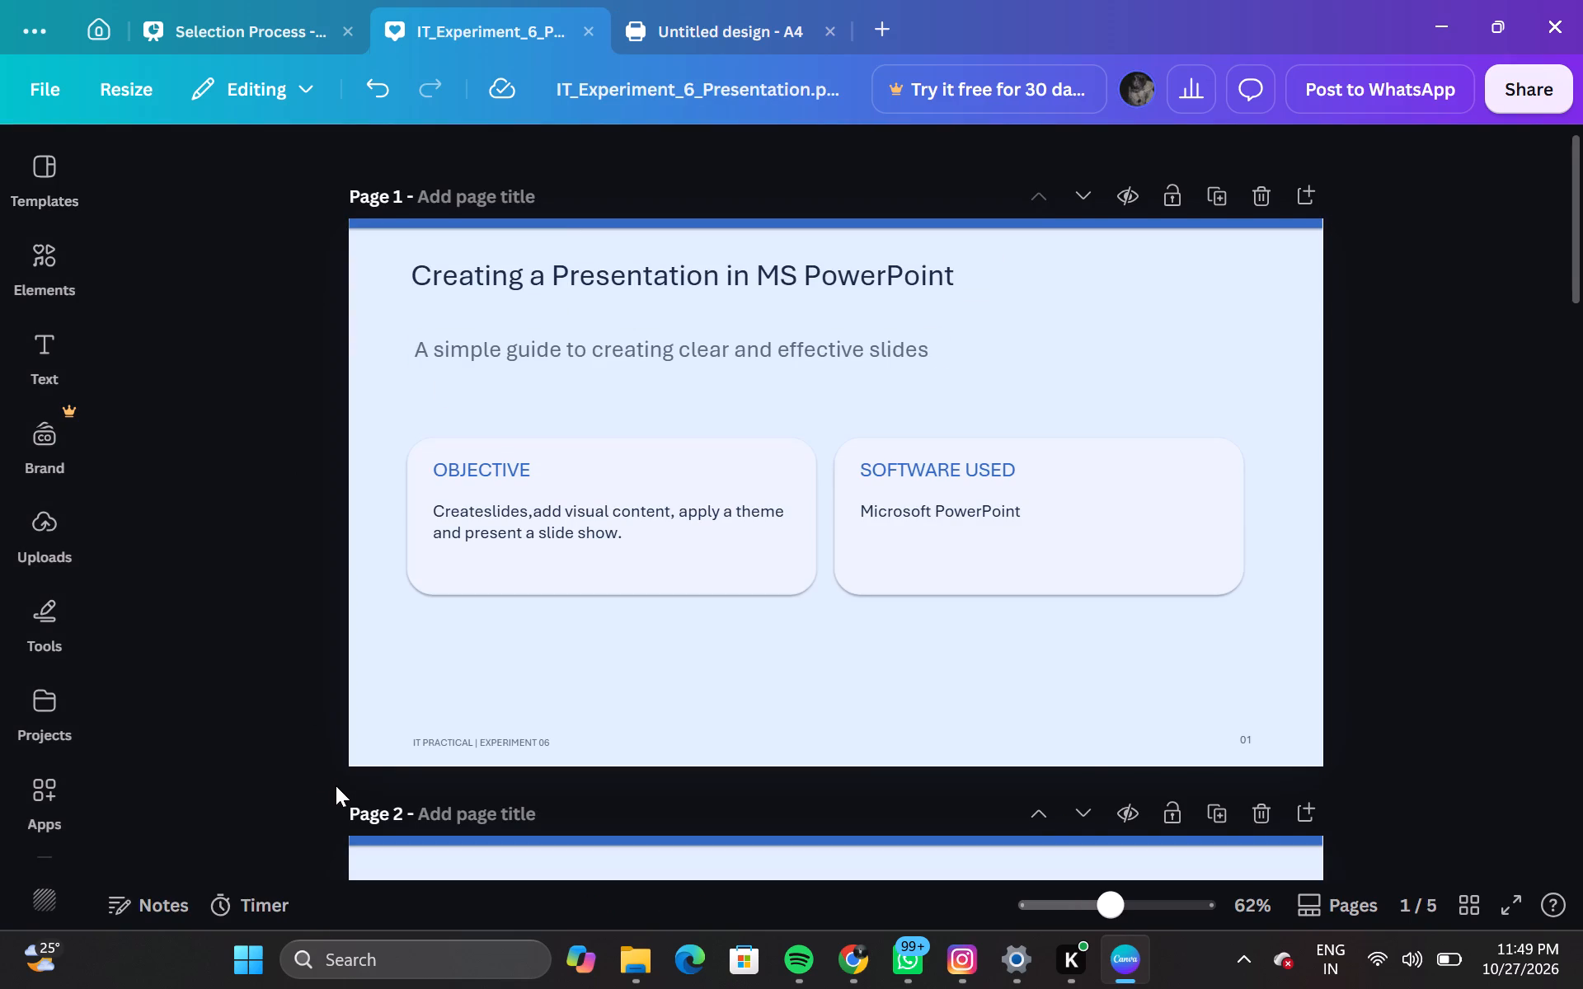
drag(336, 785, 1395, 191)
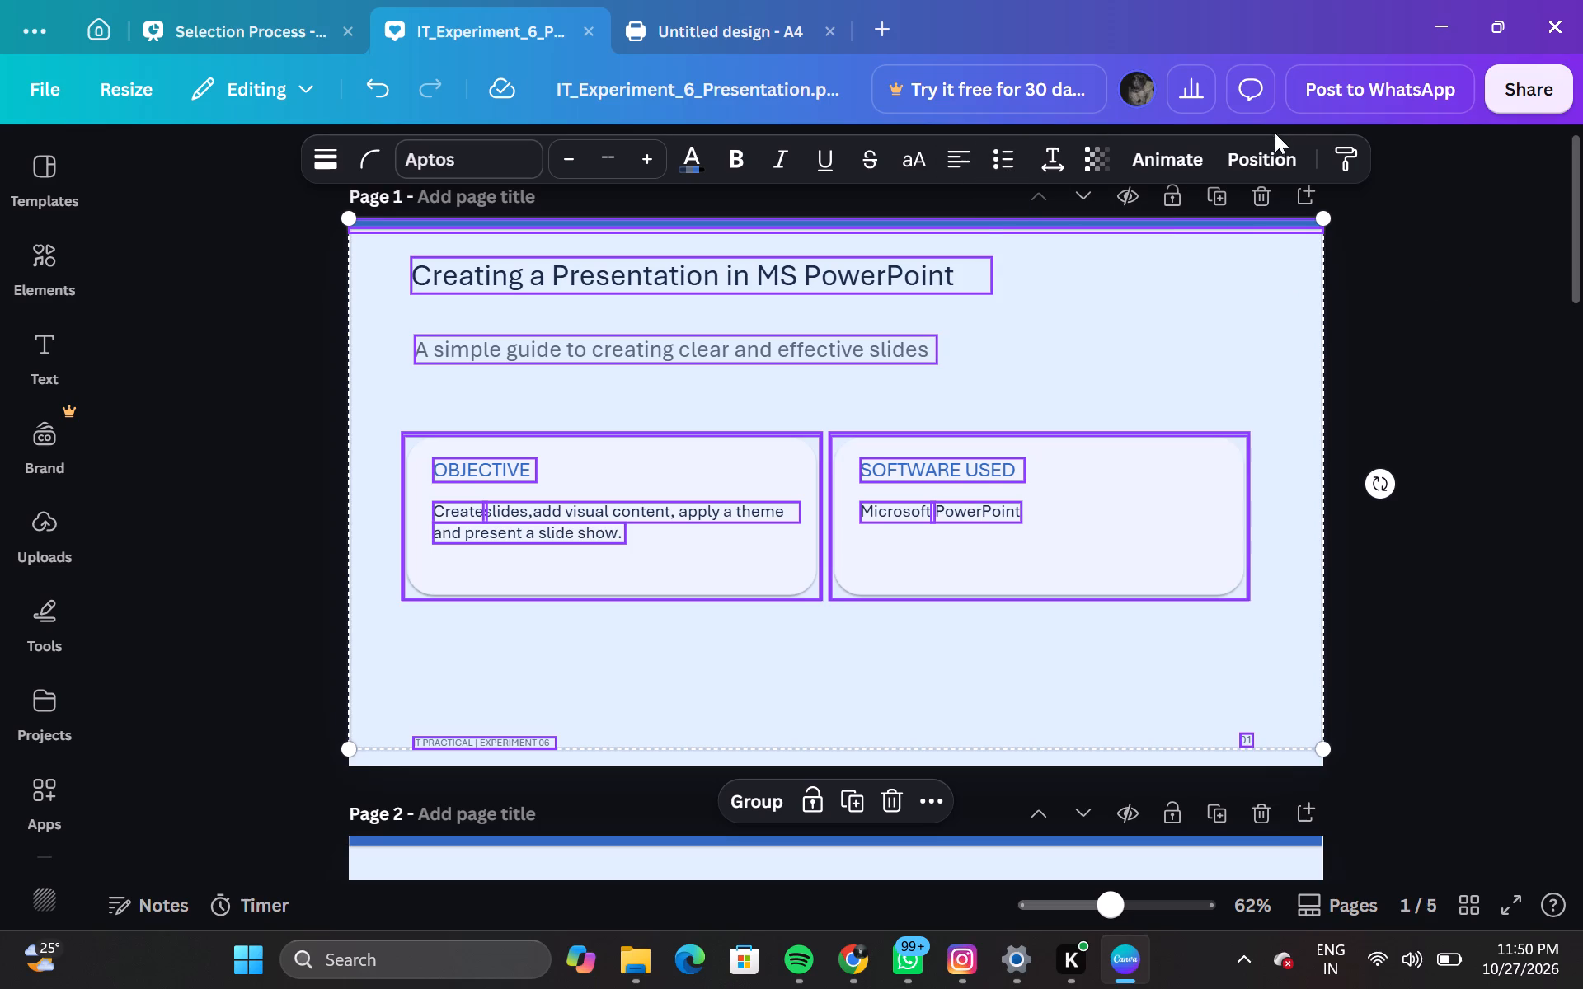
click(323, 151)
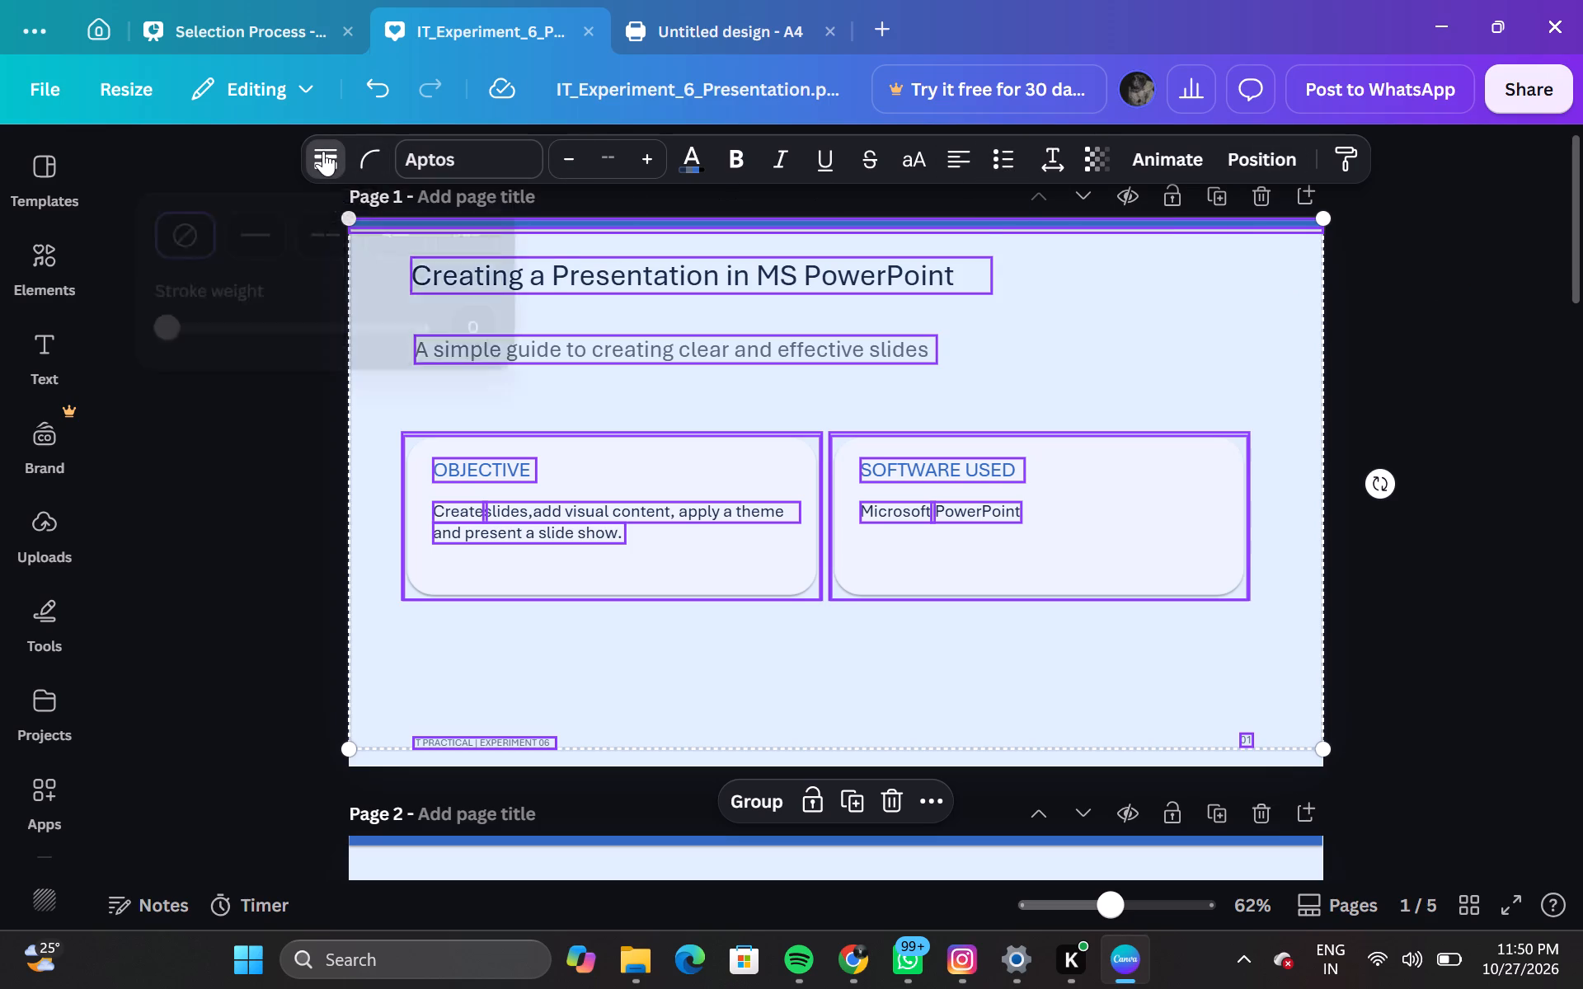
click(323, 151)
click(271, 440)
Copy all elements of page 2, Step 1 | Create and arrange slides, from the presentation and paste them onto the A4 page.
scroll(645, 592, down, 1)
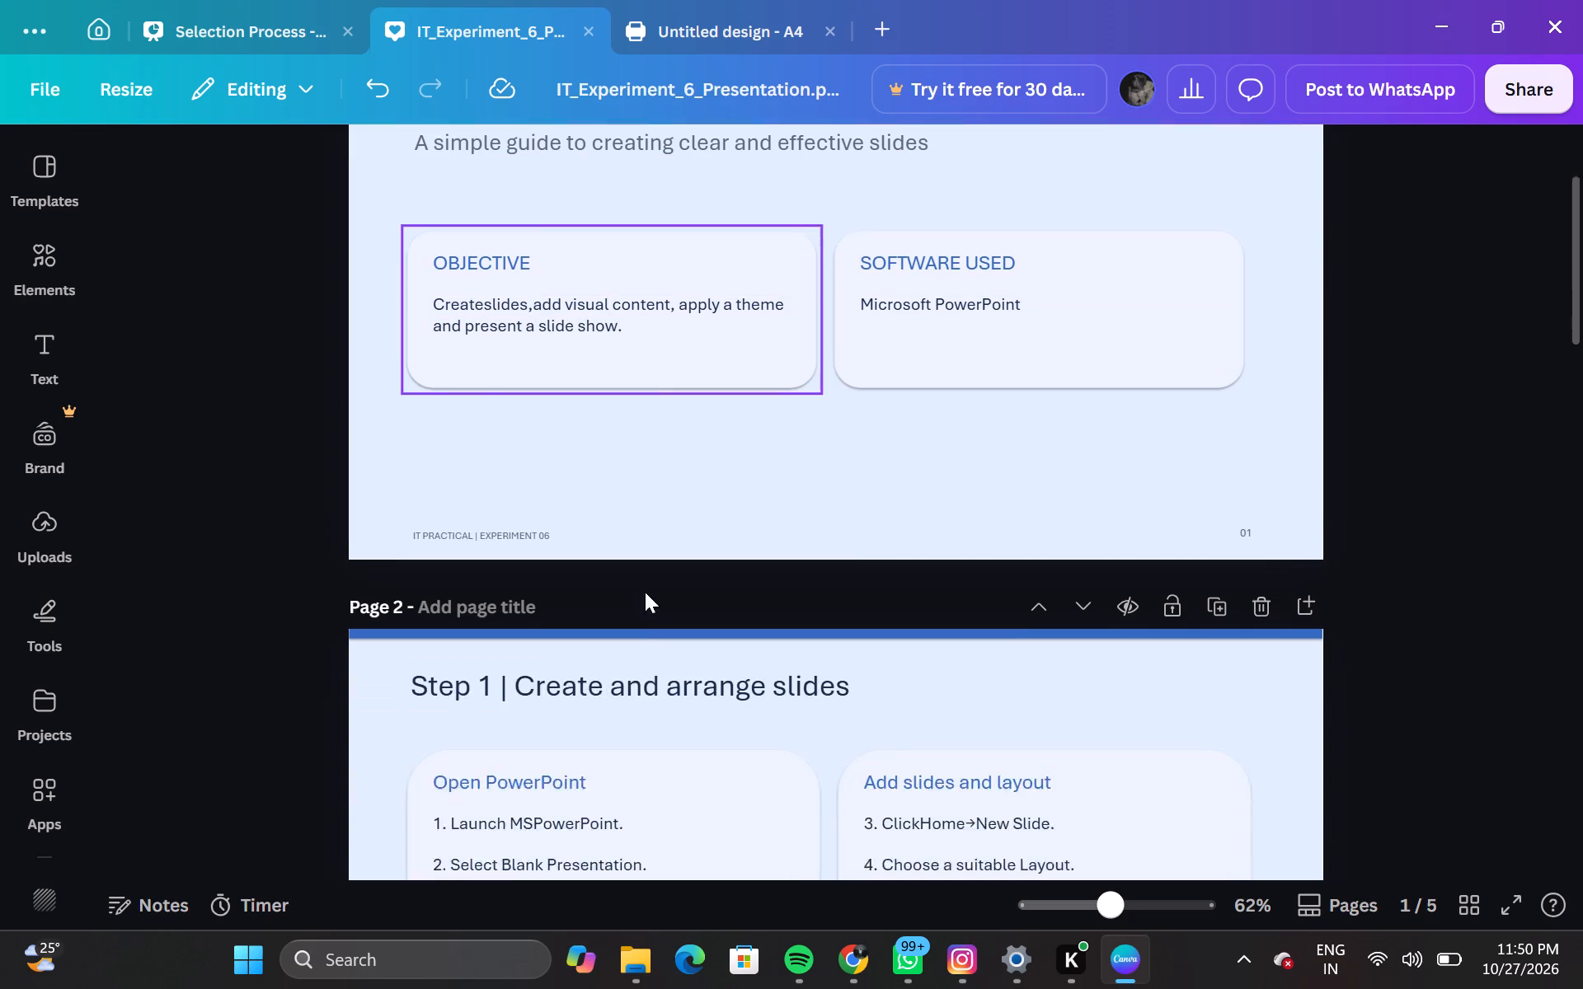
scroll(645, 592, down, 3)
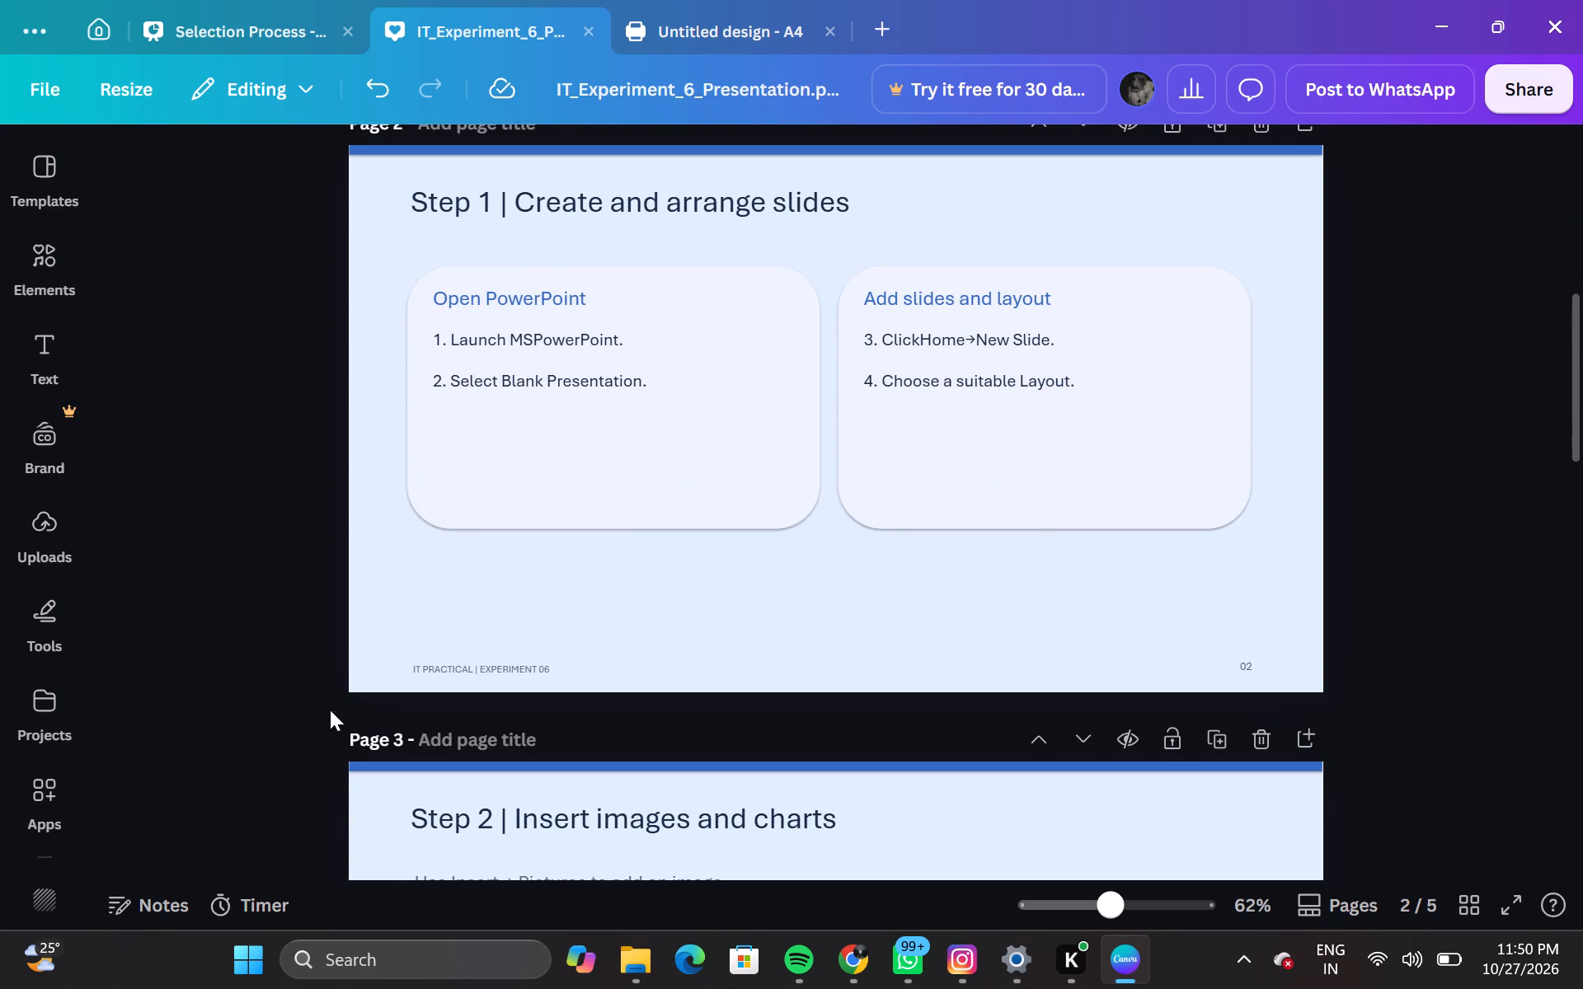
drag(330, 710, 1397, 121)
key(ctrl+c)
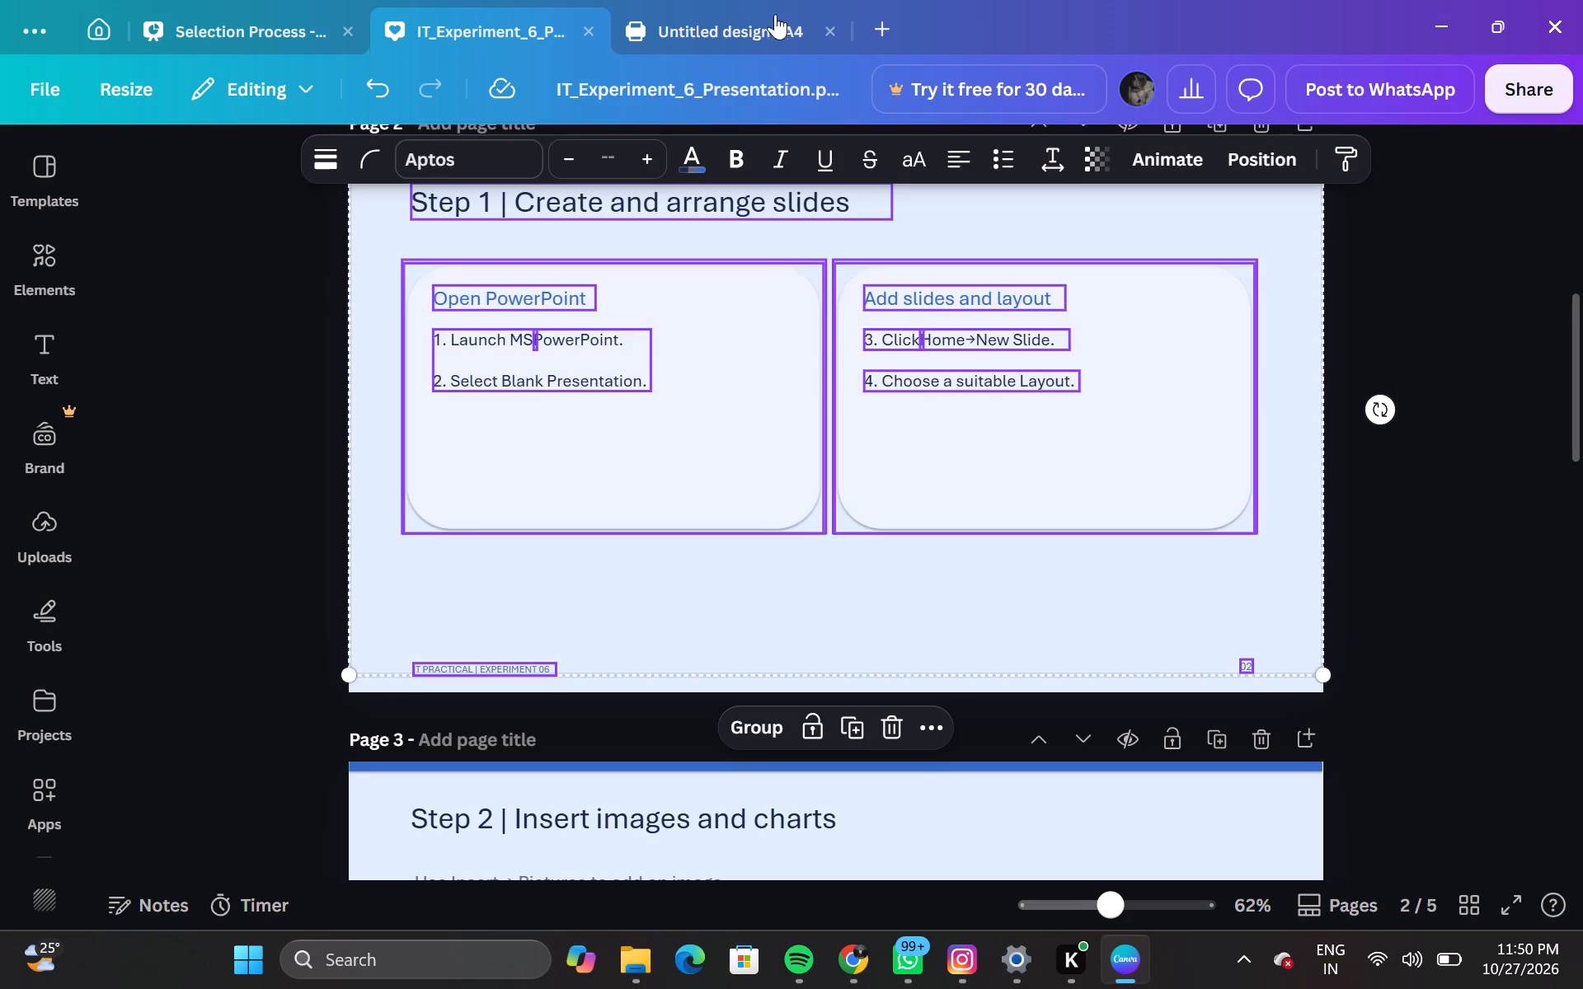
click(738, 34)
click(1087, 600)
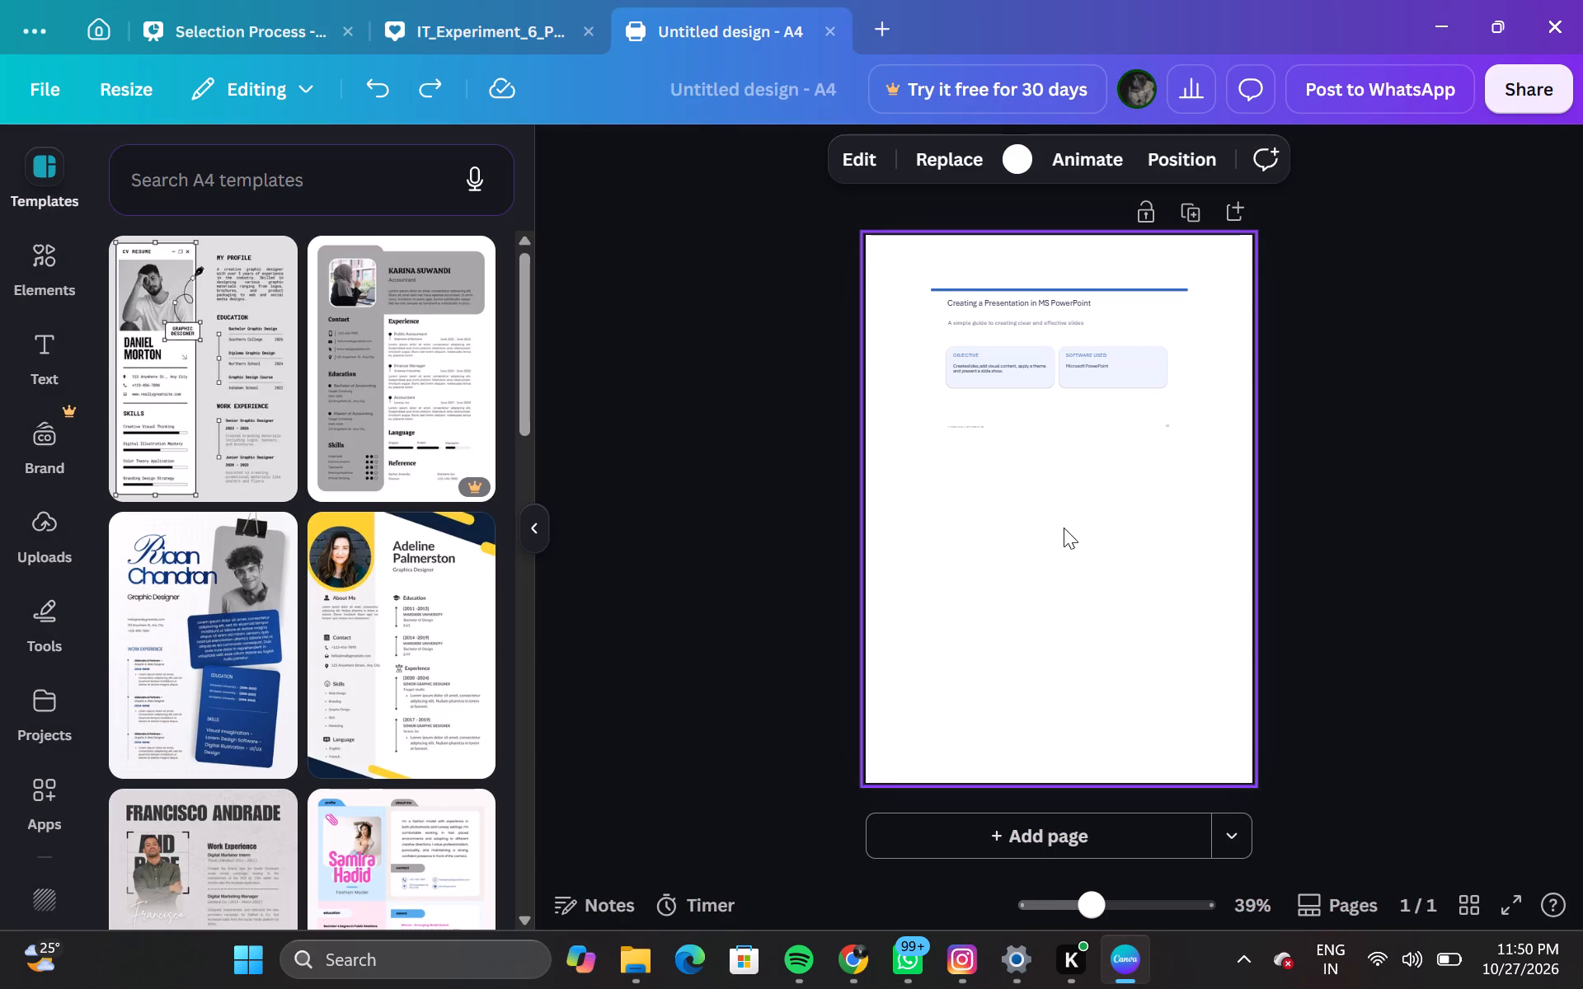
key(ctrl+v)
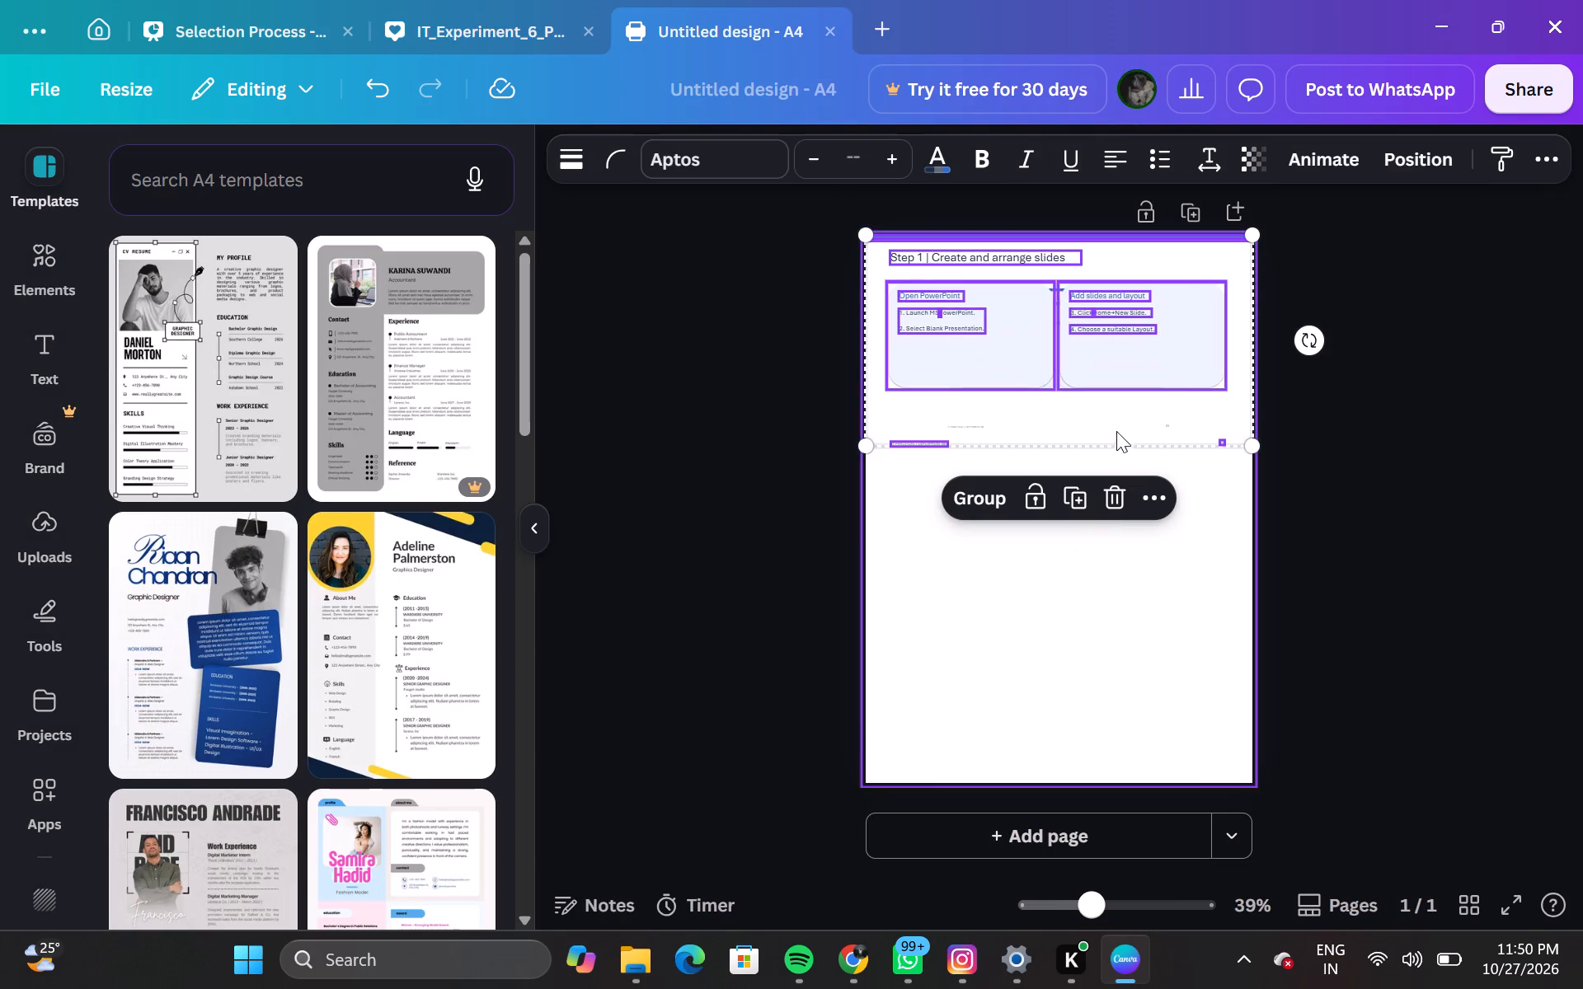
Move the pasted Step 1 slide elements beneath the first slide and group them.
drag(1199, 247, 1197, 354)
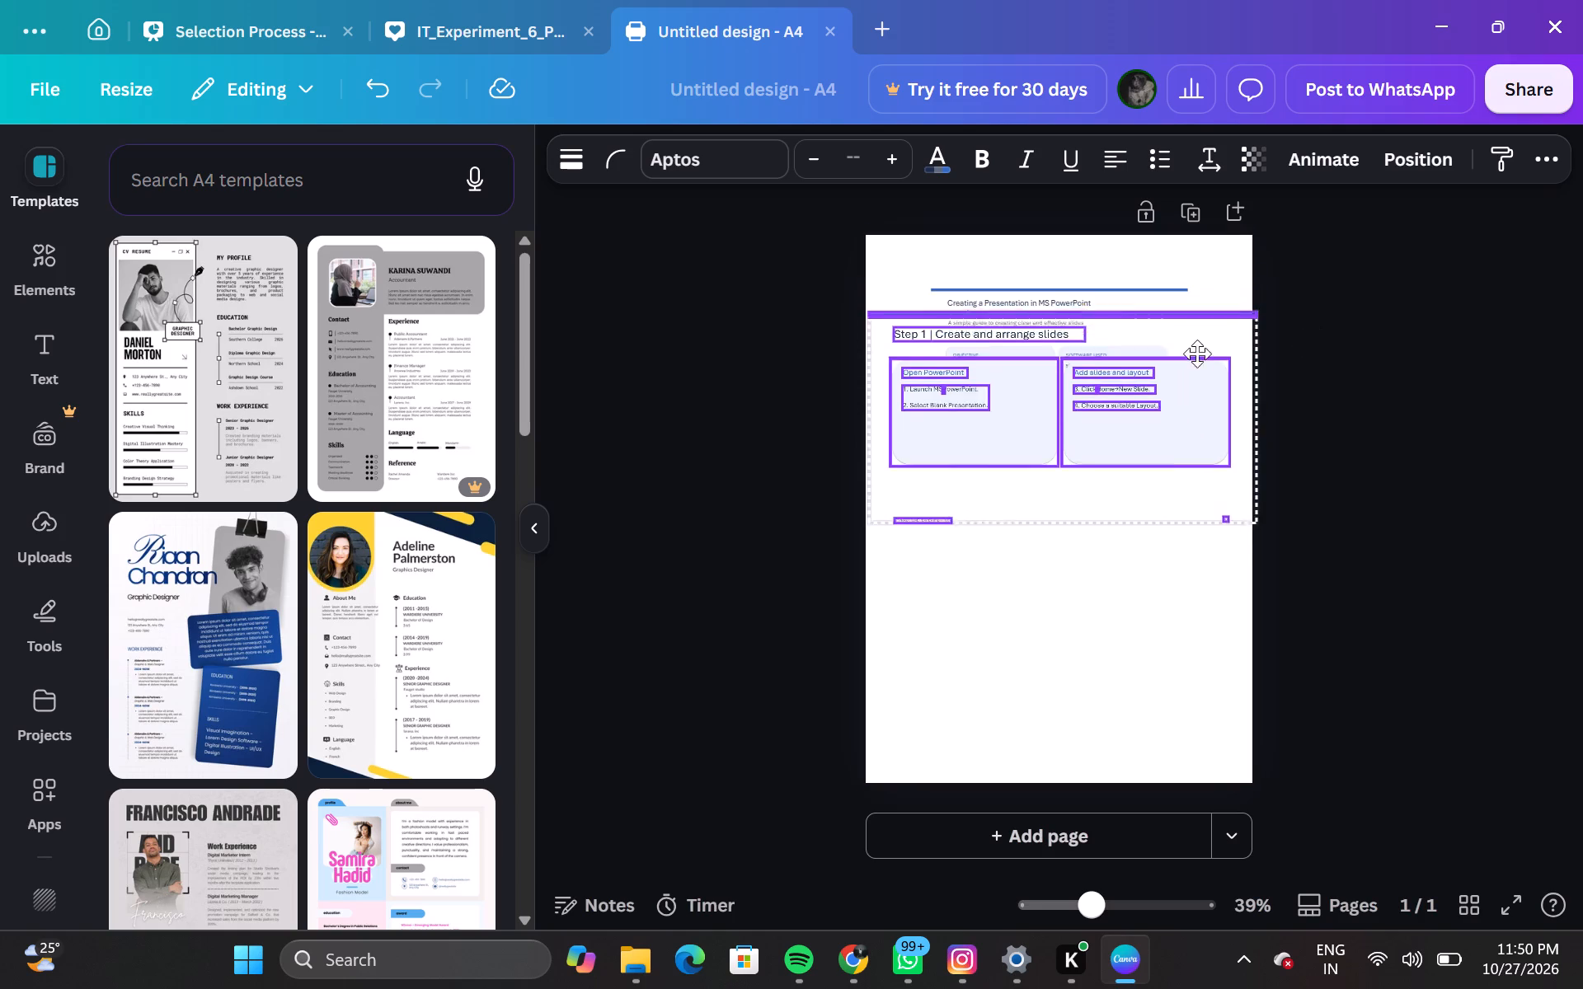
drag(1197, 354, 1201, 443)
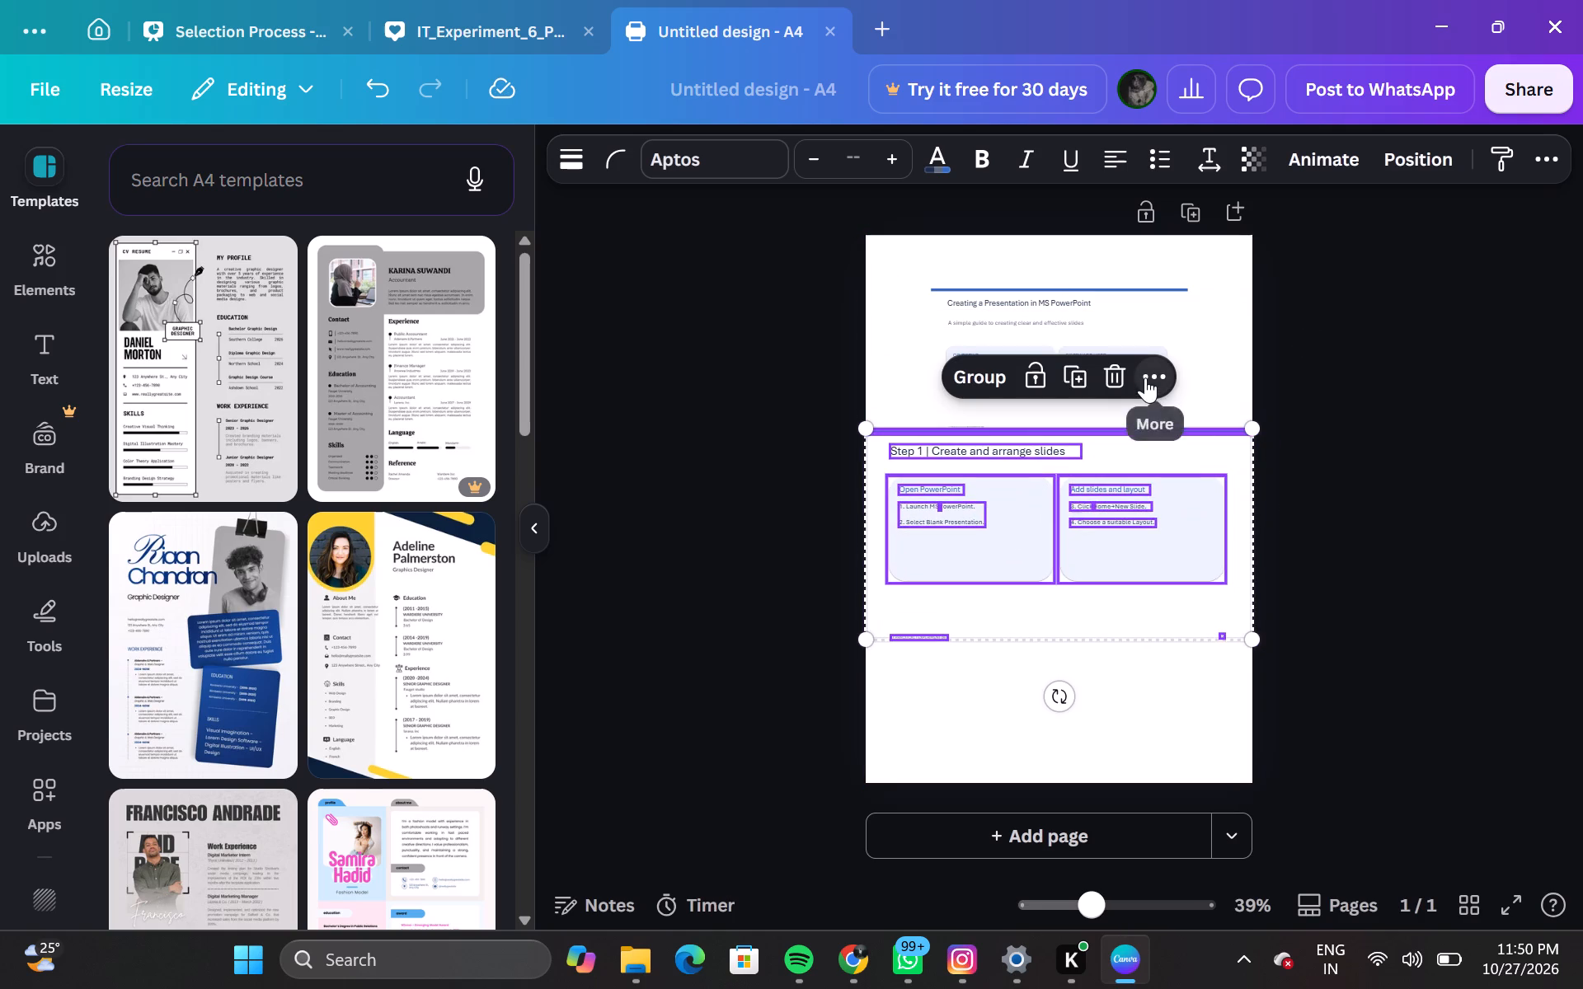
click(1145, 377)
click(1238, 794)
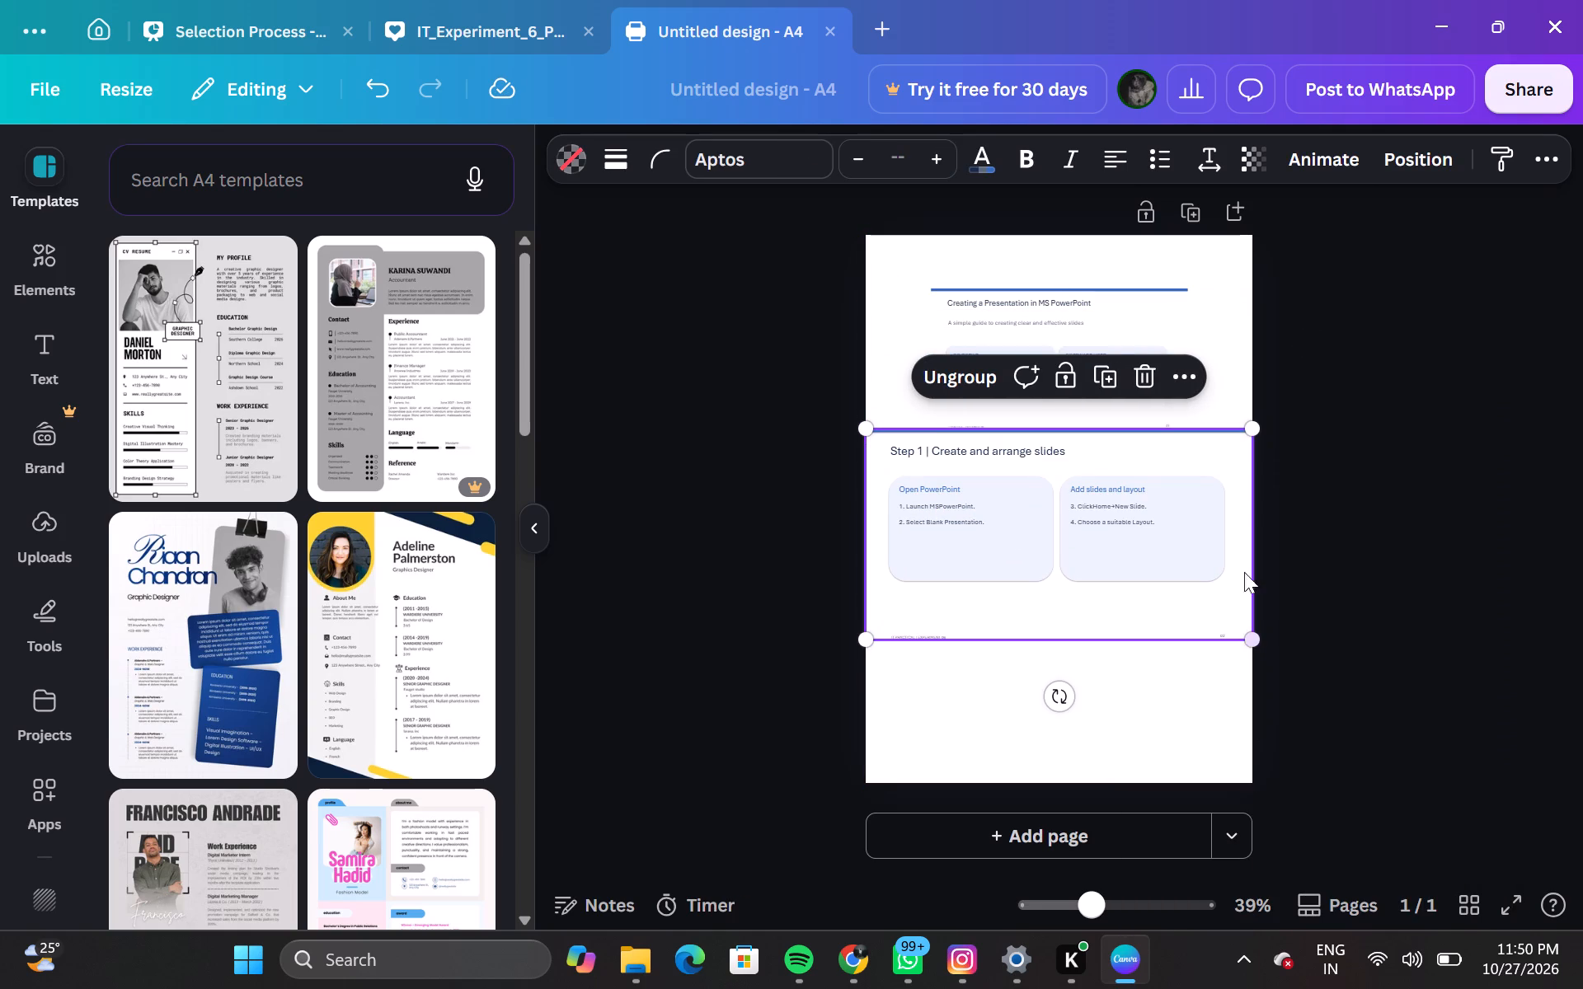
Shrink the Step 1 slide group to about 13.9 × 7.6 and align its side edges with the first slide above.
drag(1256, 641, 1156, 617)
drag(1045, 541, 1108, 541)
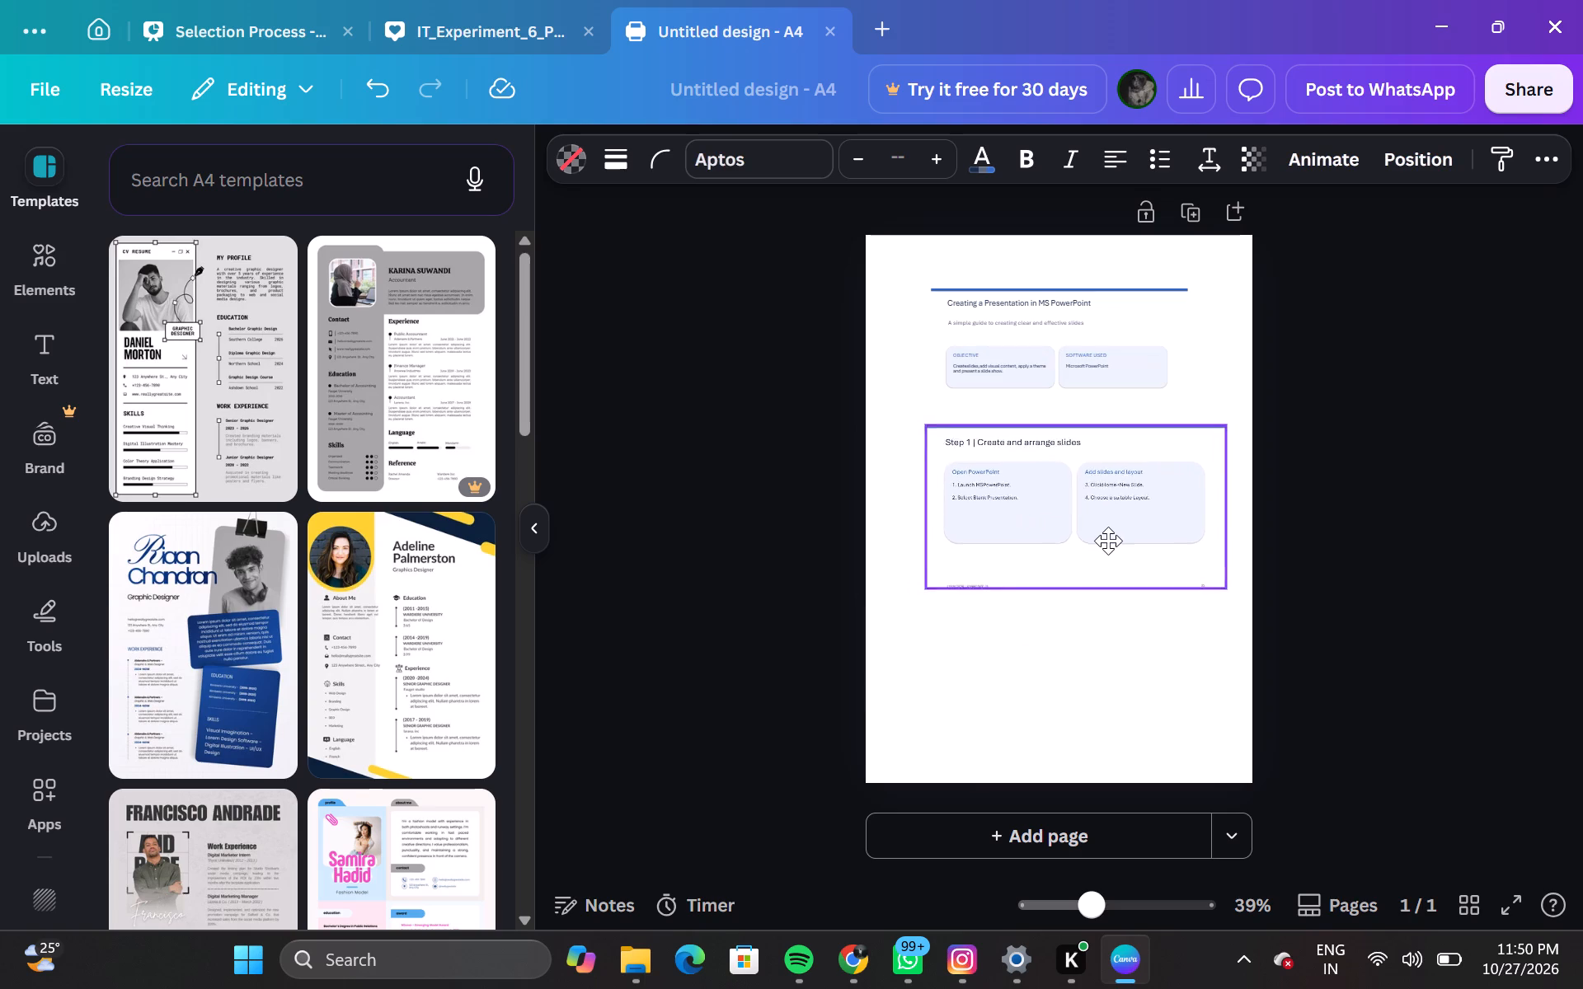
drag(1108, 541, 1086, 565)
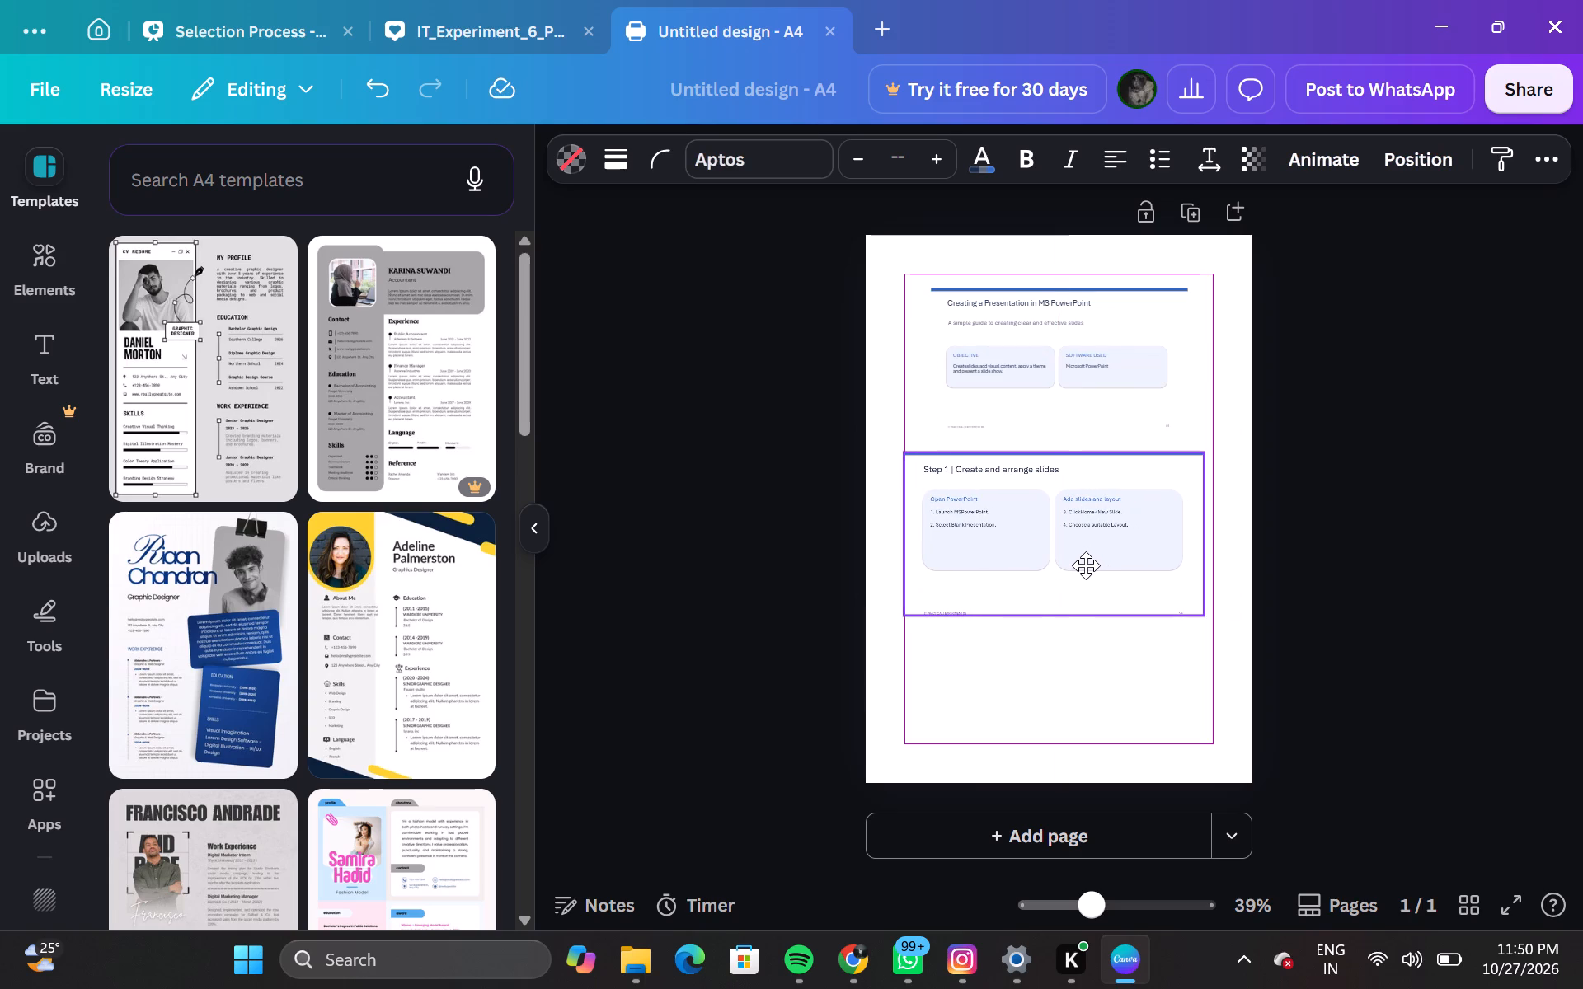
drag(1086, 565, 1090, 565)
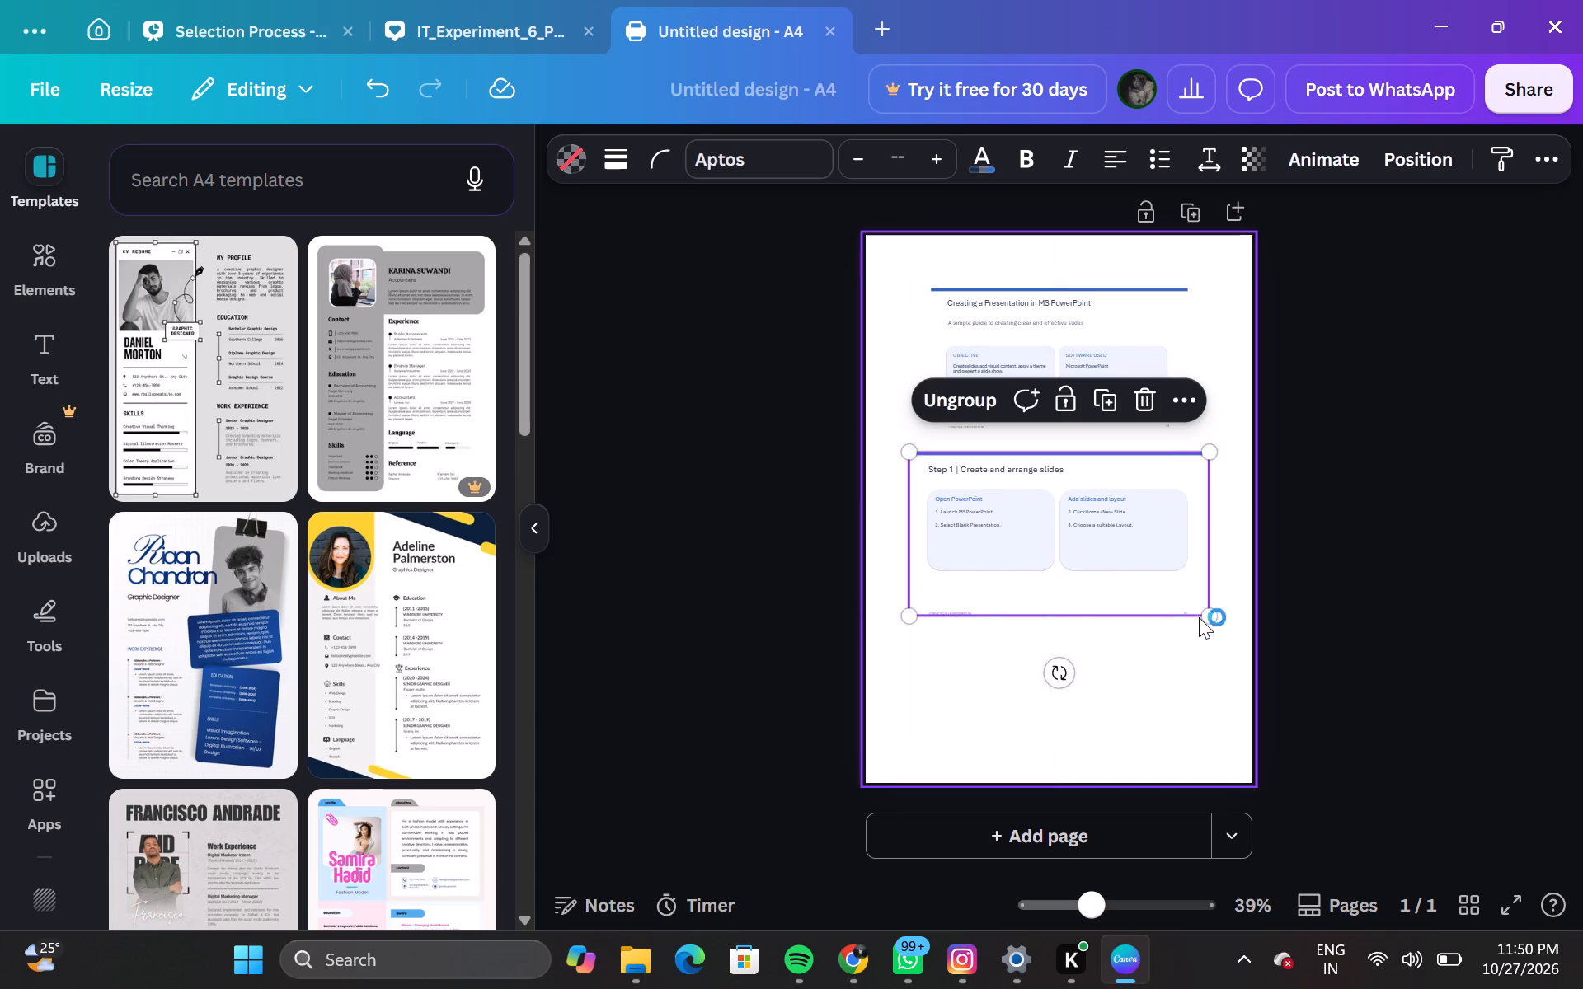
drag(1209, 617, 1177, 607)
drag(1181, 607, 1200, 612)
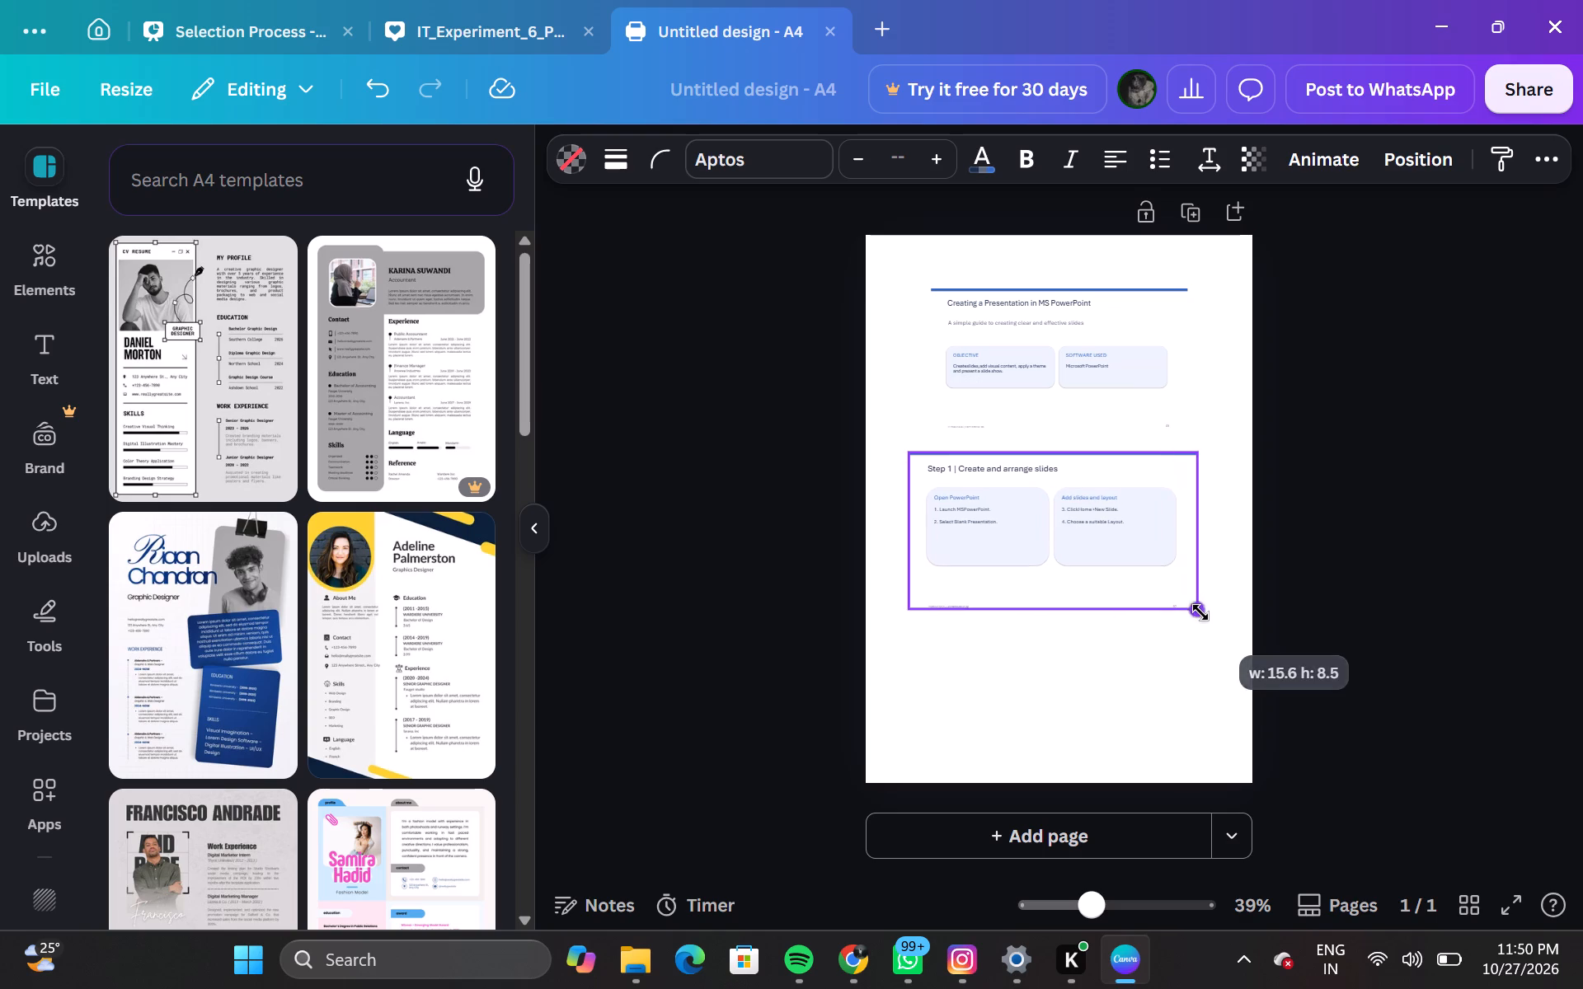
drag(1200, 612, 1189, 609)
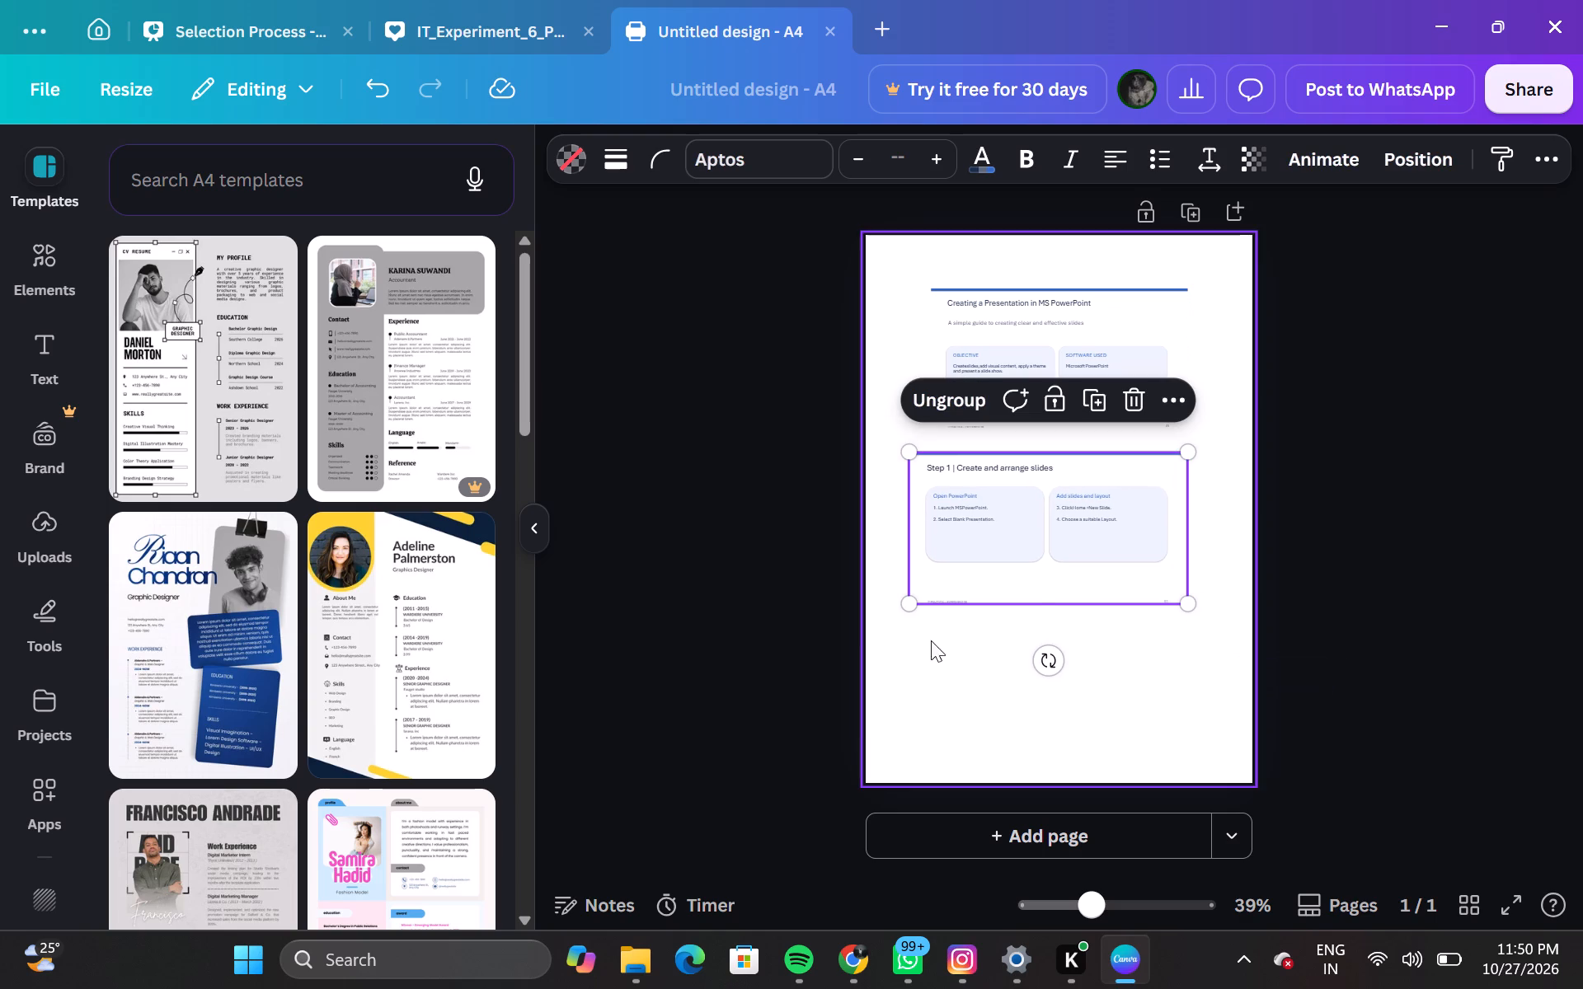
drag(912, 607, 931, 591)
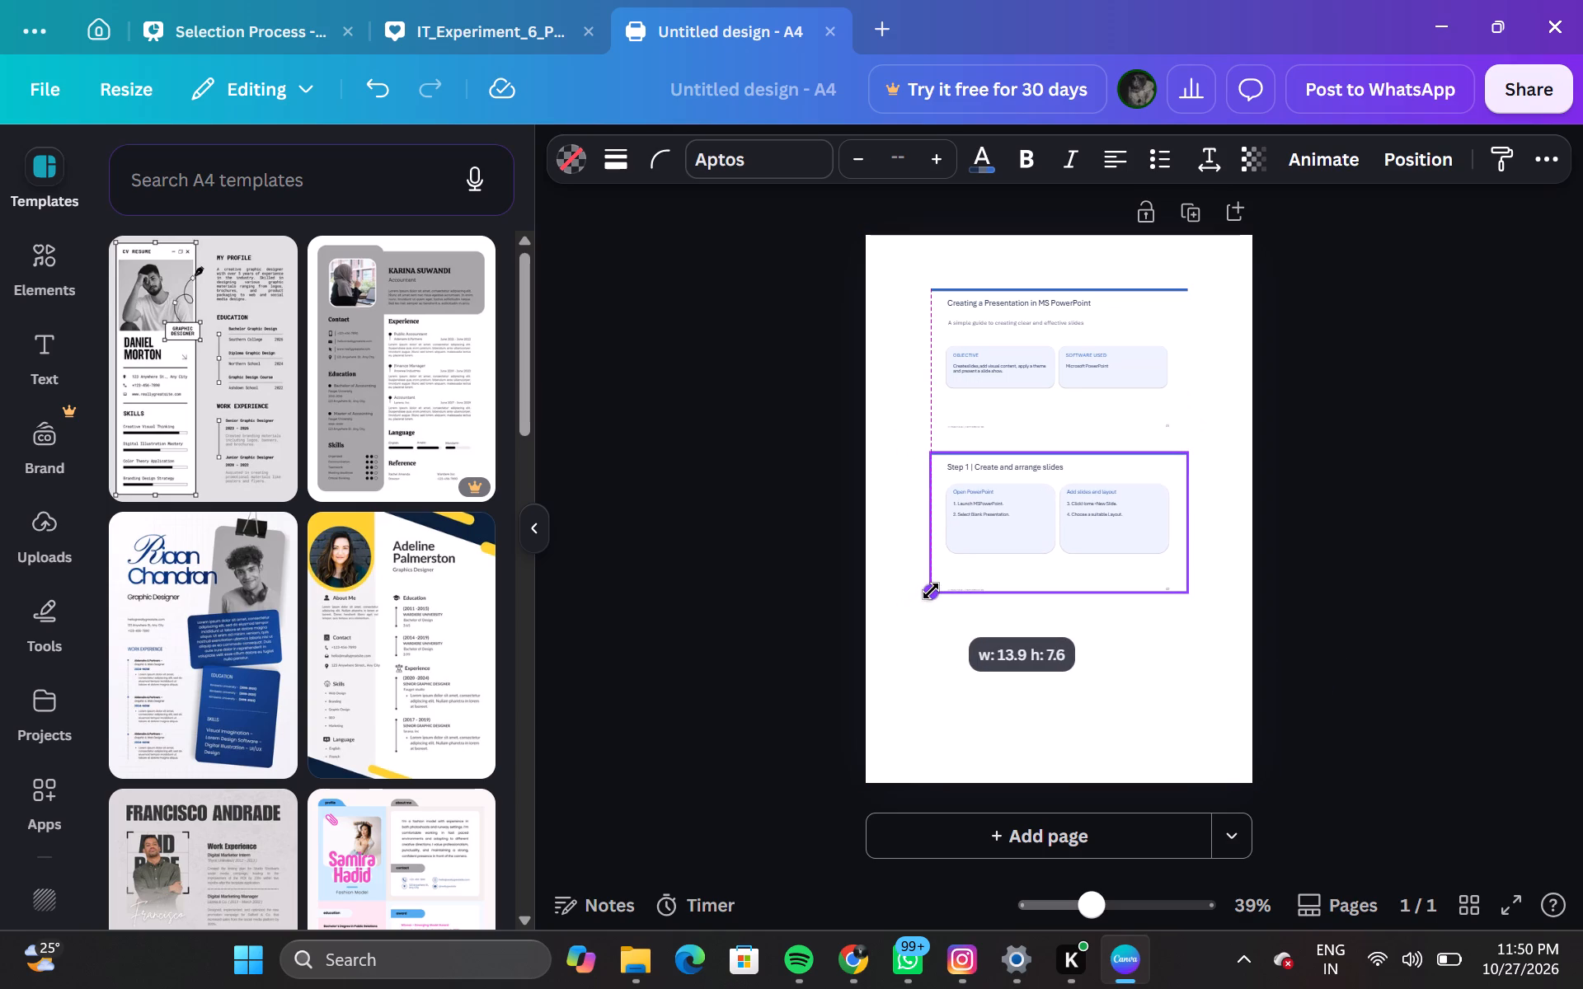
Move the Step 1 slide group up closer to the first slide, centring it vertically on the A4 page.
drag(931, 591, 932, 590)
click(1465, 508)
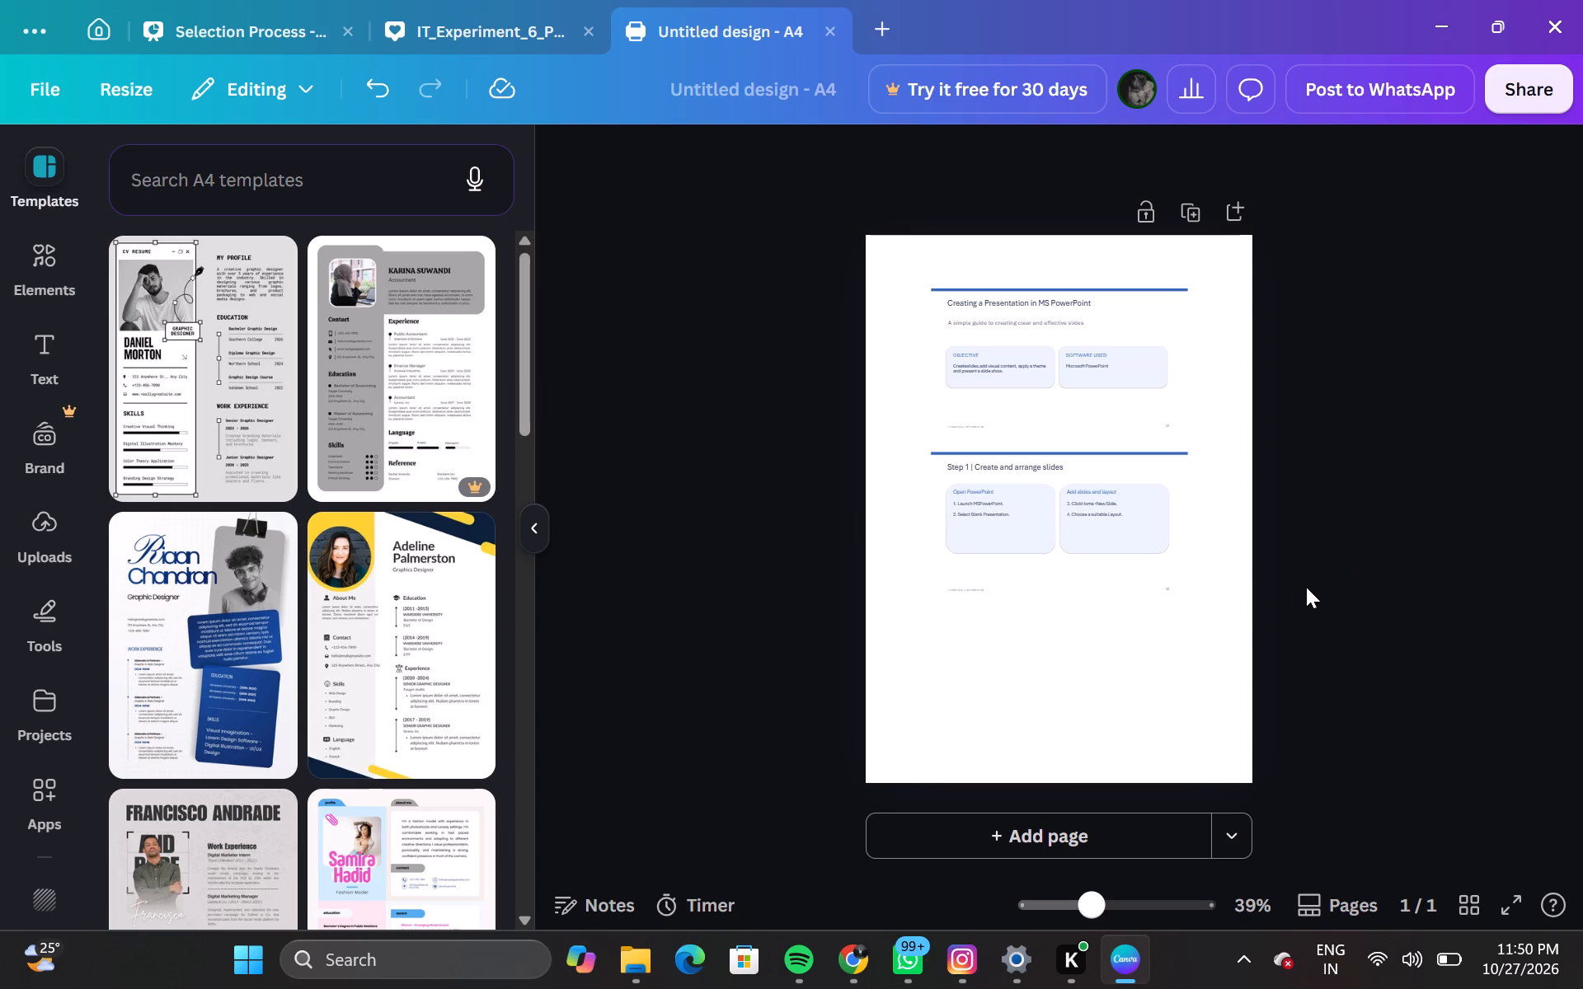
drag(1140, 554, 1141, 537)
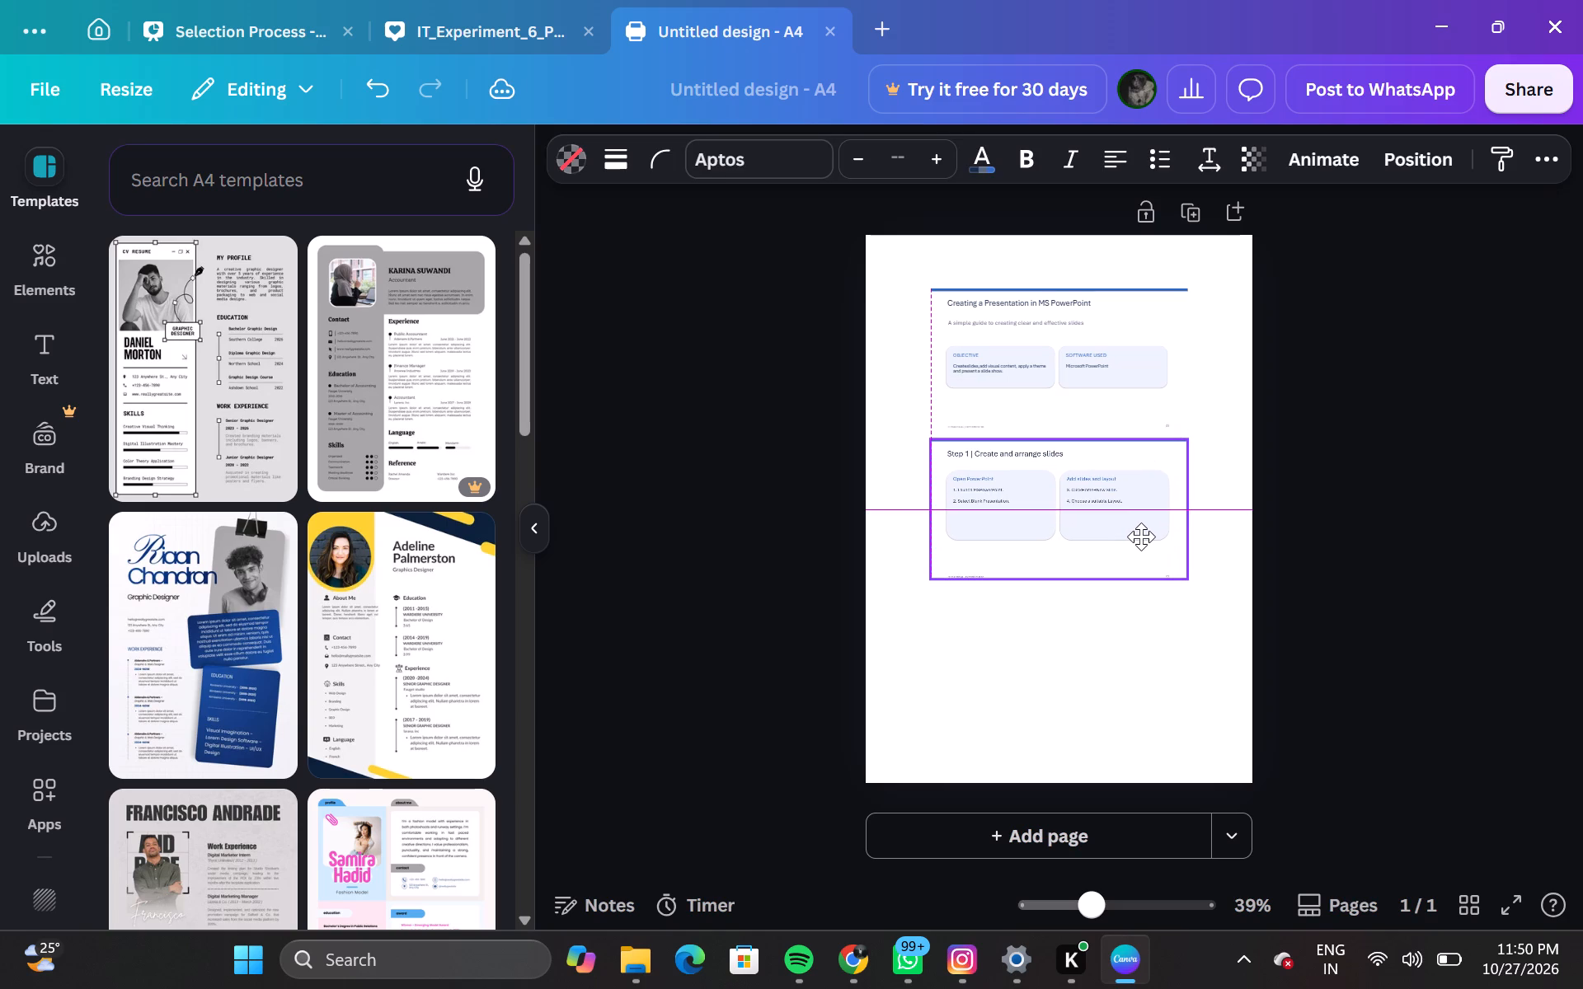
drag(1141, 537, 1139, 540)
drag(1139, 540, 1139, 541)
click(1094, 518)
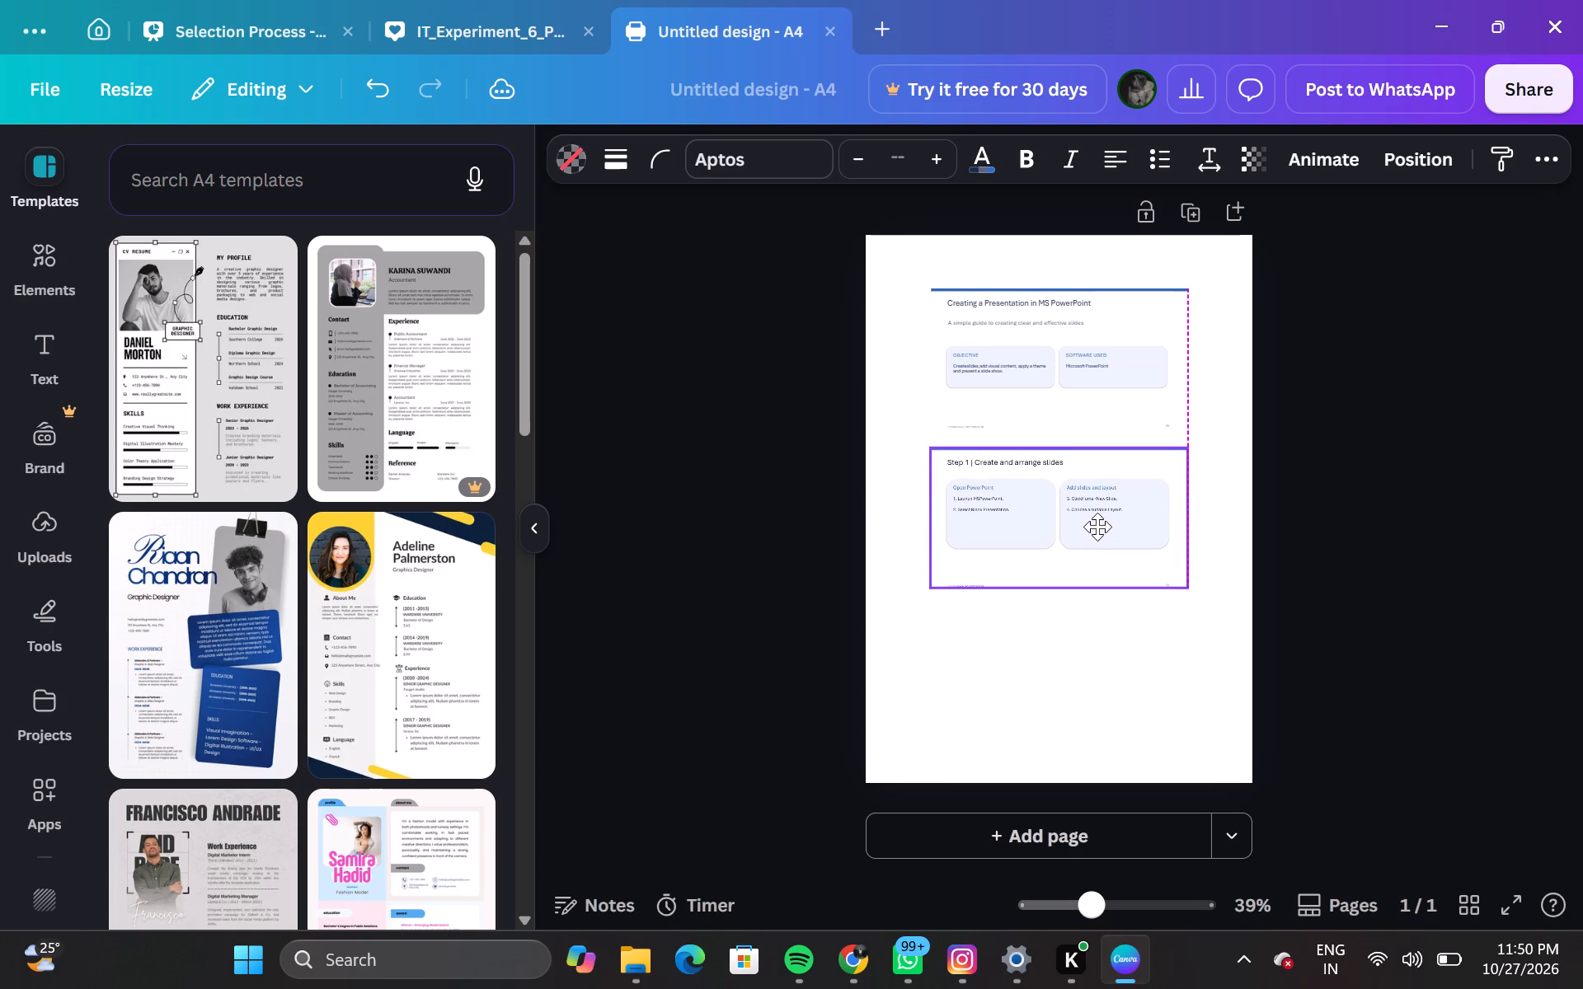
click(1380, 525)
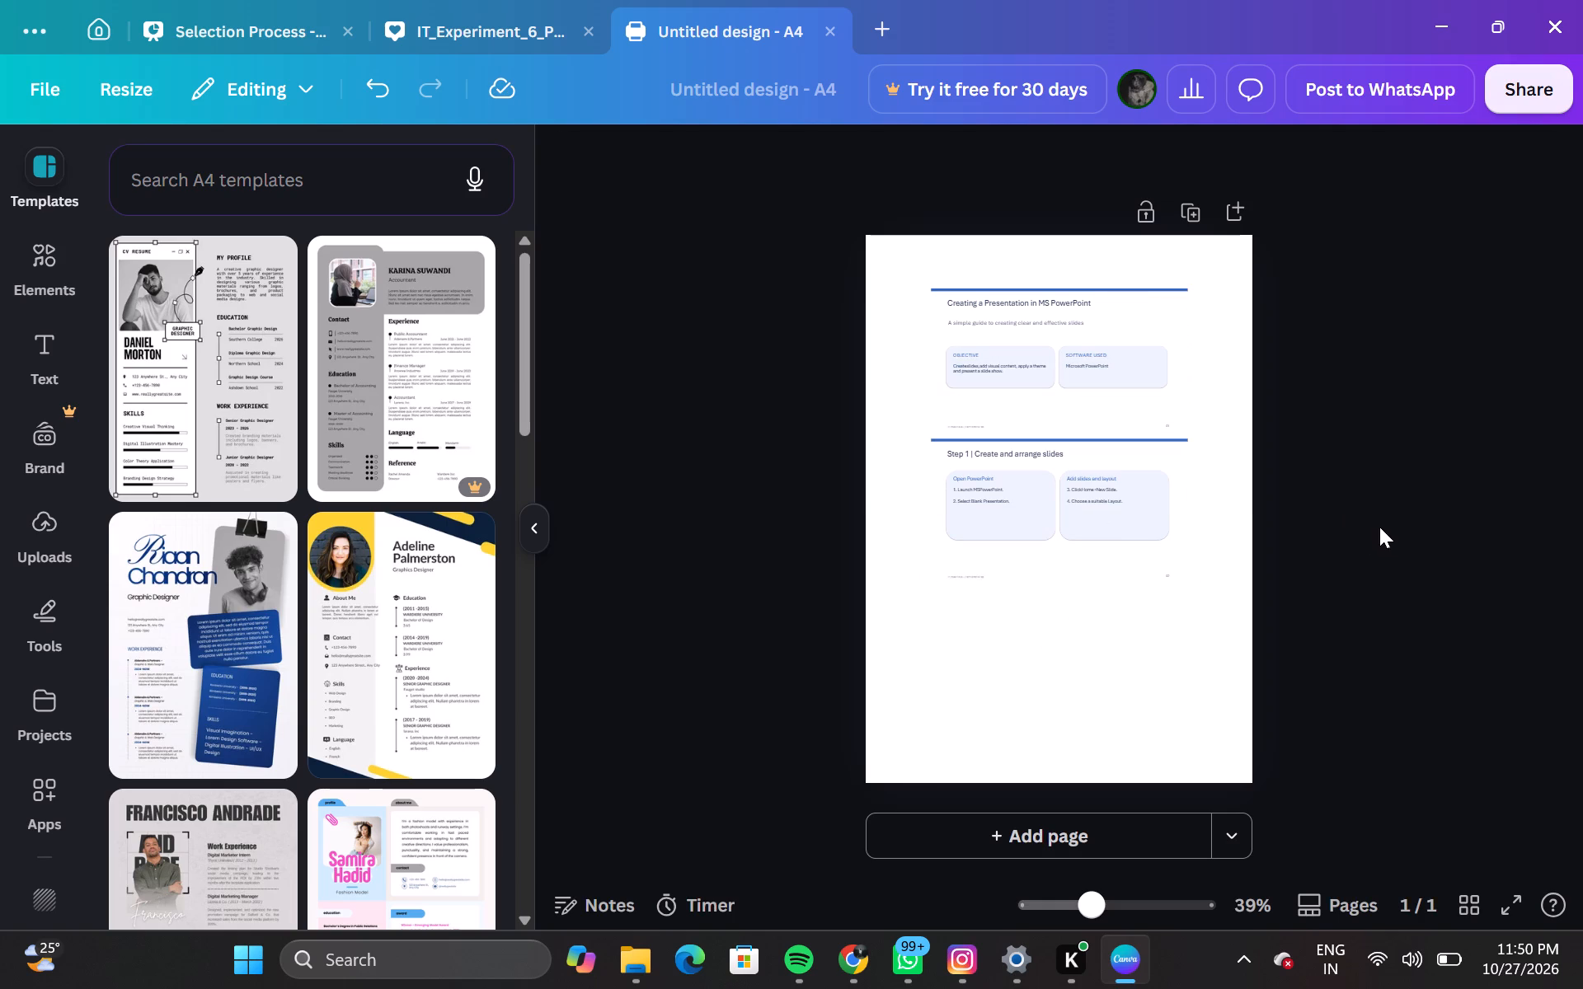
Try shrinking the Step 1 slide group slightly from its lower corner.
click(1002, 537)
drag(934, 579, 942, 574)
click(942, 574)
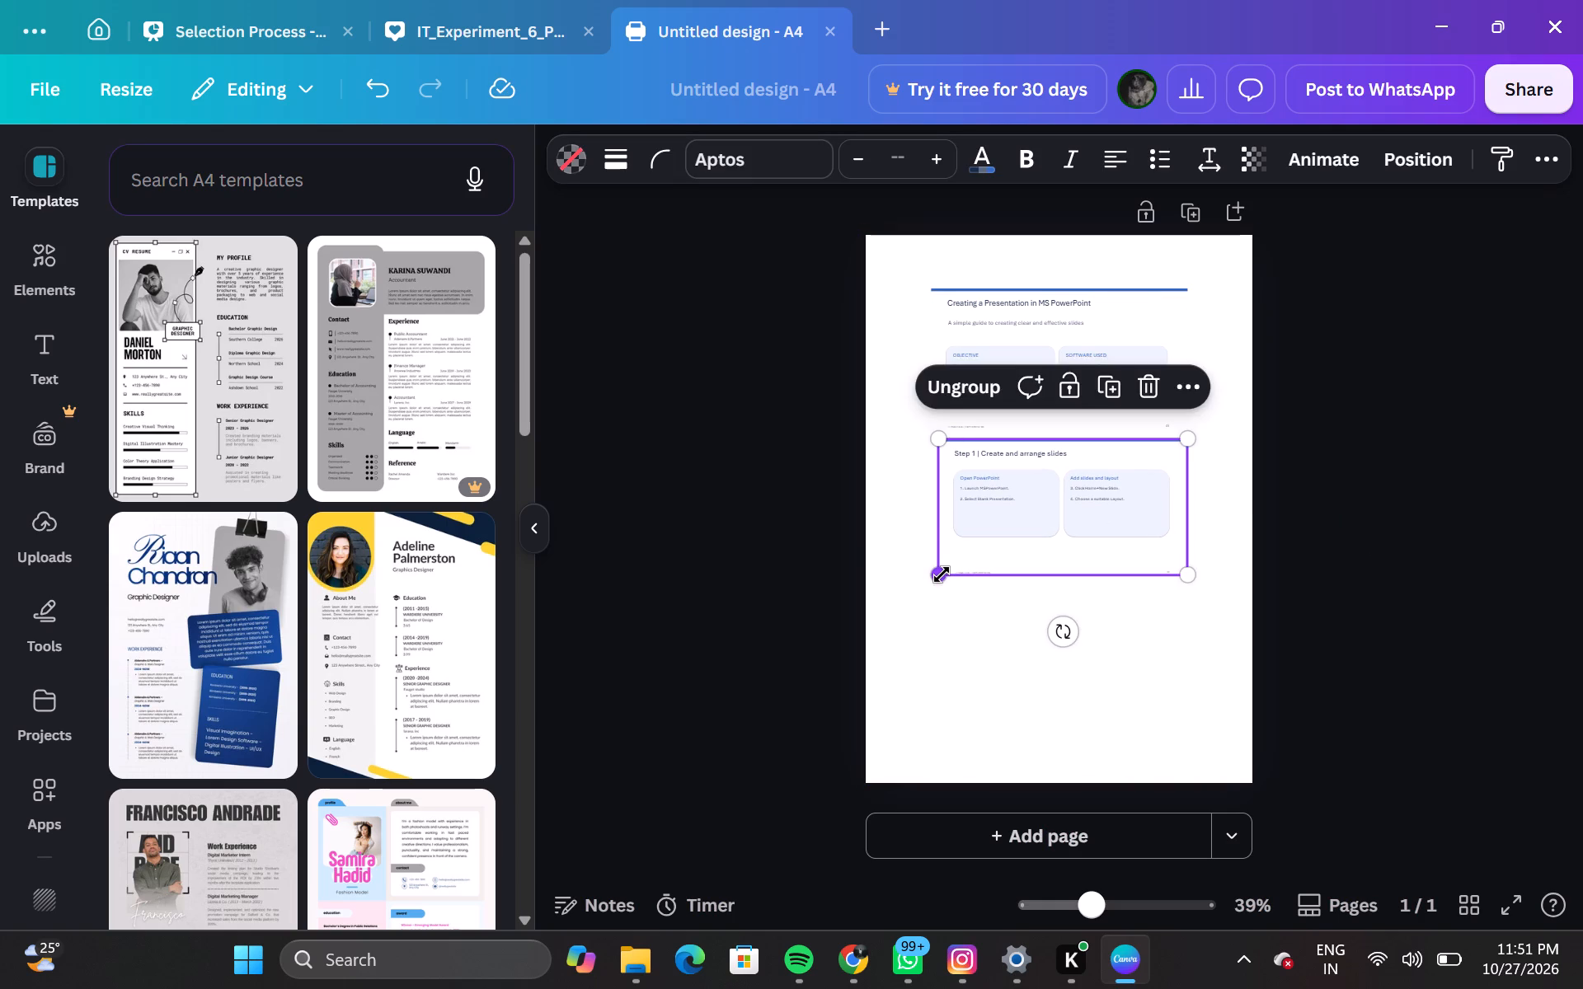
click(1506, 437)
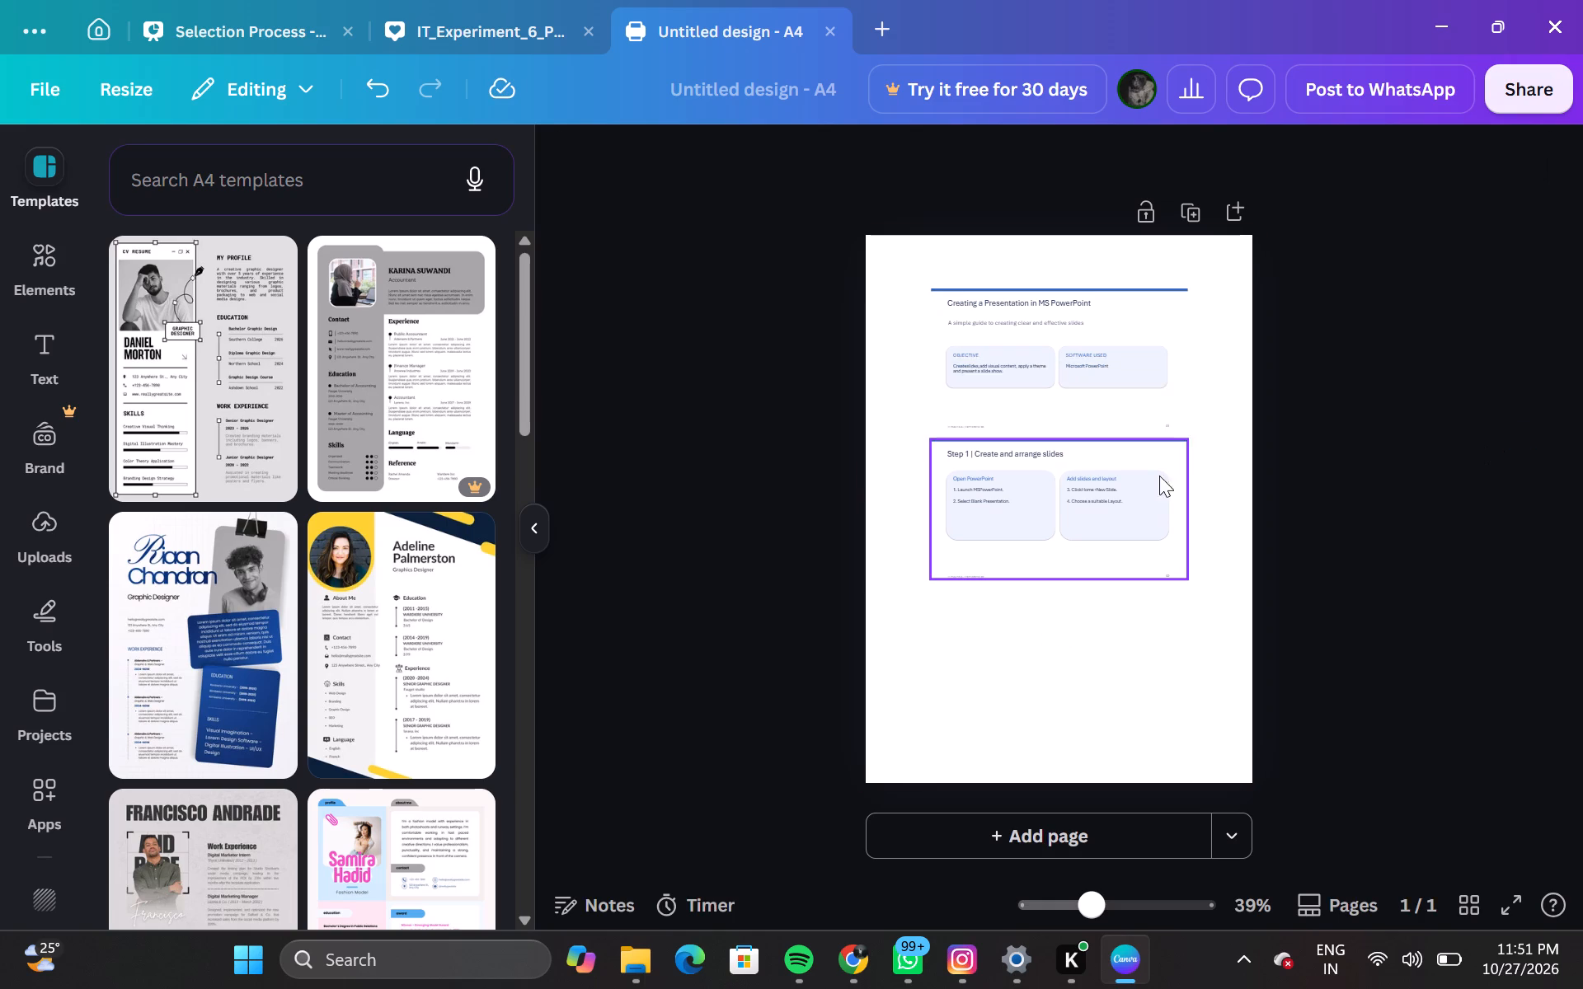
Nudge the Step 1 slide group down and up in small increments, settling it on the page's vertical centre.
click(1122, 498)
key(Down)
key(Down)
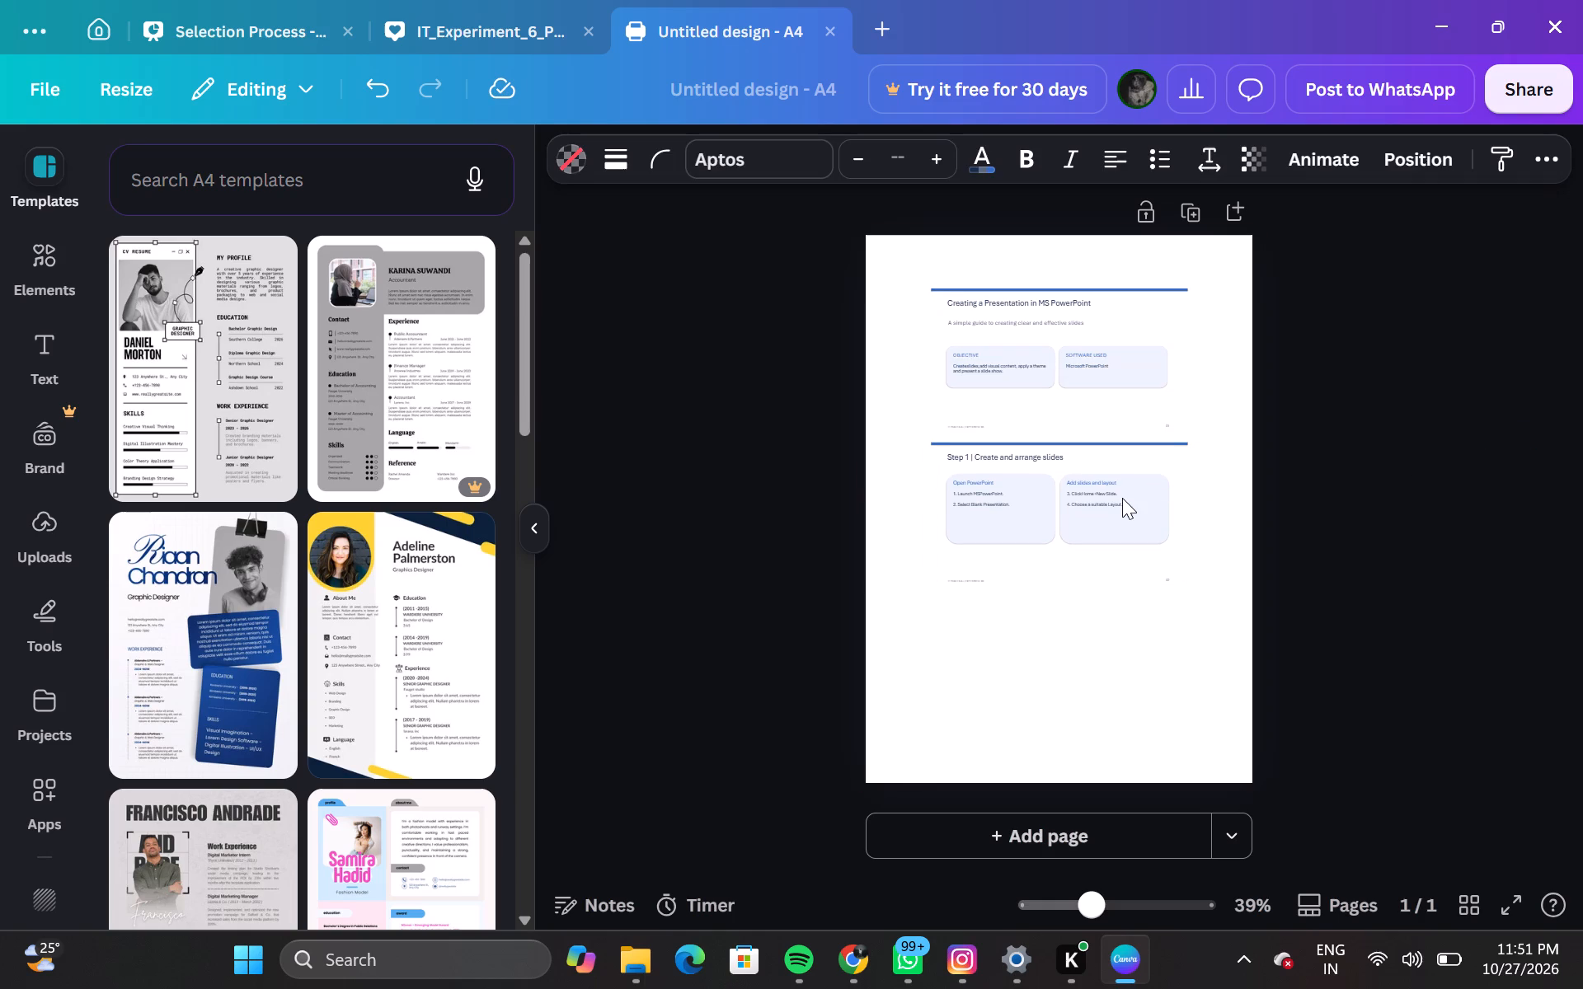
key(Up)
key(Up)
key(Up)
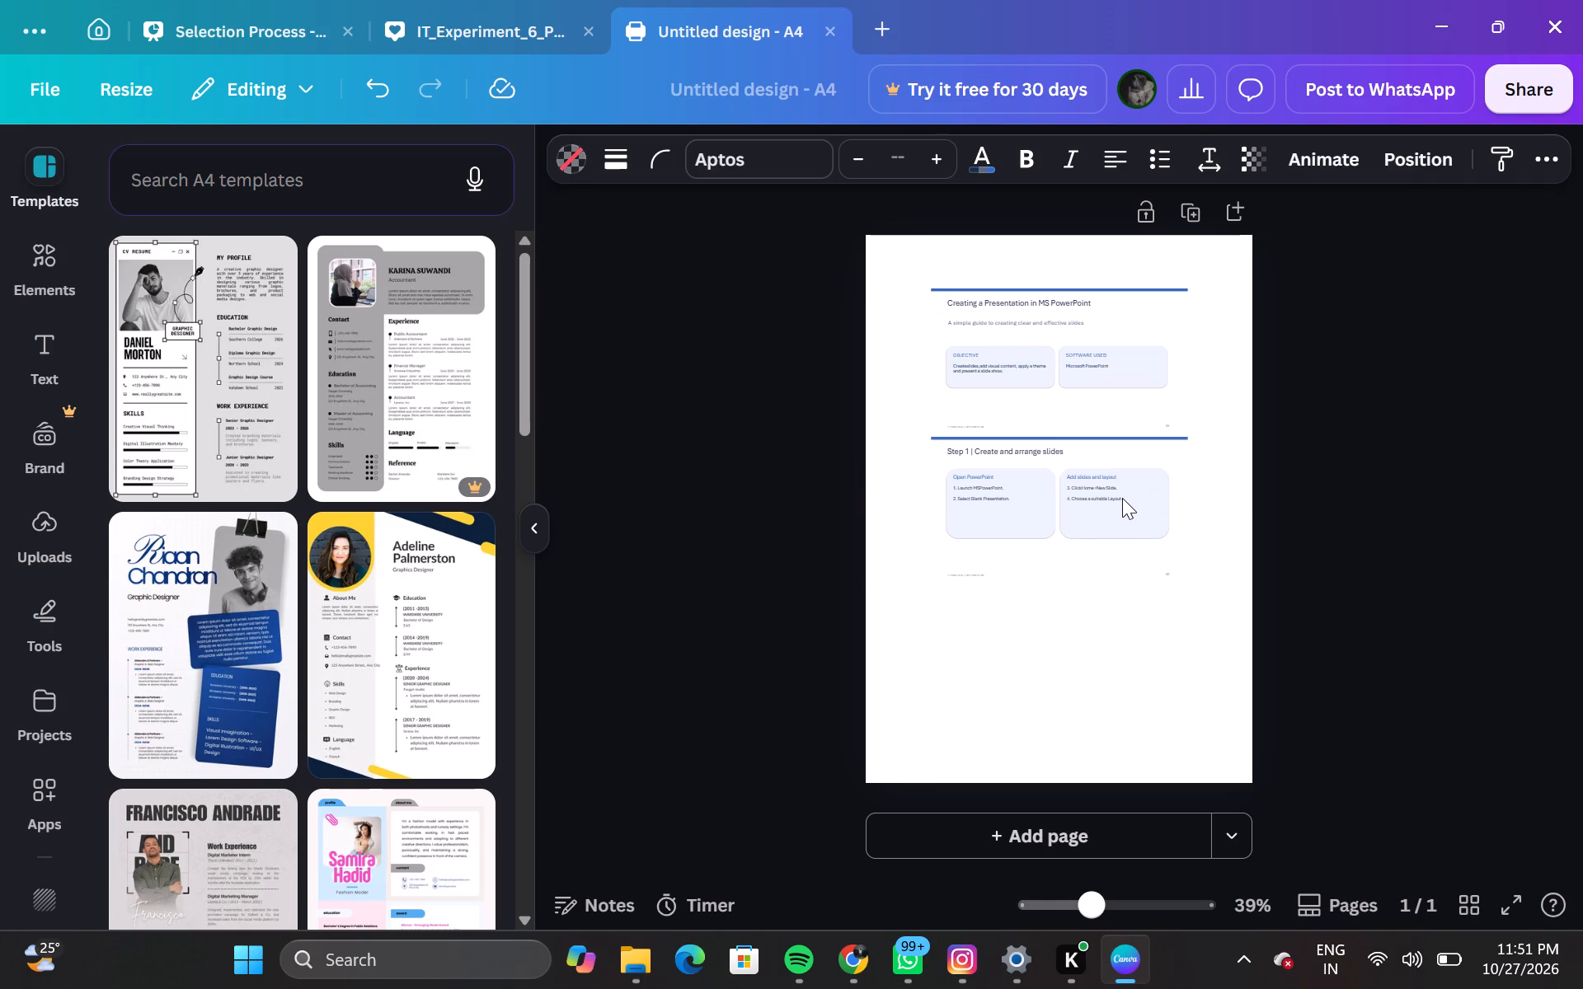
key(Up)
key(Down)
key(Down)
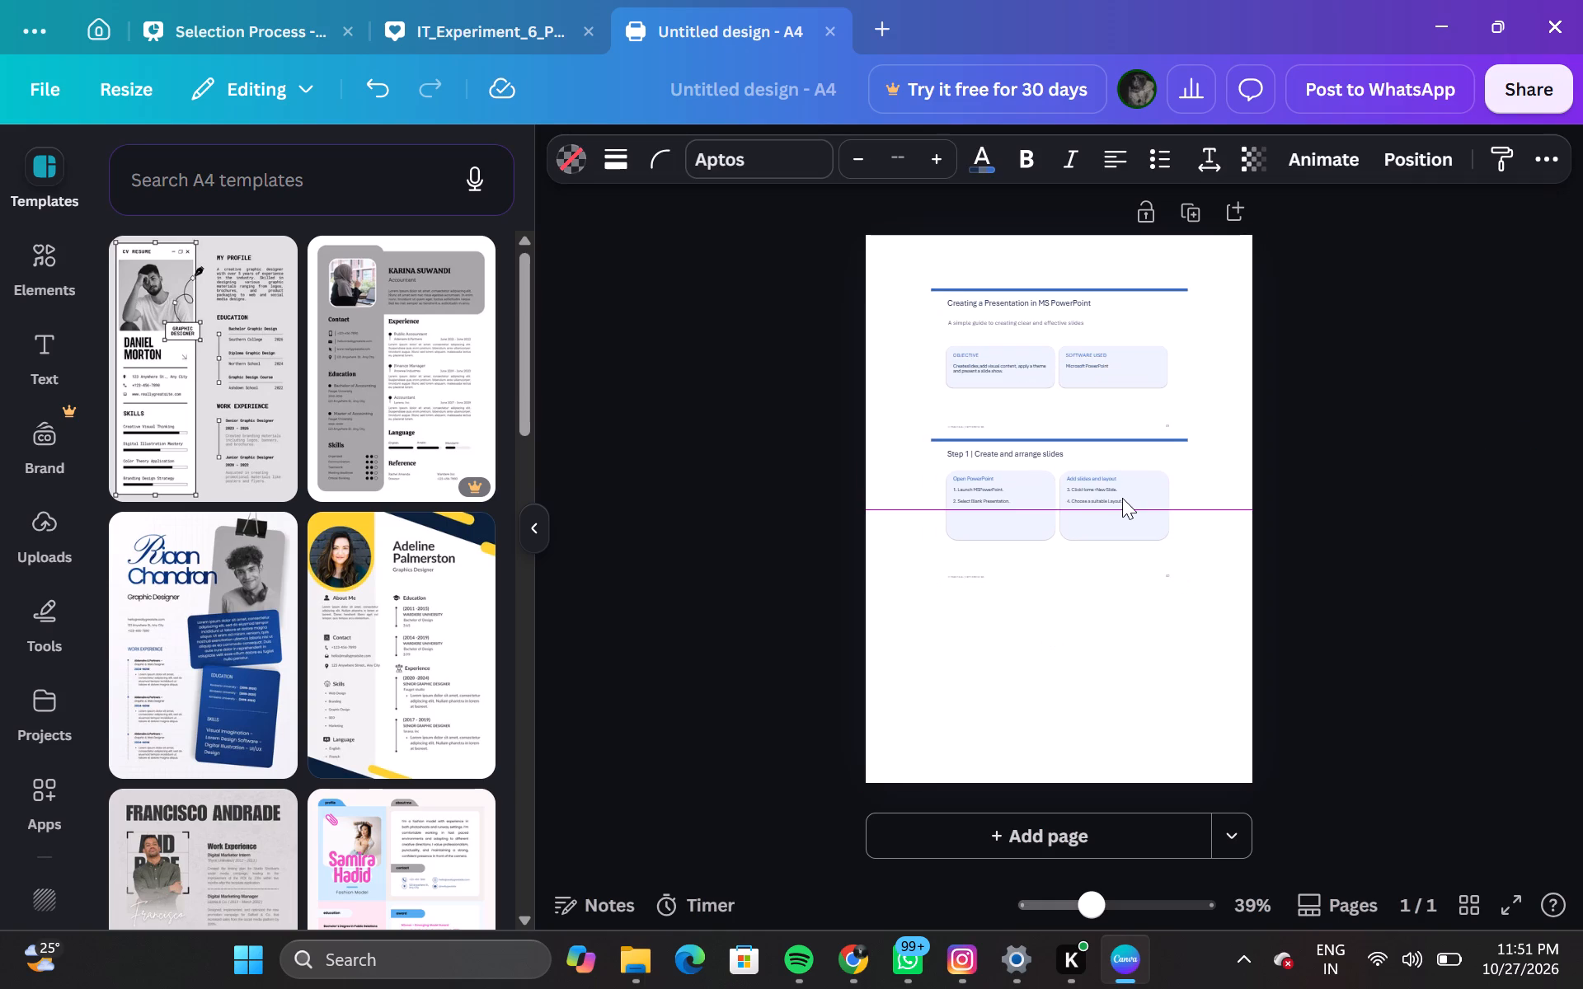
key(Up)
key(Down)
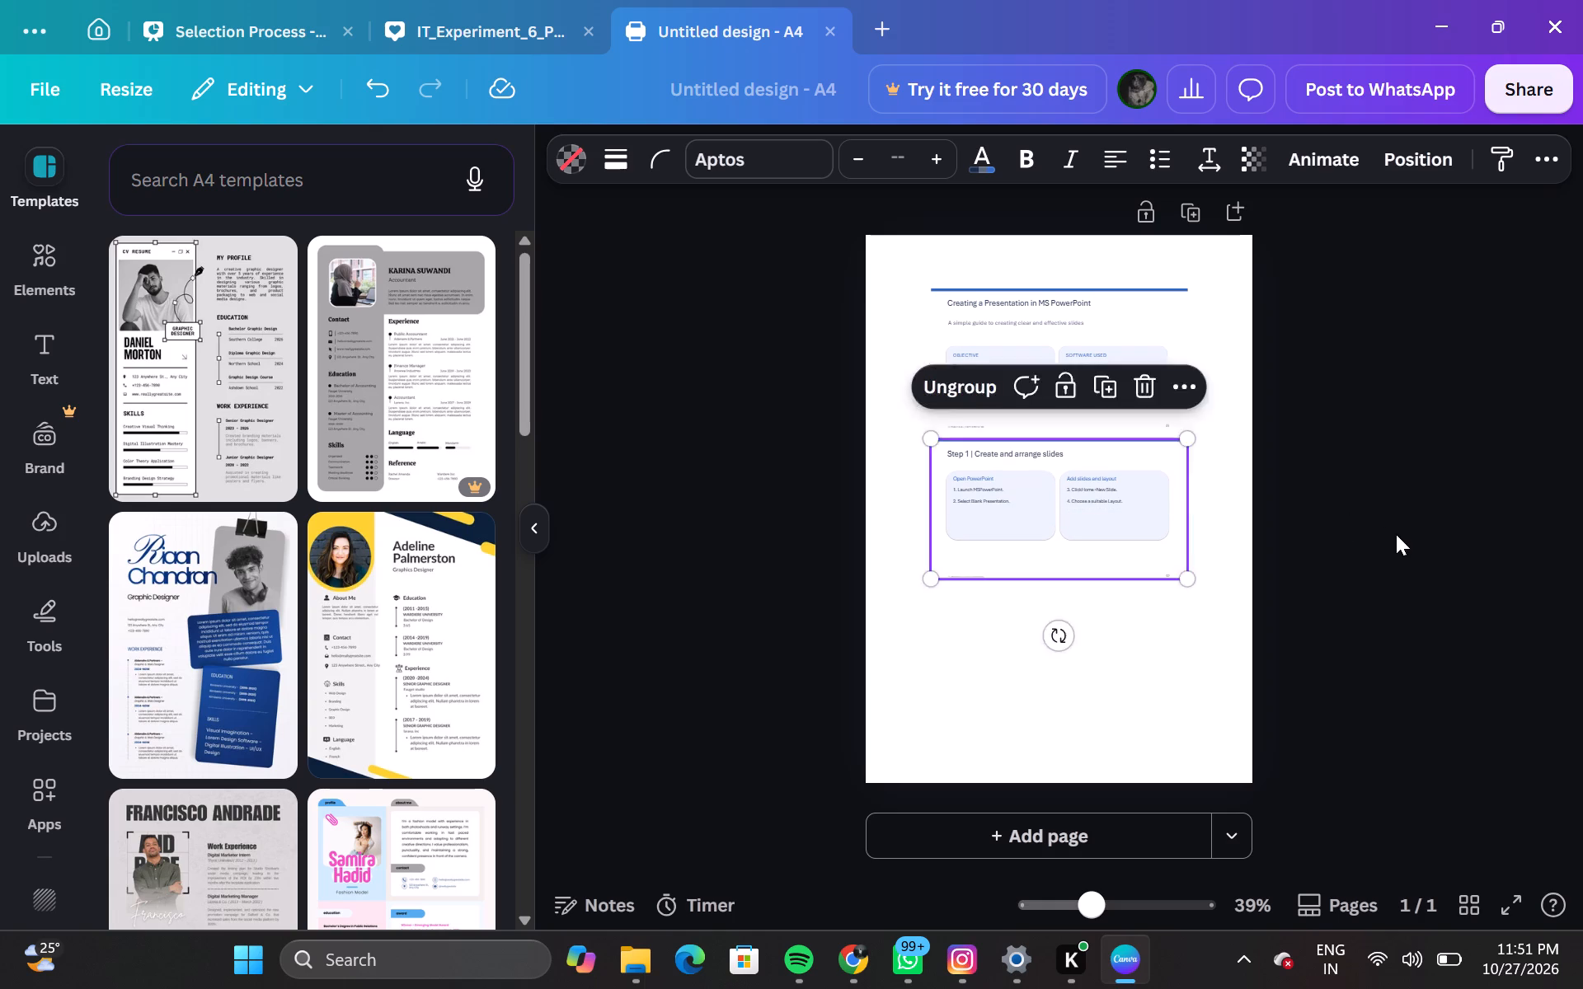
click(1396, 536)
Copy all elements of page 3, Step 2 | Insert images and charts, from the presentation, including the blue header bar.
click(519, 21)
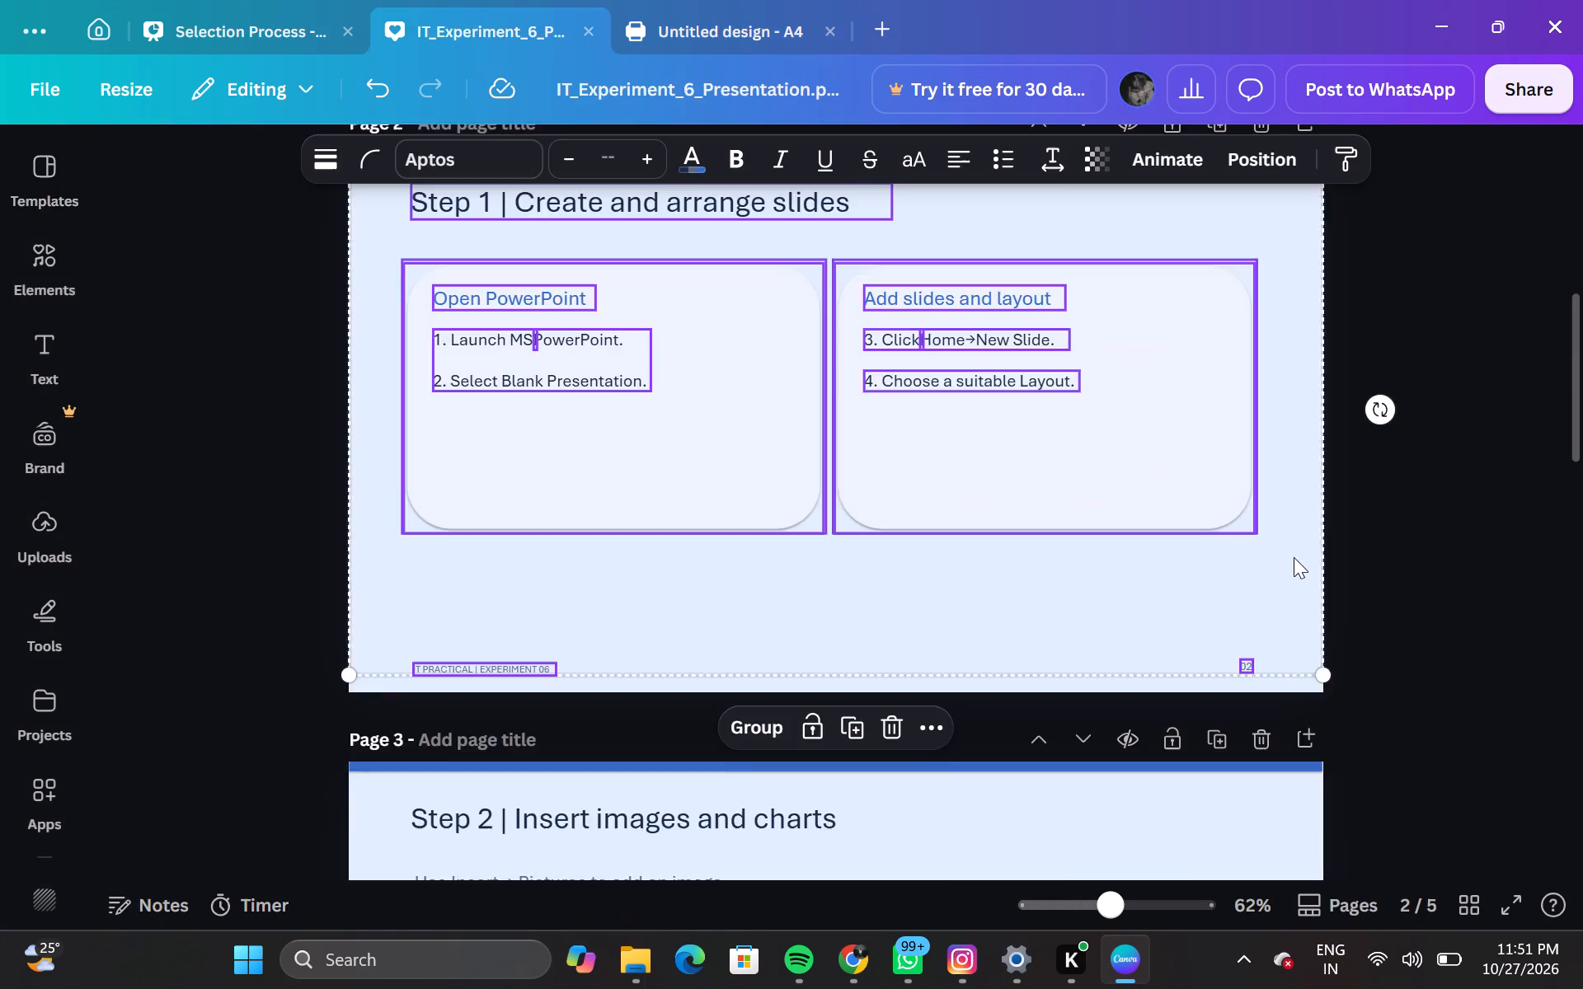
scroll(1294, 557, down, 4)
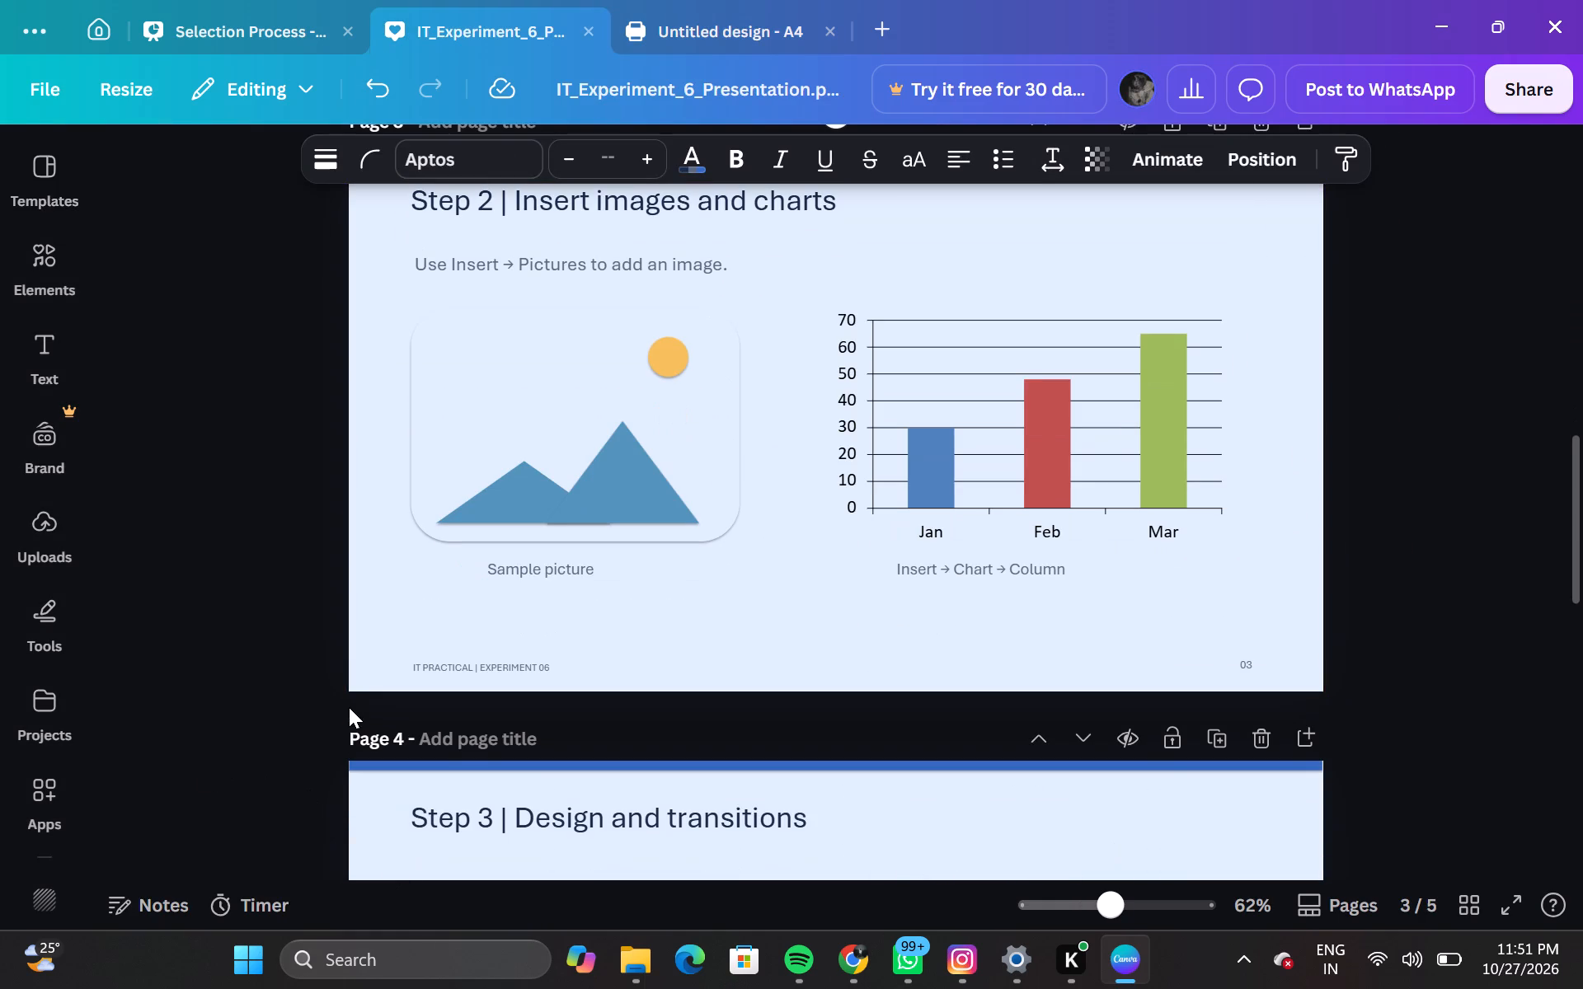
drag(321, 703, 1366, 143)
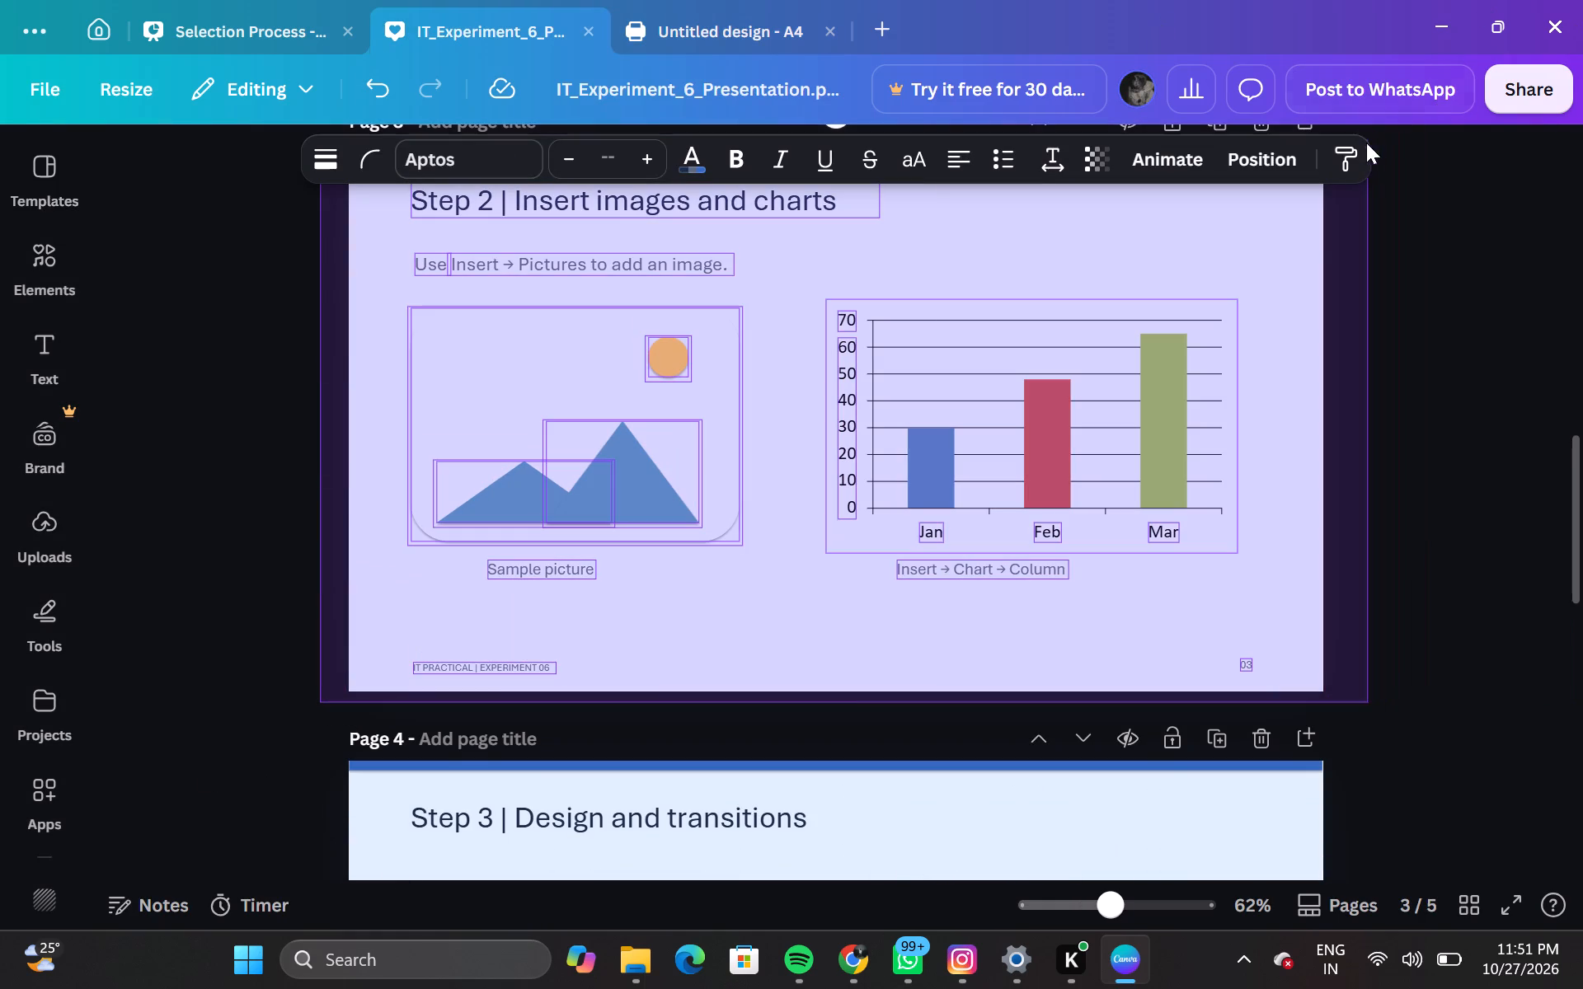
drag(1366, 143, 1350, 171)
scroll(1338, 353, up, 1)
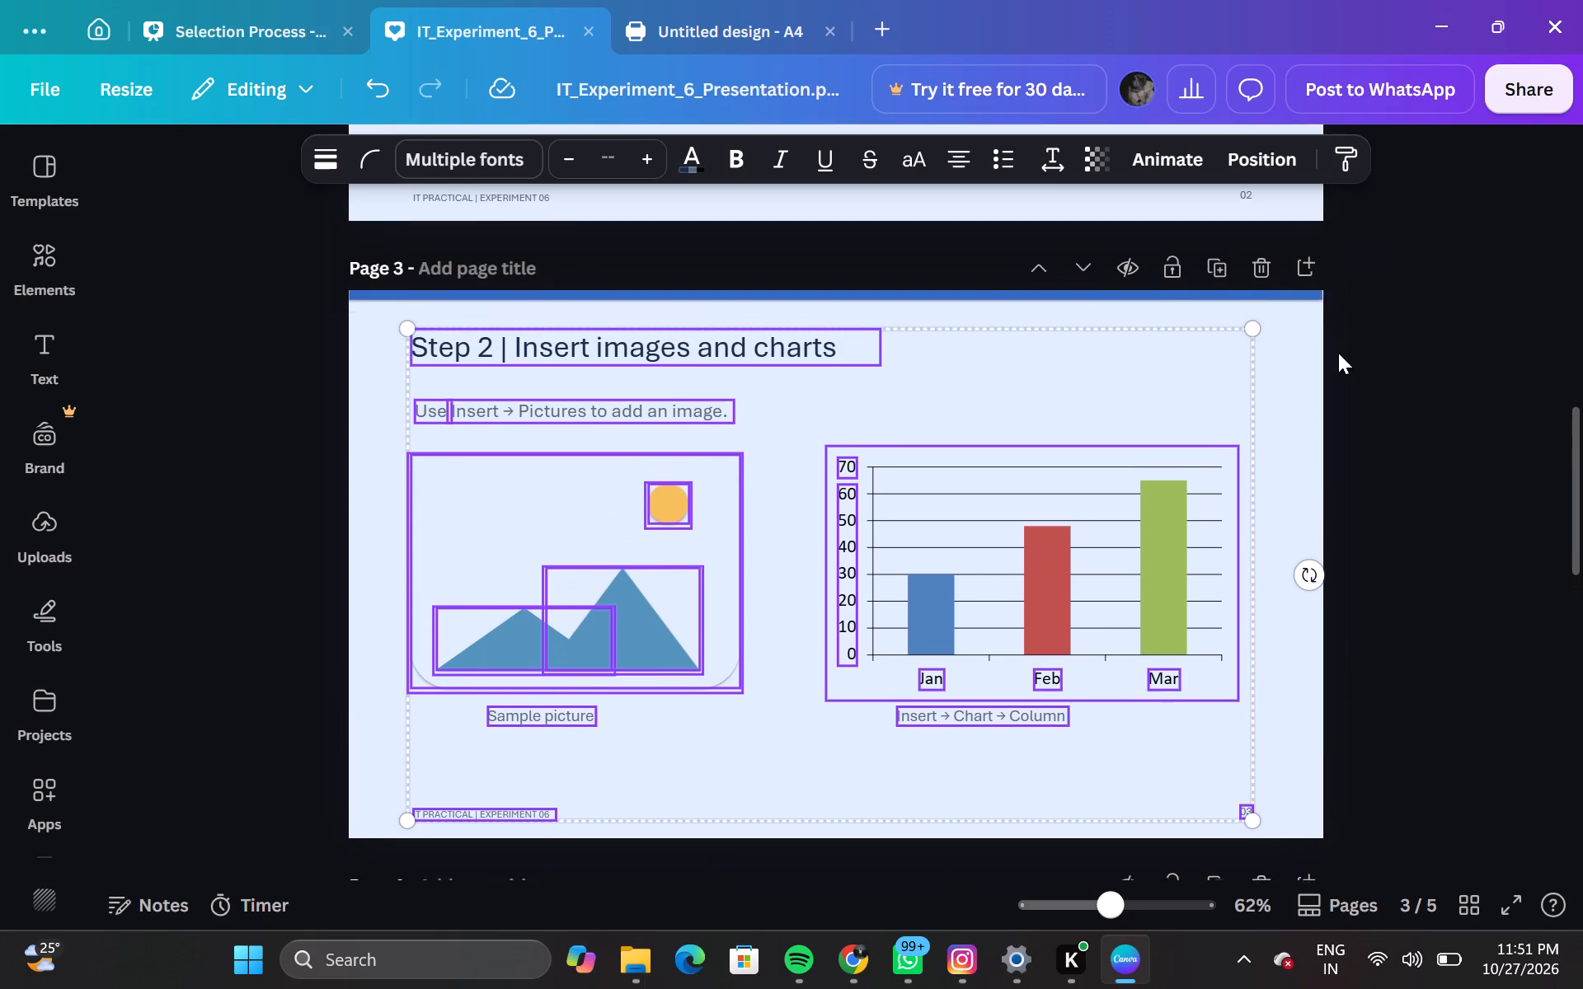
scroll(1338, 353, up, 1)
key(ctrl+c)
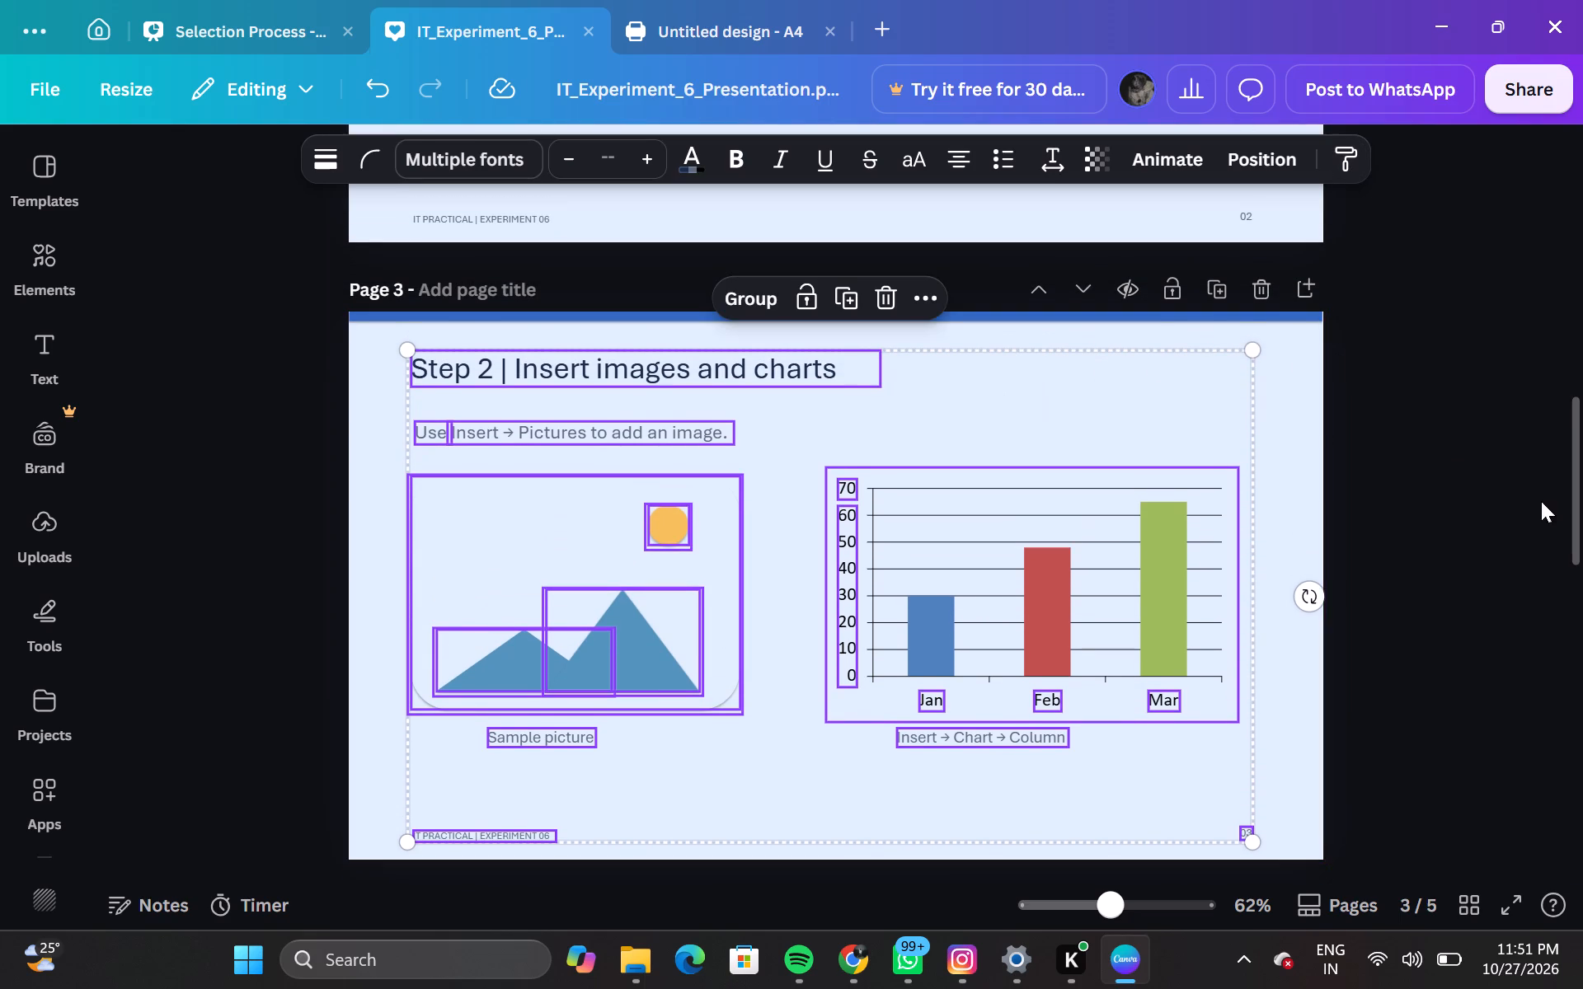
click(1535, 501)
drag(340, 298, 1443, 839)
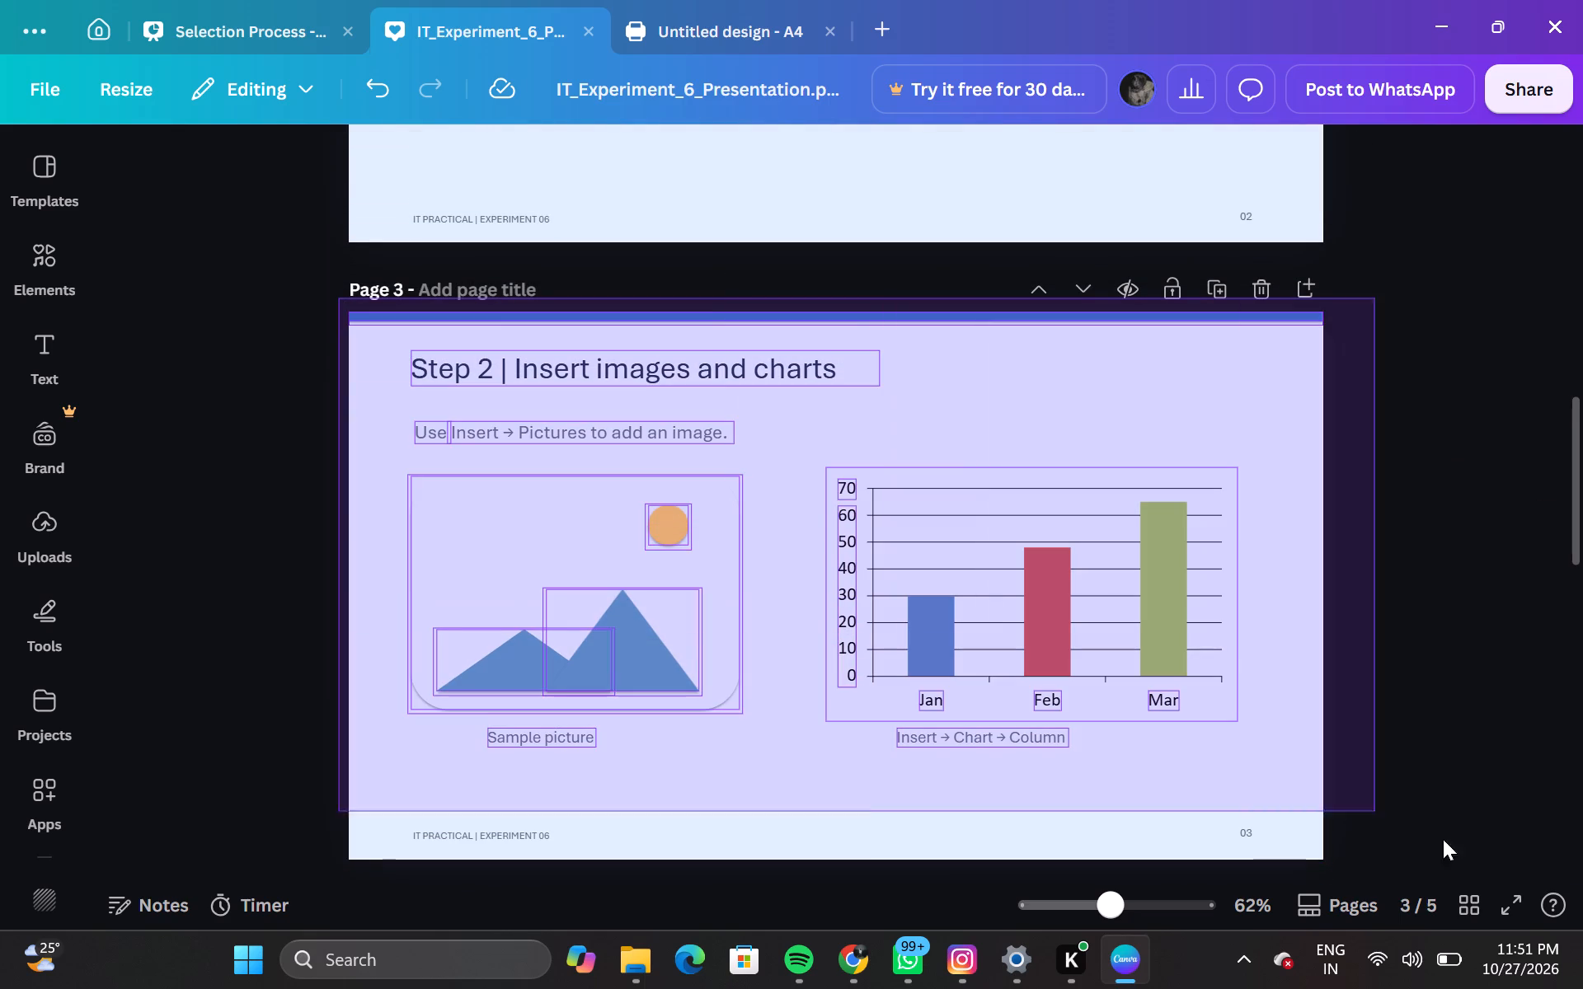
drag(1443, 839, 1410, 867)
key(ctrl+c)
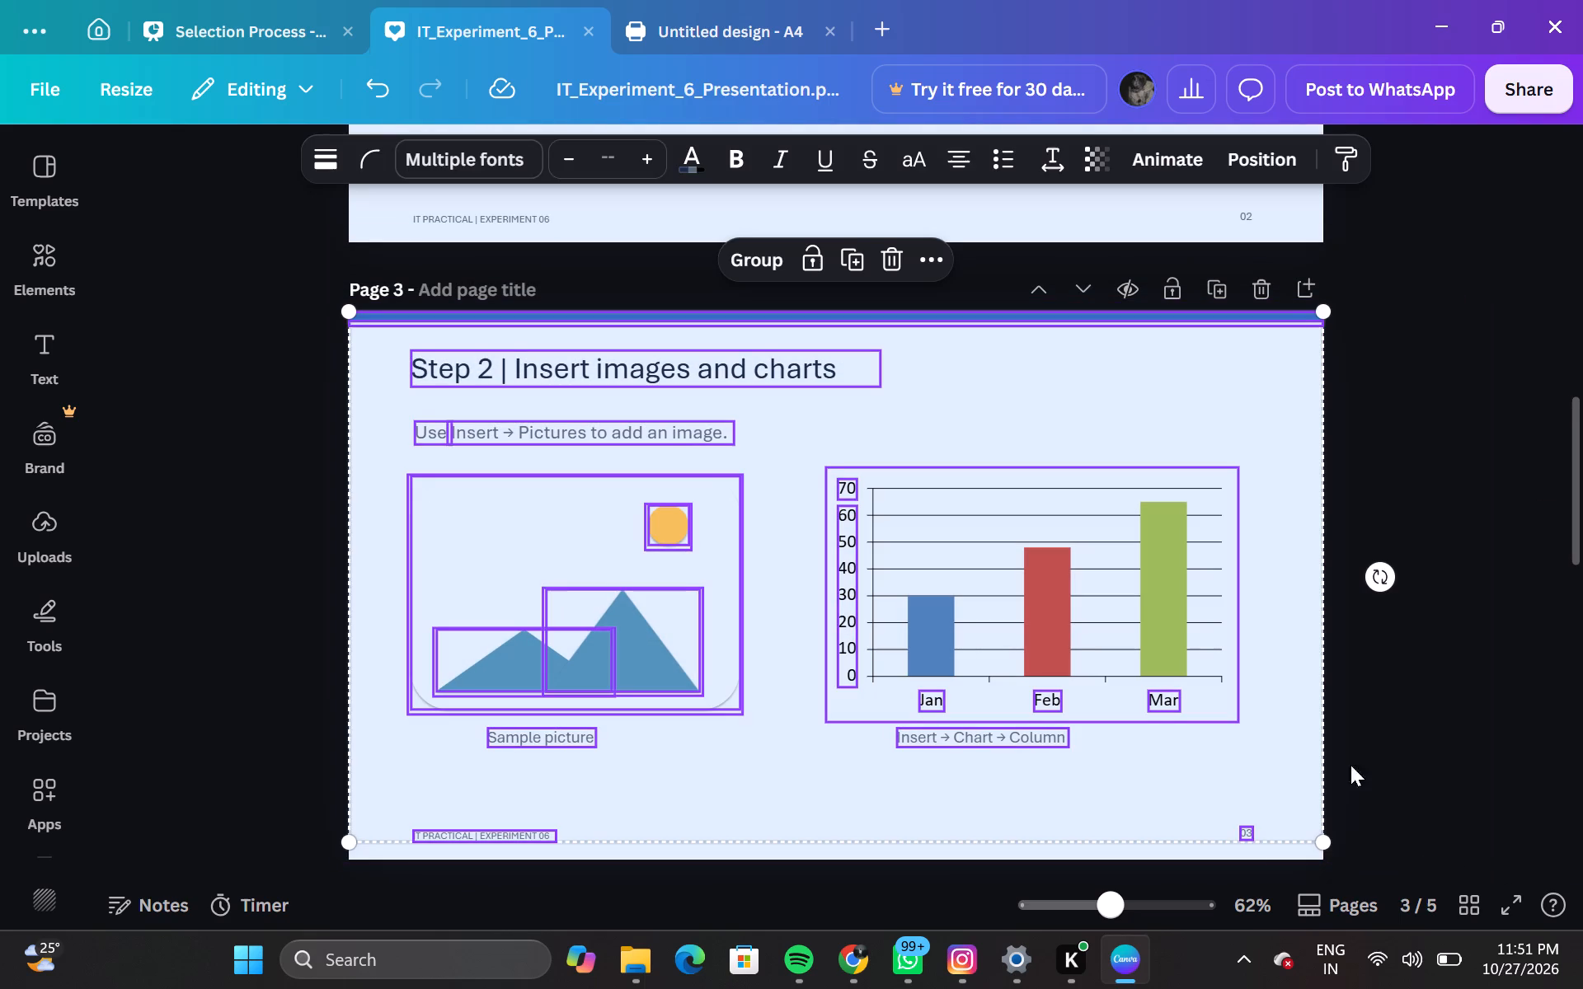
Paste the Step 2 slide elements onto the A4 page, move them down, and group them.
click(787, 31)
click(1072, 716)
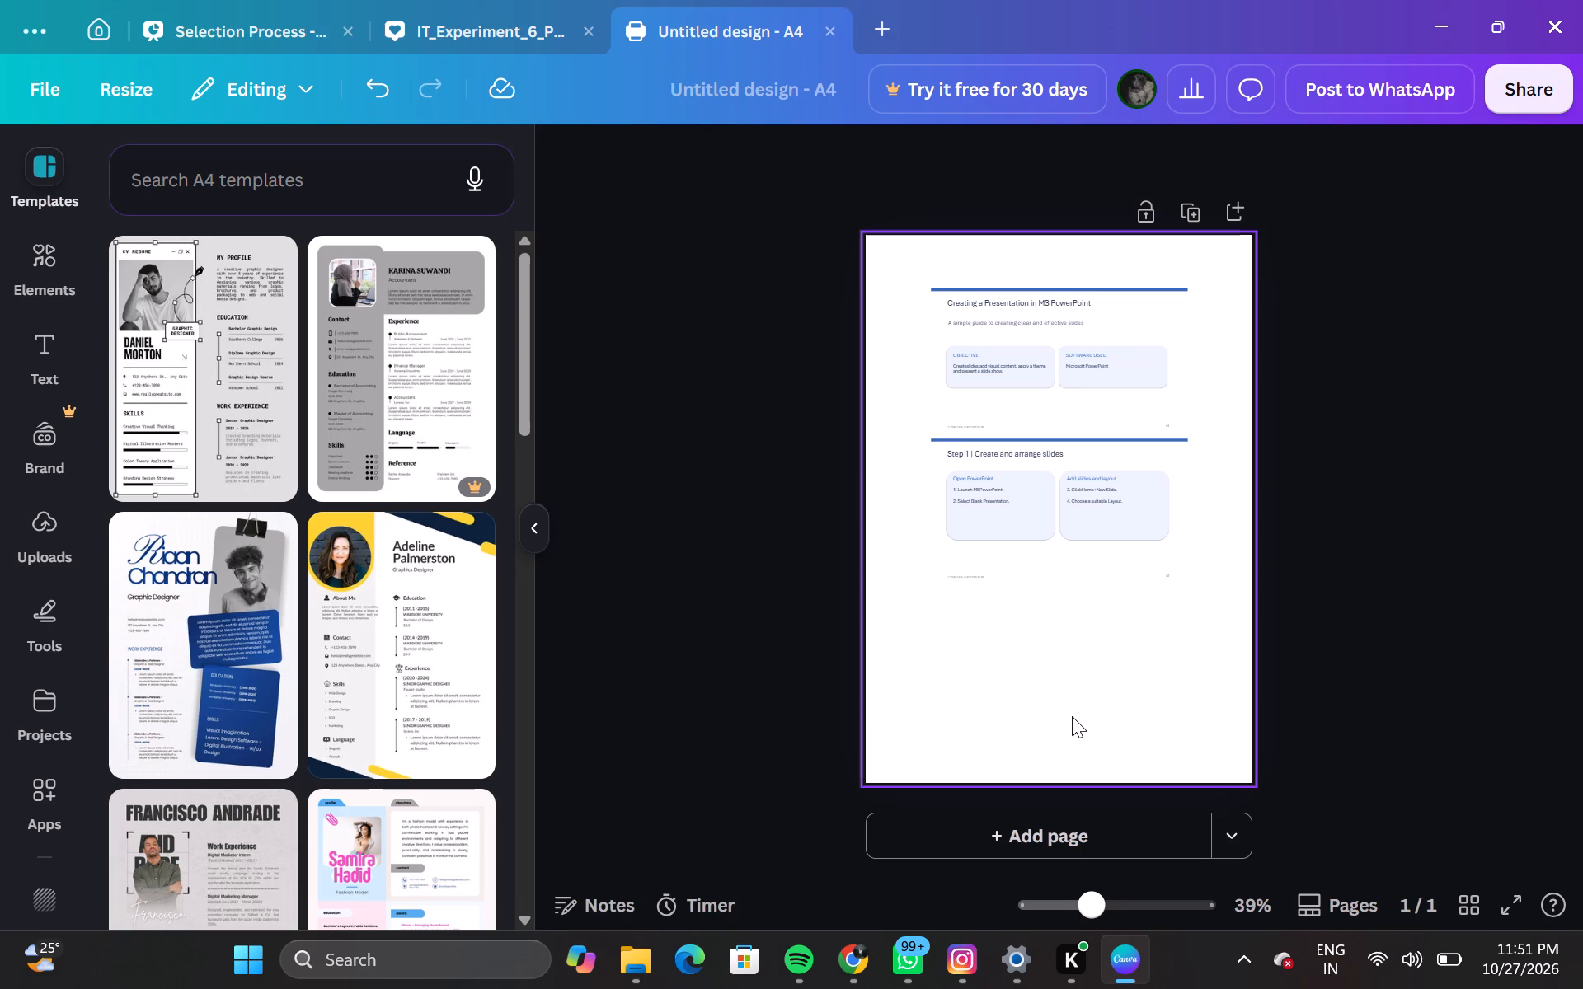
key(ctrl+v)
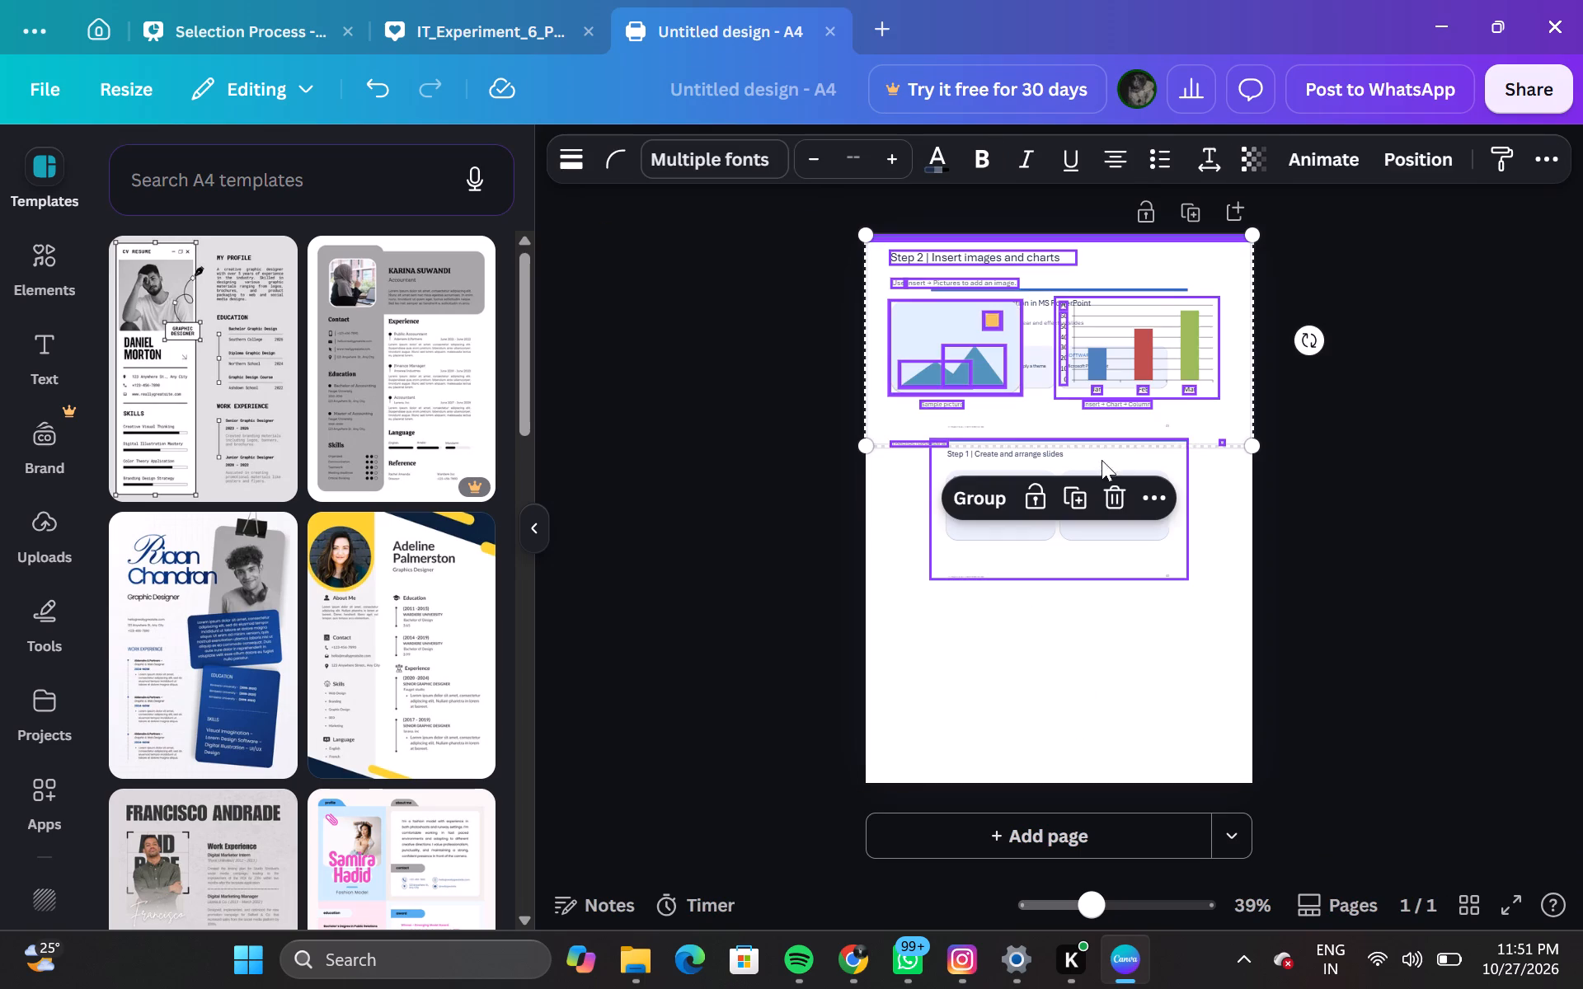
drag(1169, 267, 1172, 334)
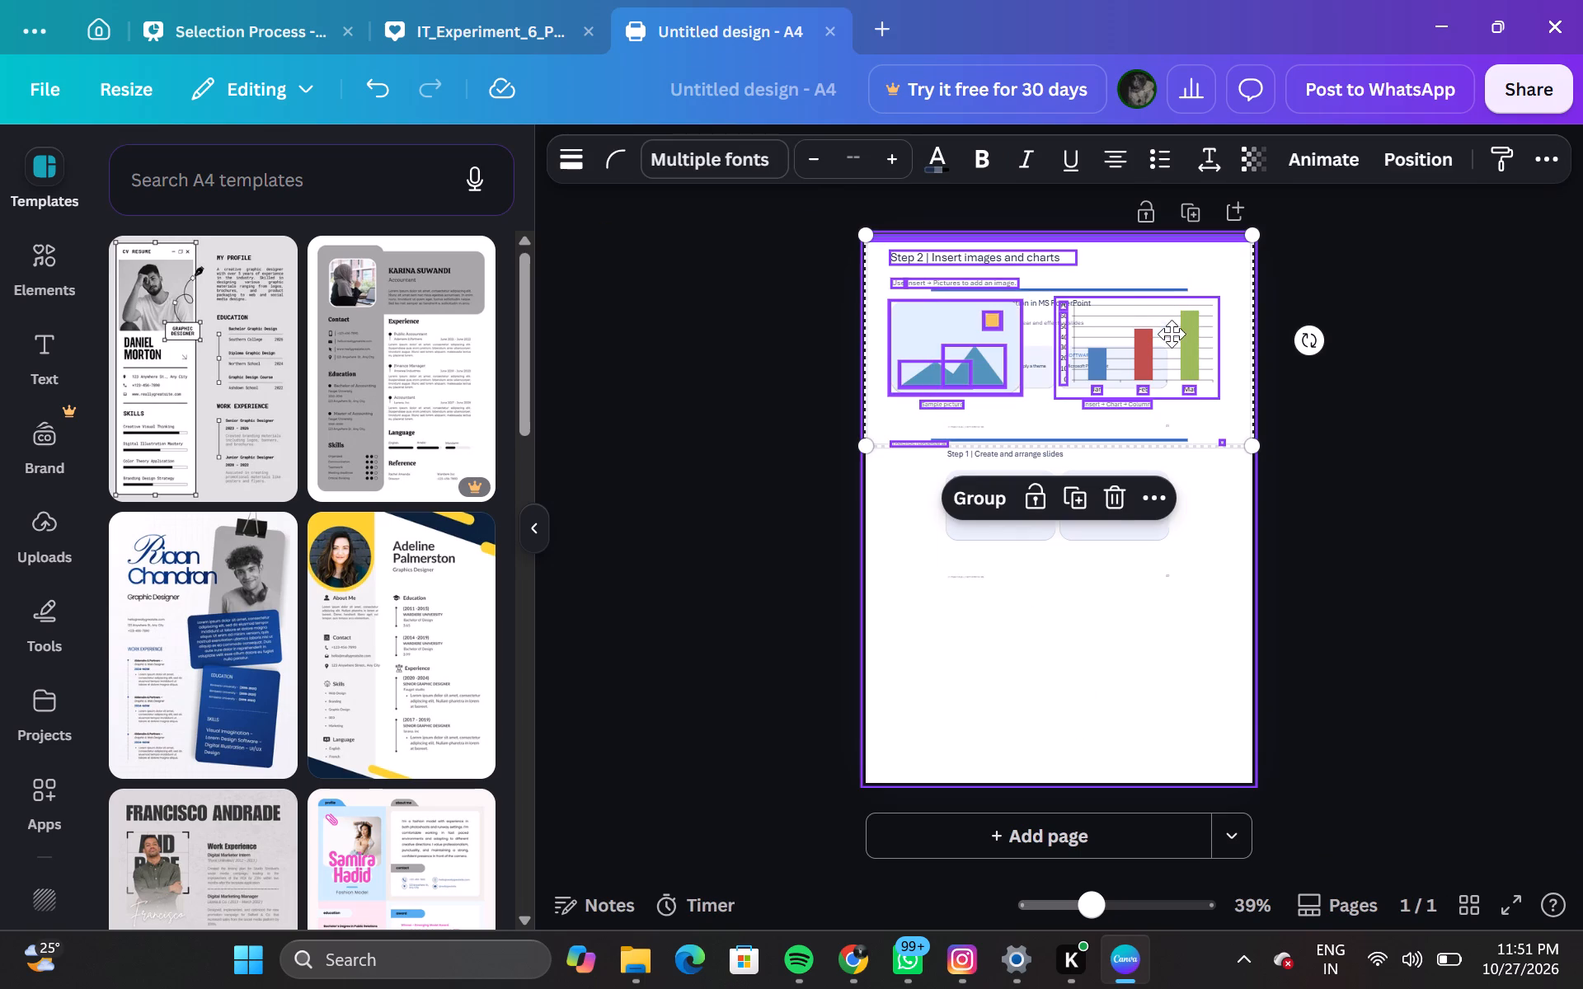
drag(1172, 334, 1171, 509)
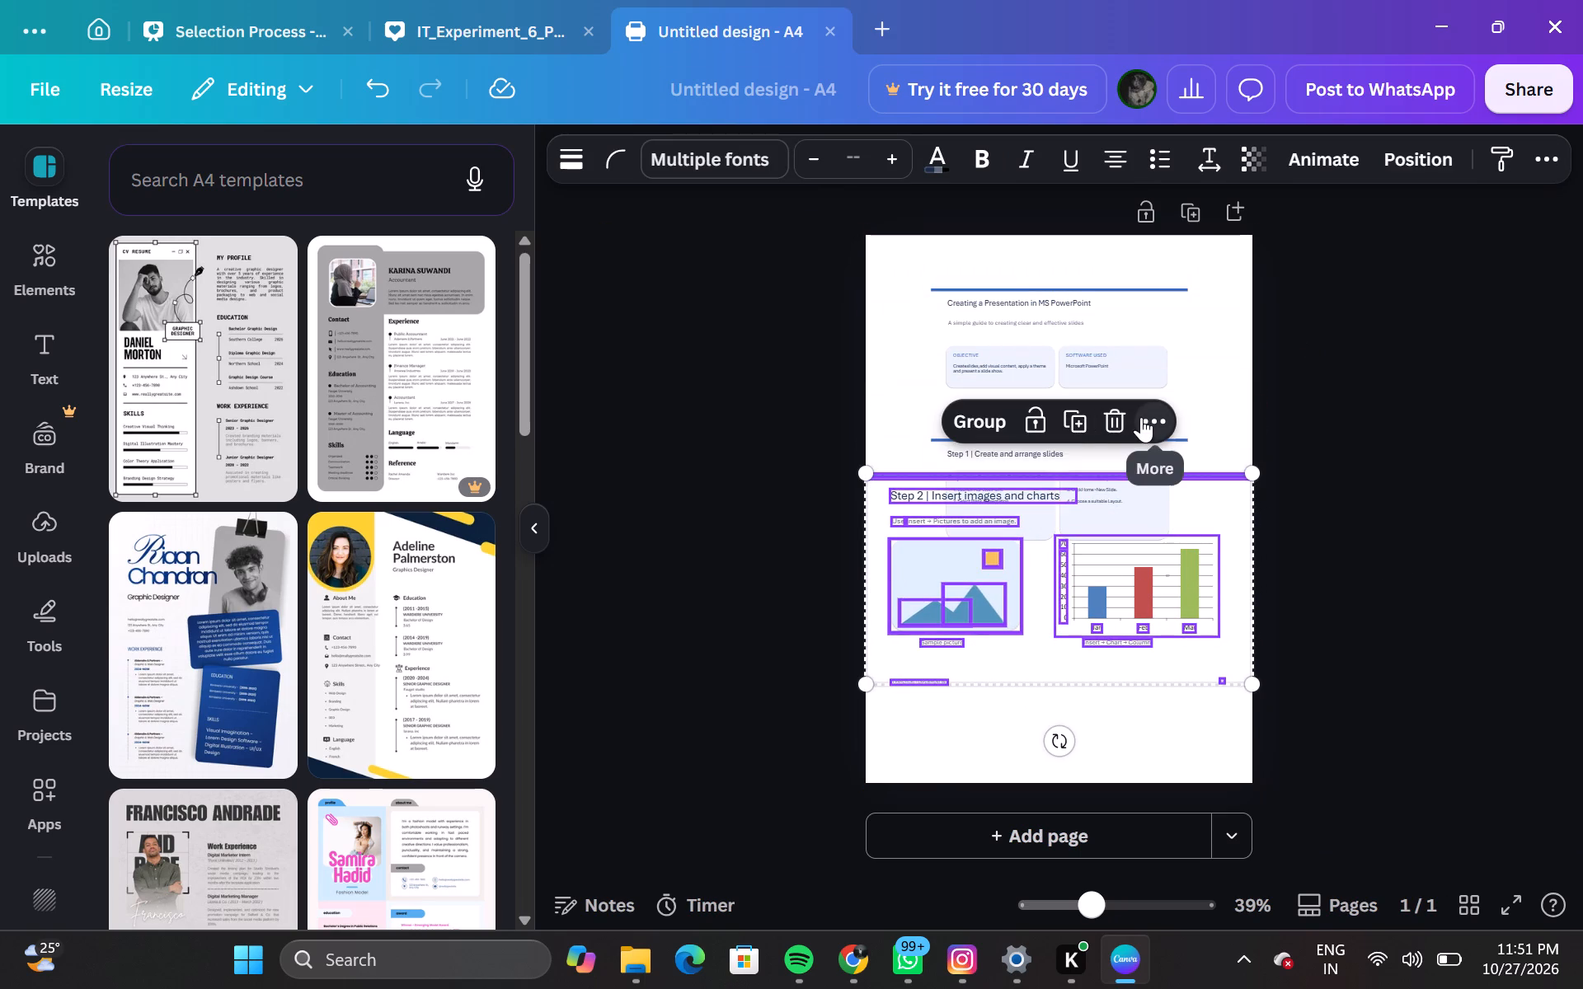
click(968, 423)
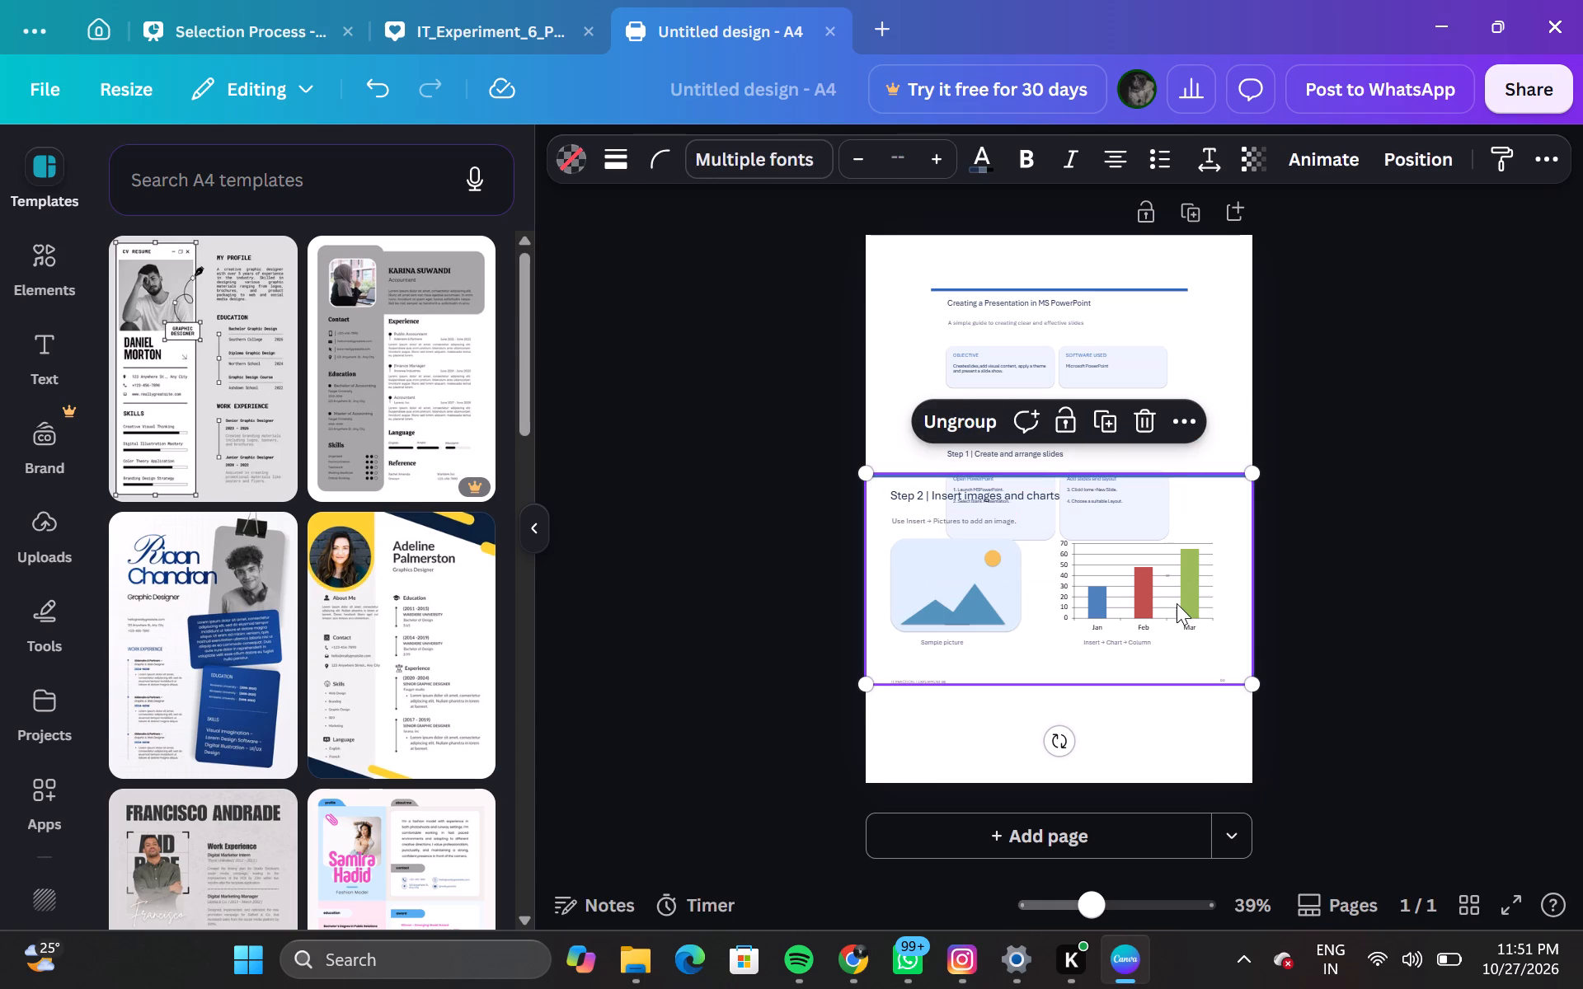
Shrink the Step 2 slide group to roughly the other slides' width and centre it beneath Step 1 with a 0.6 gap.
drag(1257, 687, 1212, 669)
drag(1212, 669, 1116, 631)
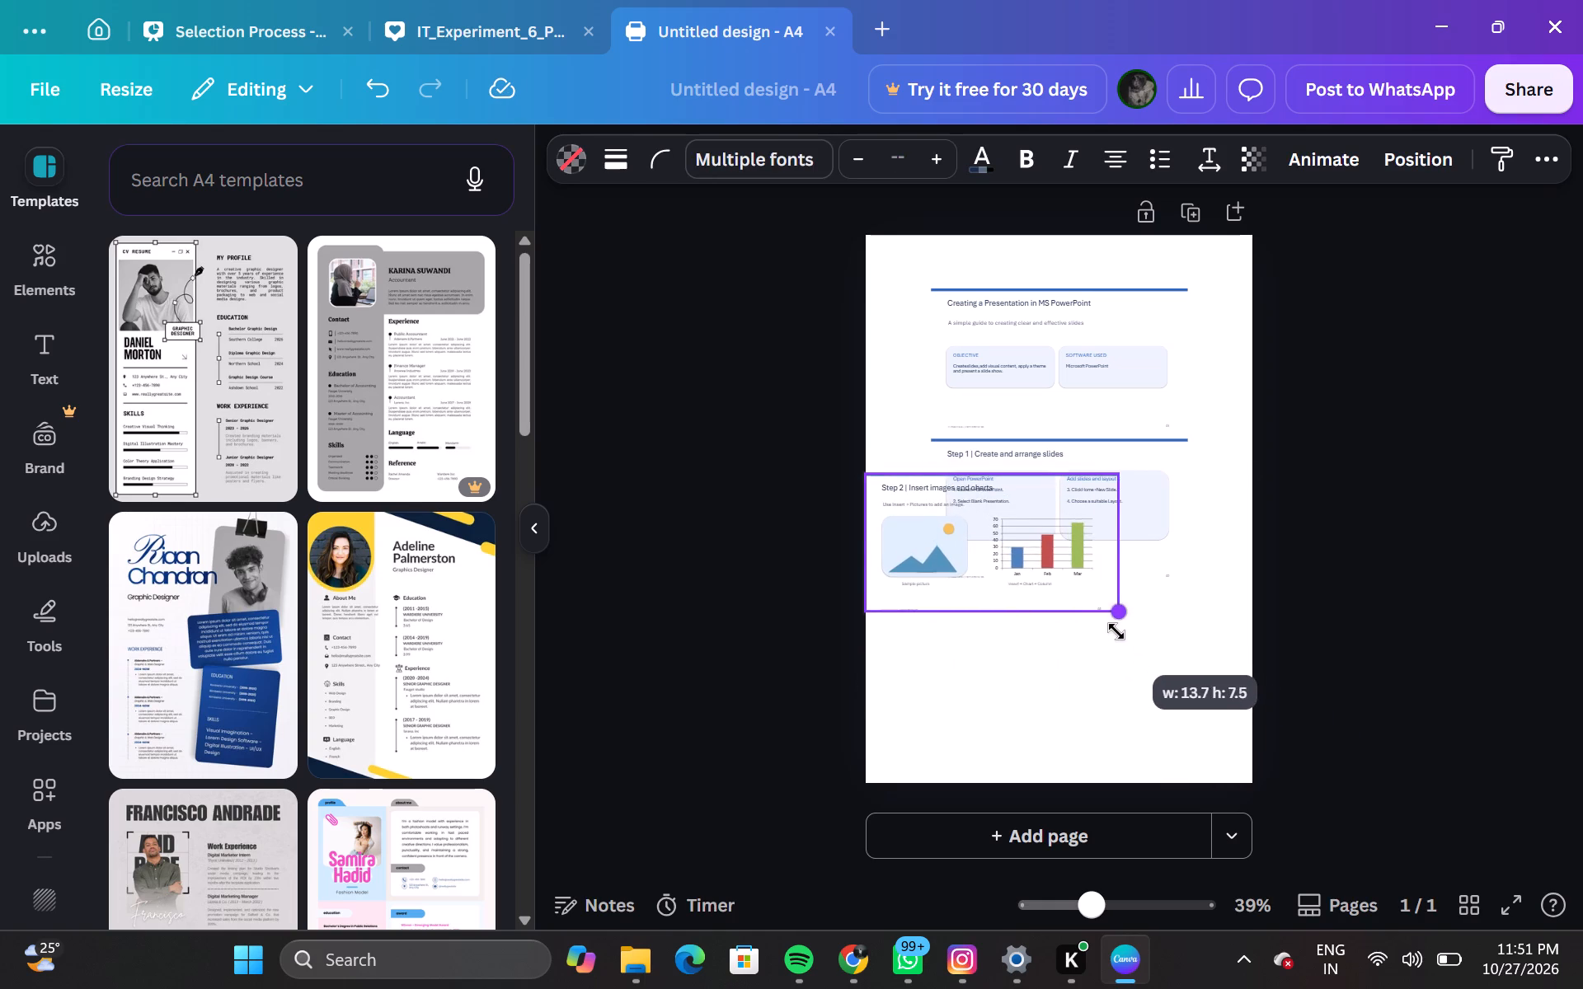
drag(1116, 631, 1124, 635)
drag(1046, 567, 1135, 682)
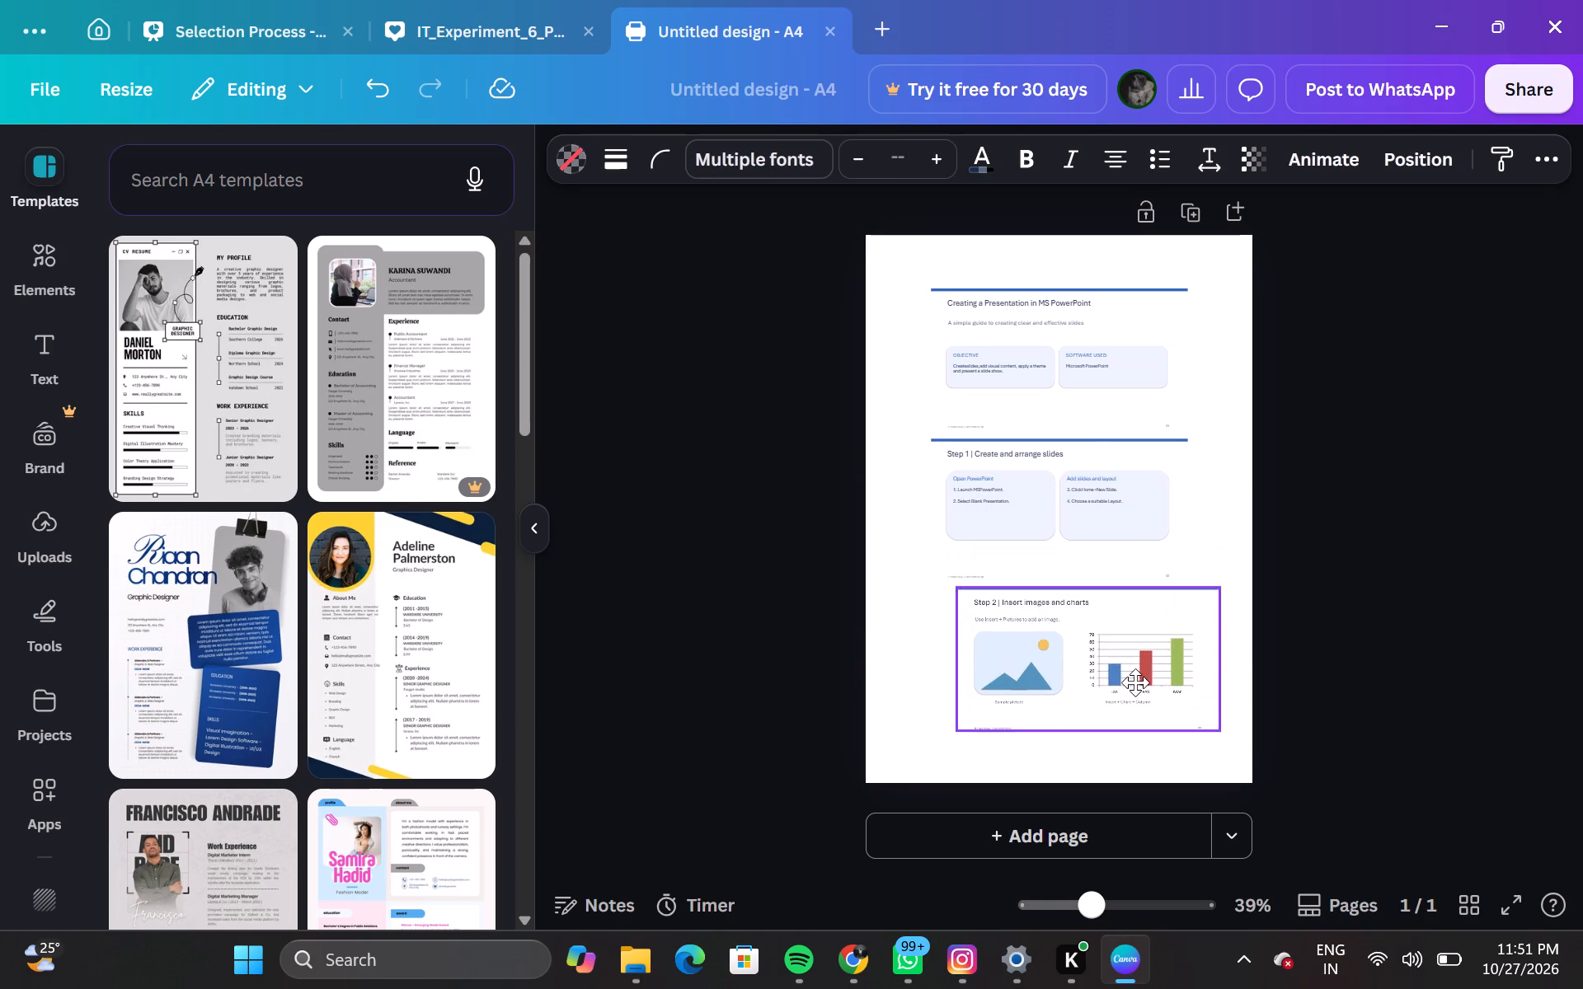
drag(1135, 682, 1116, 687)
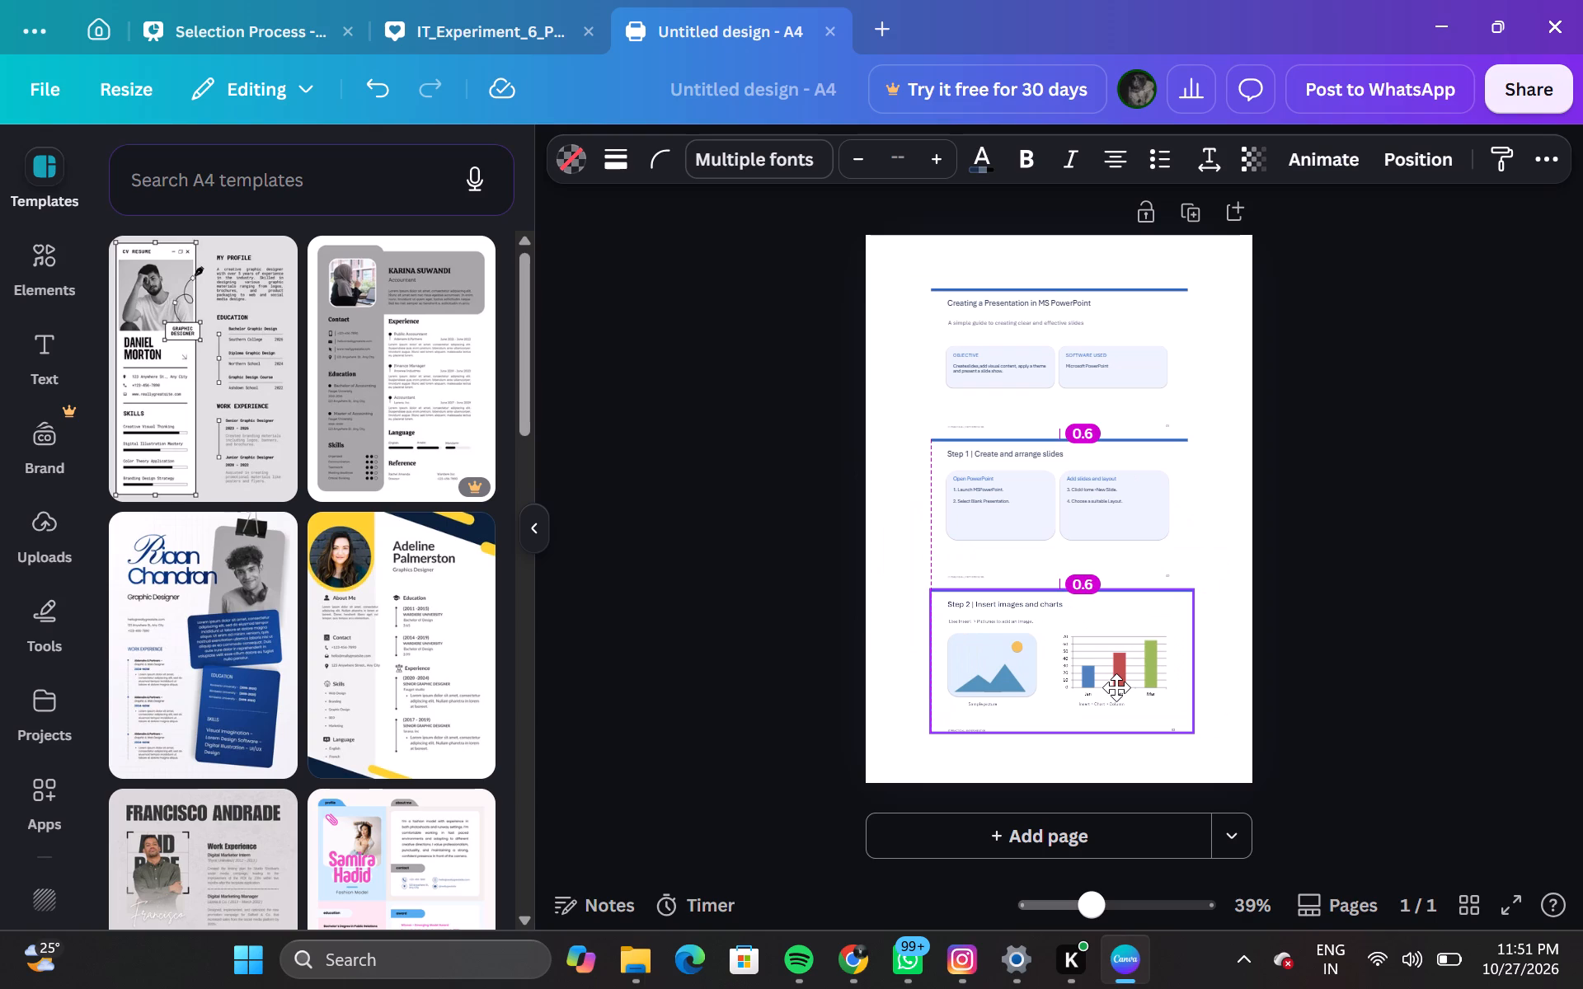
drag(1116, 687, 1110, 688)
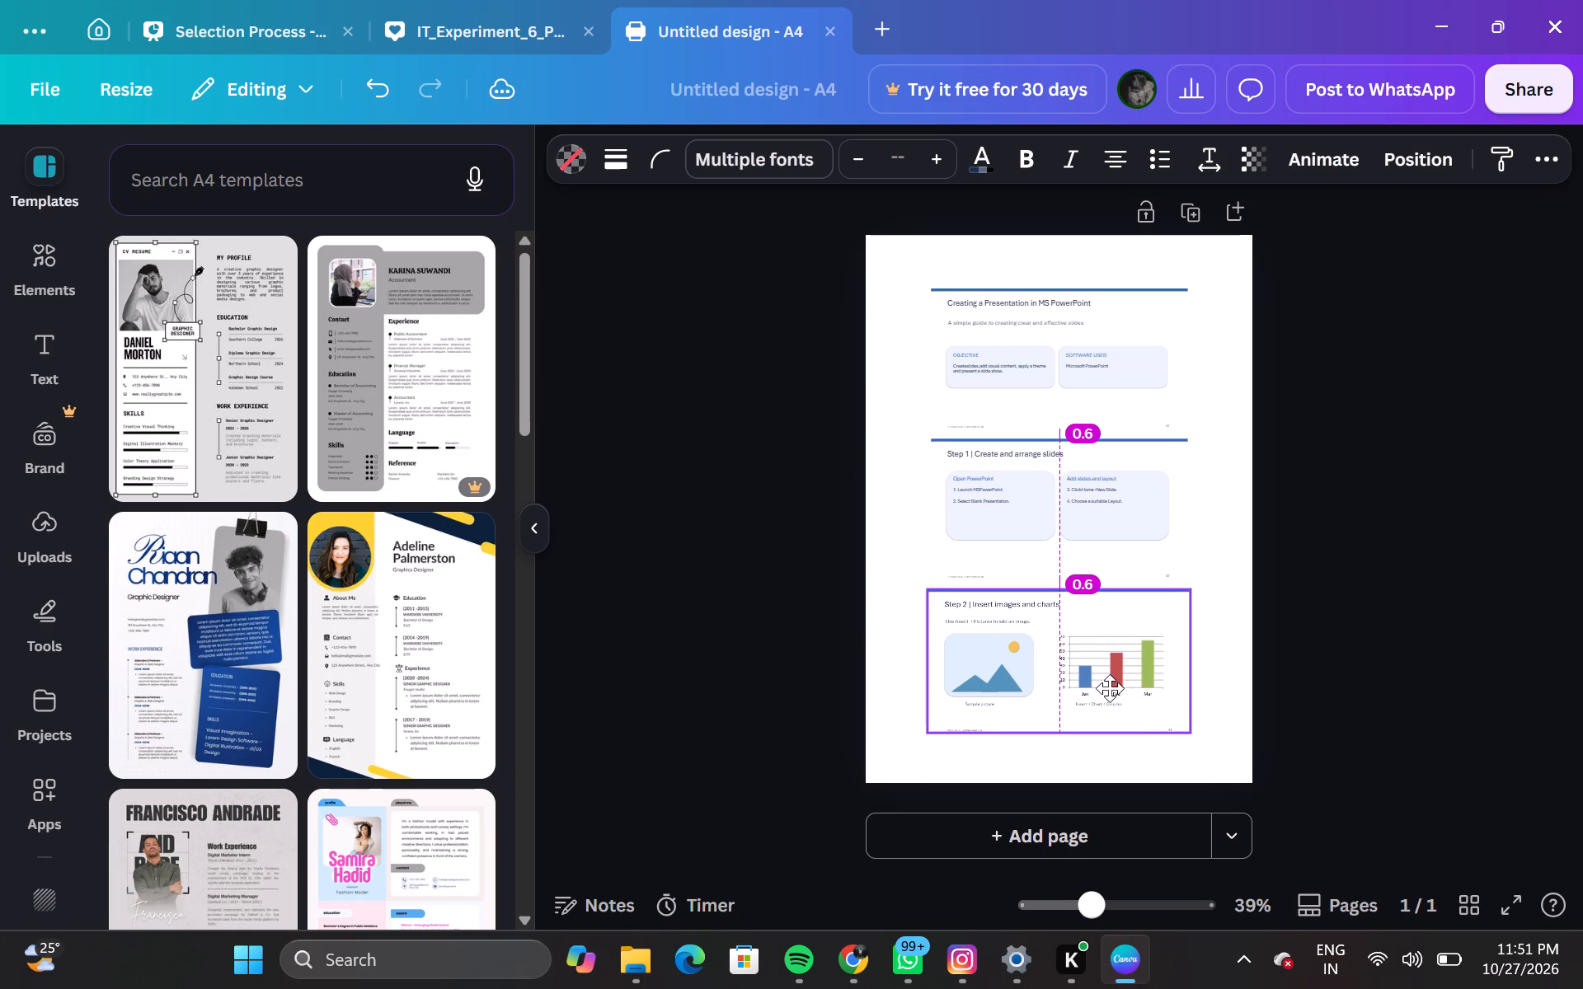
drag(1110, 688, 1112, 688)
click(1112, 688)
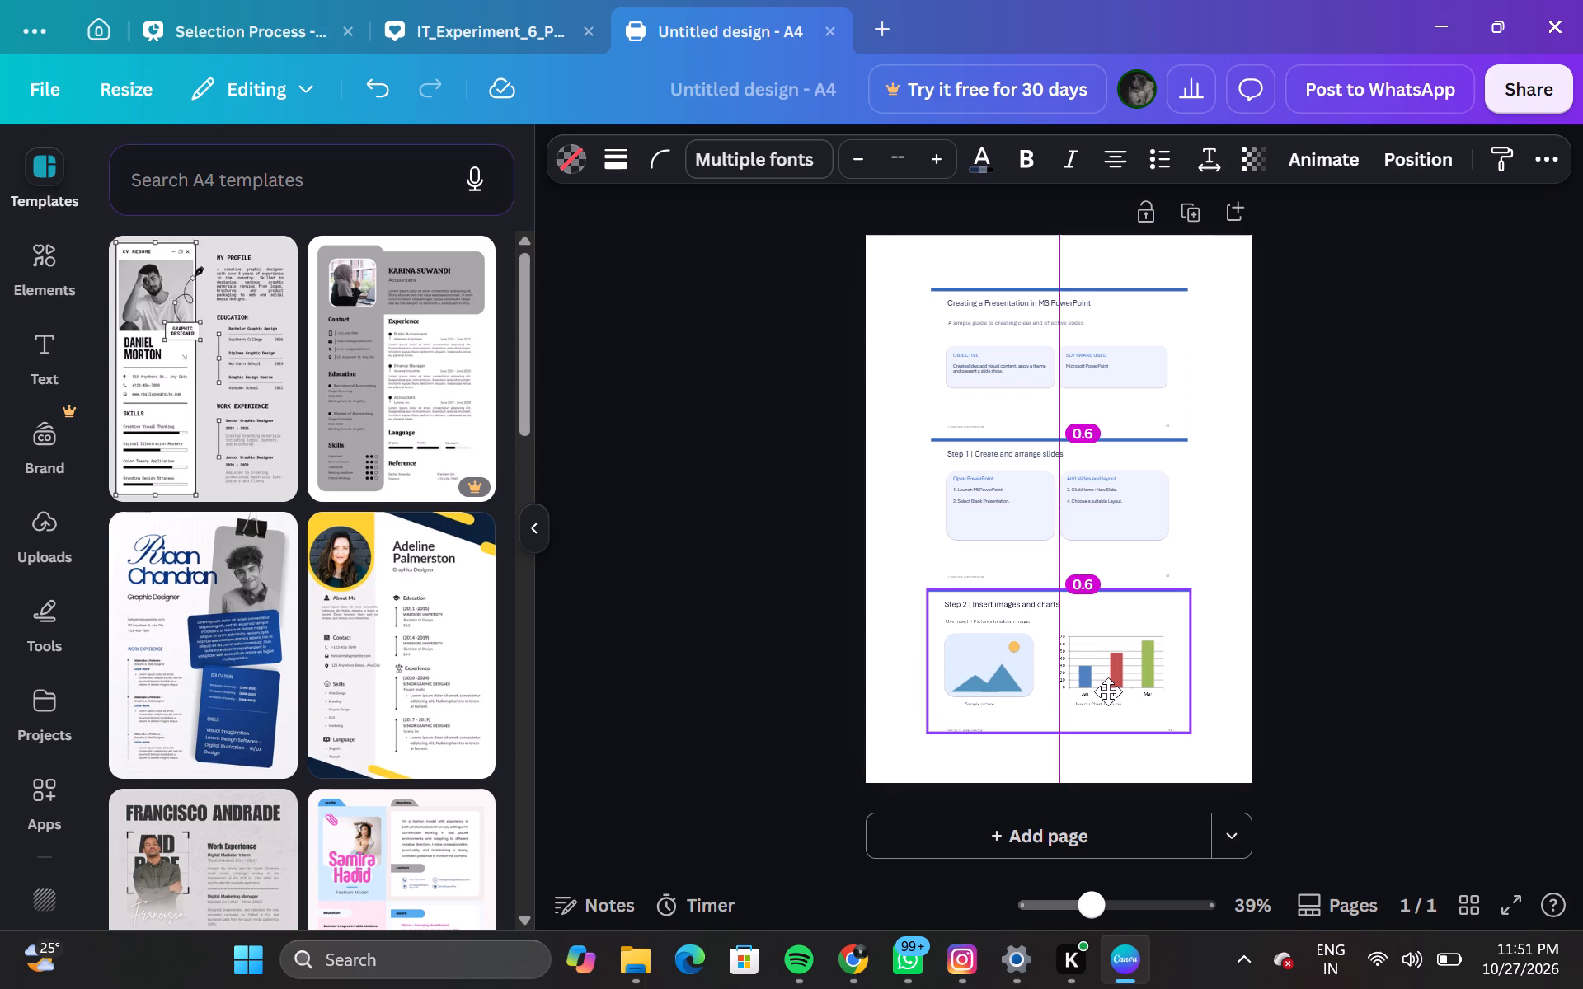
click(1195, 733)
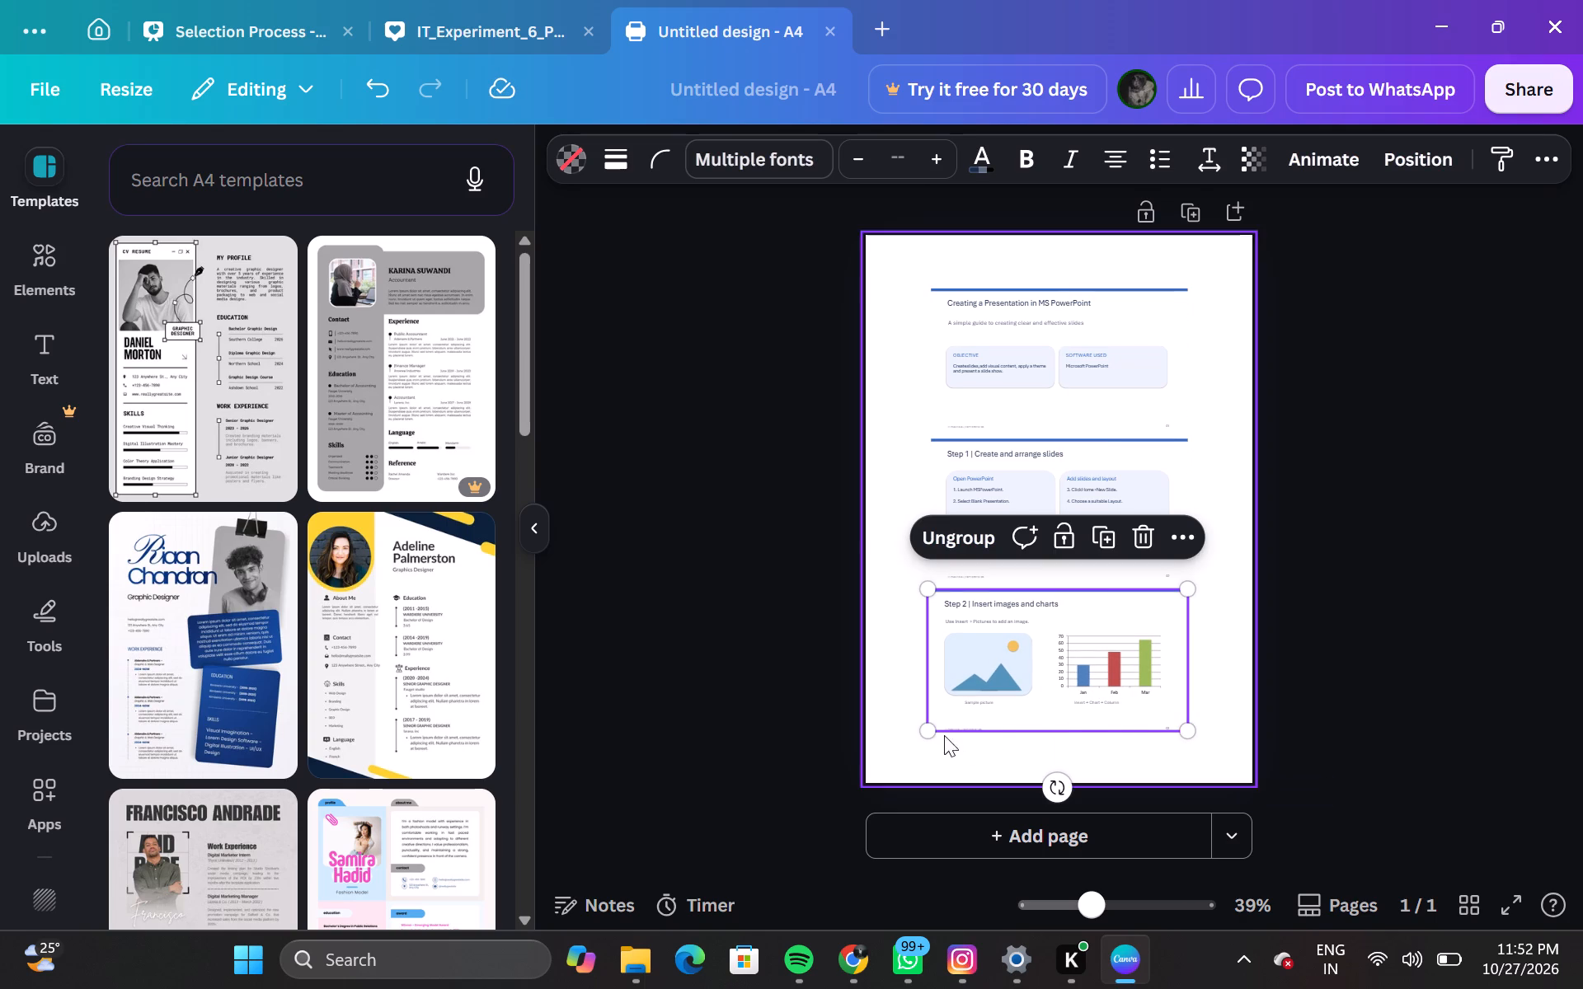
Shrink the Step 2 slide group slightly so its width and side edges match the two slide groups above.
drag(923, 733, 931, 727)
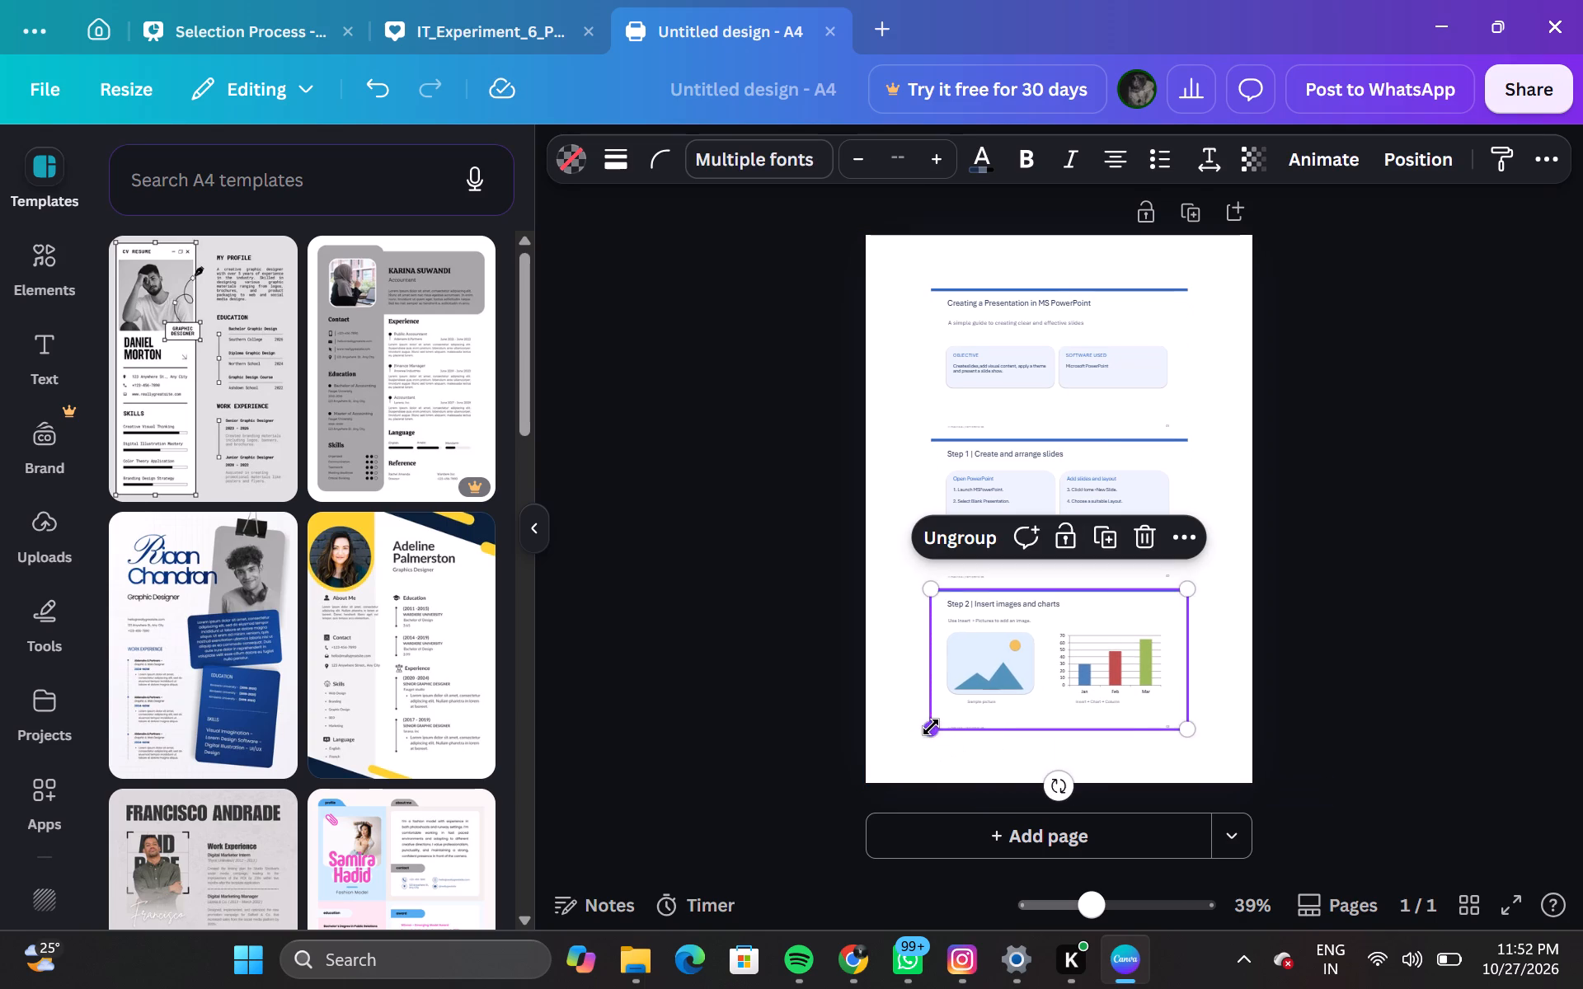
click(1368, 640)
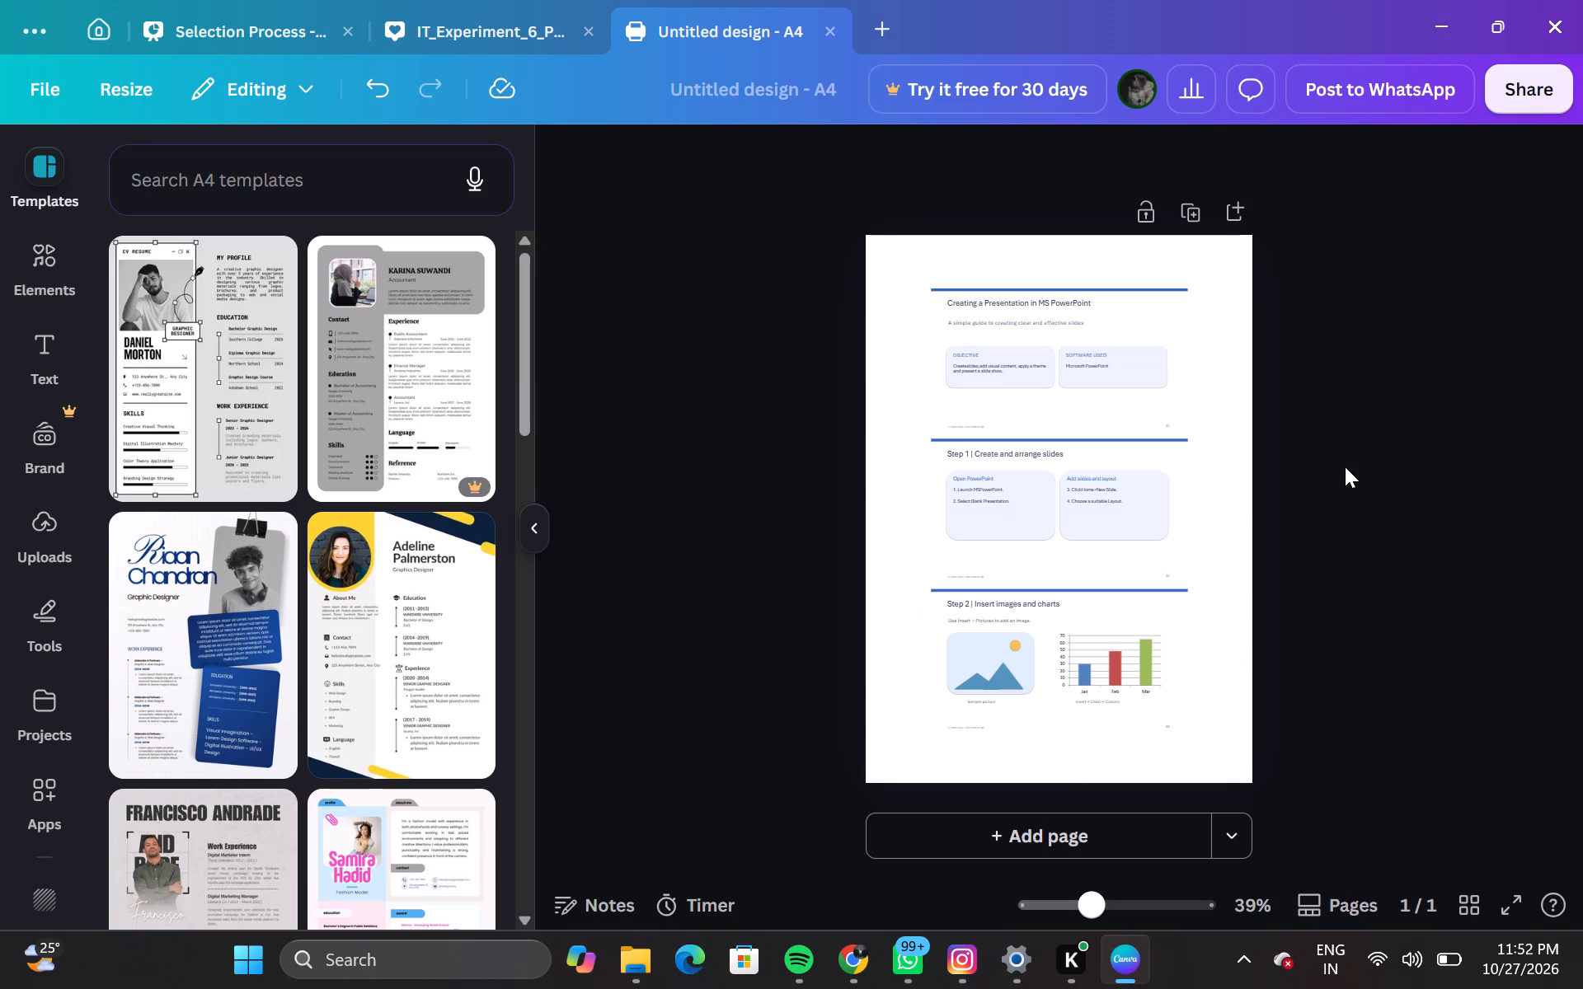
Scale all three slide groups down together to about 13.4 wide by 23 high and centre them on the A4 page.
drag(946, 265, 1092, 624)
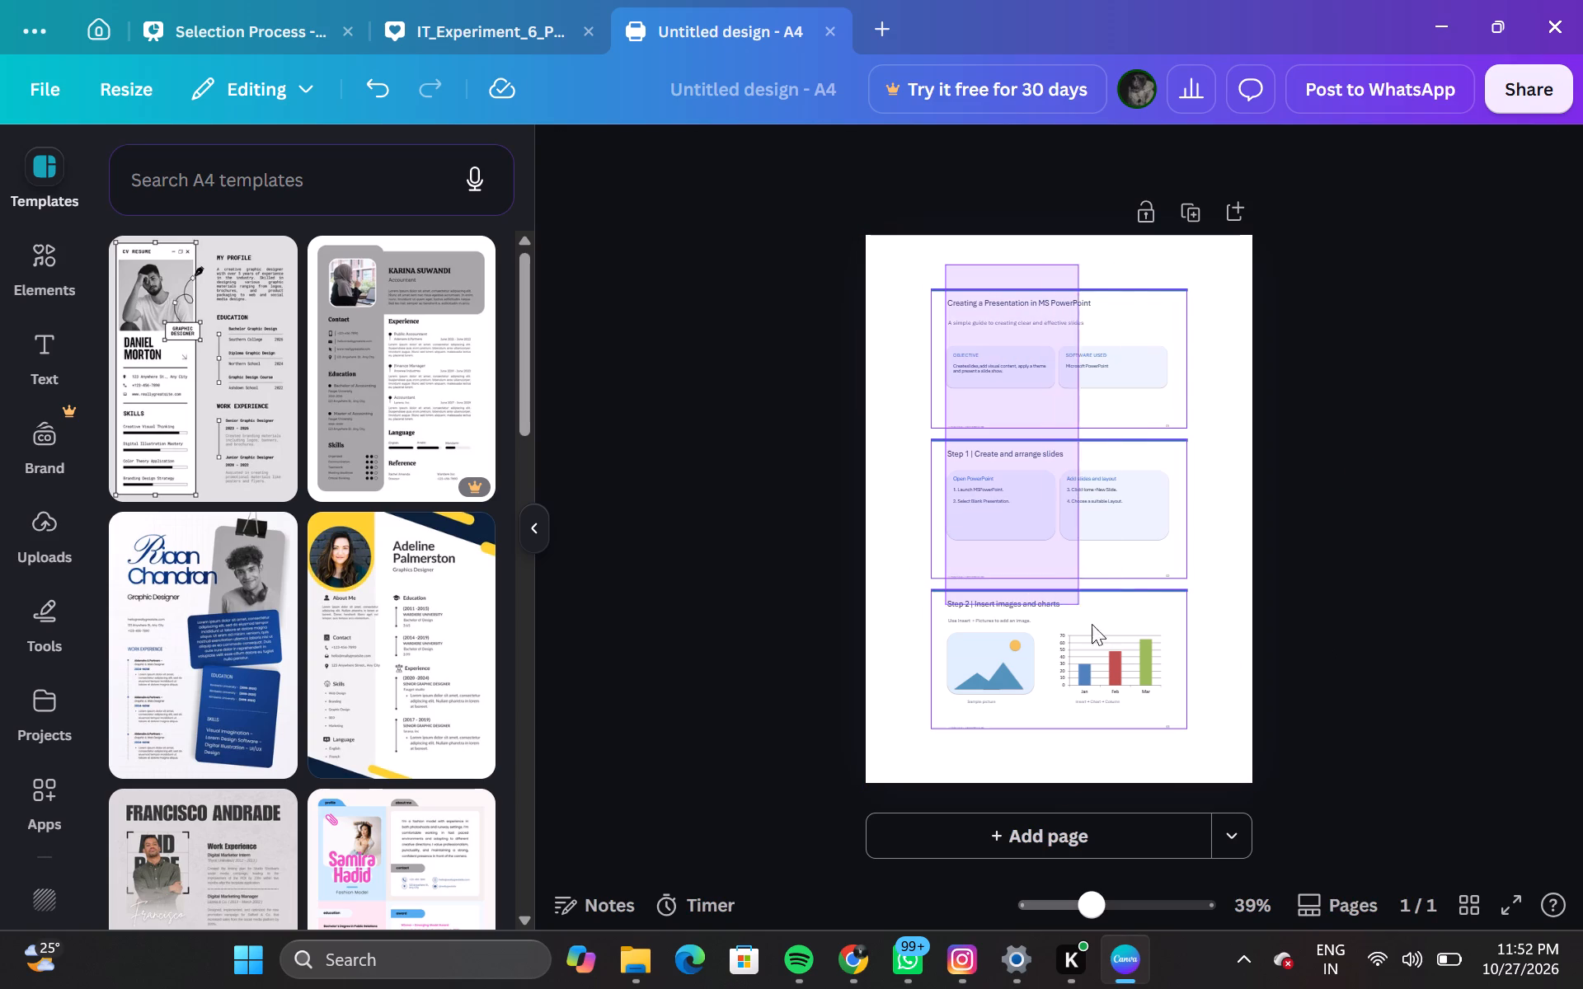
drag(1092, 624, 1171, 763)
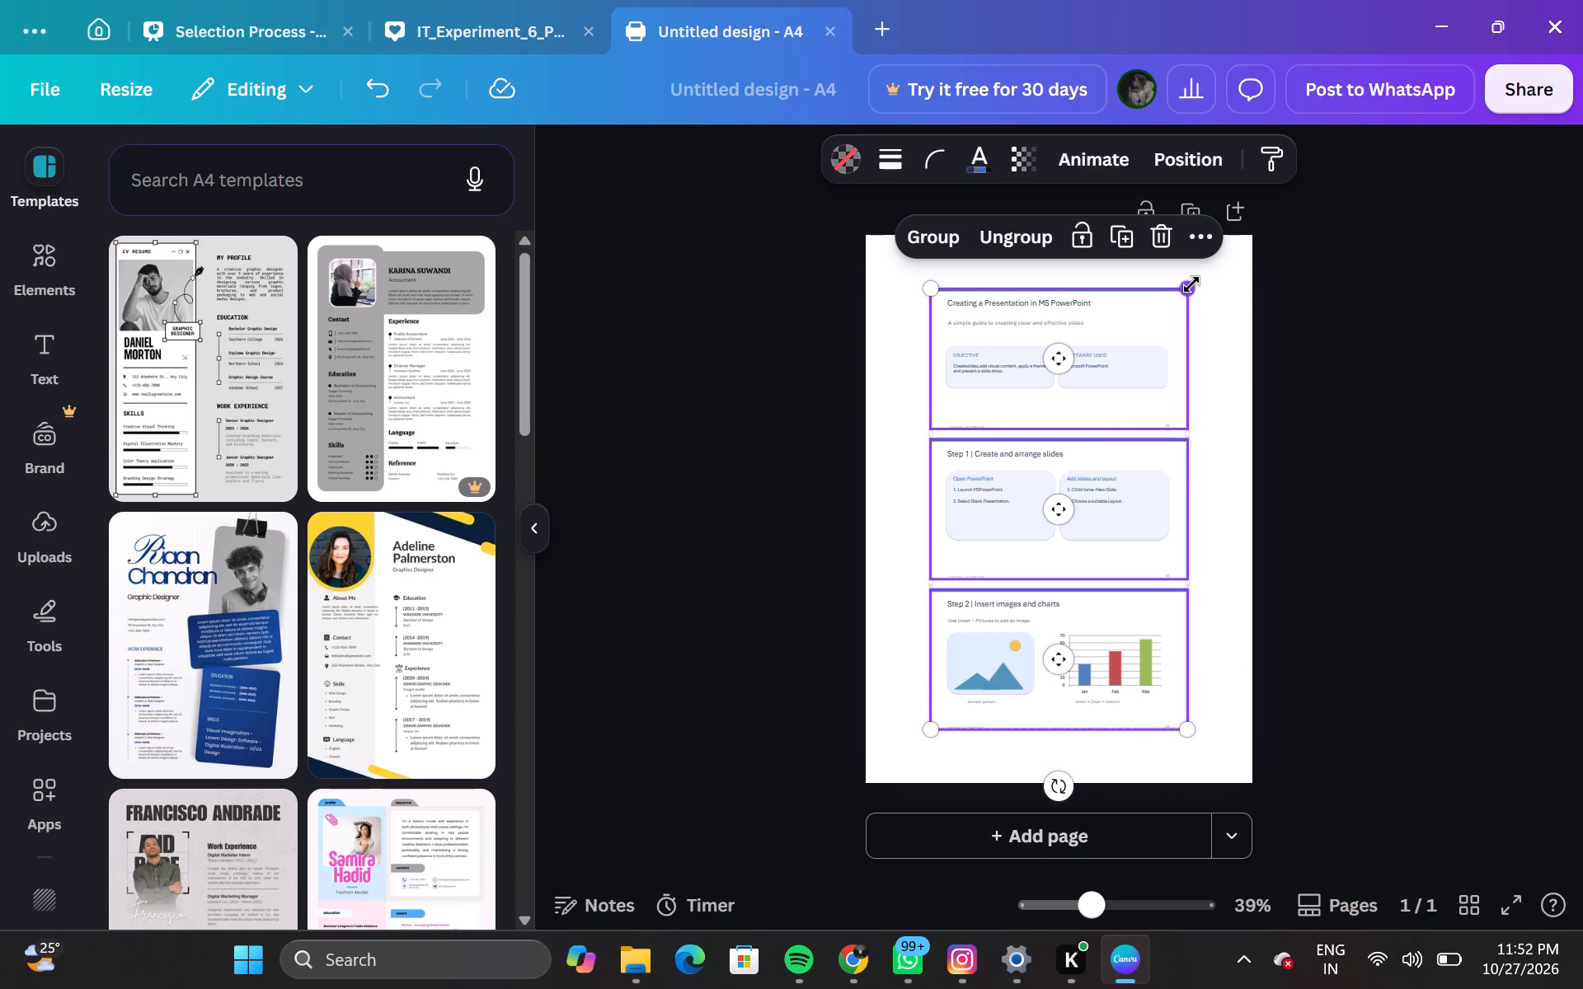
drag(1191, 284, 1181, 301)
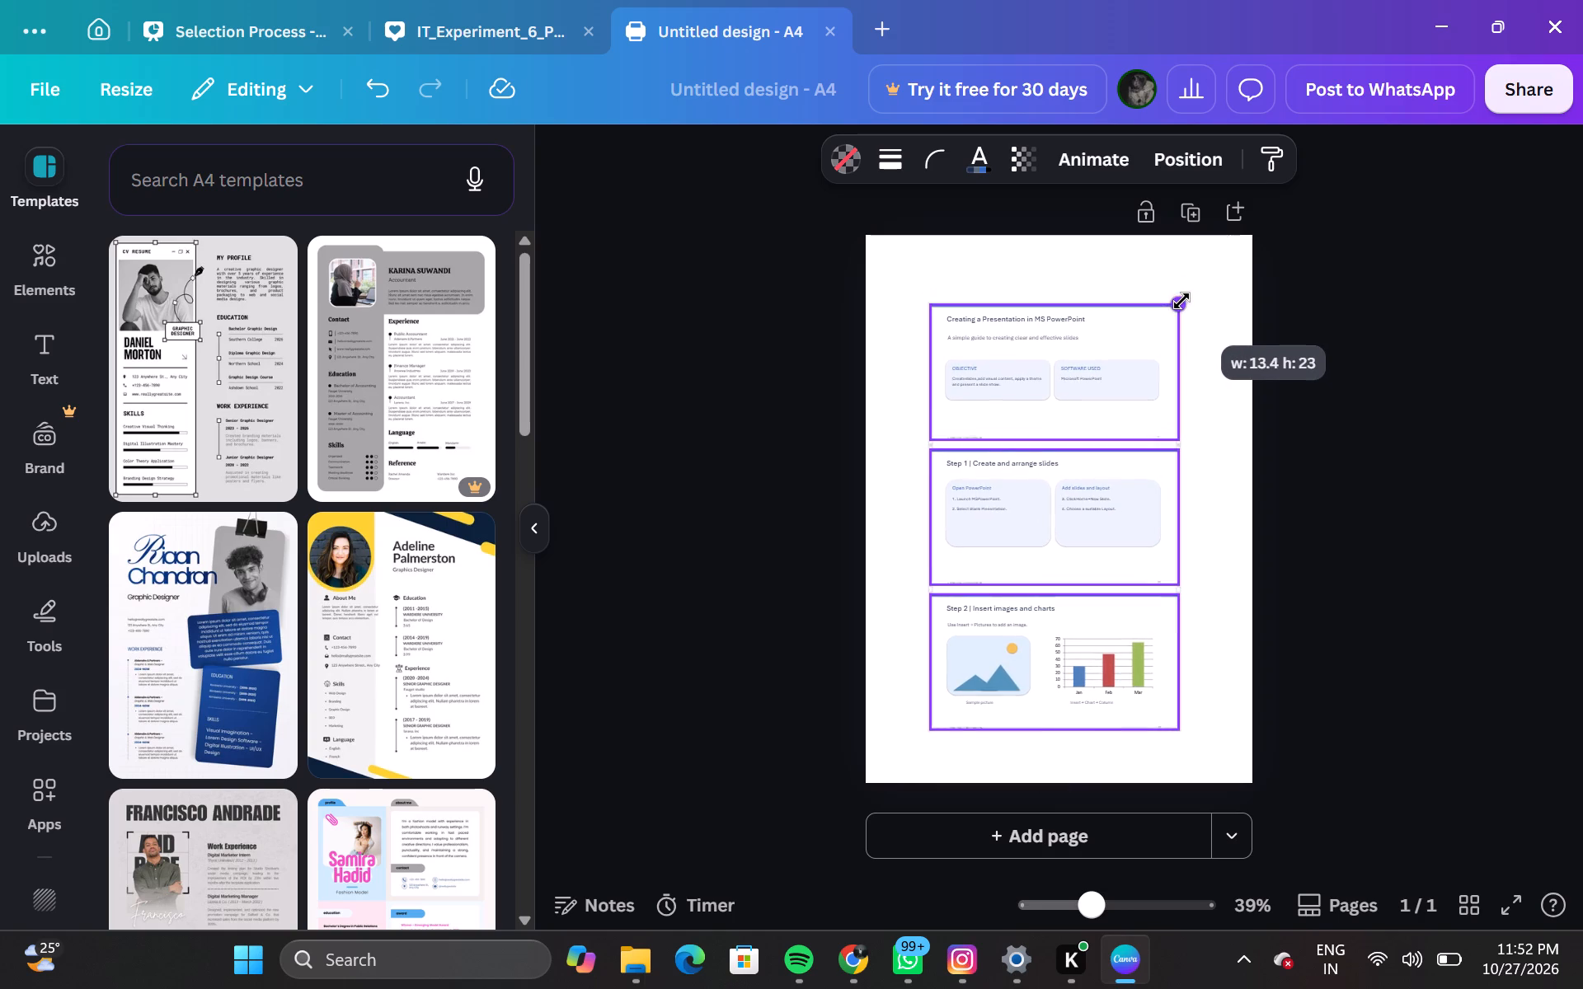
drag(1181, 301, 1177, 297)
drag(1107, 495, 1116, 487)
click(1304, 468)
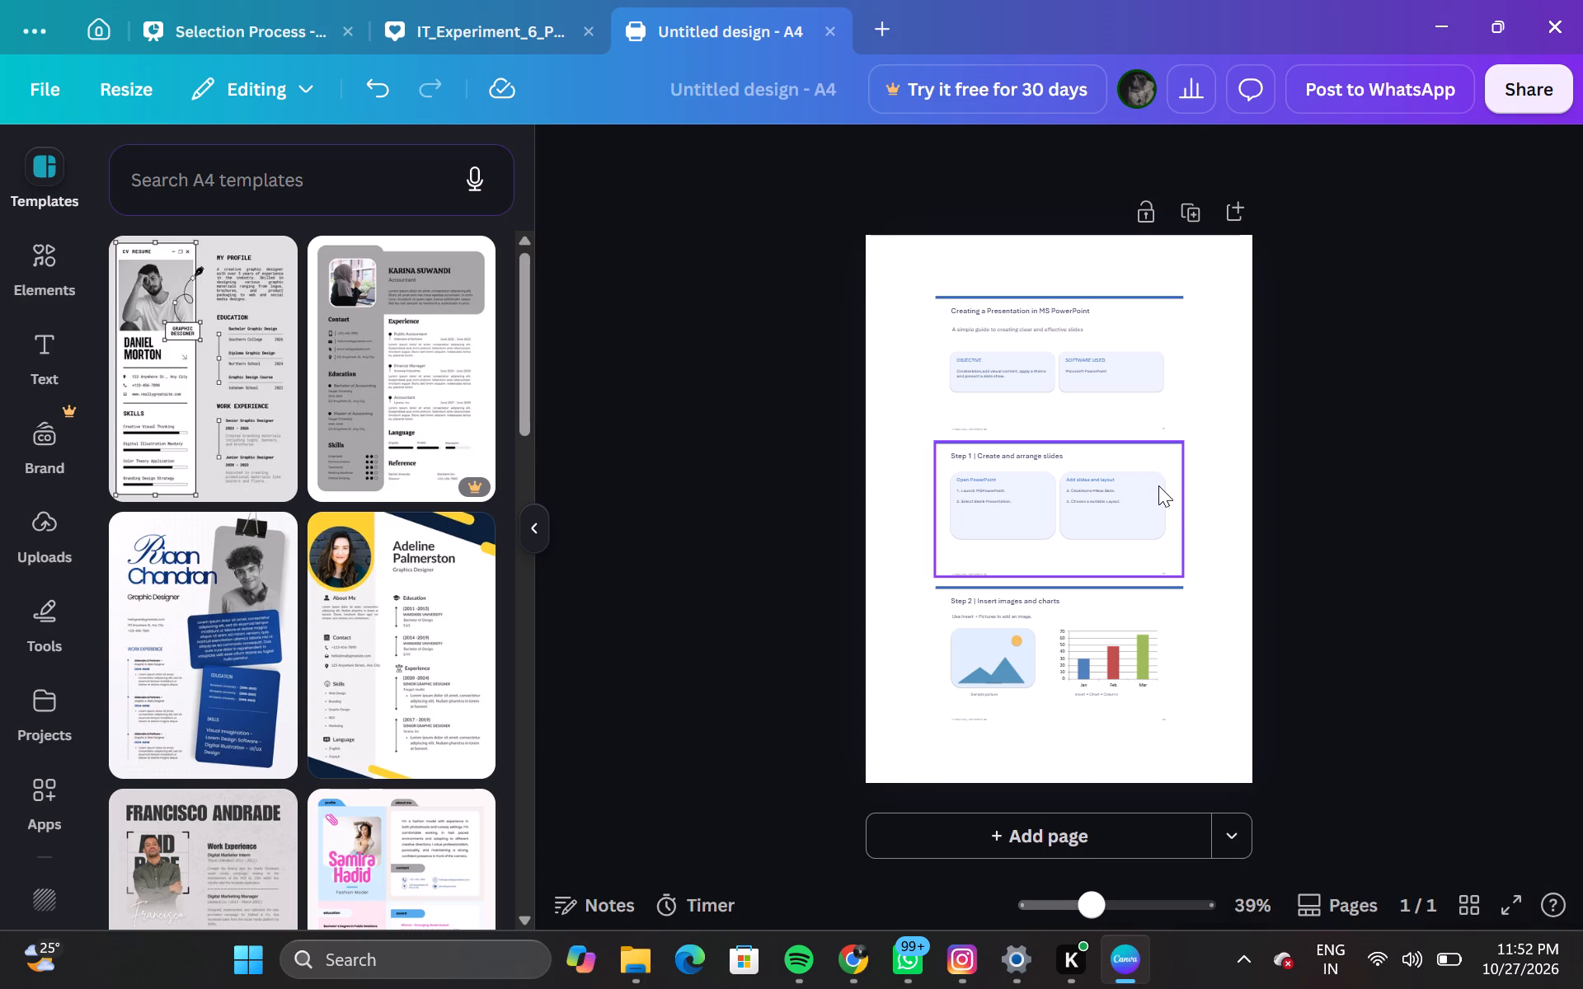
Select the title, Step 1 and Step 2 slide groups together for further resizing.
drag(946, 259, 1125, 666)
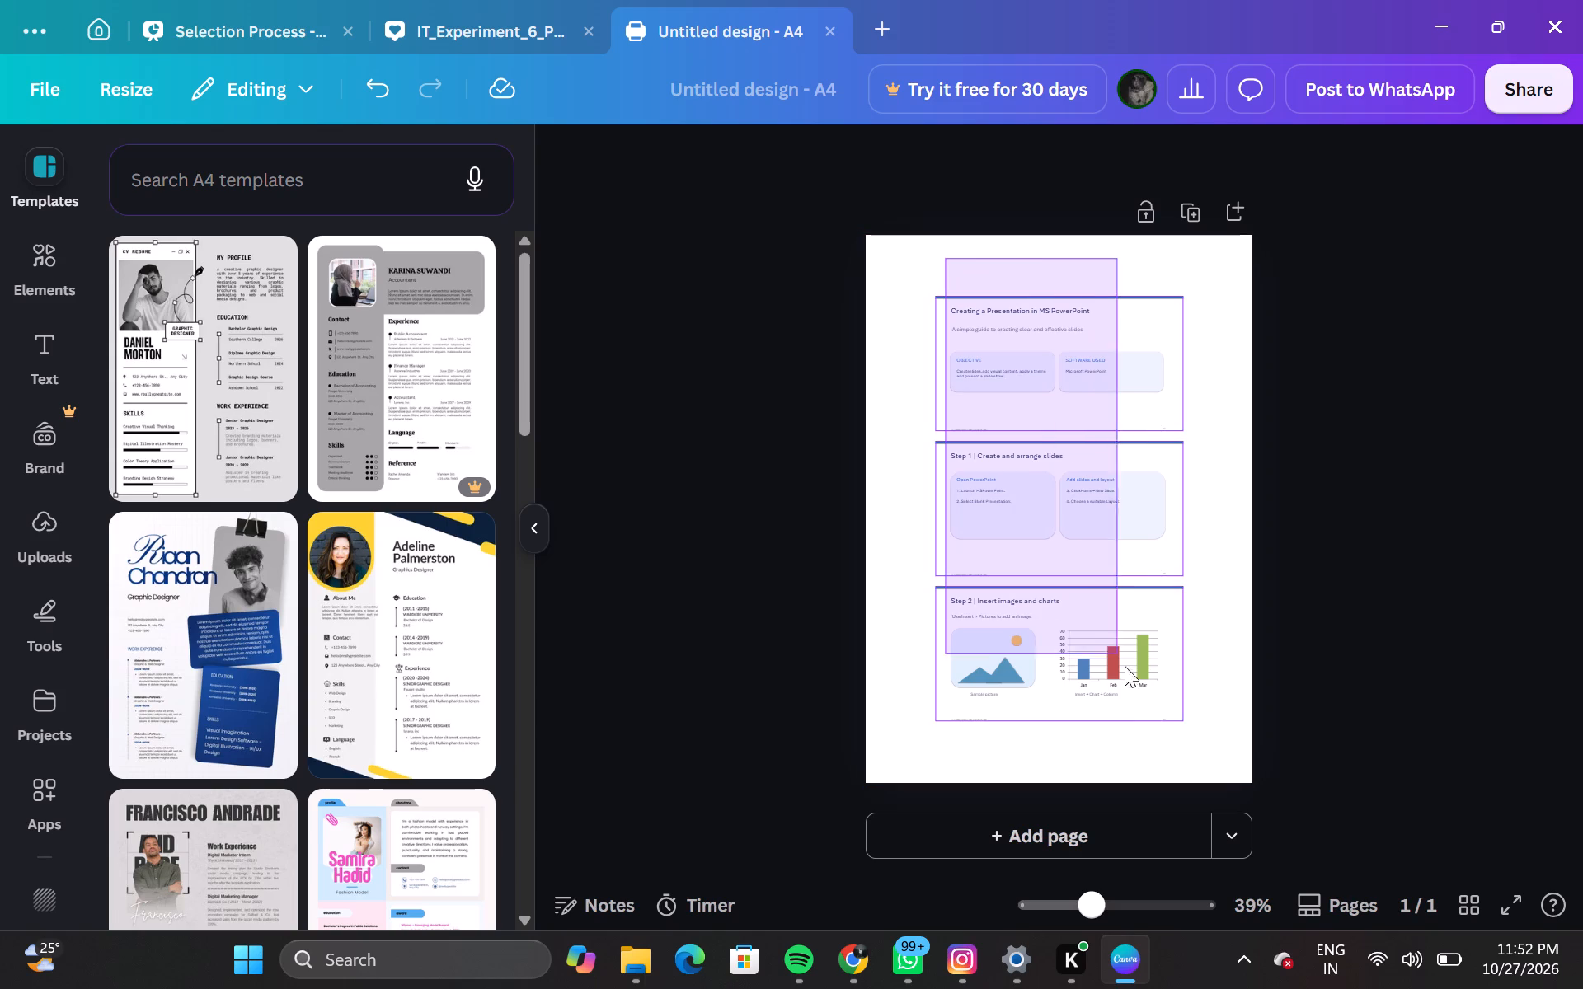
drag(1125, 666, 1182, 823)
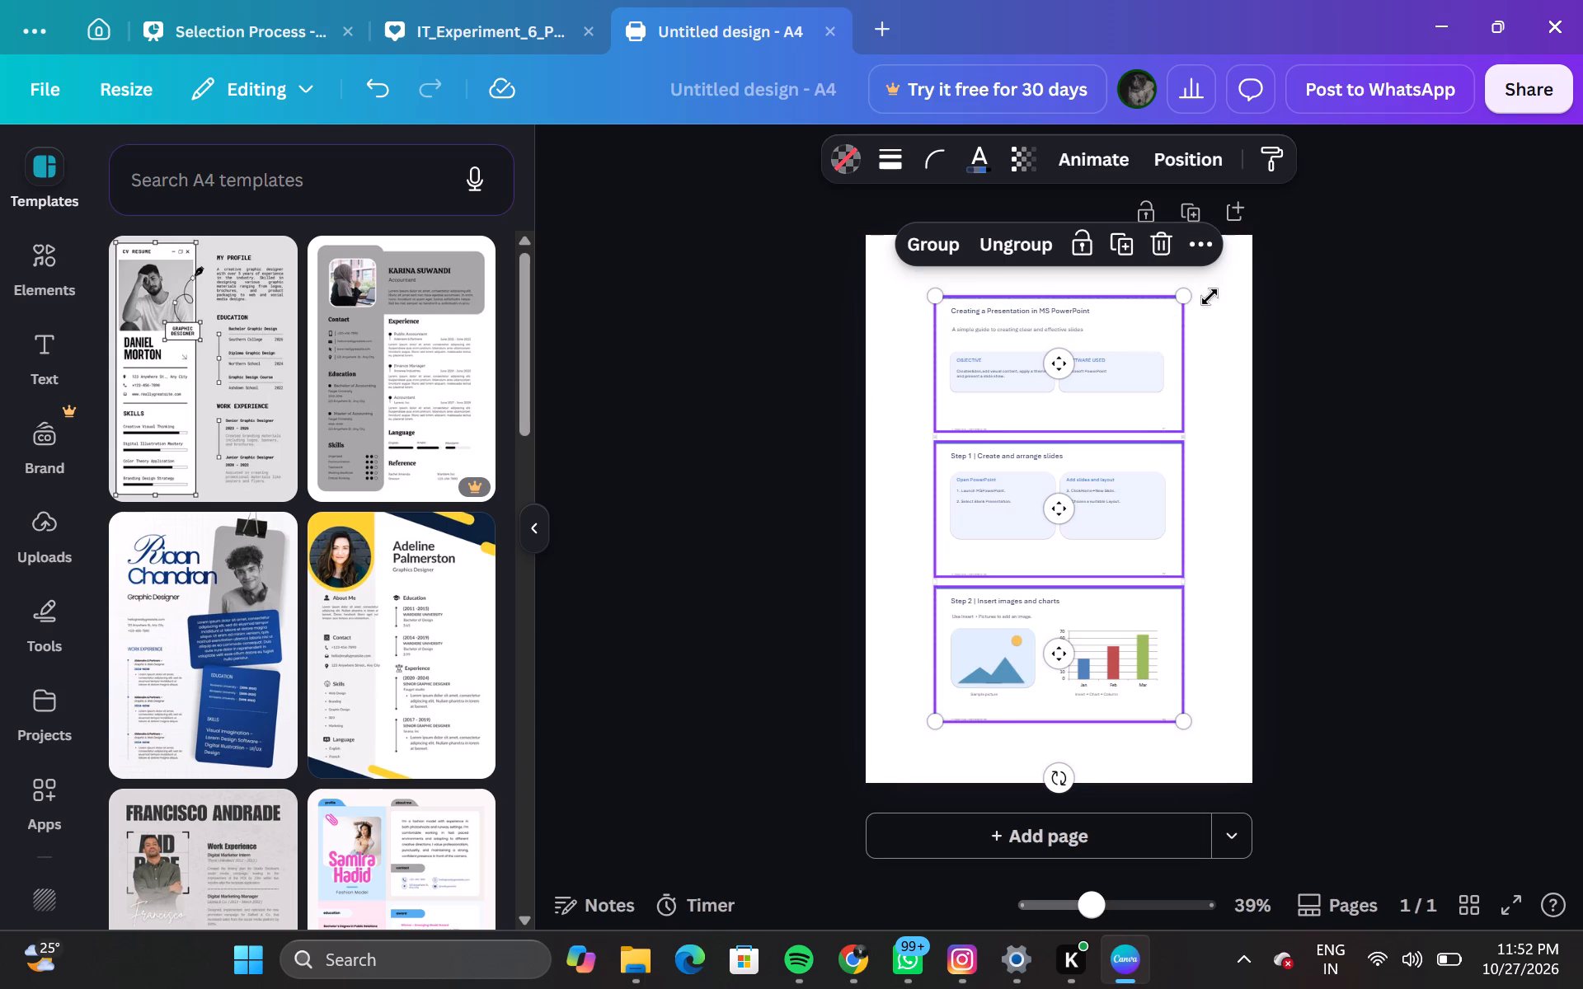
Shrink the three selected slide groups slightly together and centre them horizontally and vertically on the A4 page.
drag(1181, 293, 1177, 304)
drag(1121, 499, 1129, 494)
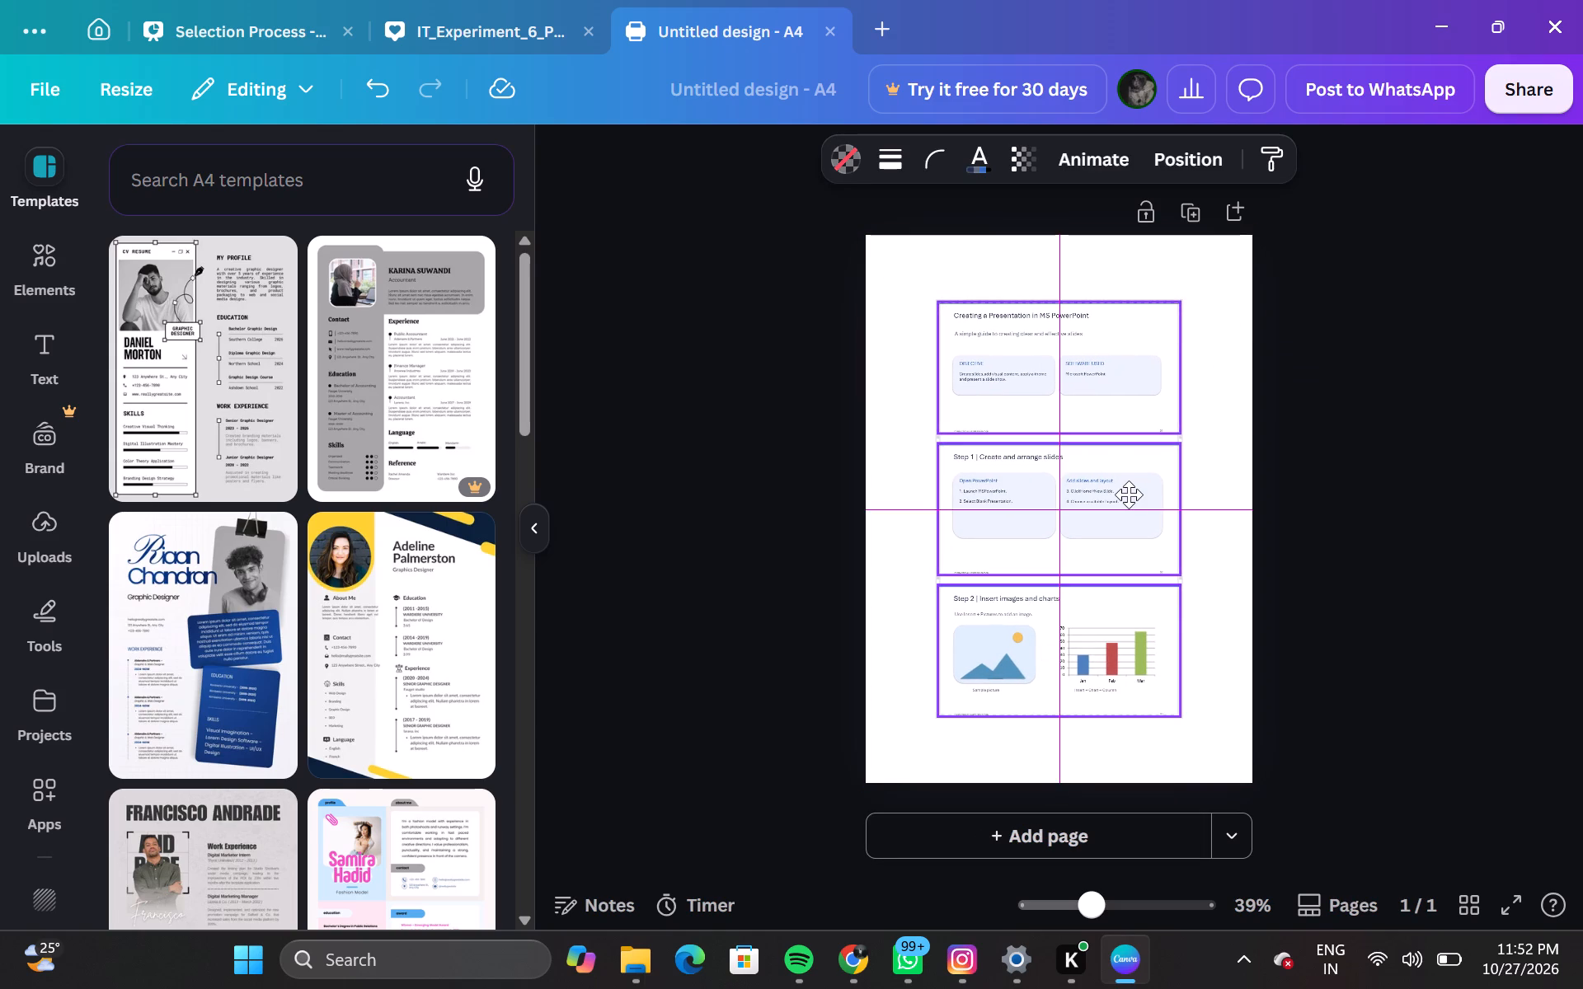
drag(1129, 494, 1130, 494)
click(1480, 462)
Add a blank second page to the A4 design.
click(1091, 843)
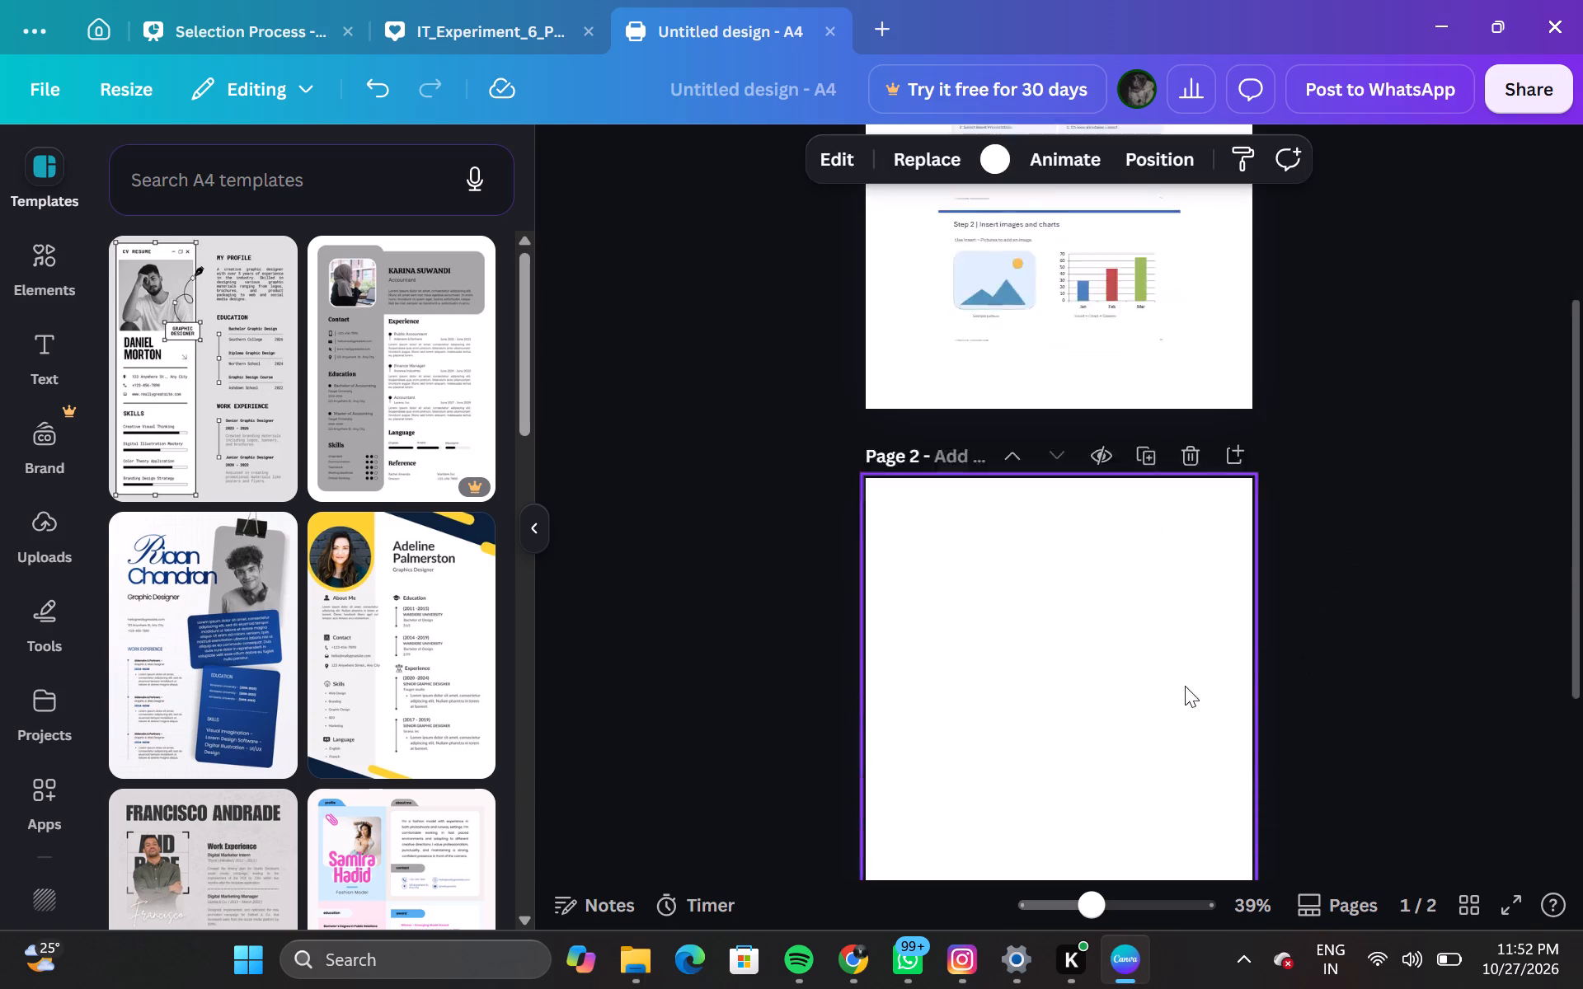
Copy all elements of the Step 3 | Design and transitions slide from the IT_Experiment_6 presentation.
click(488, 19)
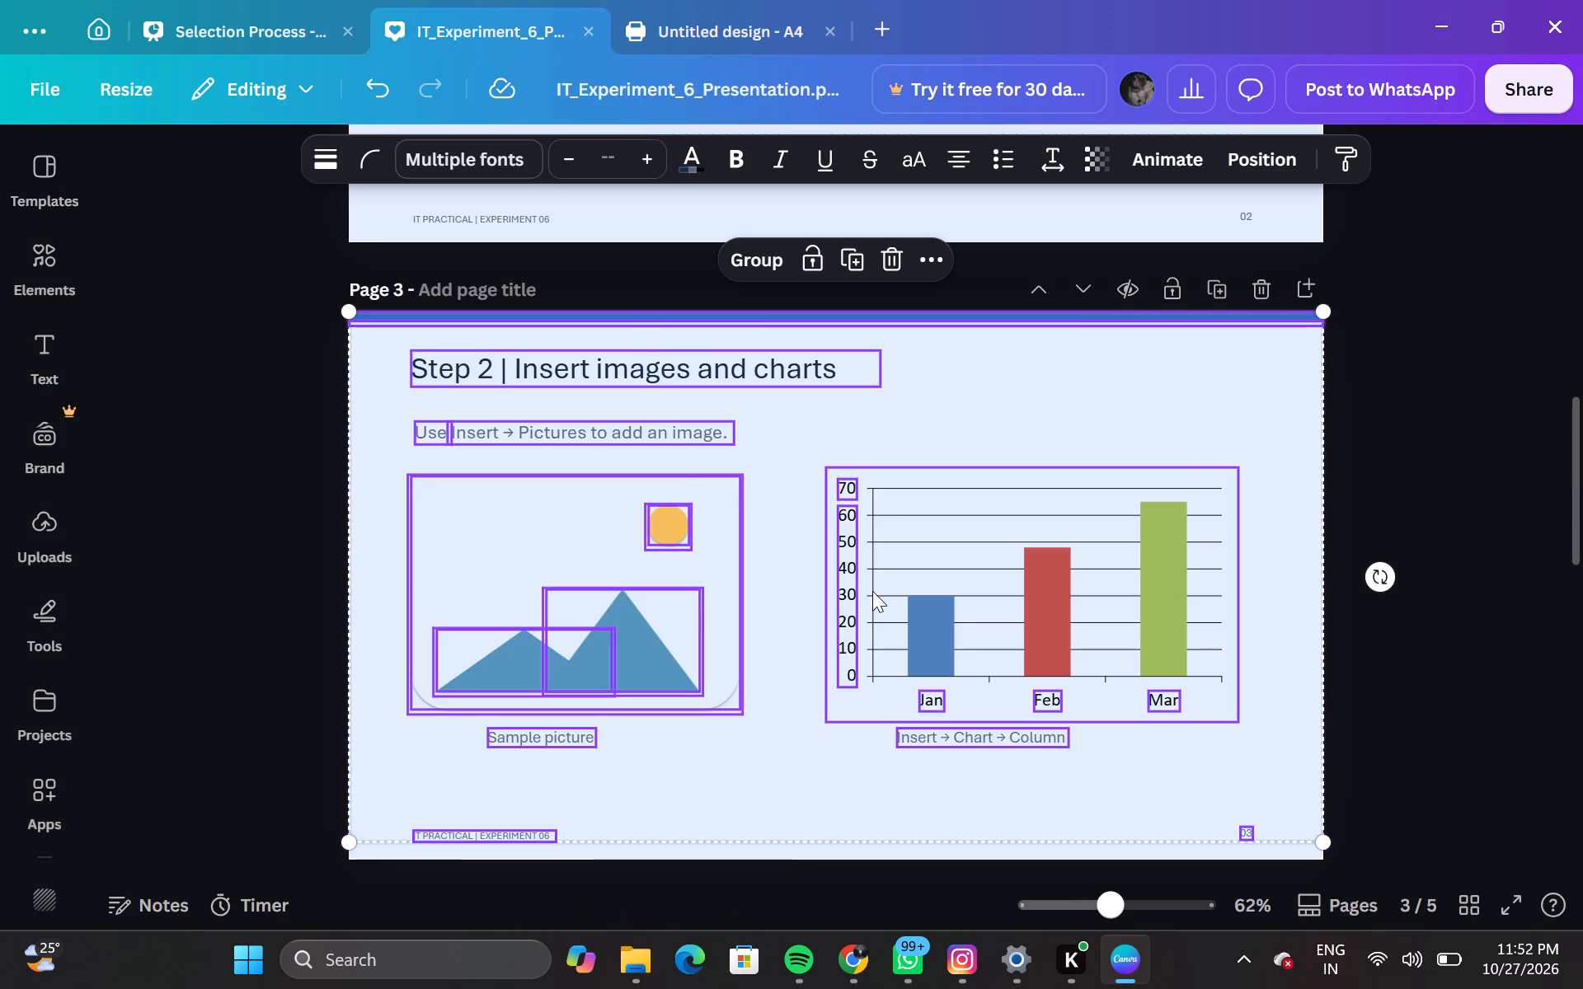
scroll(872, 591, down, 5)
click(298, 626)
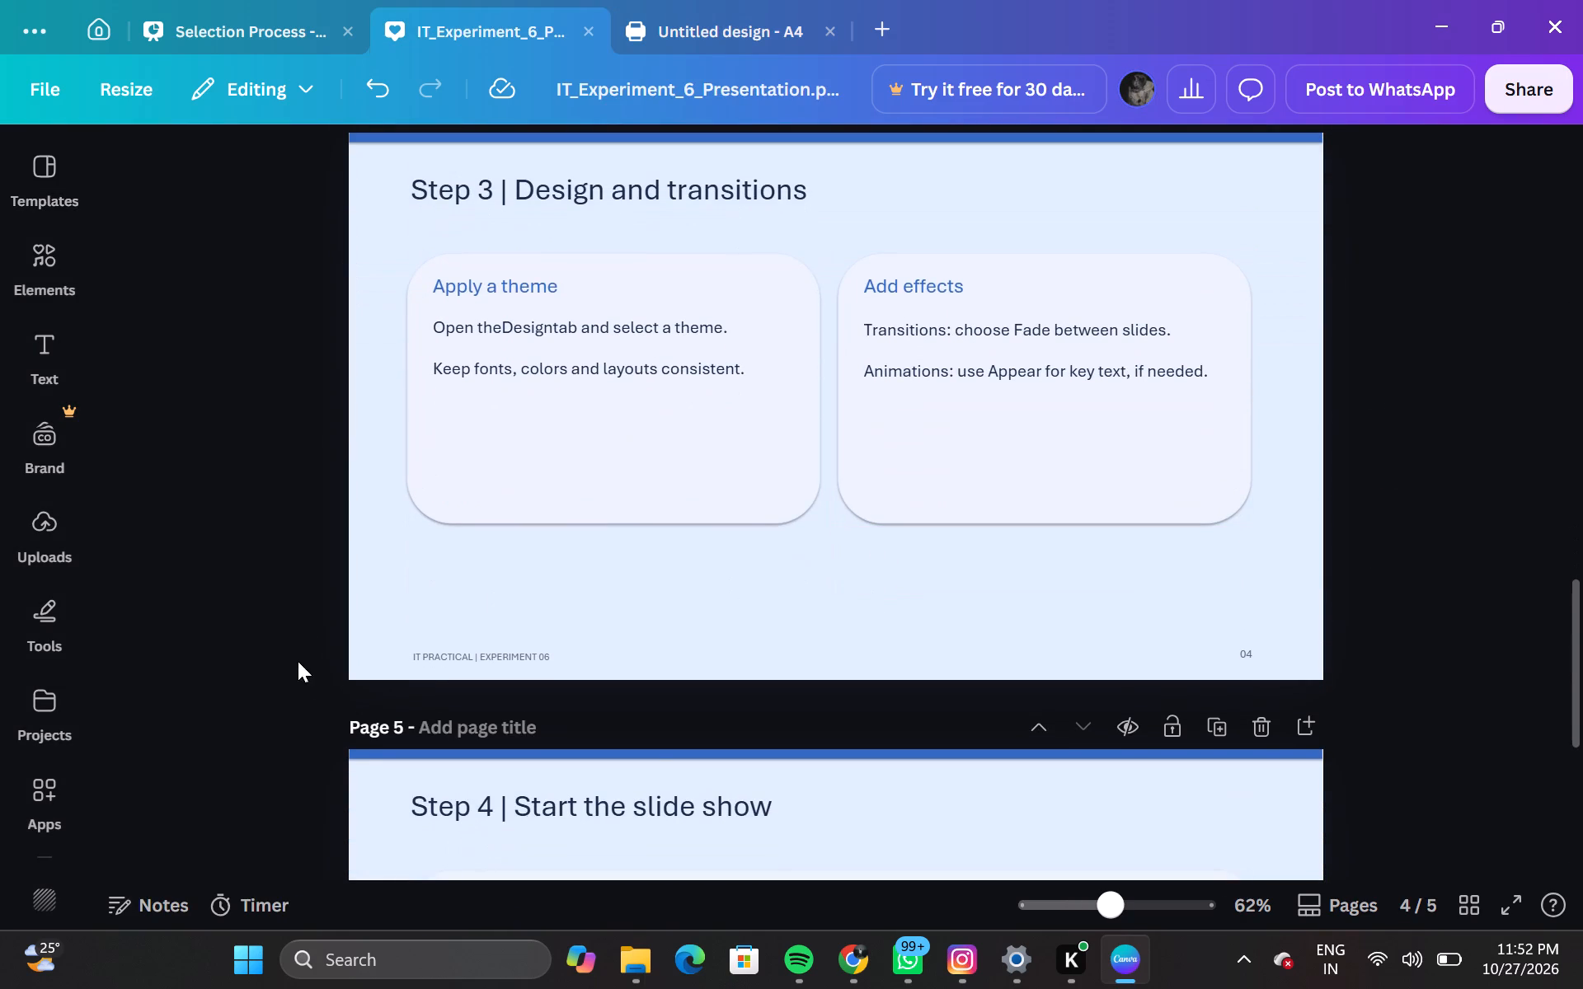
drag(320, 695, 1334, 101)
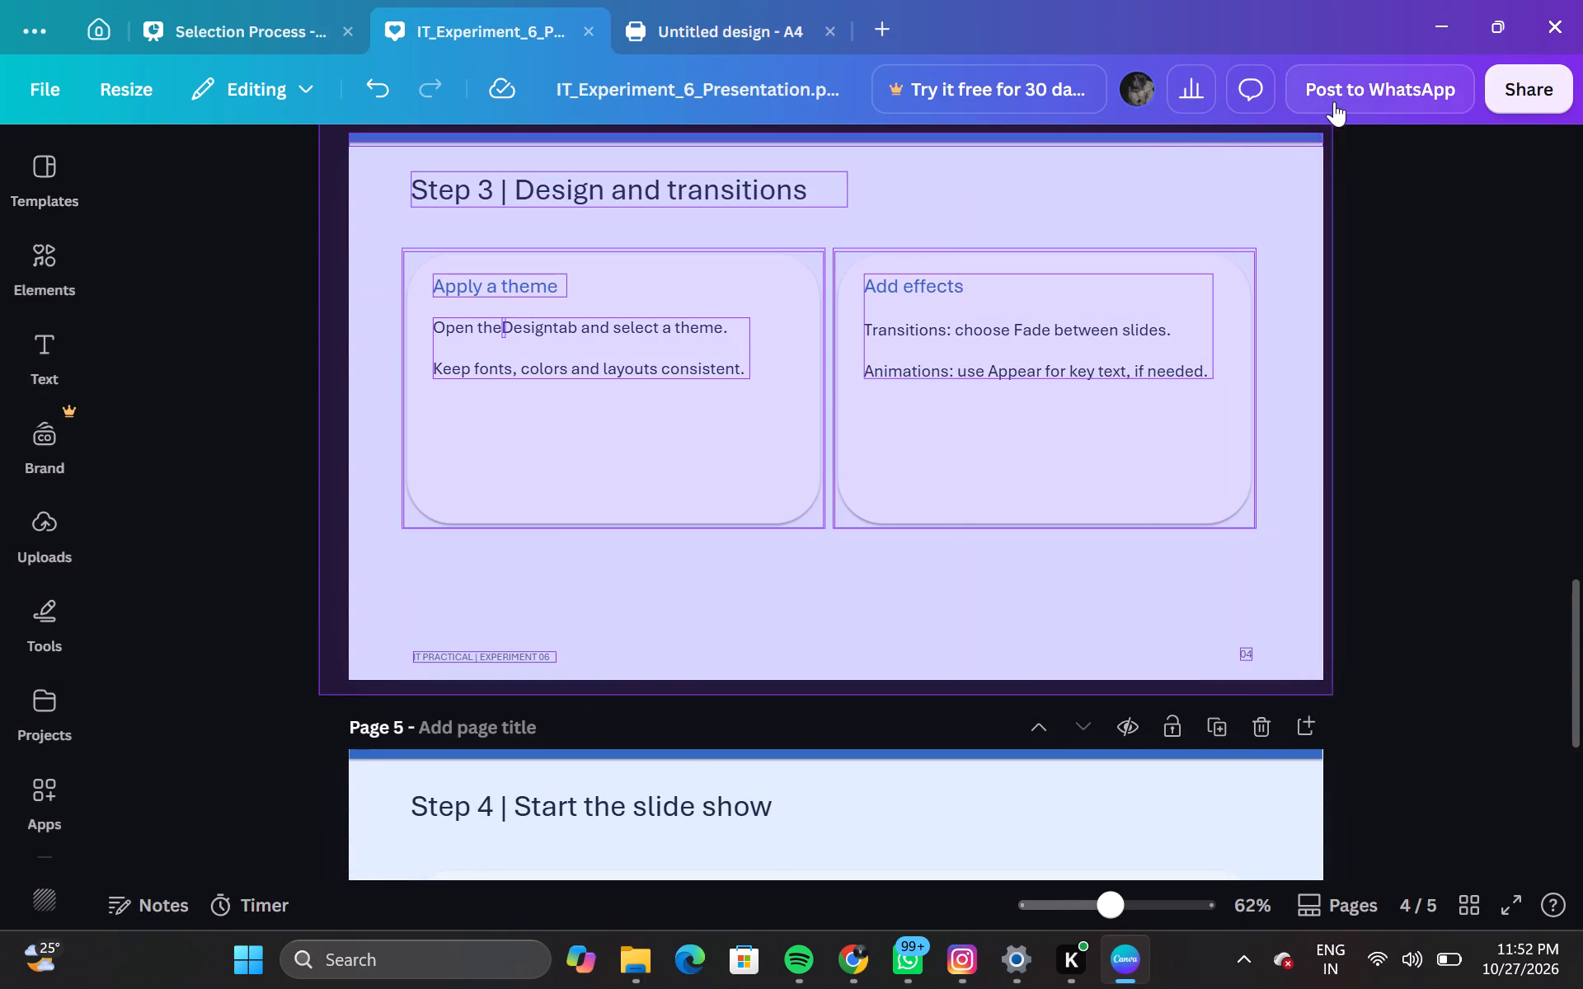
drag(1334, 101, 1332, 134)
key(ctrl+c)
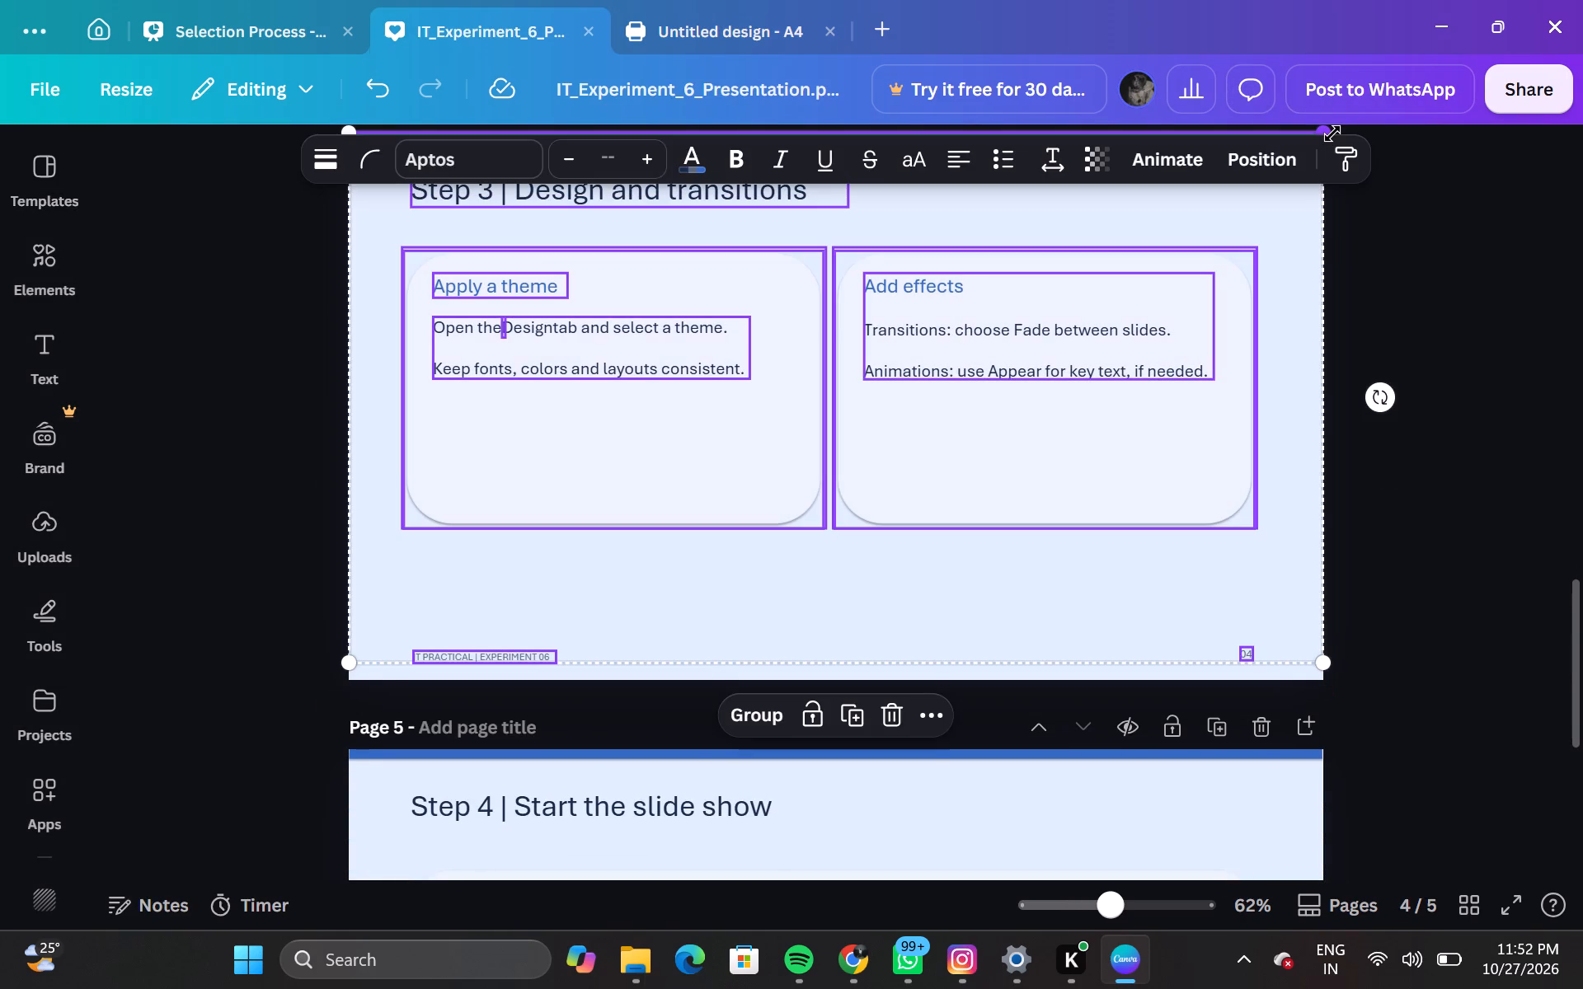
Paste the Step 3 slide elements onto page 2 of the A4 design, move them down, and group them.
click(771, 12)
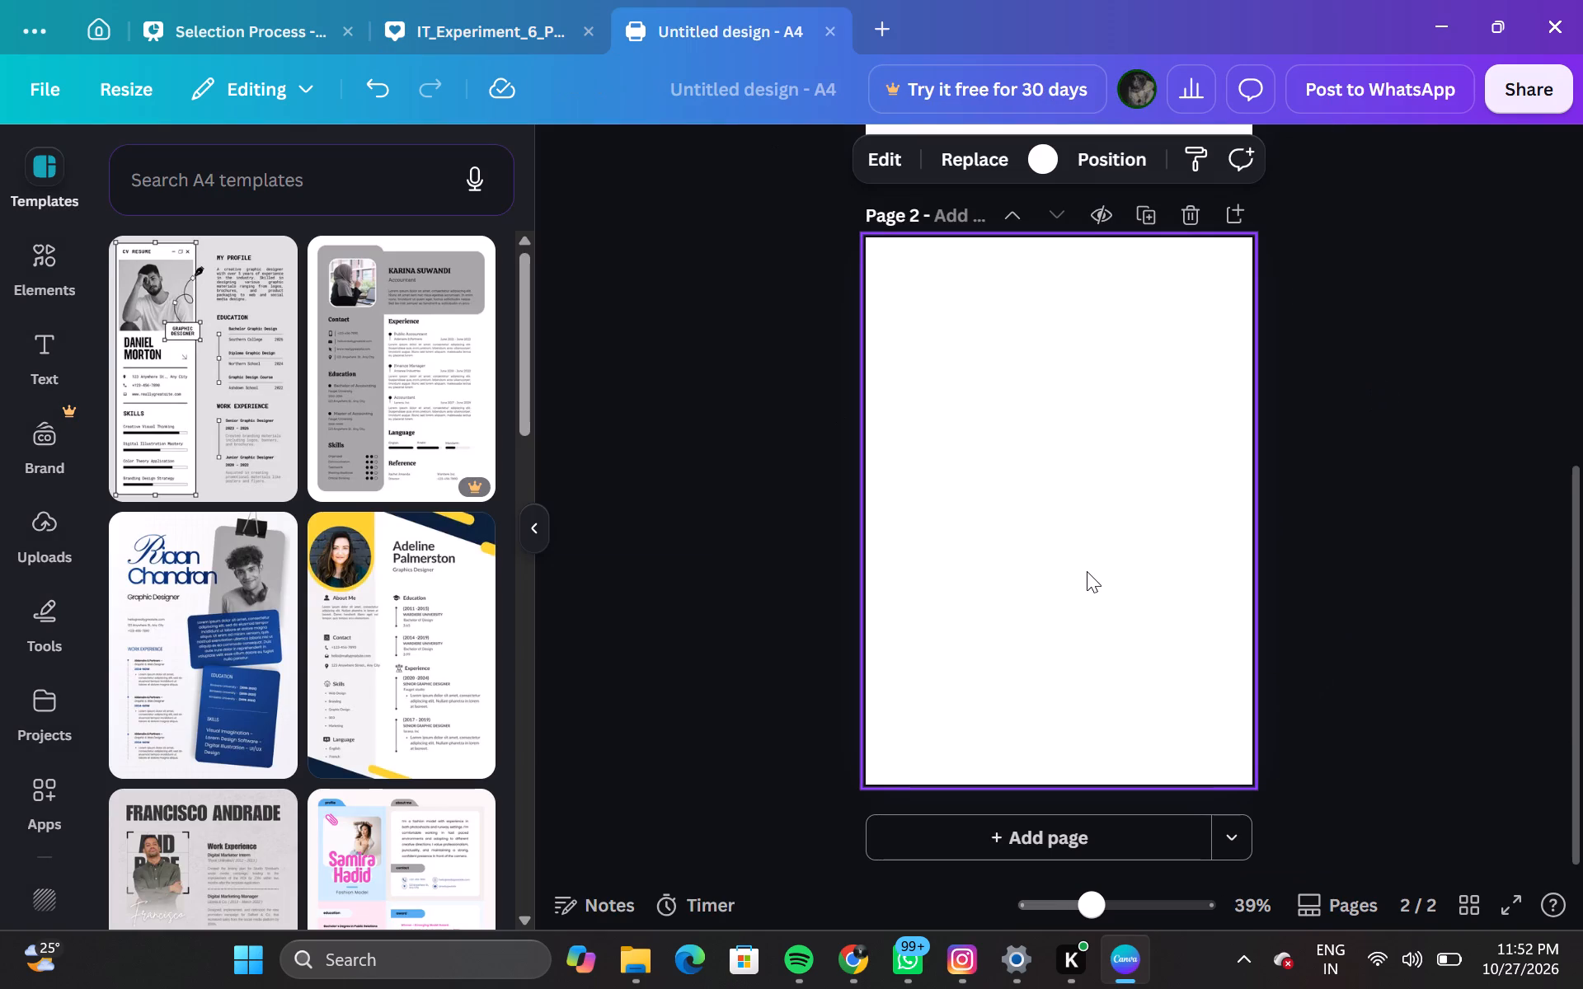
key(ctrl+v)
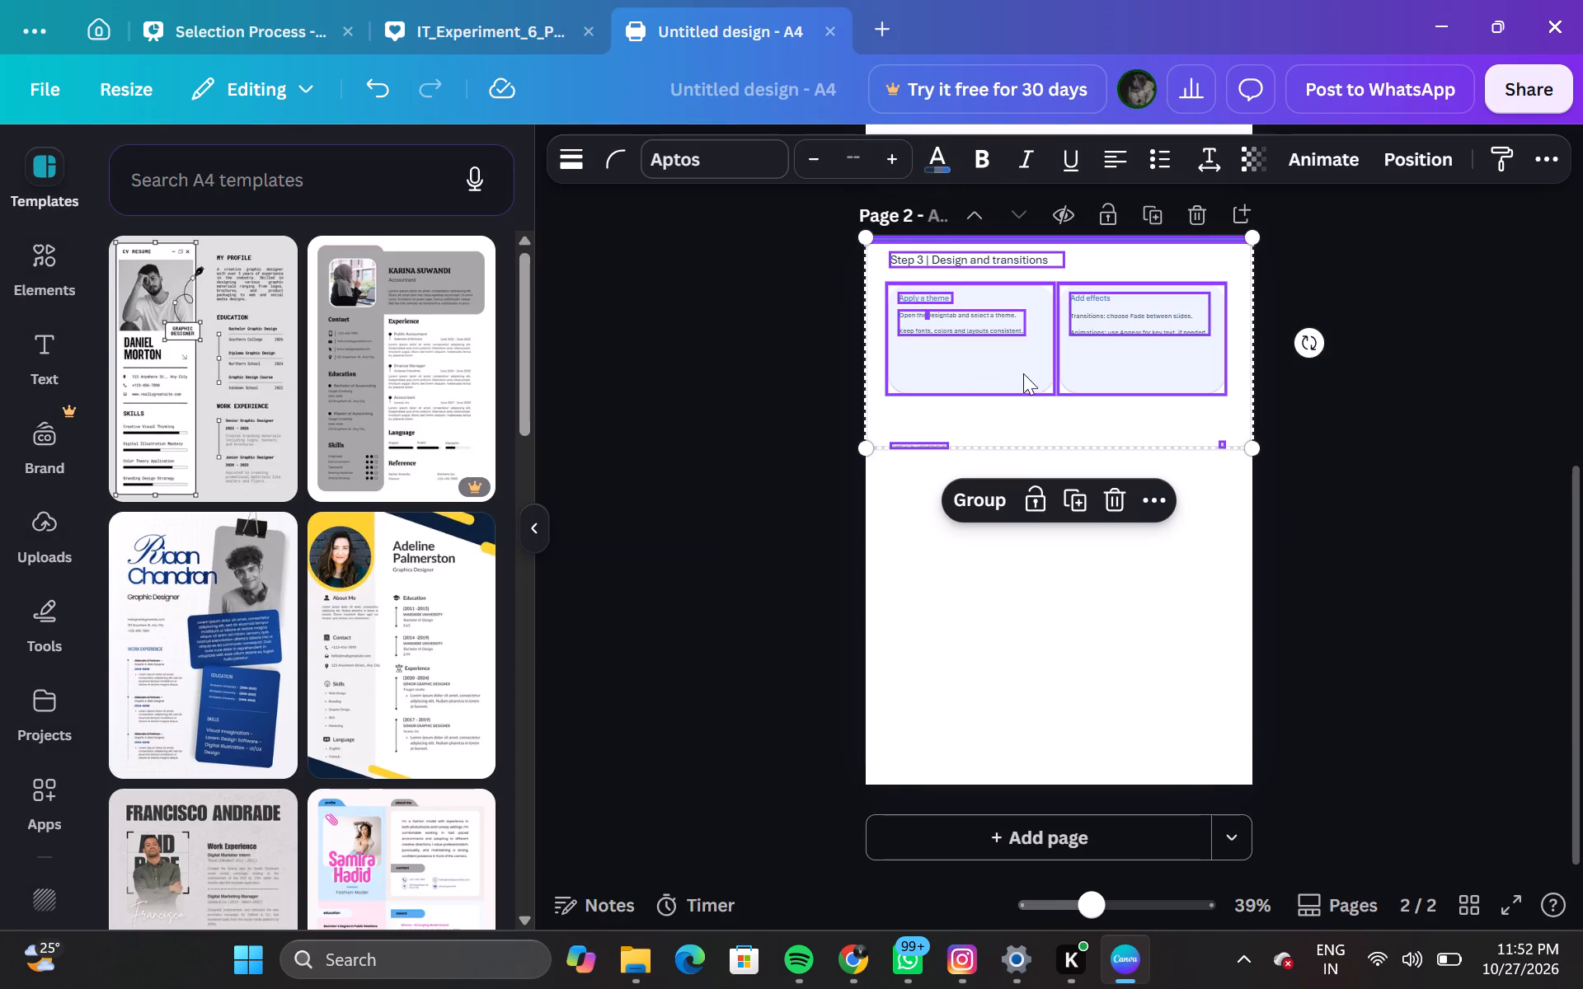
drag(1040, 385, 1049, 446)
click(975, 243)
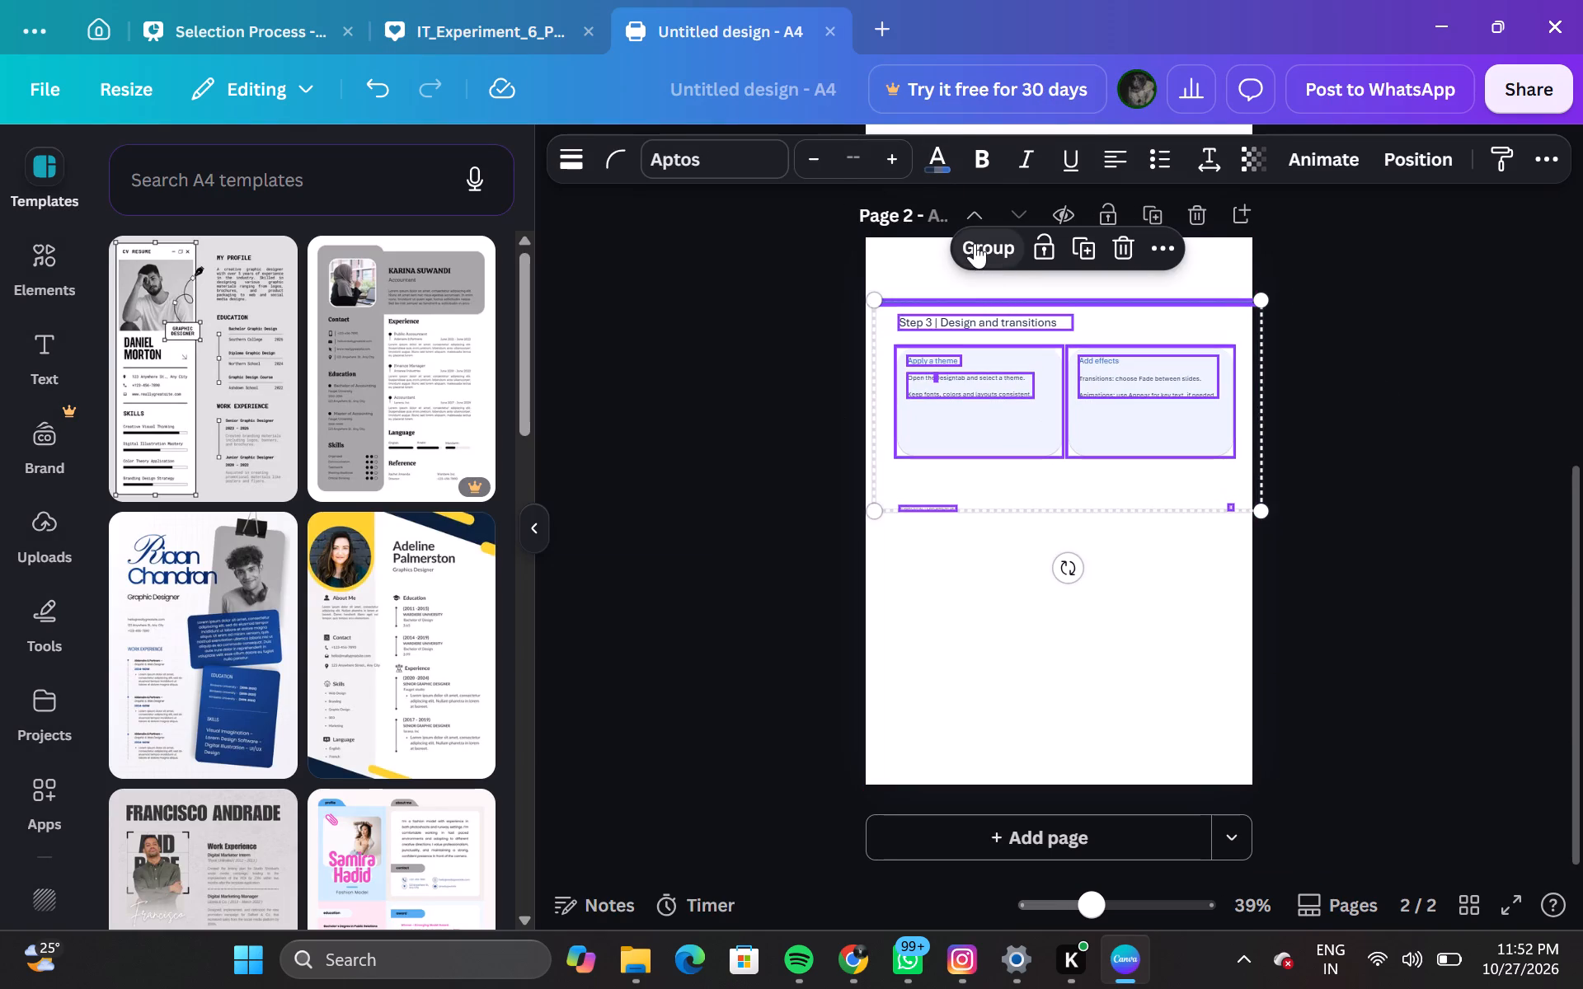
Shrink the Step 3 slide group to roughly the Step 2 group's width, moving it just beneath that group to match them.
drag(1261, 511, 1194, 477)
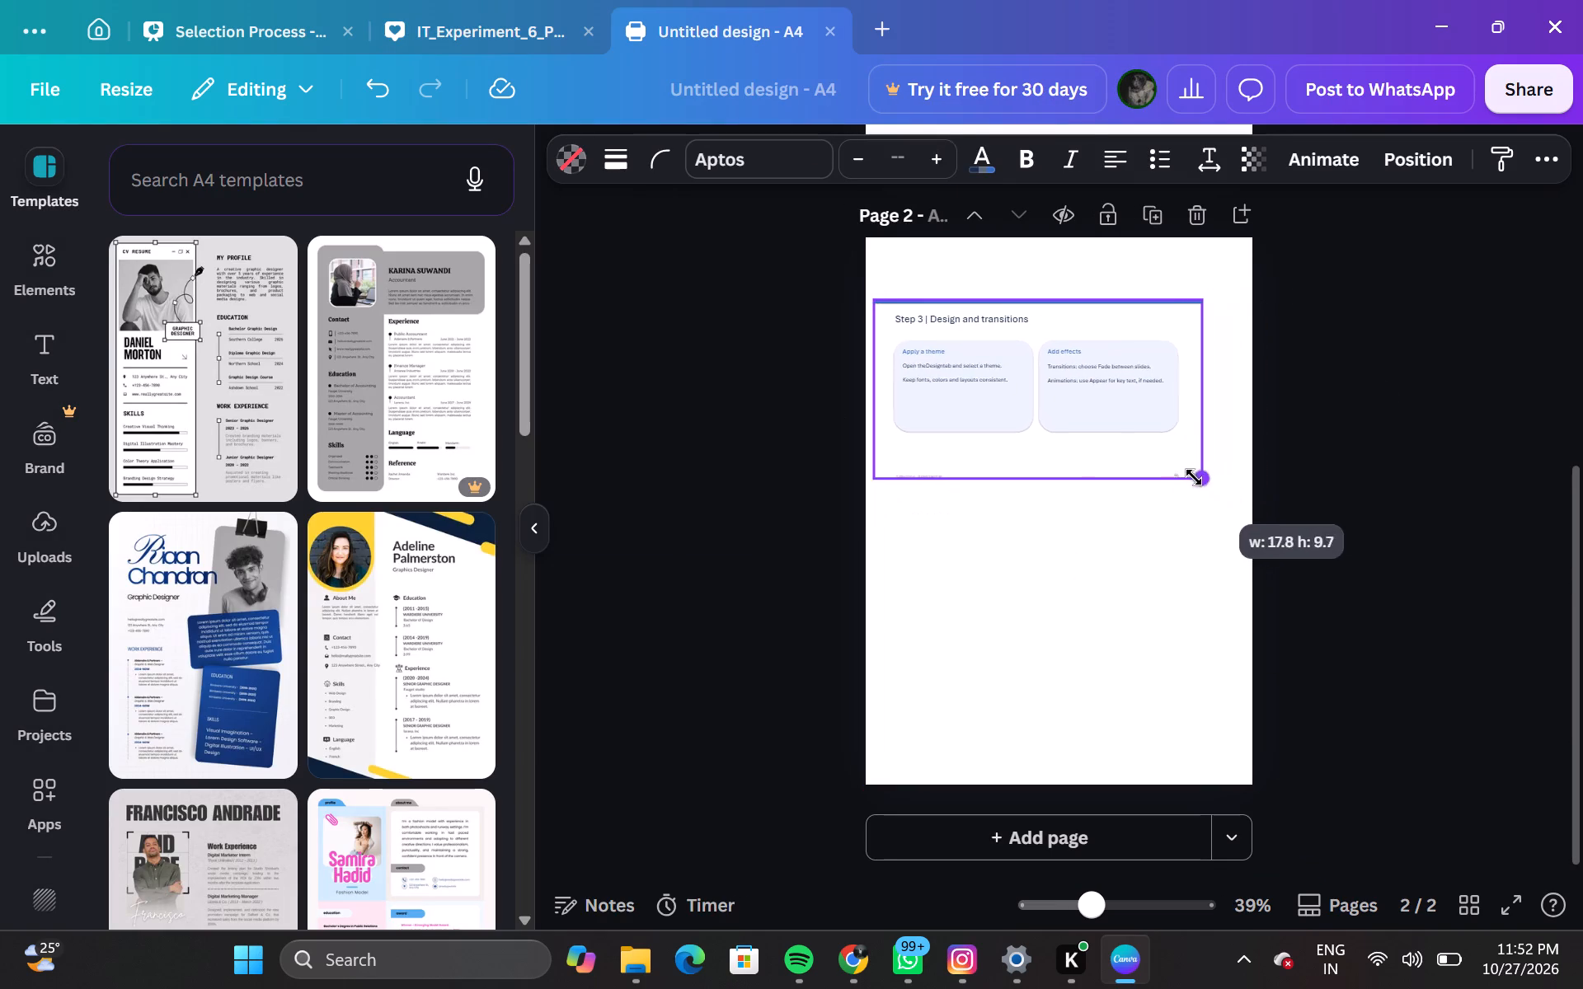
drag(1194, 477, 1157, 462)
click(1344, 451)
scroll(1336, 445, up, 1)
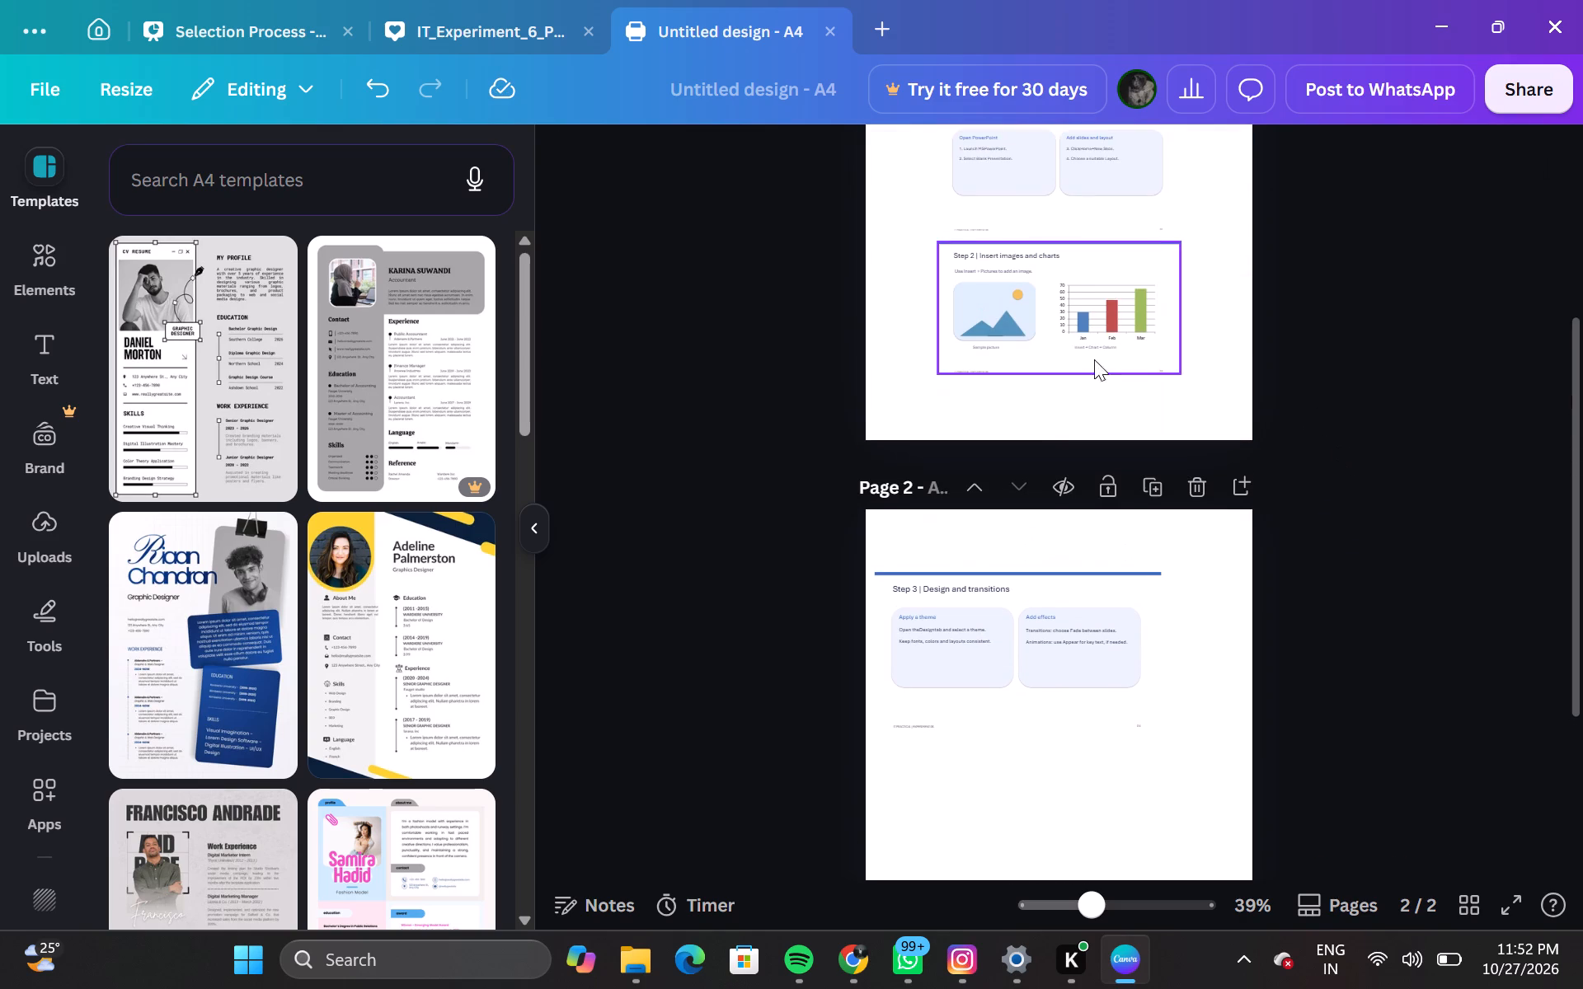
click(1089, 357)
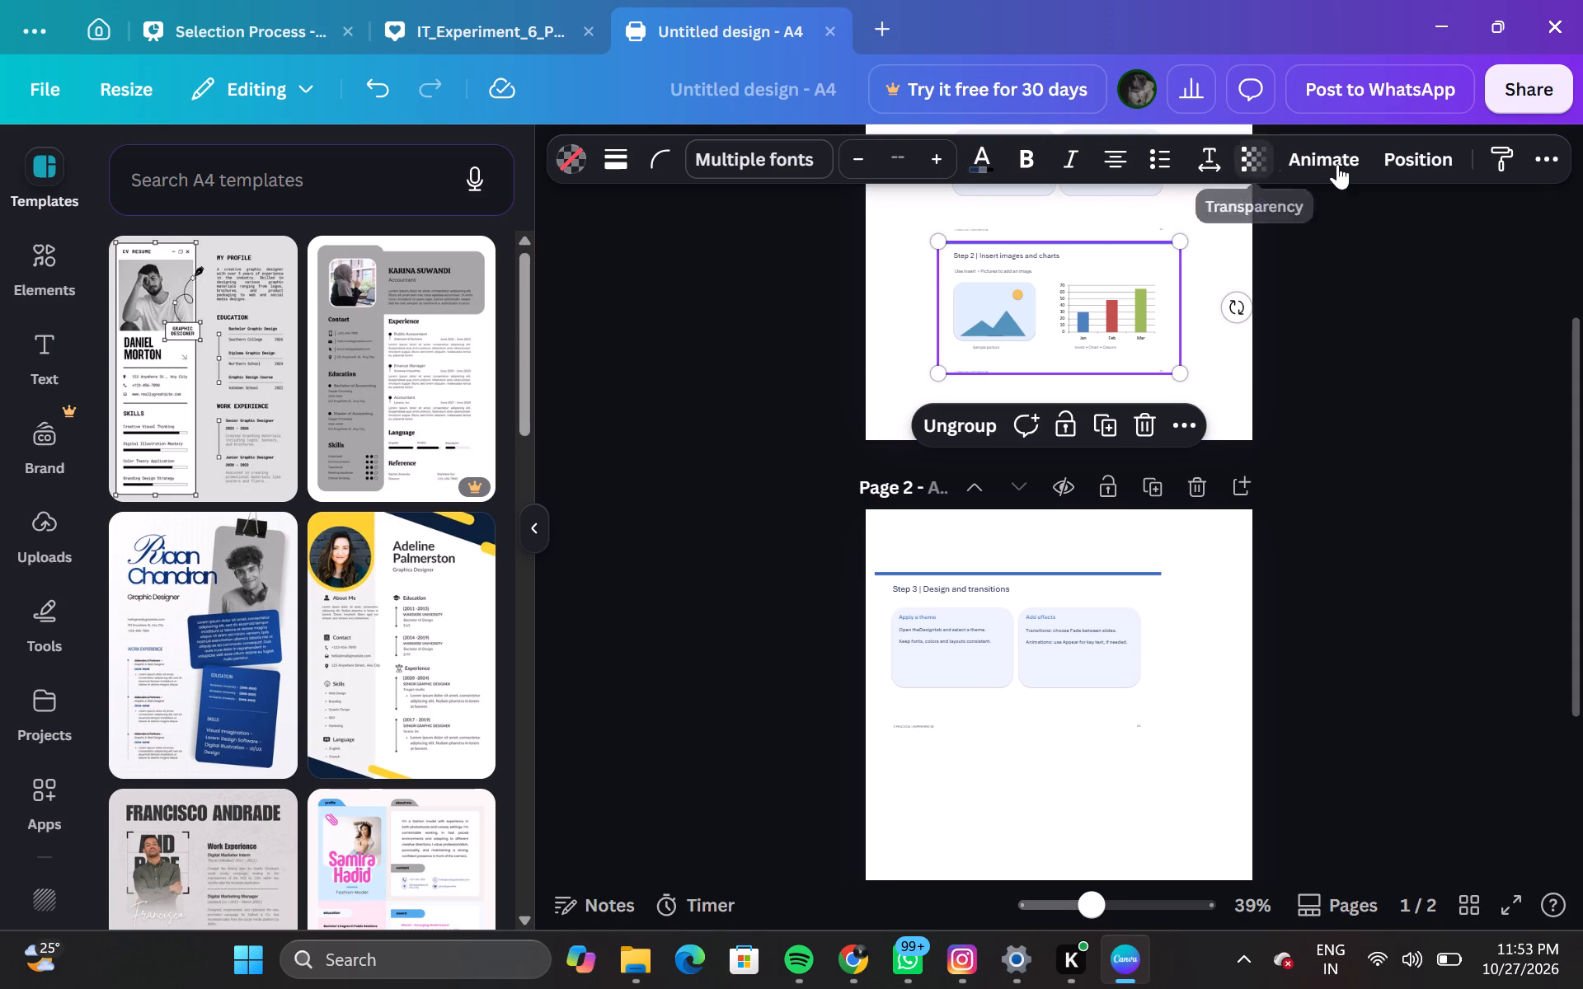
click(1540, 162)
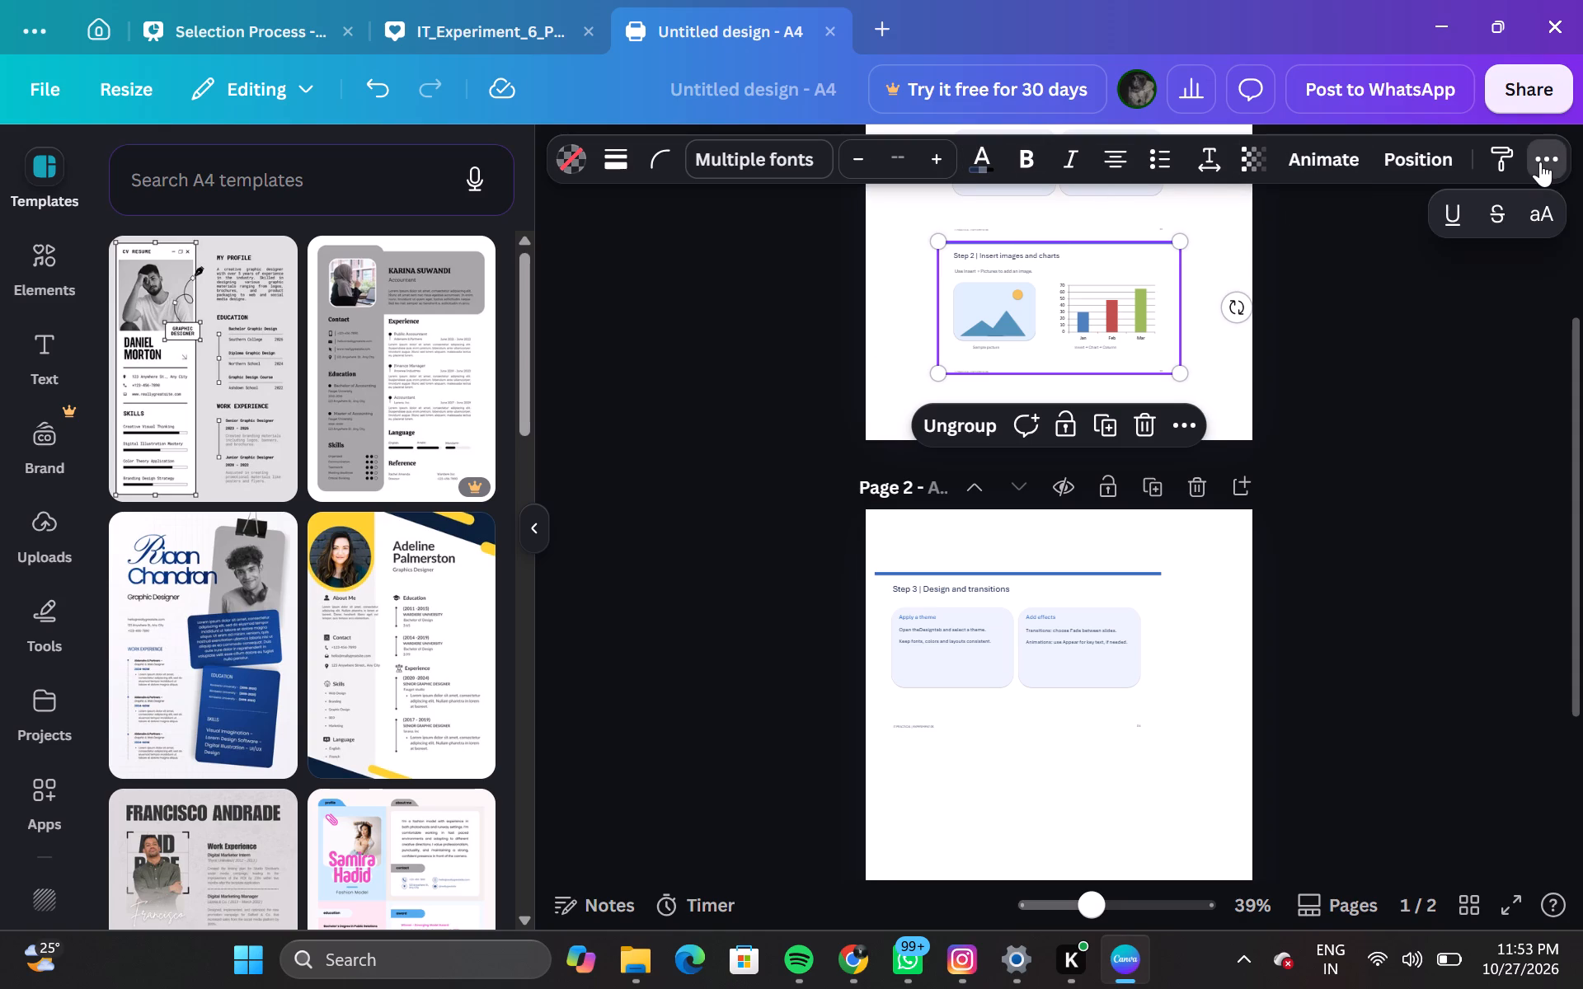
click(1540, 162)
click(1473, 308)
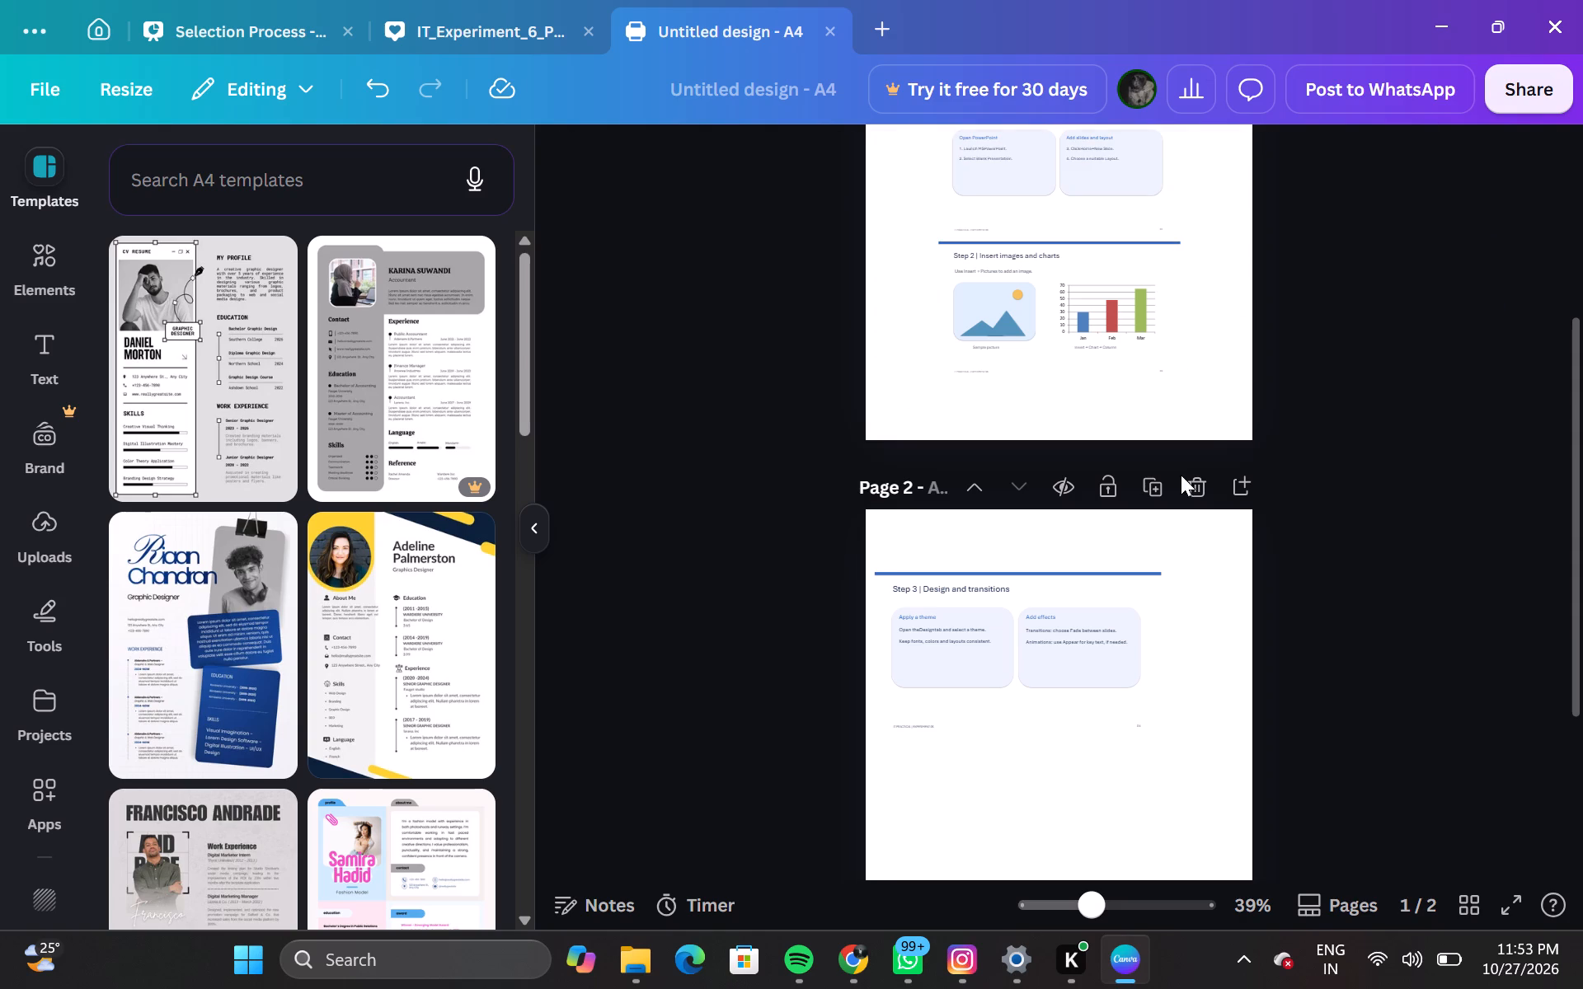
drag(1057, 632, 1110, 459)
drag(1214, 546, 1173, 536)
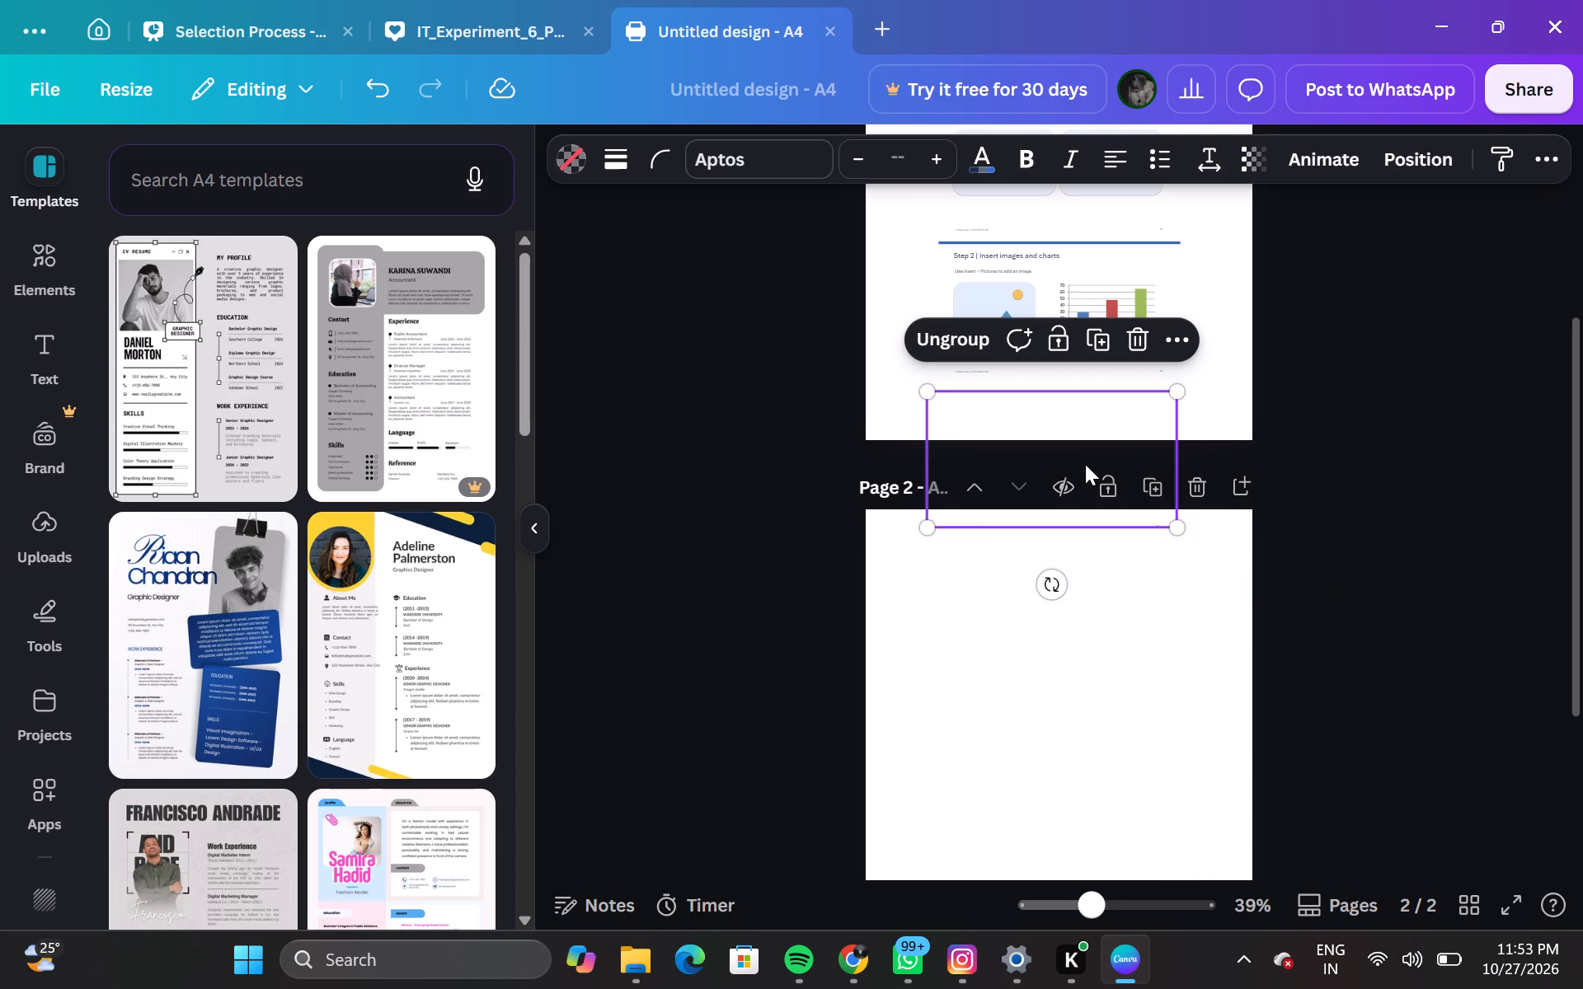
drag(1085, 464, 1089, 376)
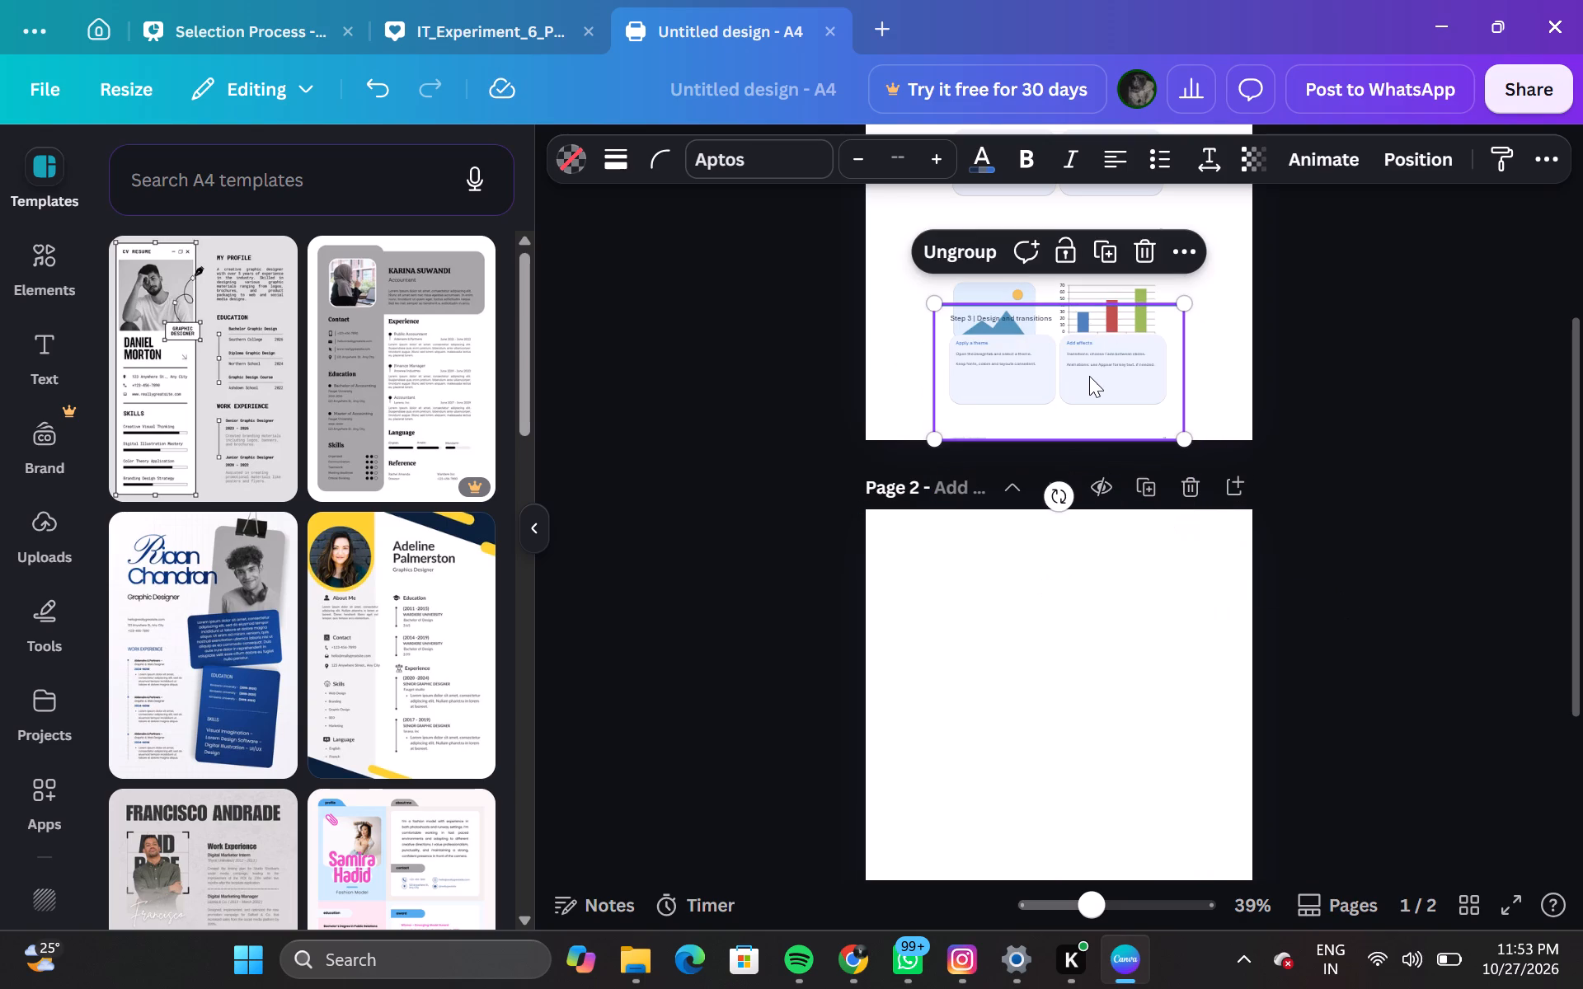
Shrink the Step 3 slide group slightly so both its side edges align with the Step 2 group above.
click(1178, 436)
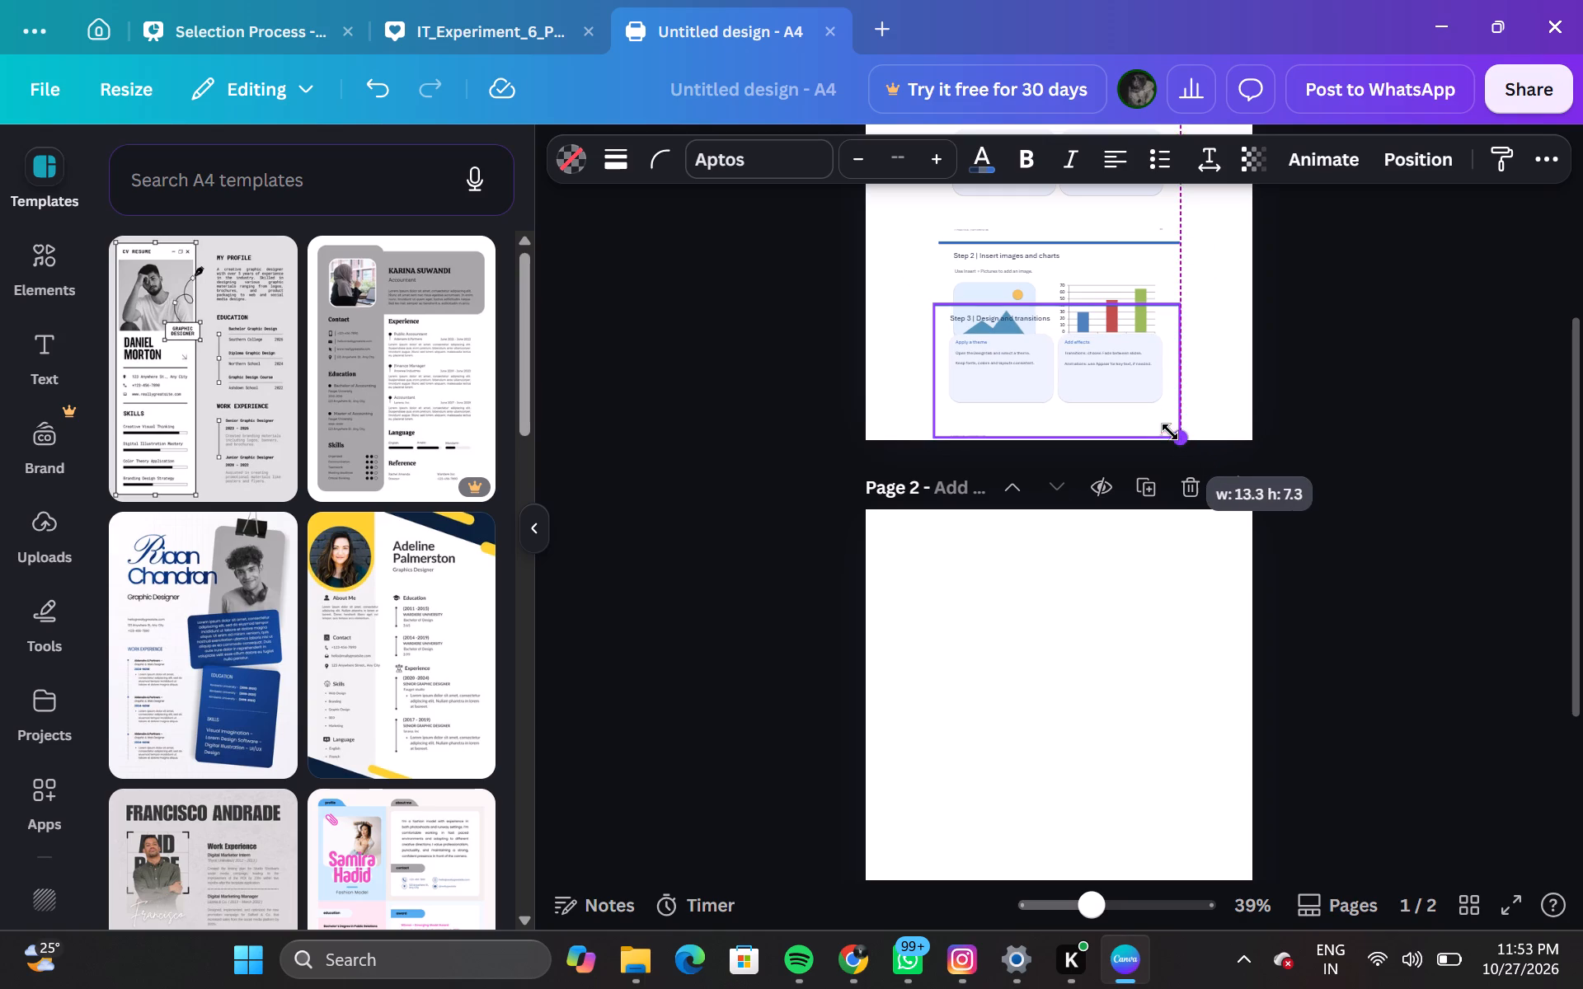
drag(933, 437, 934, 437)
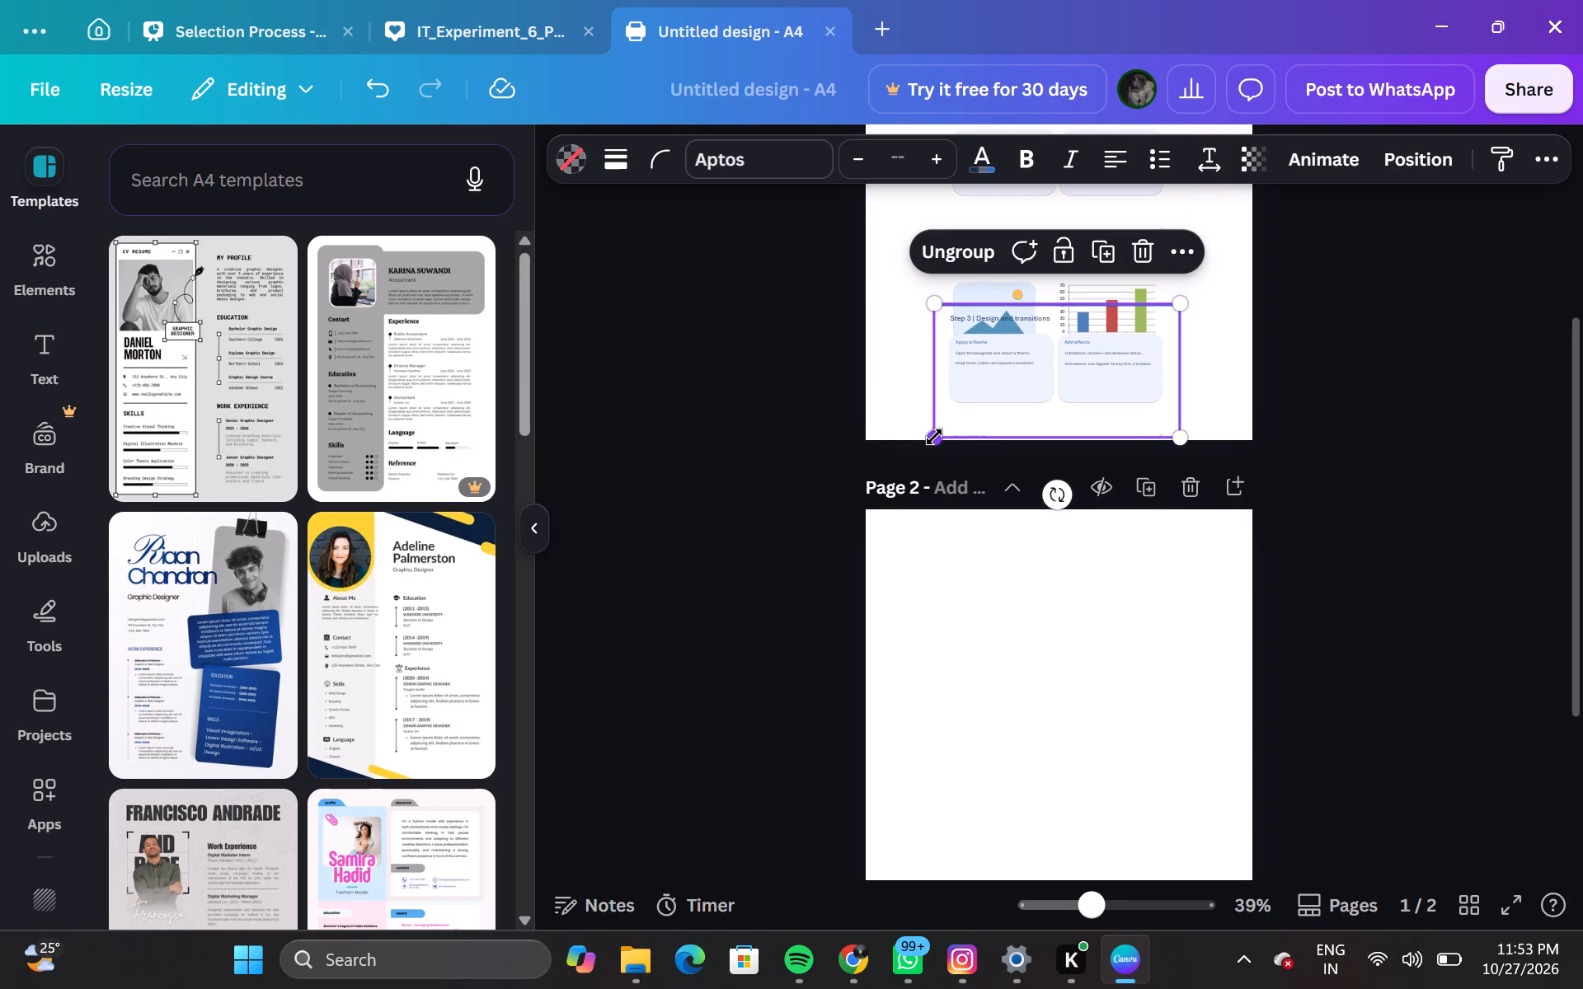
drag(934, 437, 942, 436)
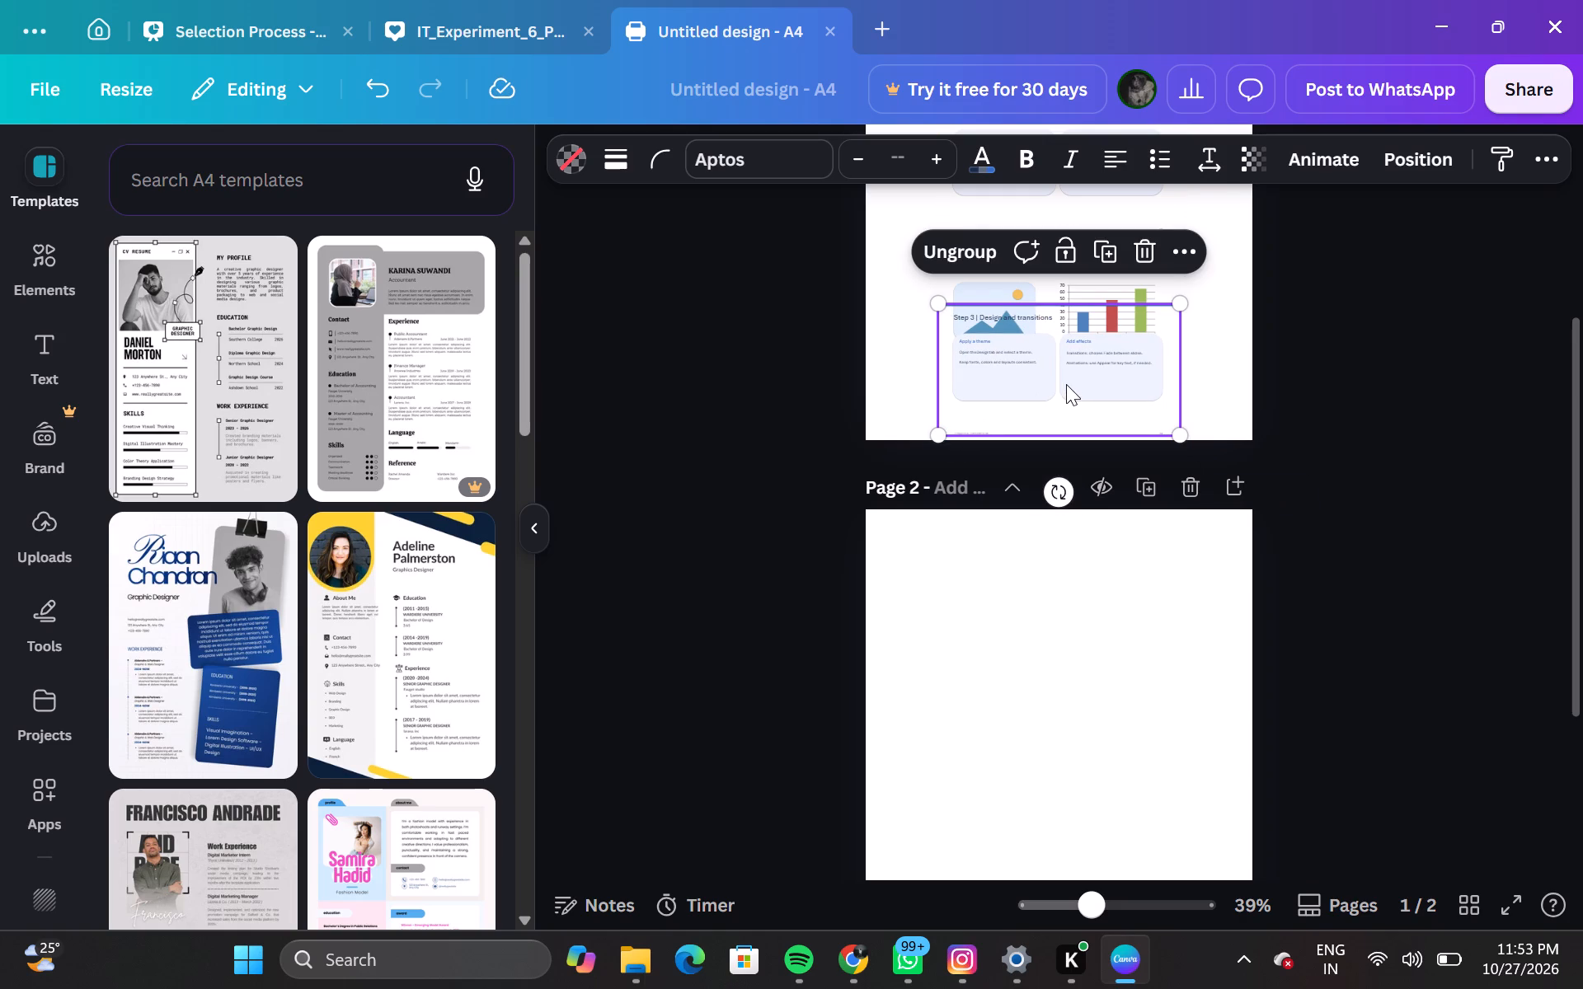
Move the Step 3 slide group onto the blank page 2, centred horizontally in the upper part of the page.
drag(1069, 377, 1069, 401)
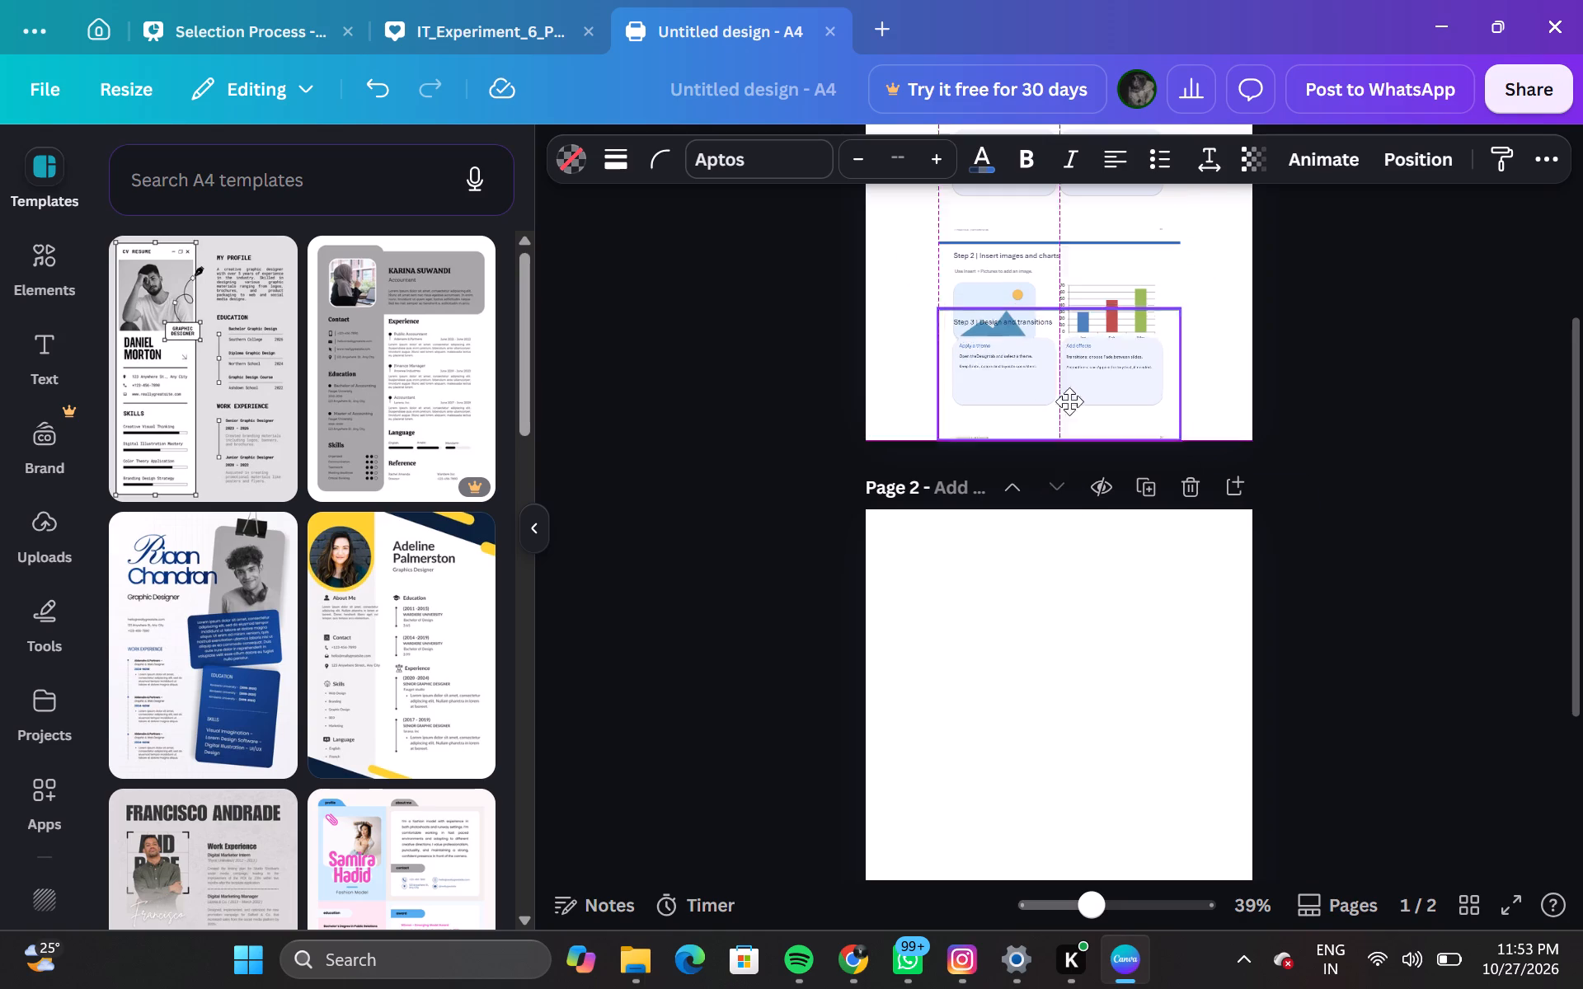
drag(1069, 401, 1061, 628)
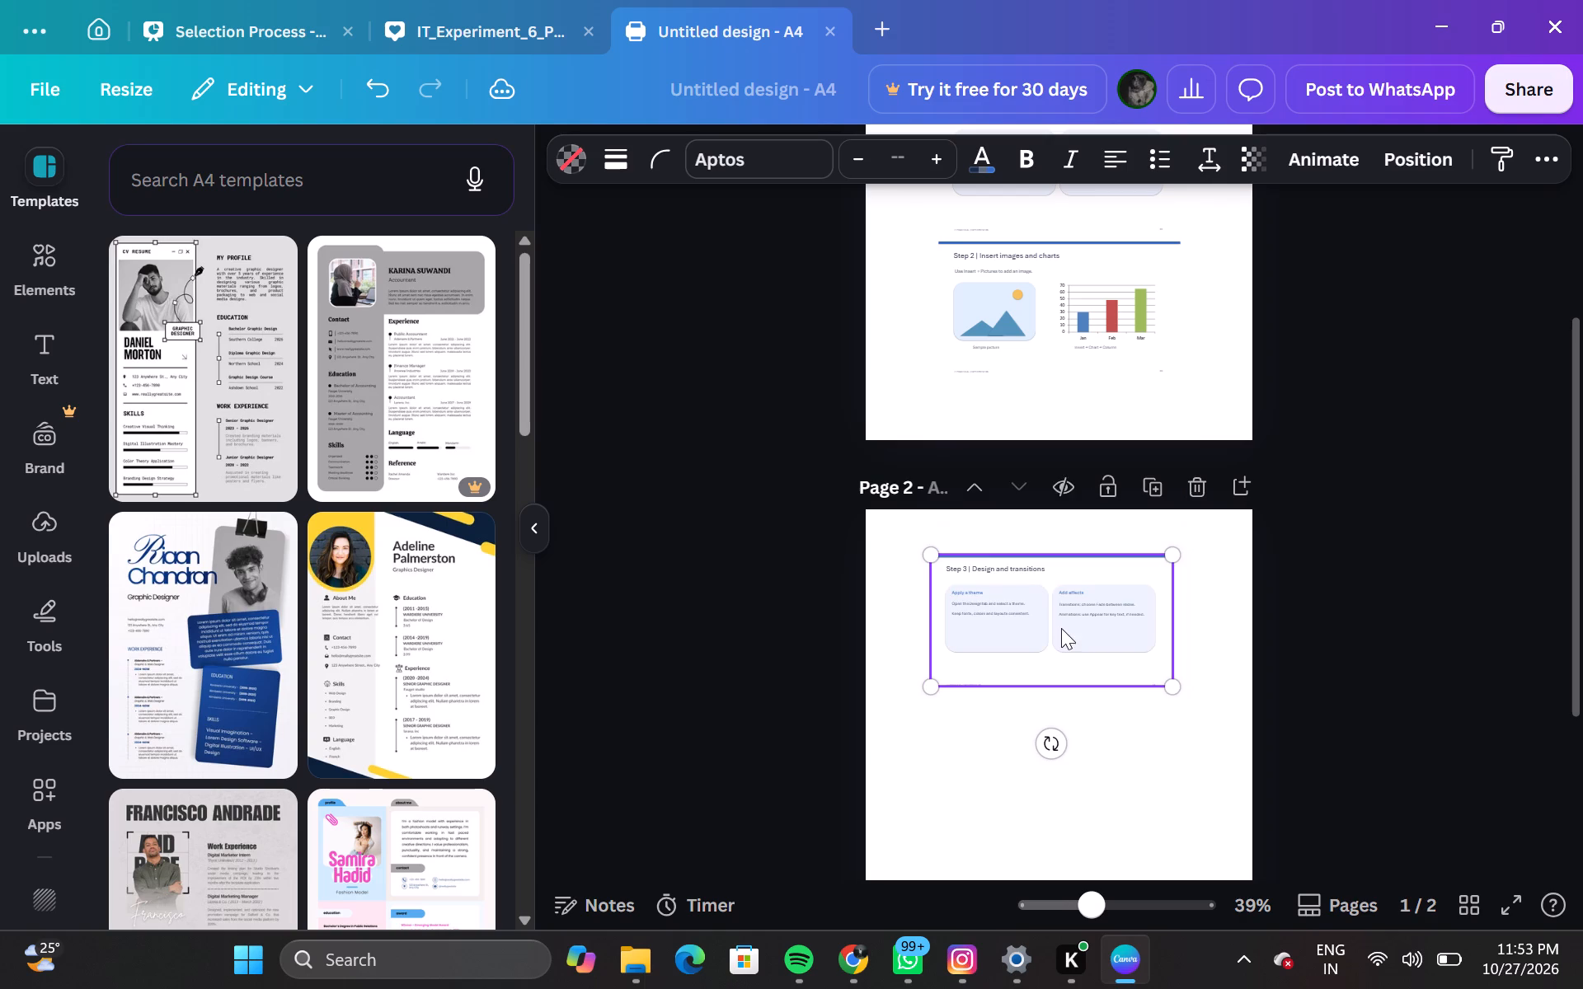
scroll(1321, 632, down, 1)
drag(1069, 497, 1076, 503)
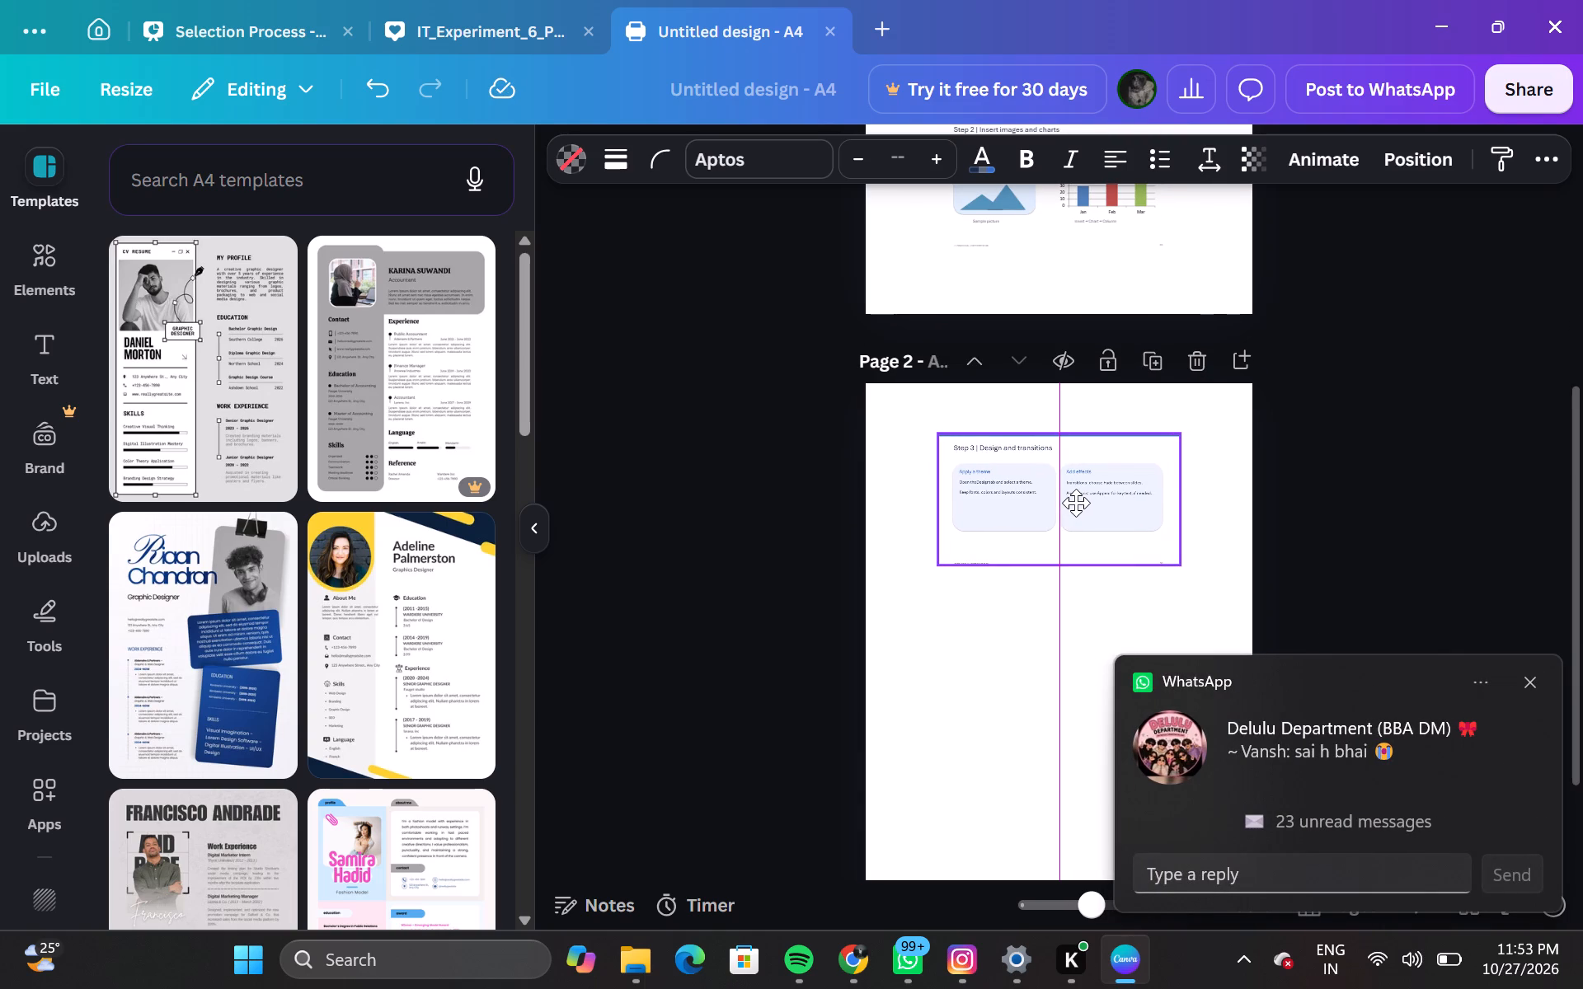
drag(1076, 503, 1078, 503)
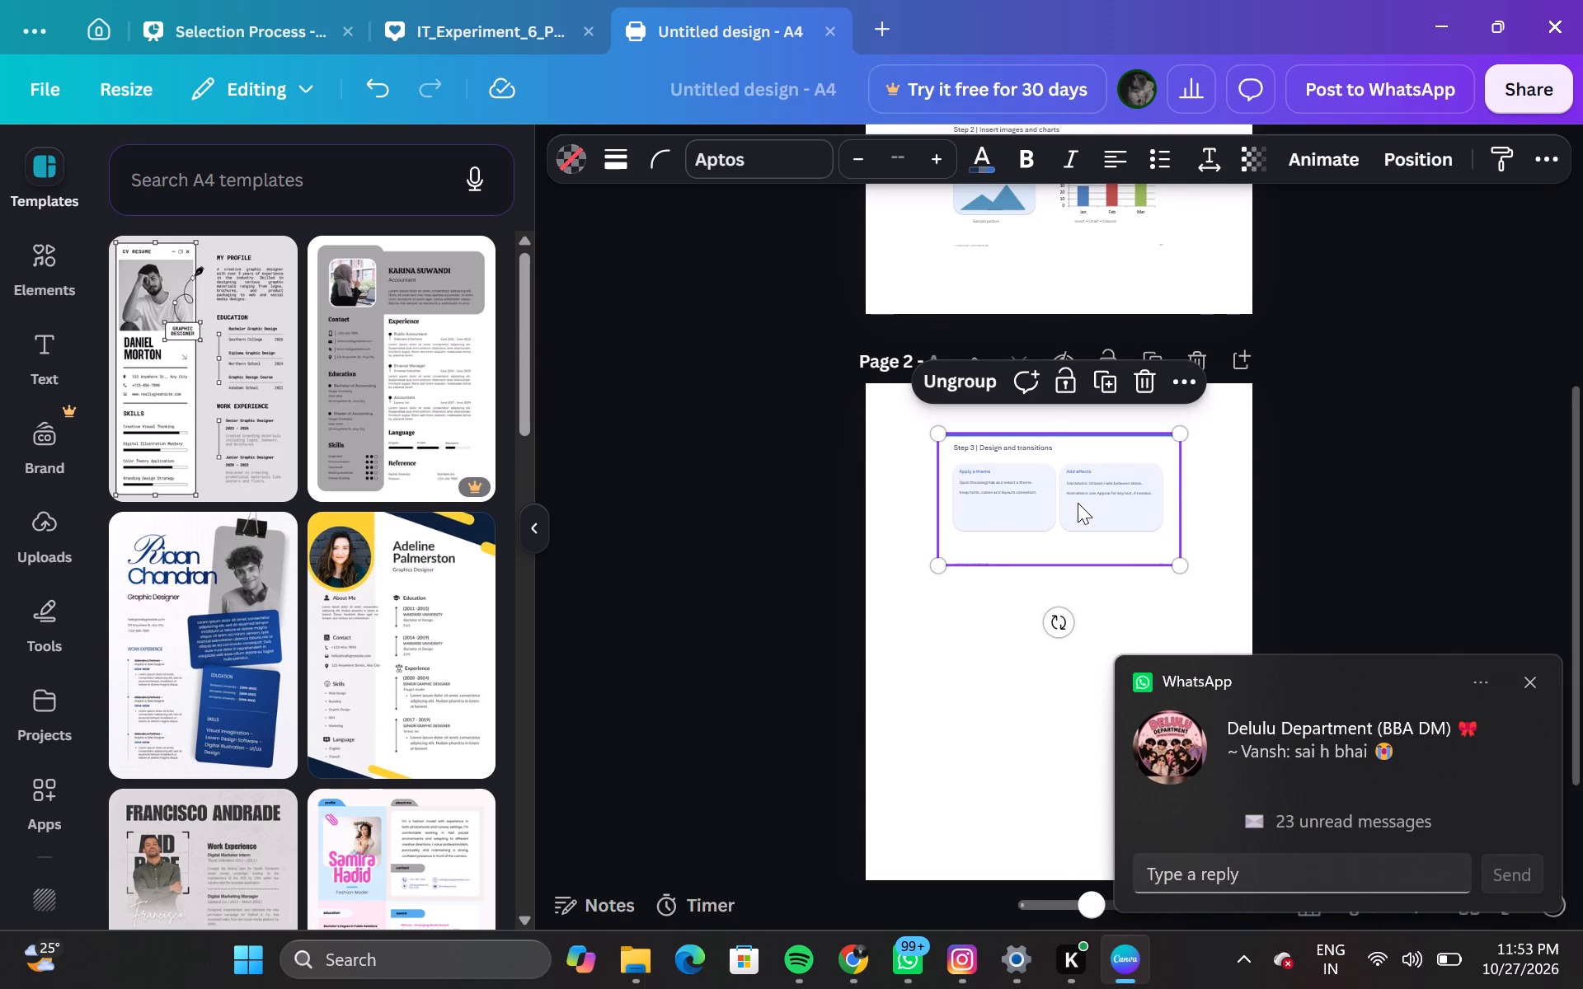
drag(1078, 503, 1077, 550)
click(1272, 547)
scroll(1385, 611, down, 1)
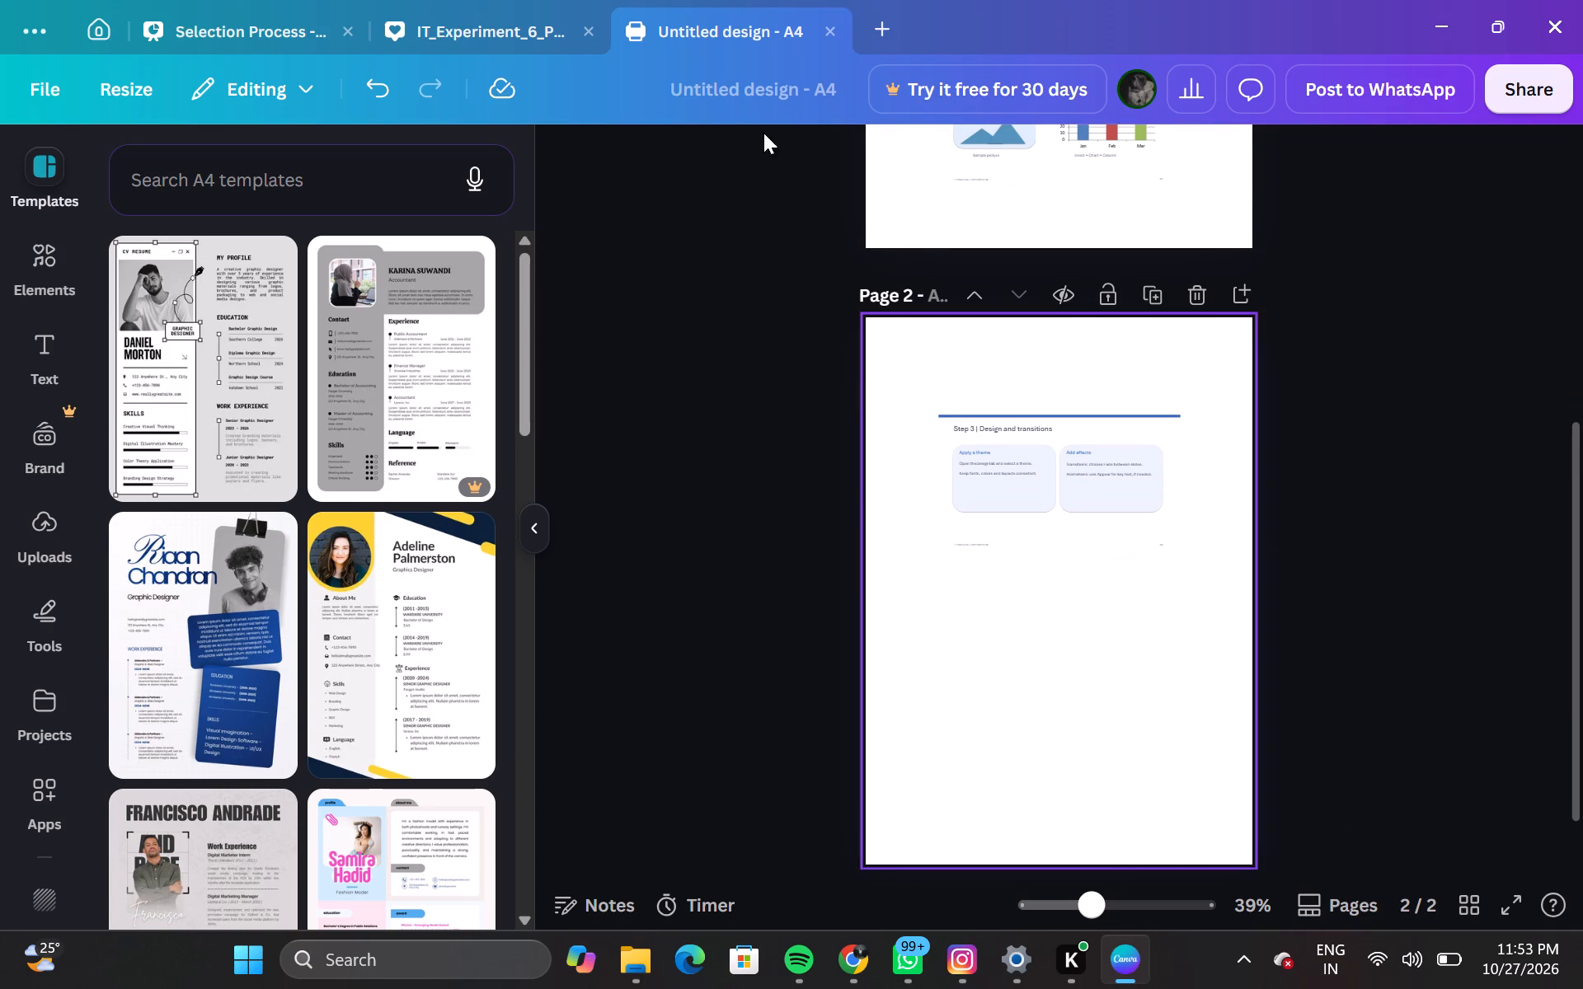
Copy all elements of the Step 4 | Start the slide show slide from the IT_Experiment_6 presentation.
click(506, 26)
scroll(956, 657, down, 1)
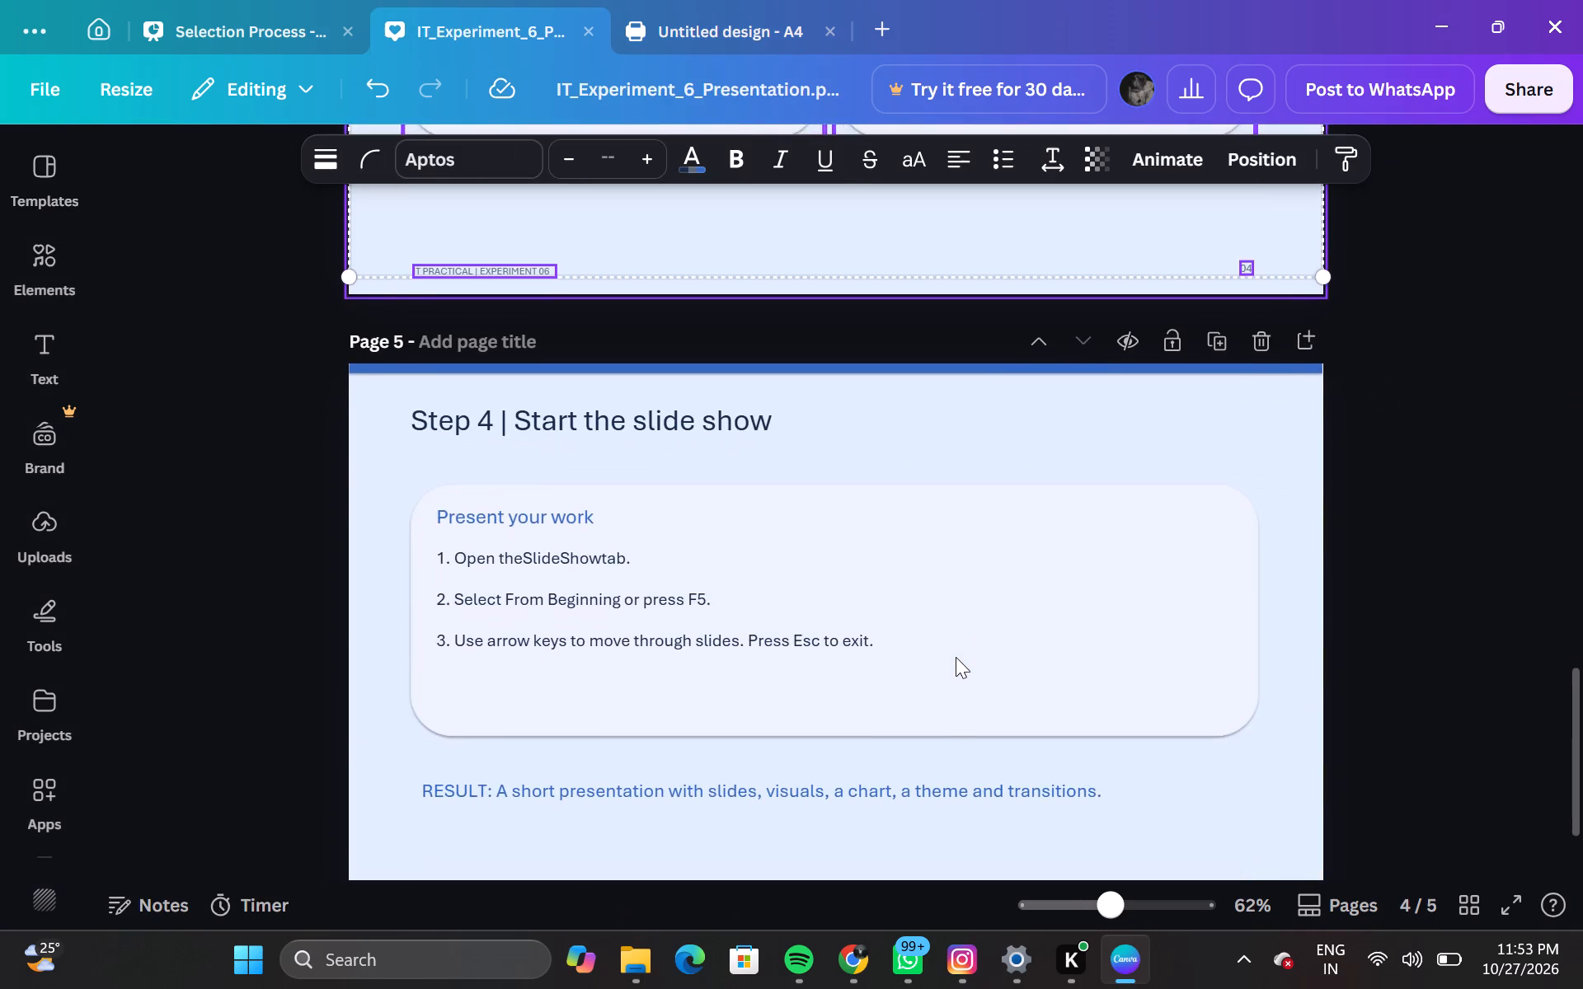
scroll(956, 657, down, 2)
drag(318, 249, 560, 383)
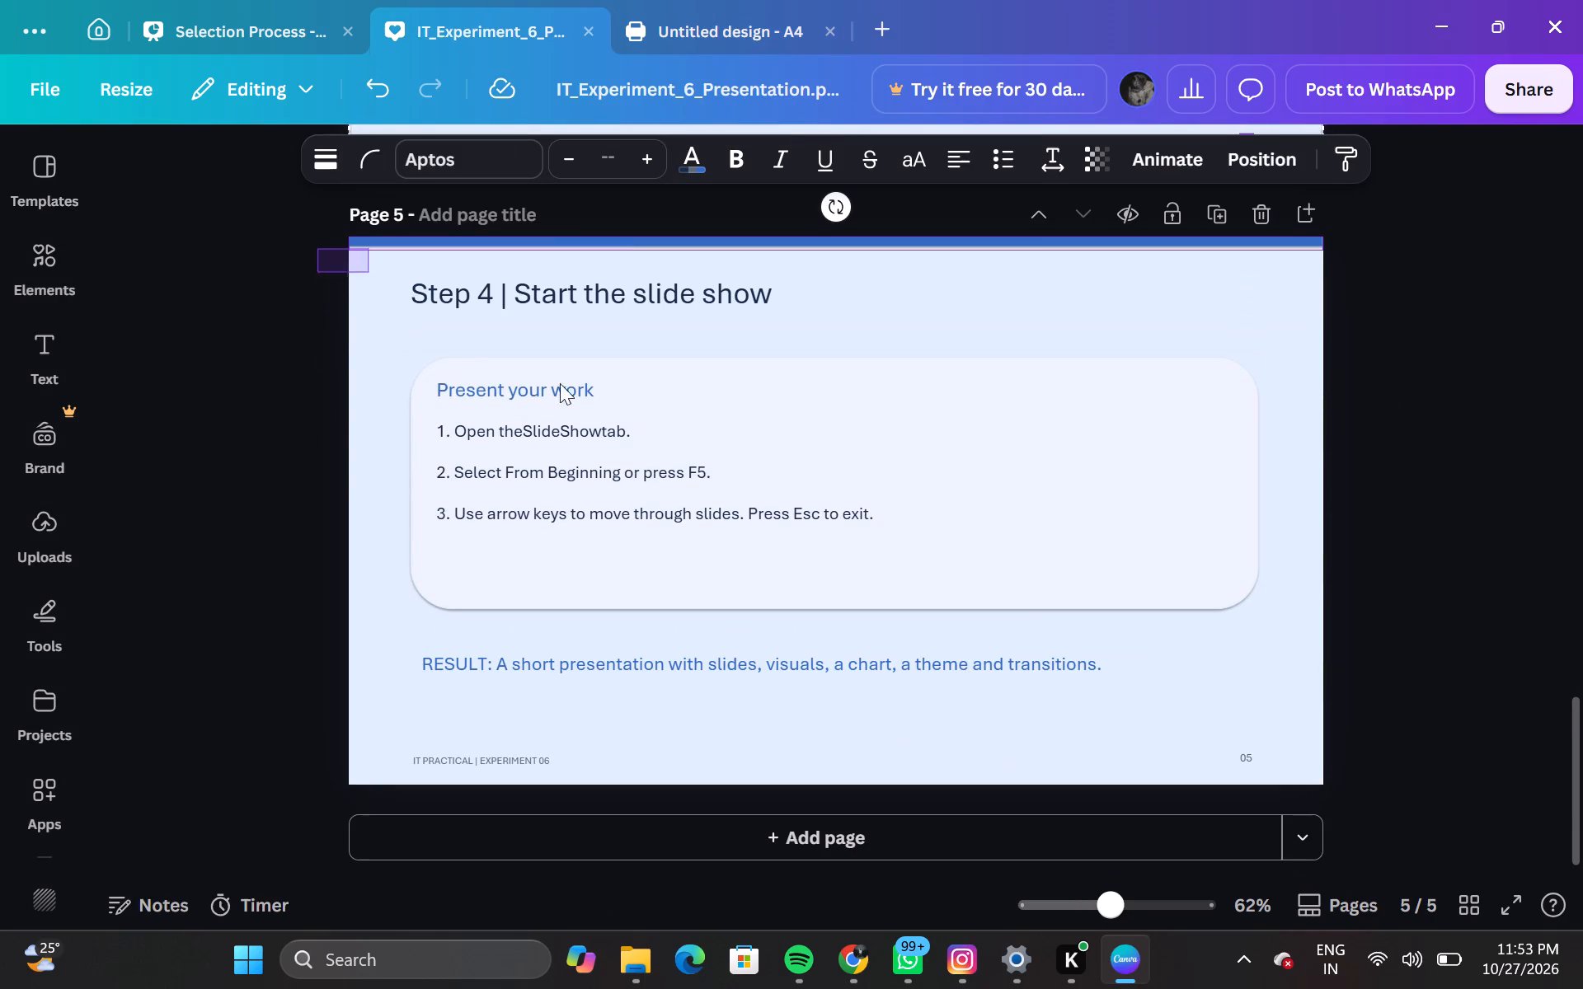
drag(560, 383, 1450, 803)
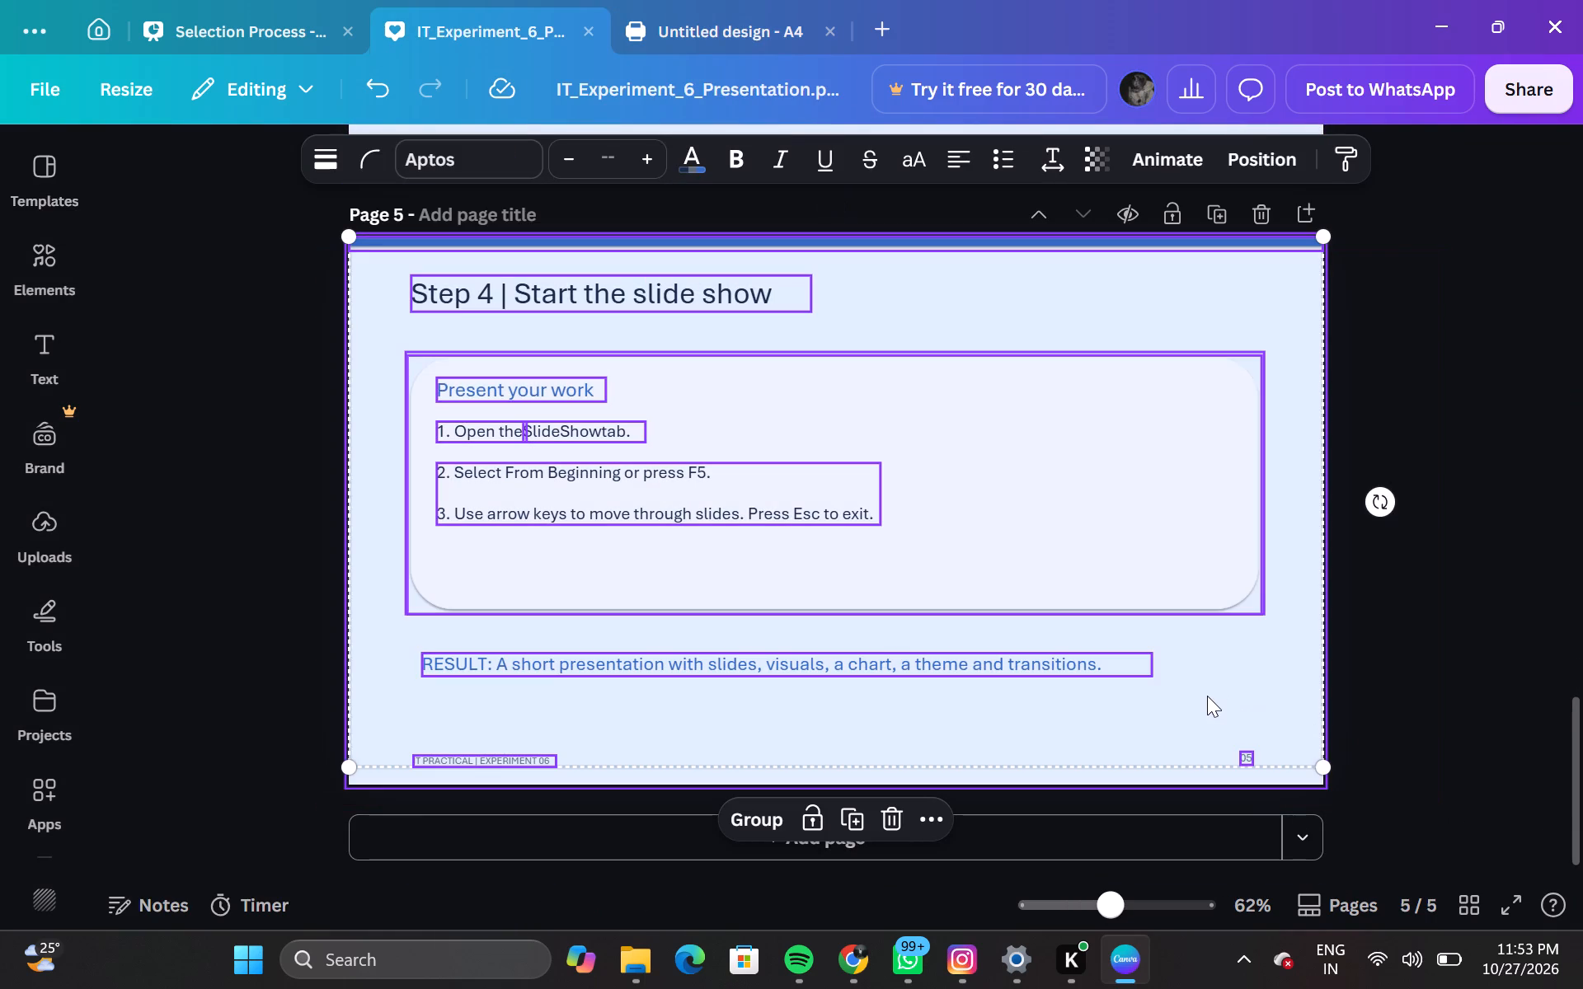
key(ctrl+c)
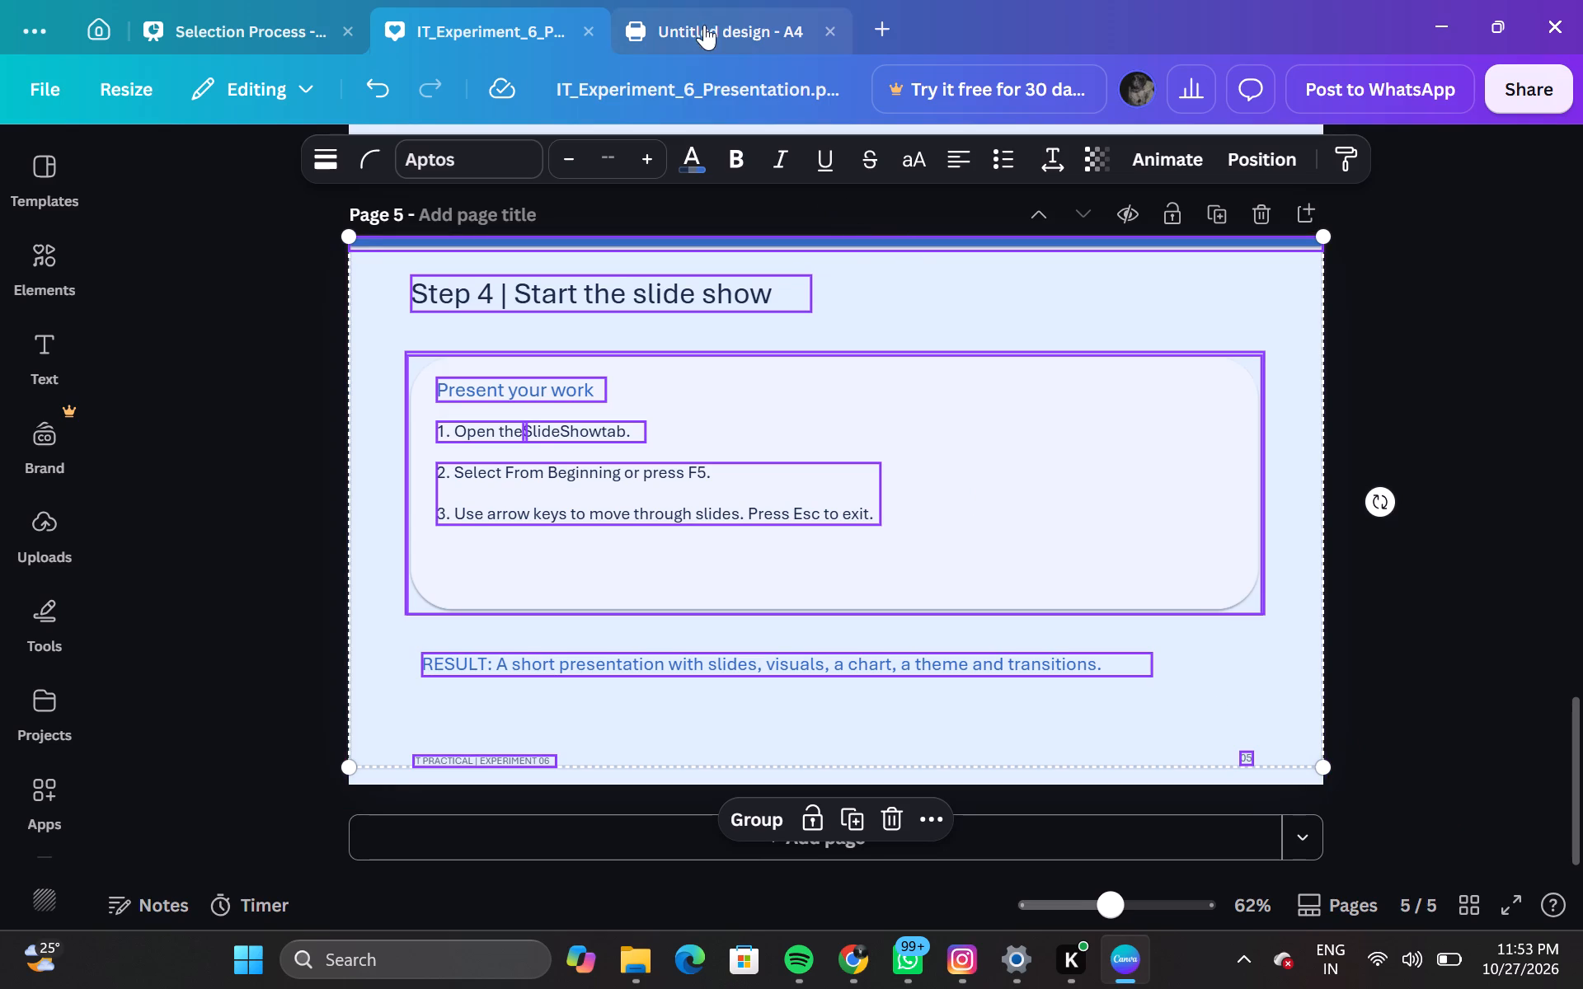
Return to the A4 design and select page 2 as the destination for the copied Step 4 slide elements.
click(704, 25)
click(1047, 635)
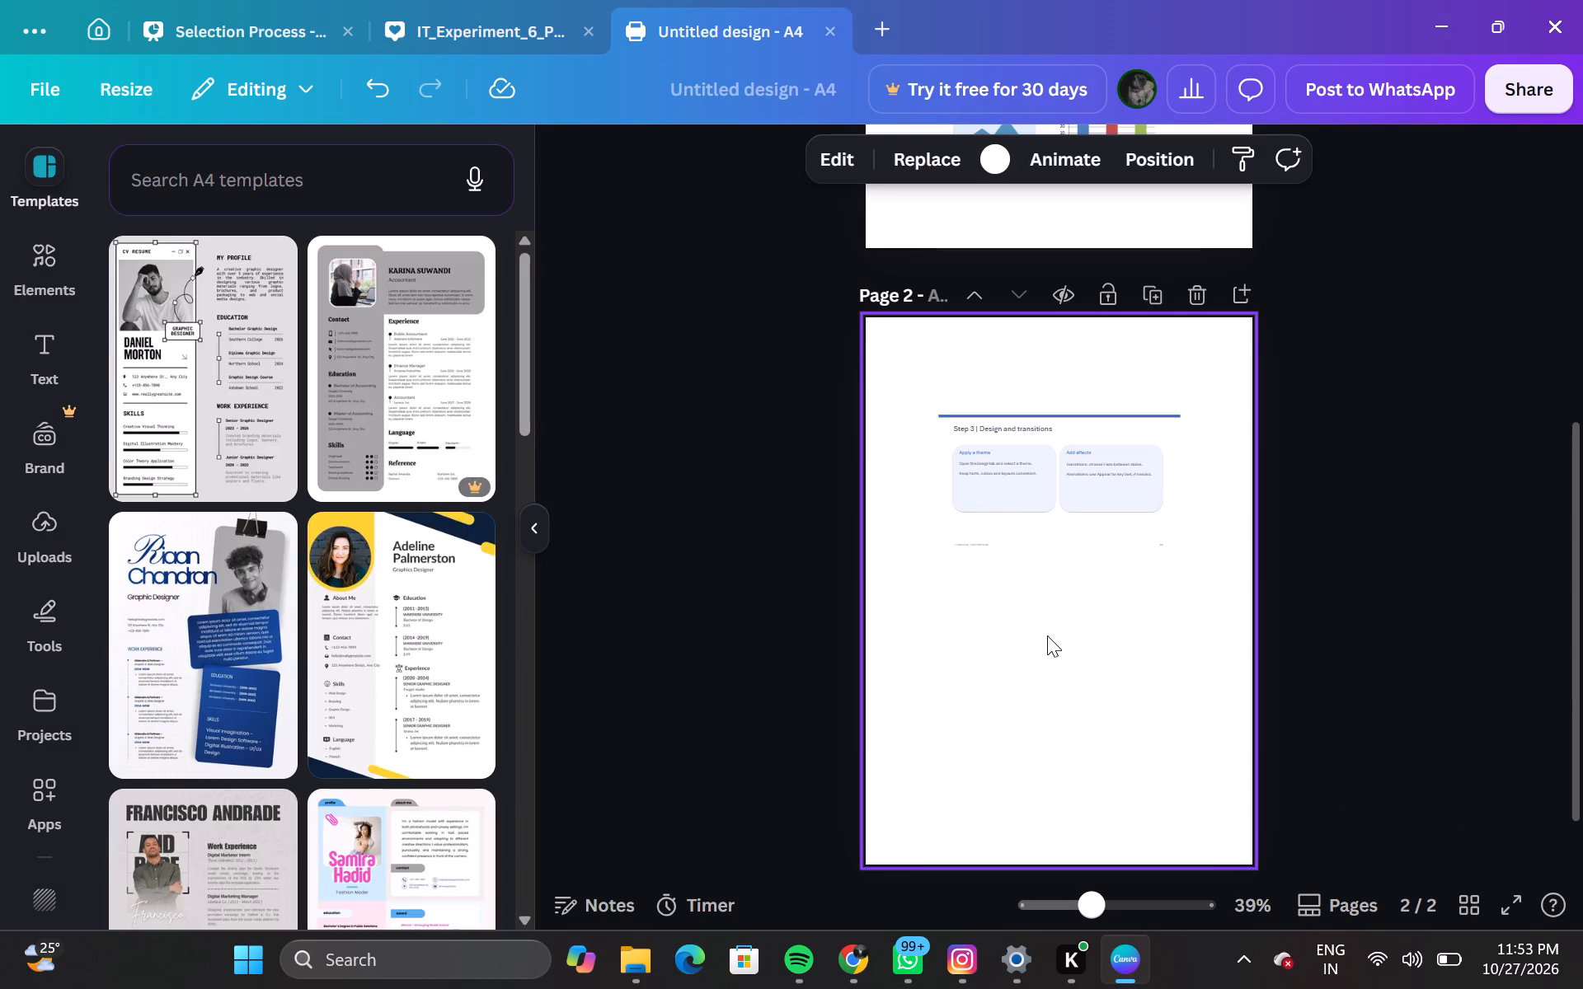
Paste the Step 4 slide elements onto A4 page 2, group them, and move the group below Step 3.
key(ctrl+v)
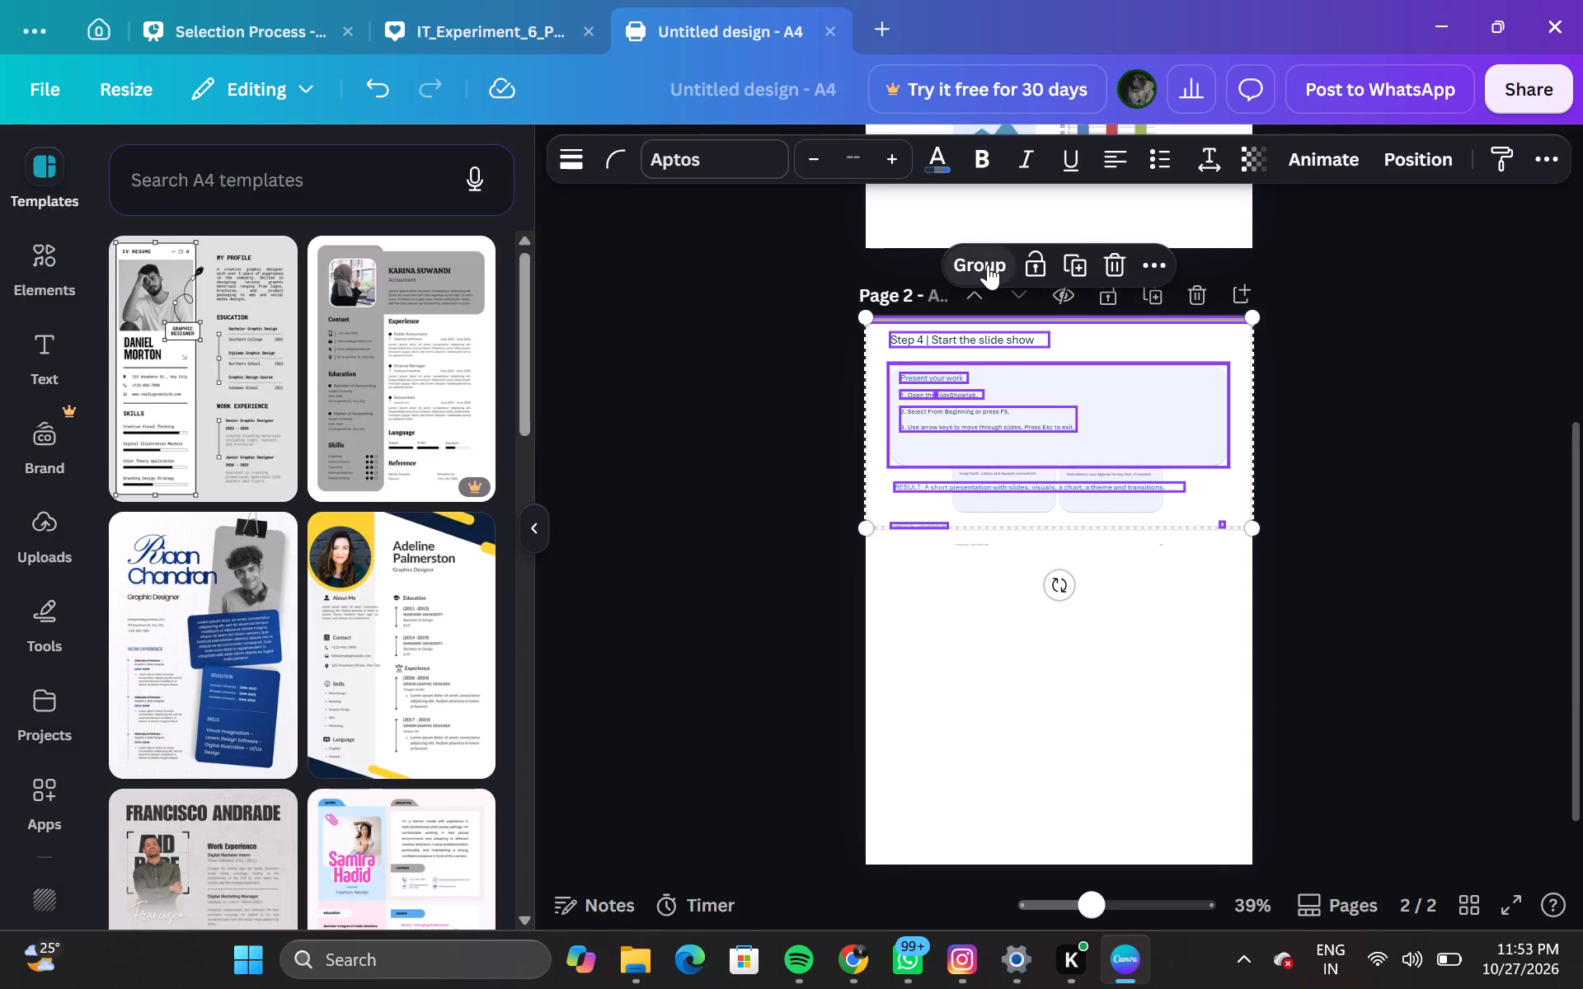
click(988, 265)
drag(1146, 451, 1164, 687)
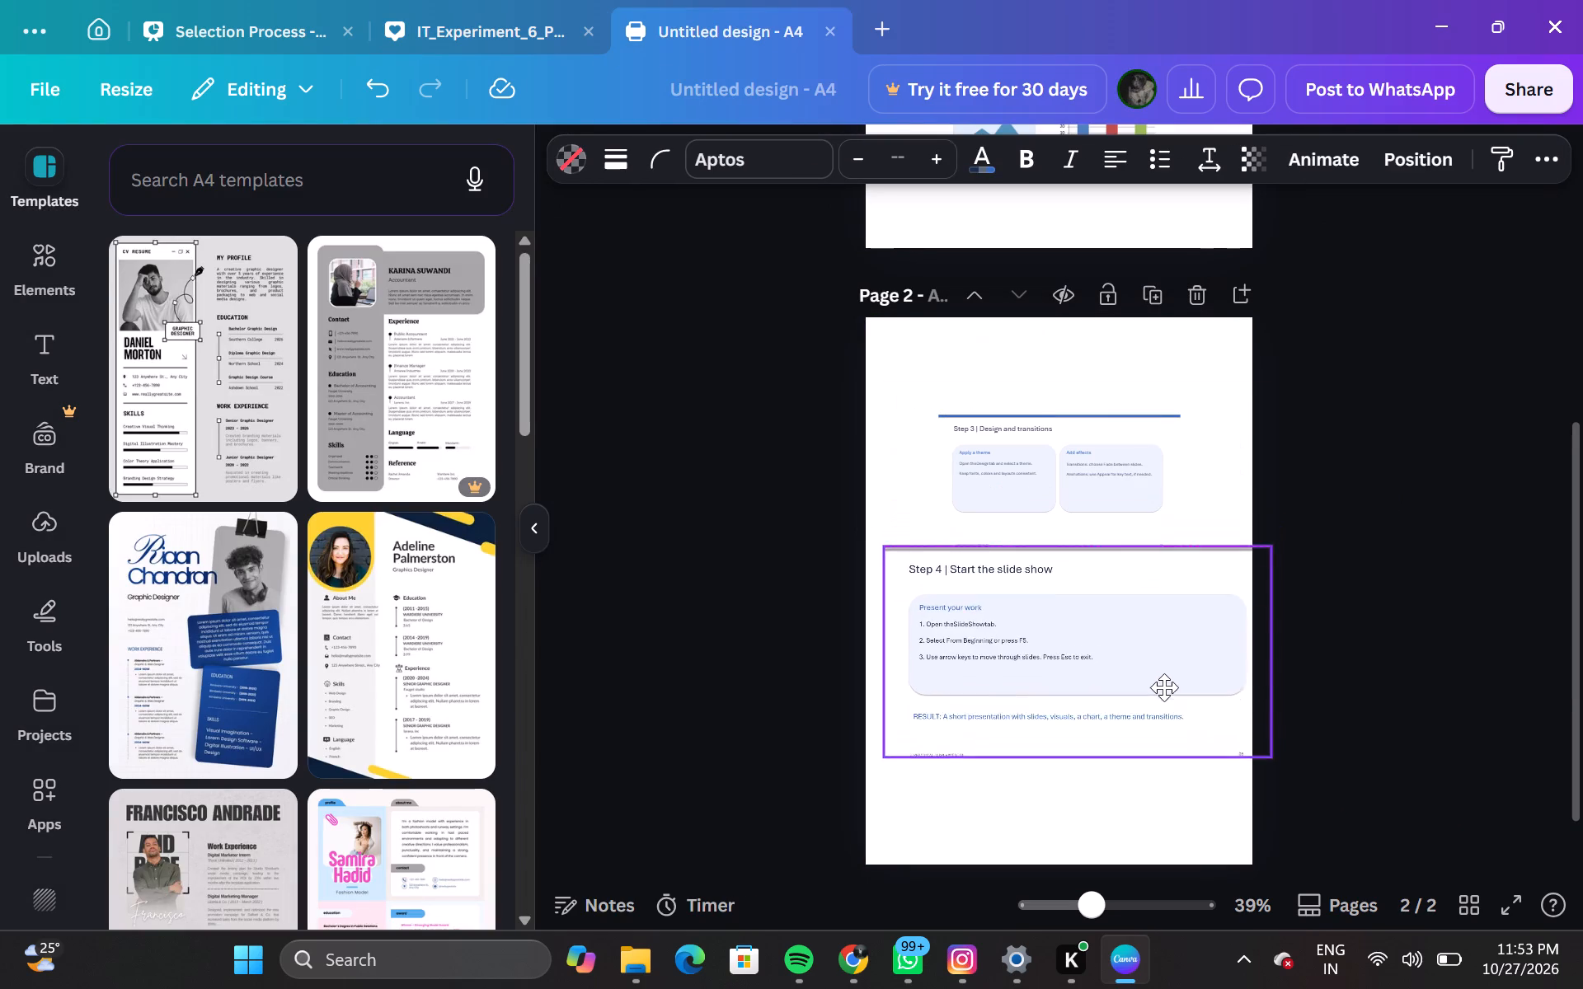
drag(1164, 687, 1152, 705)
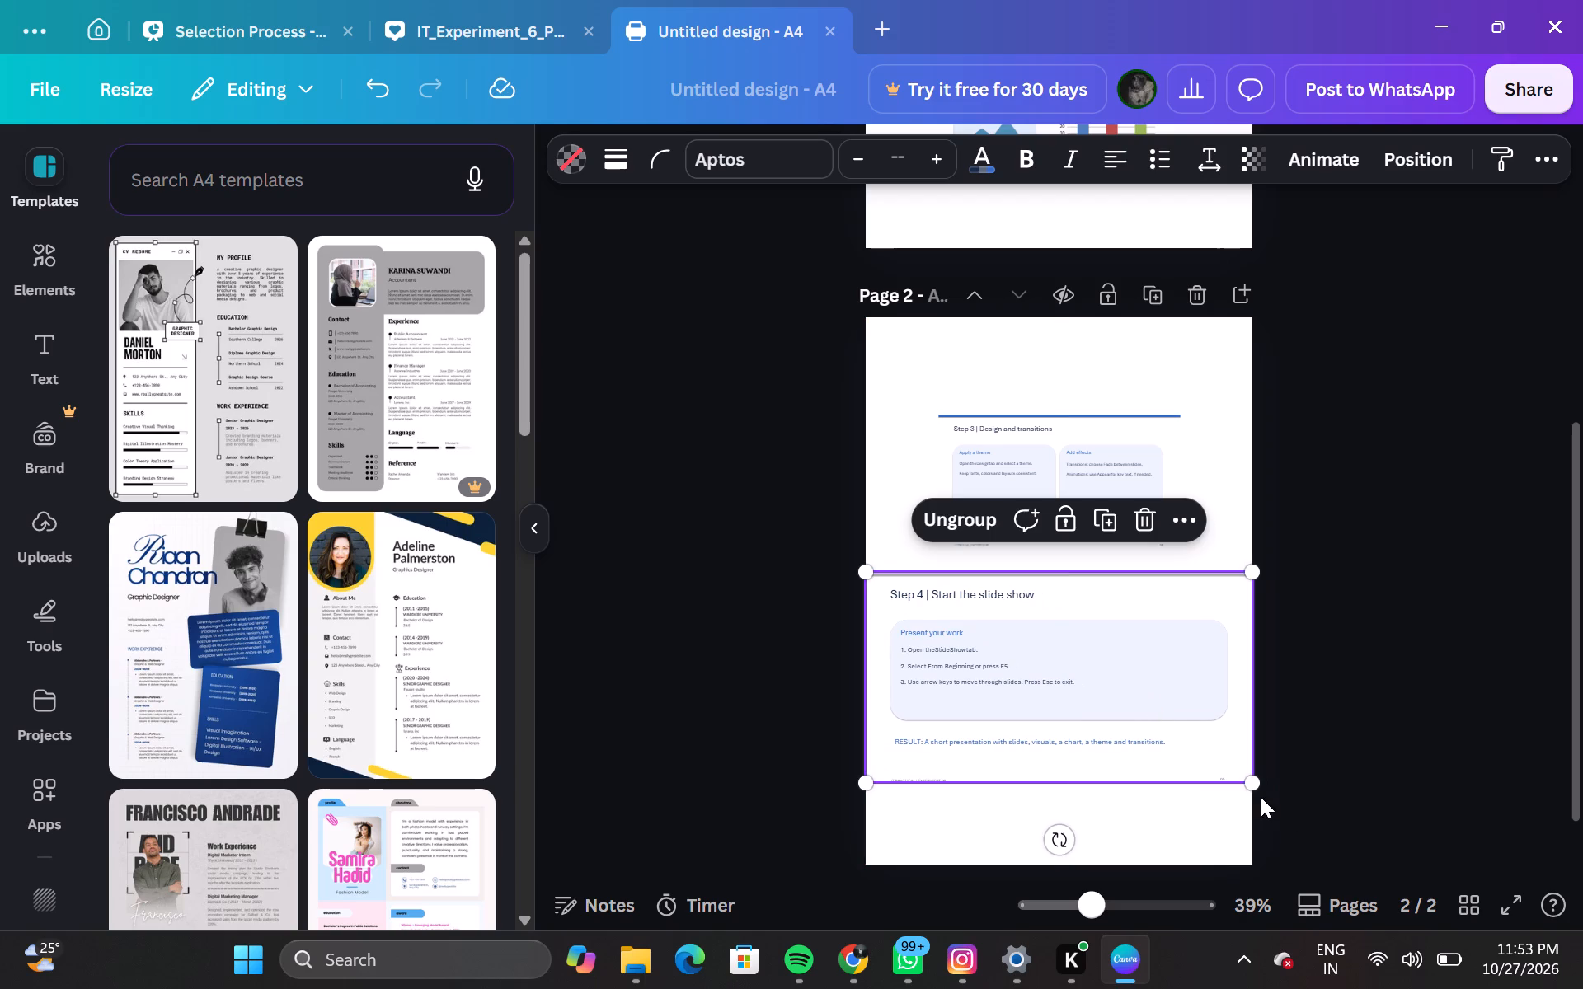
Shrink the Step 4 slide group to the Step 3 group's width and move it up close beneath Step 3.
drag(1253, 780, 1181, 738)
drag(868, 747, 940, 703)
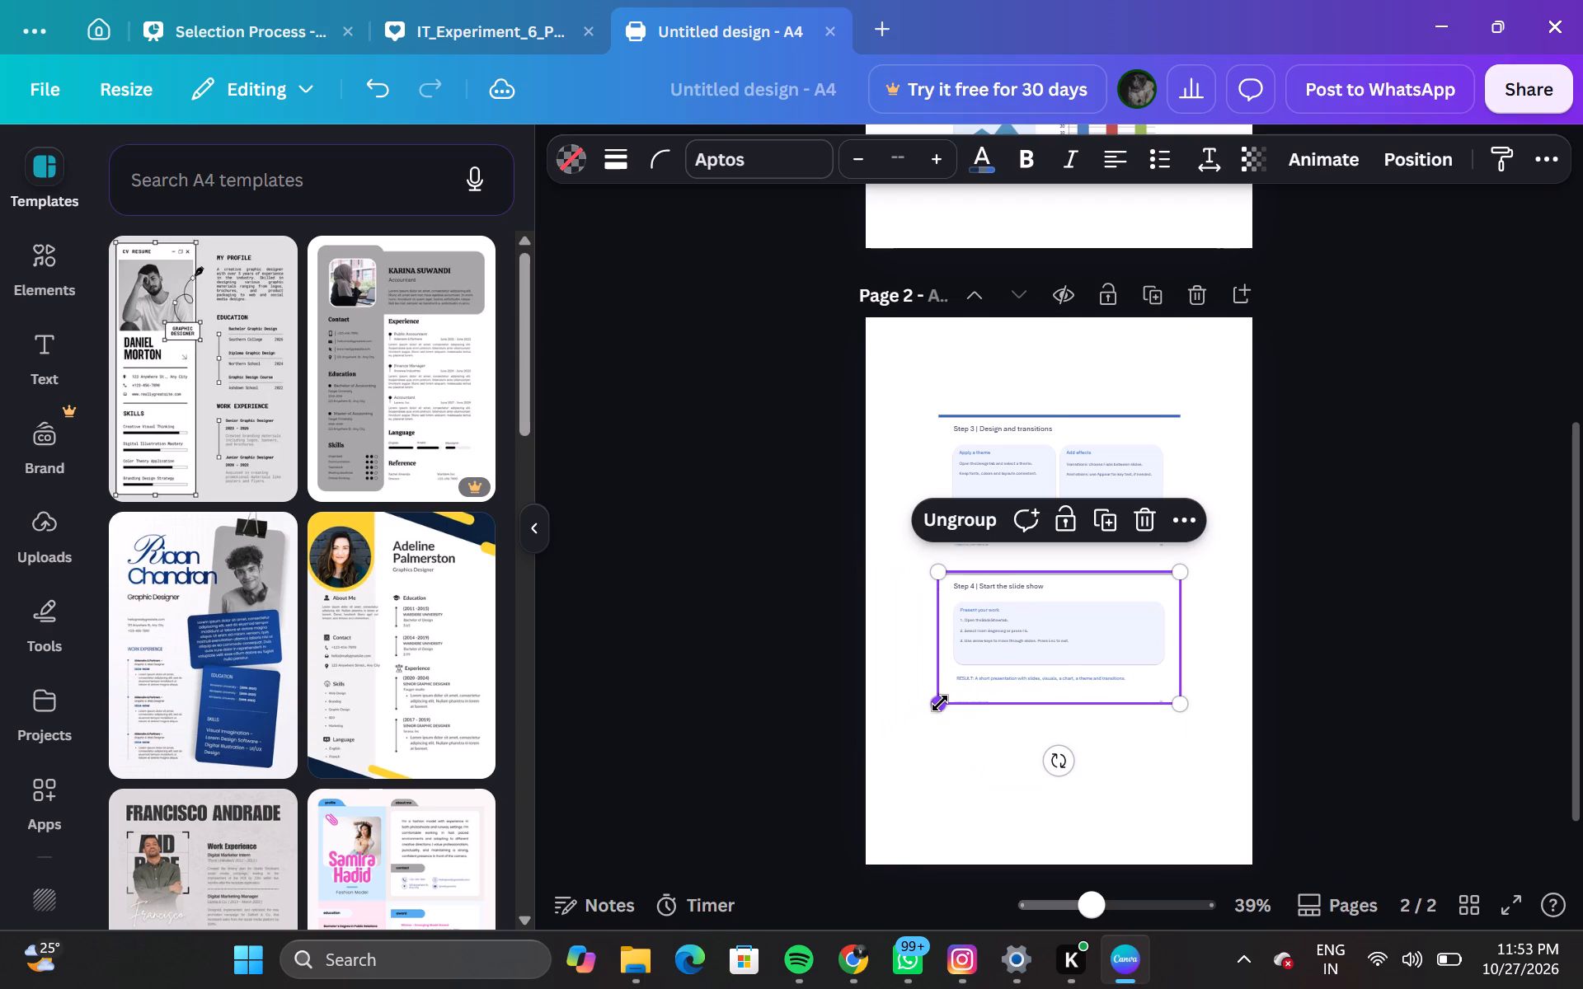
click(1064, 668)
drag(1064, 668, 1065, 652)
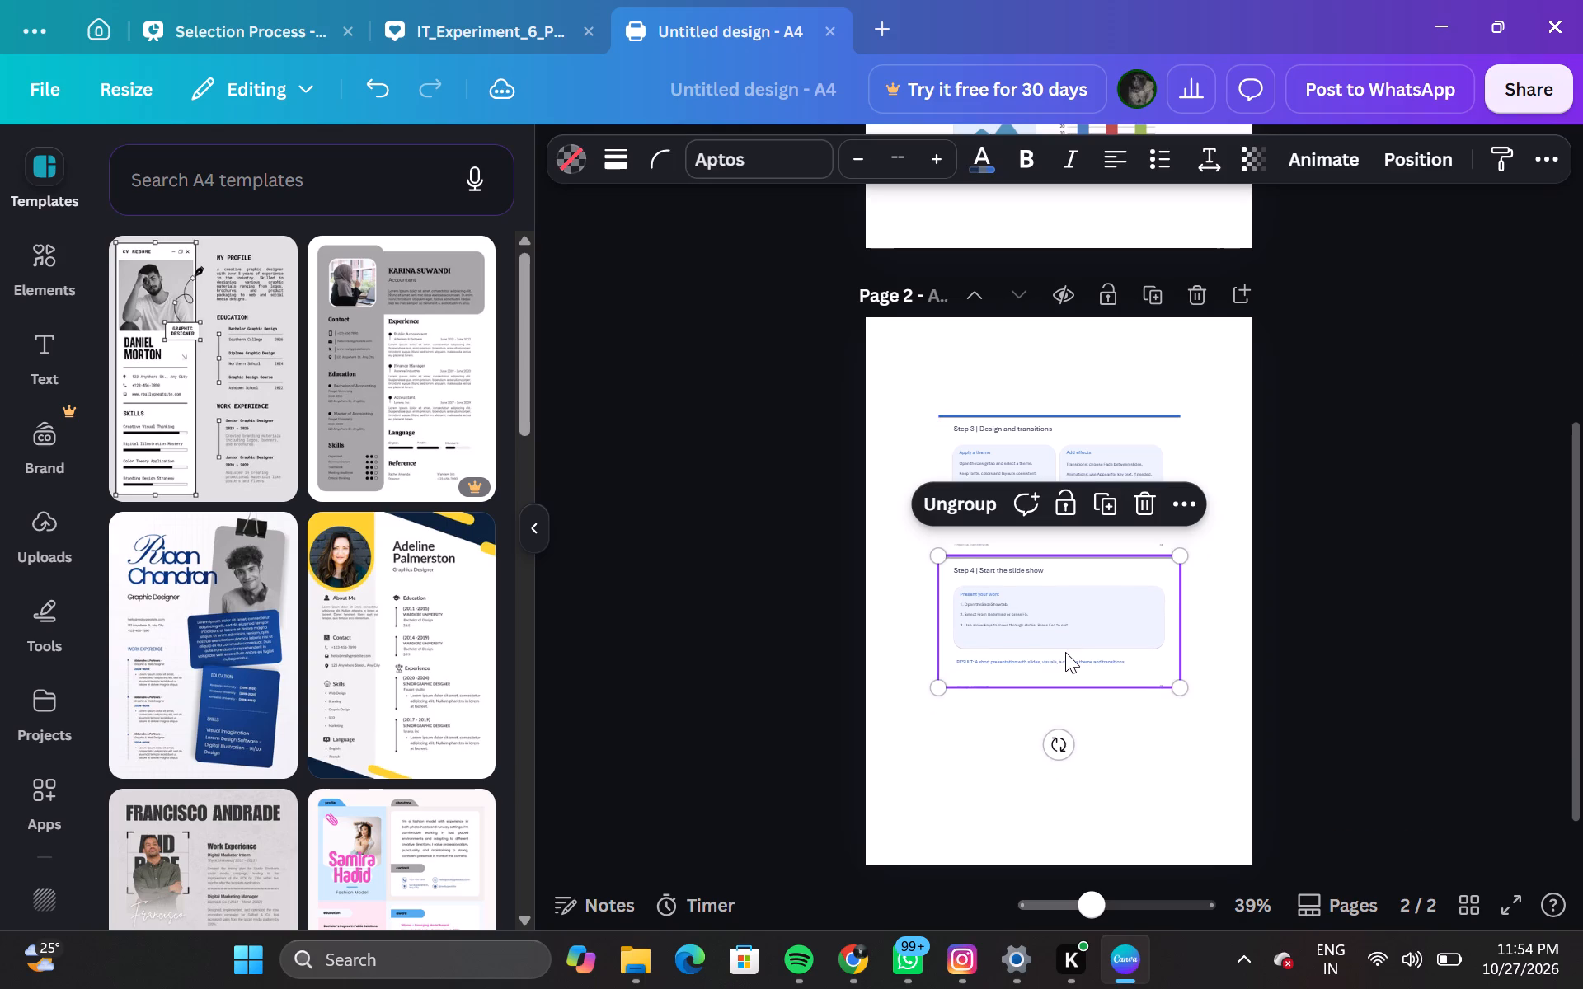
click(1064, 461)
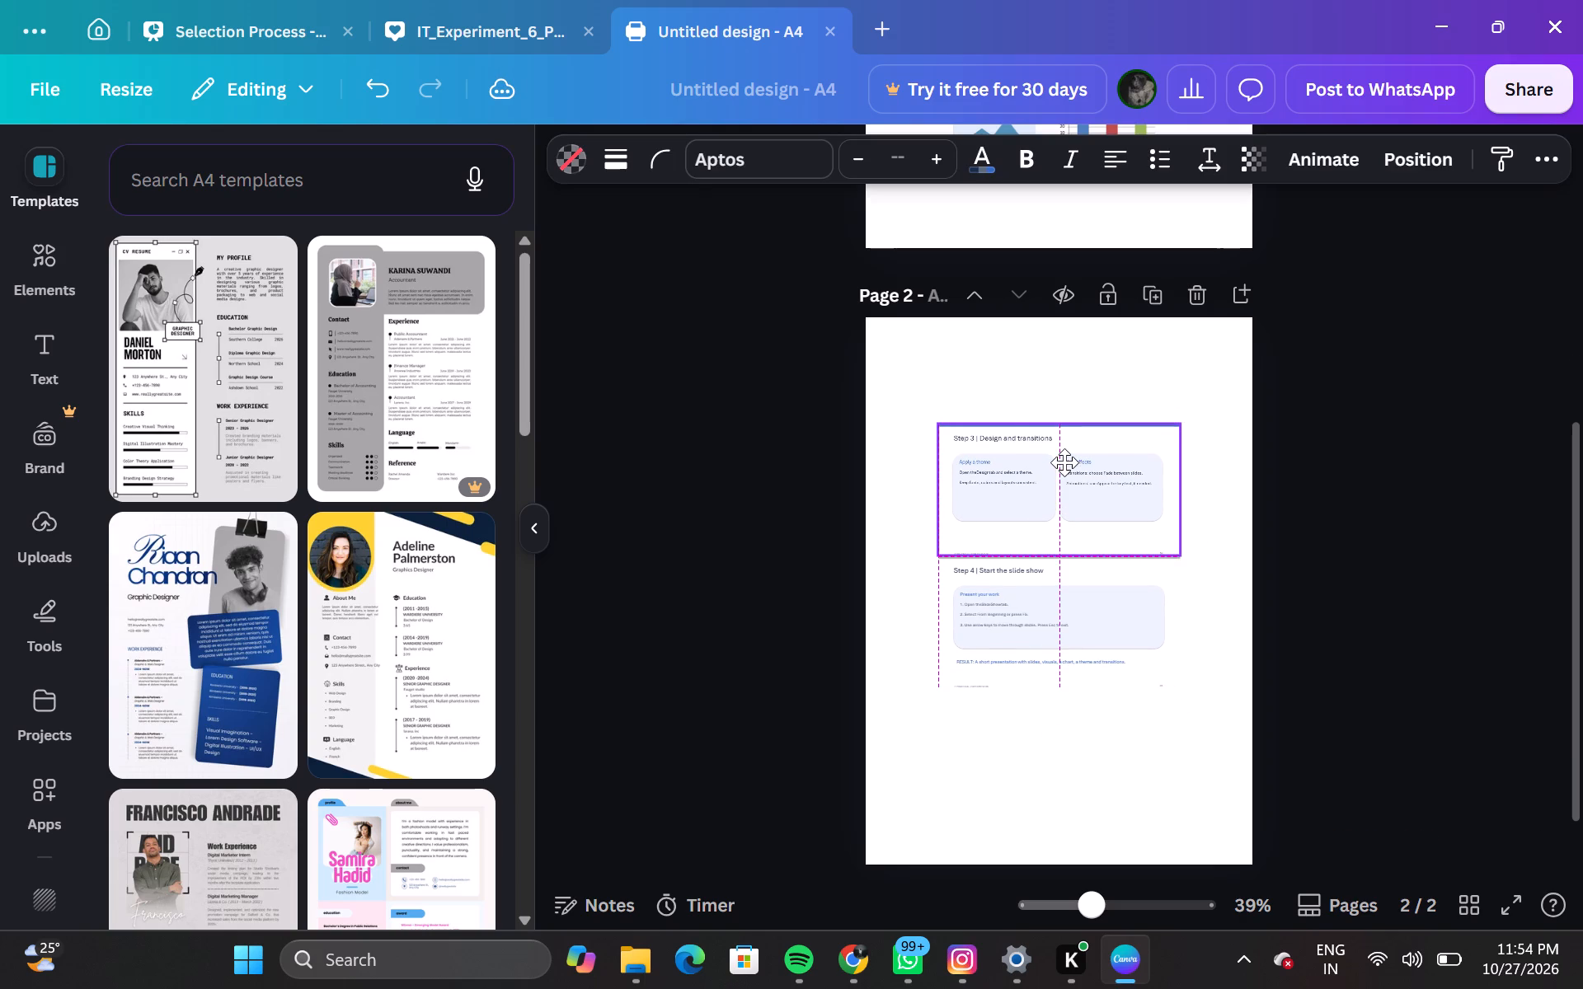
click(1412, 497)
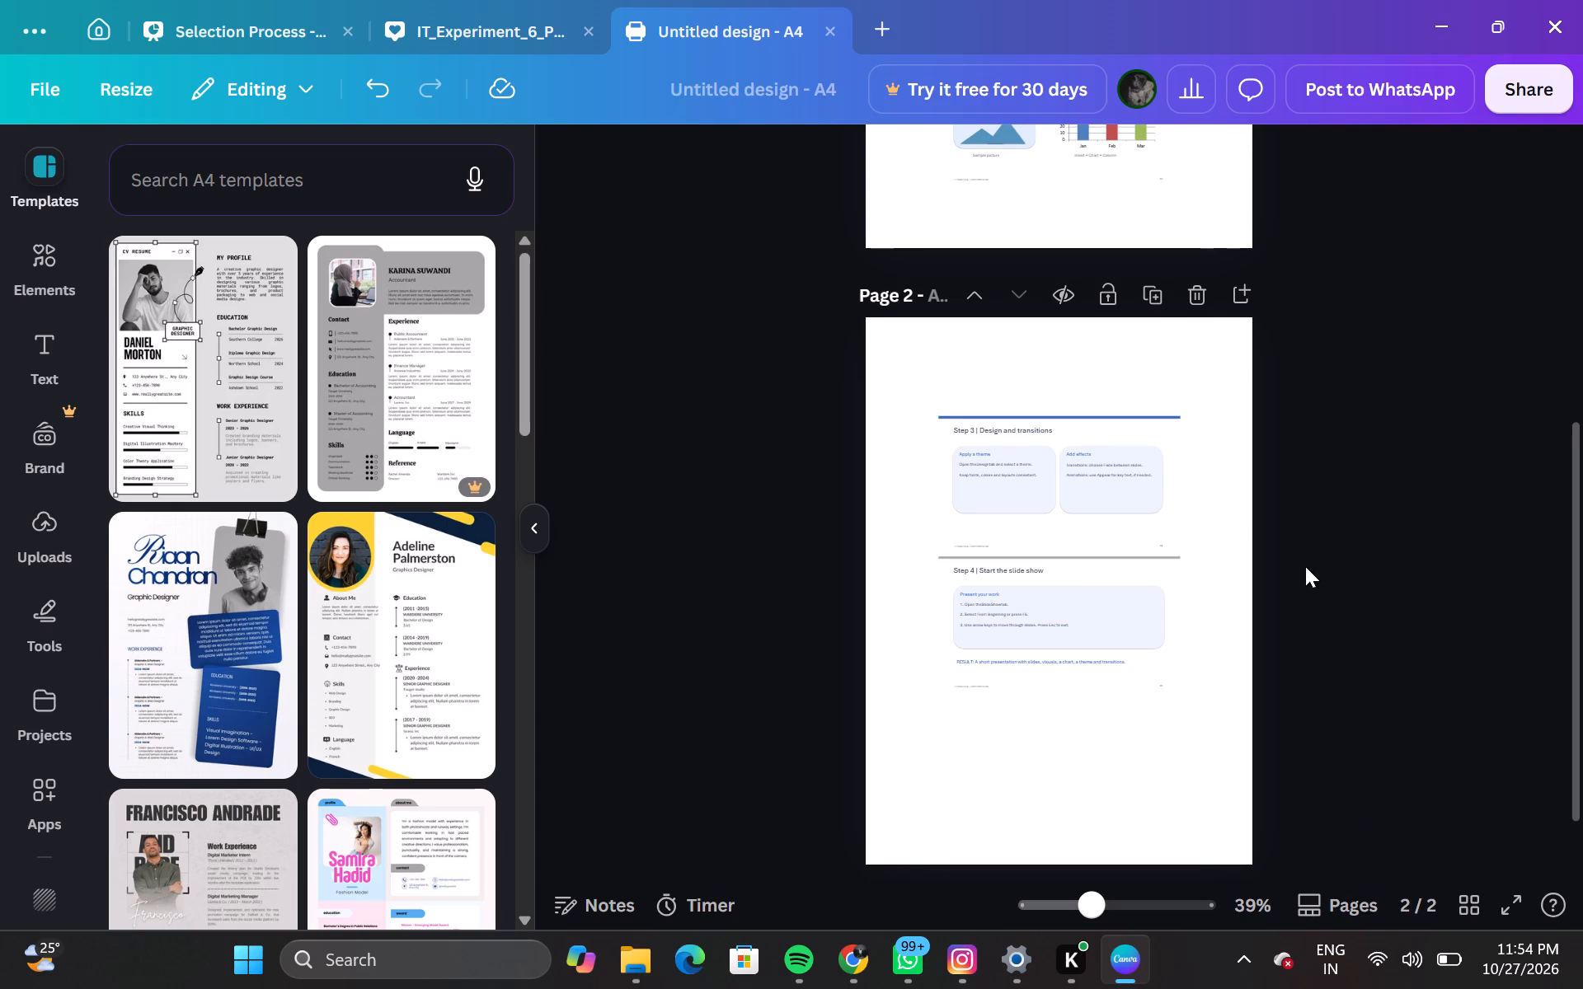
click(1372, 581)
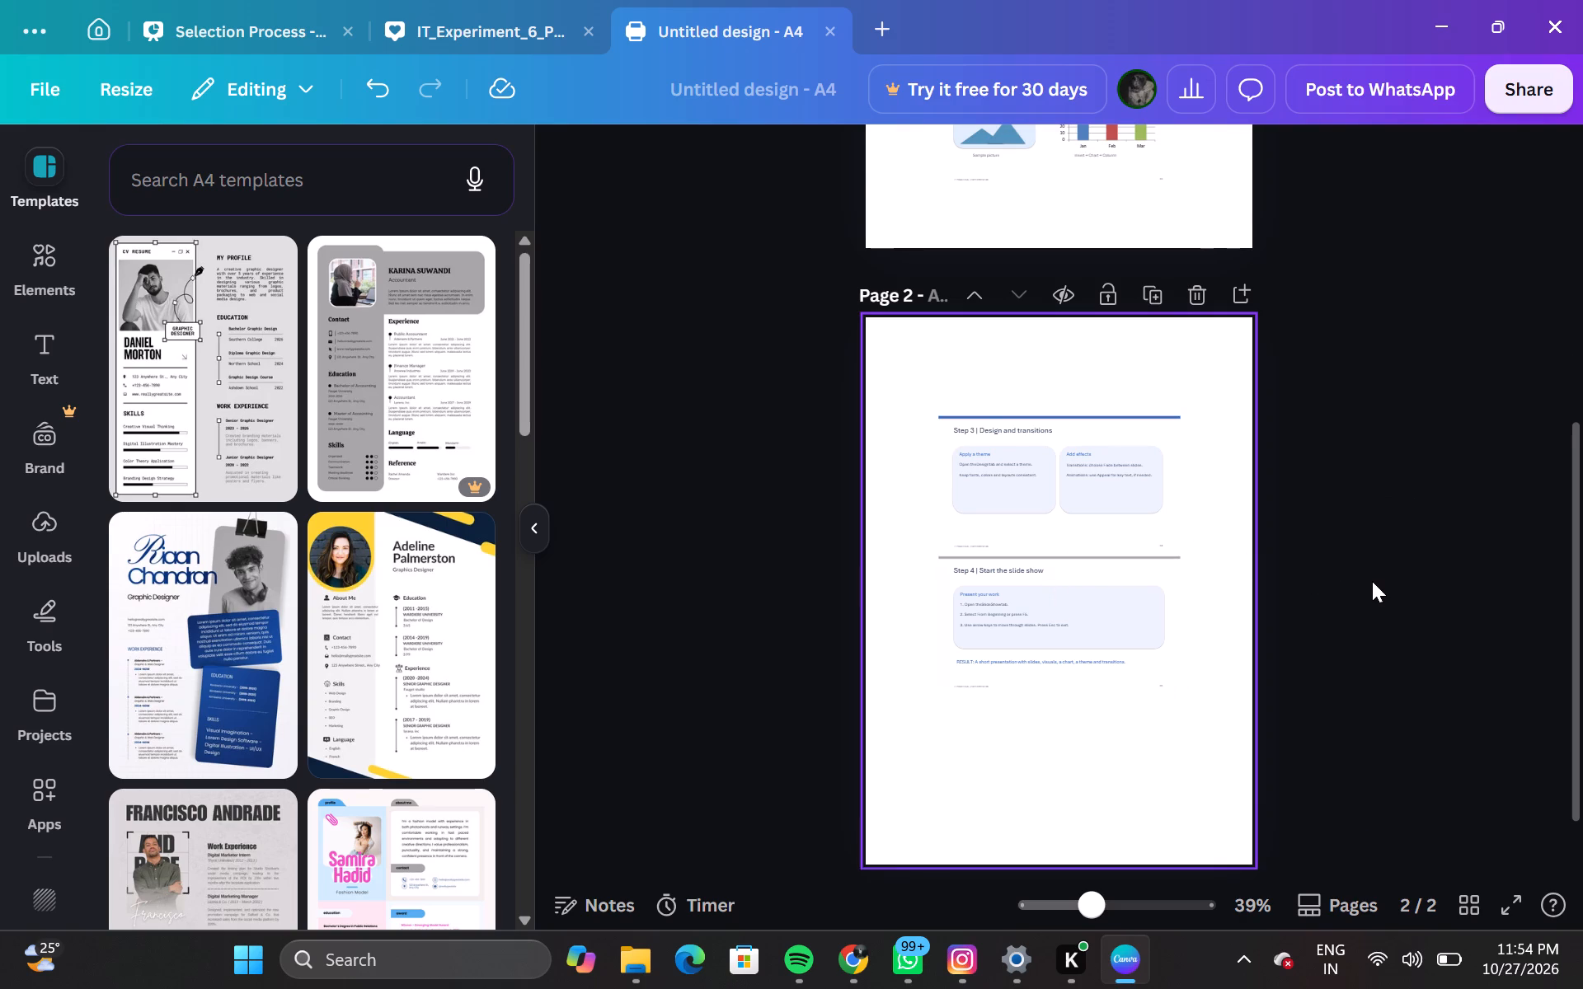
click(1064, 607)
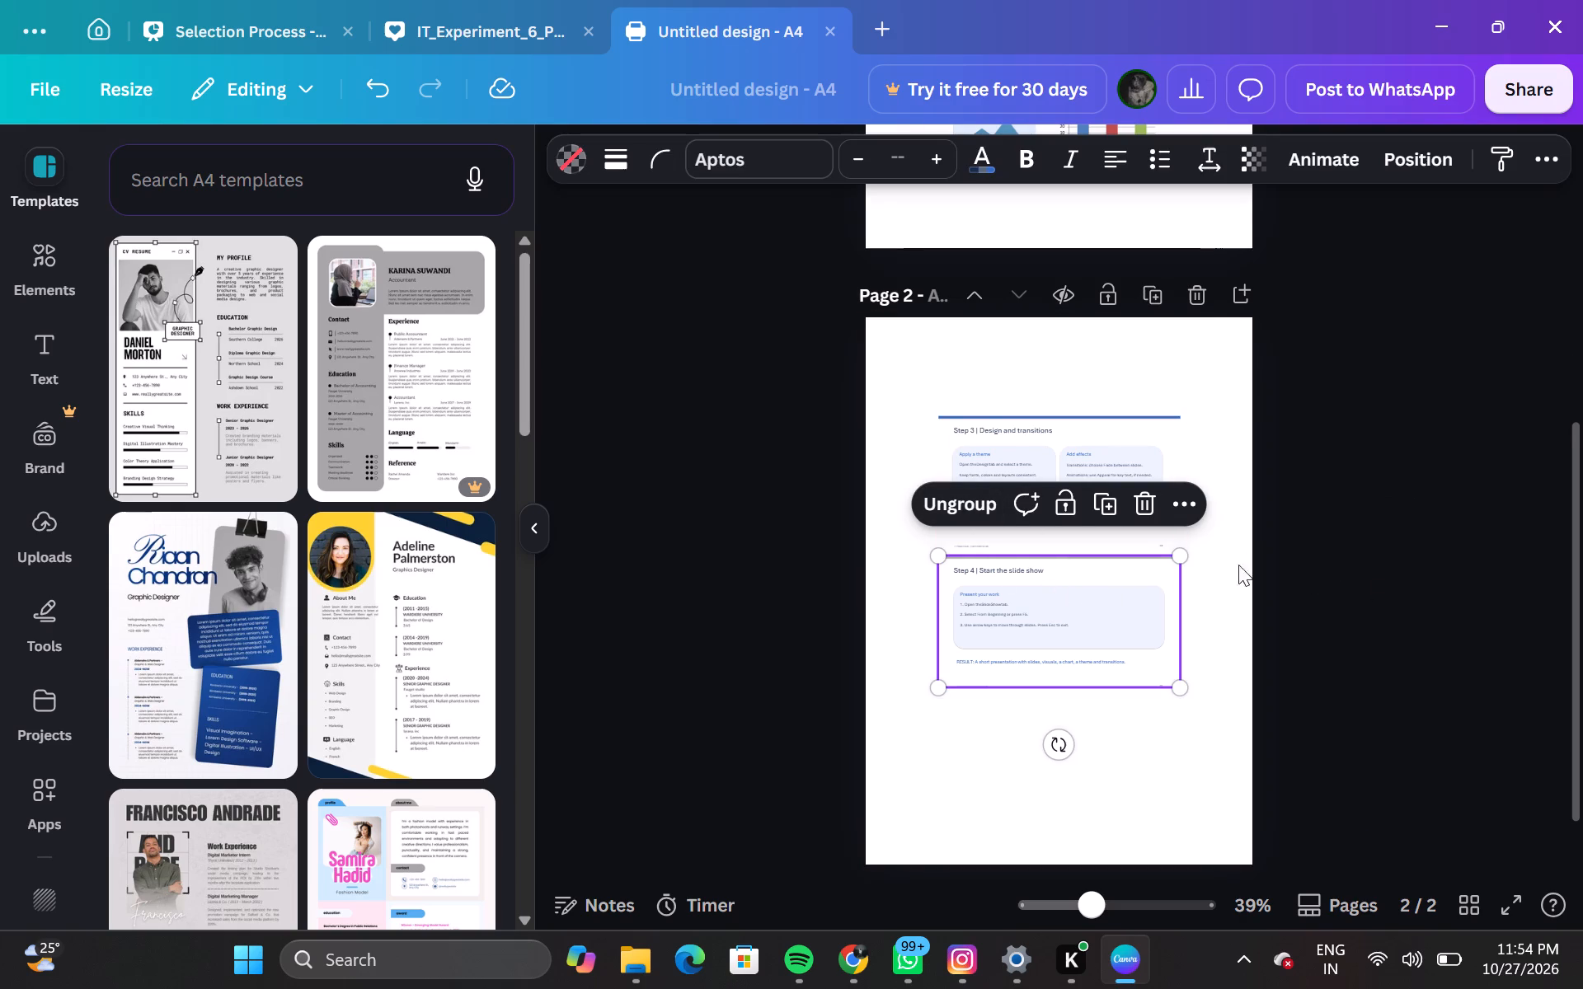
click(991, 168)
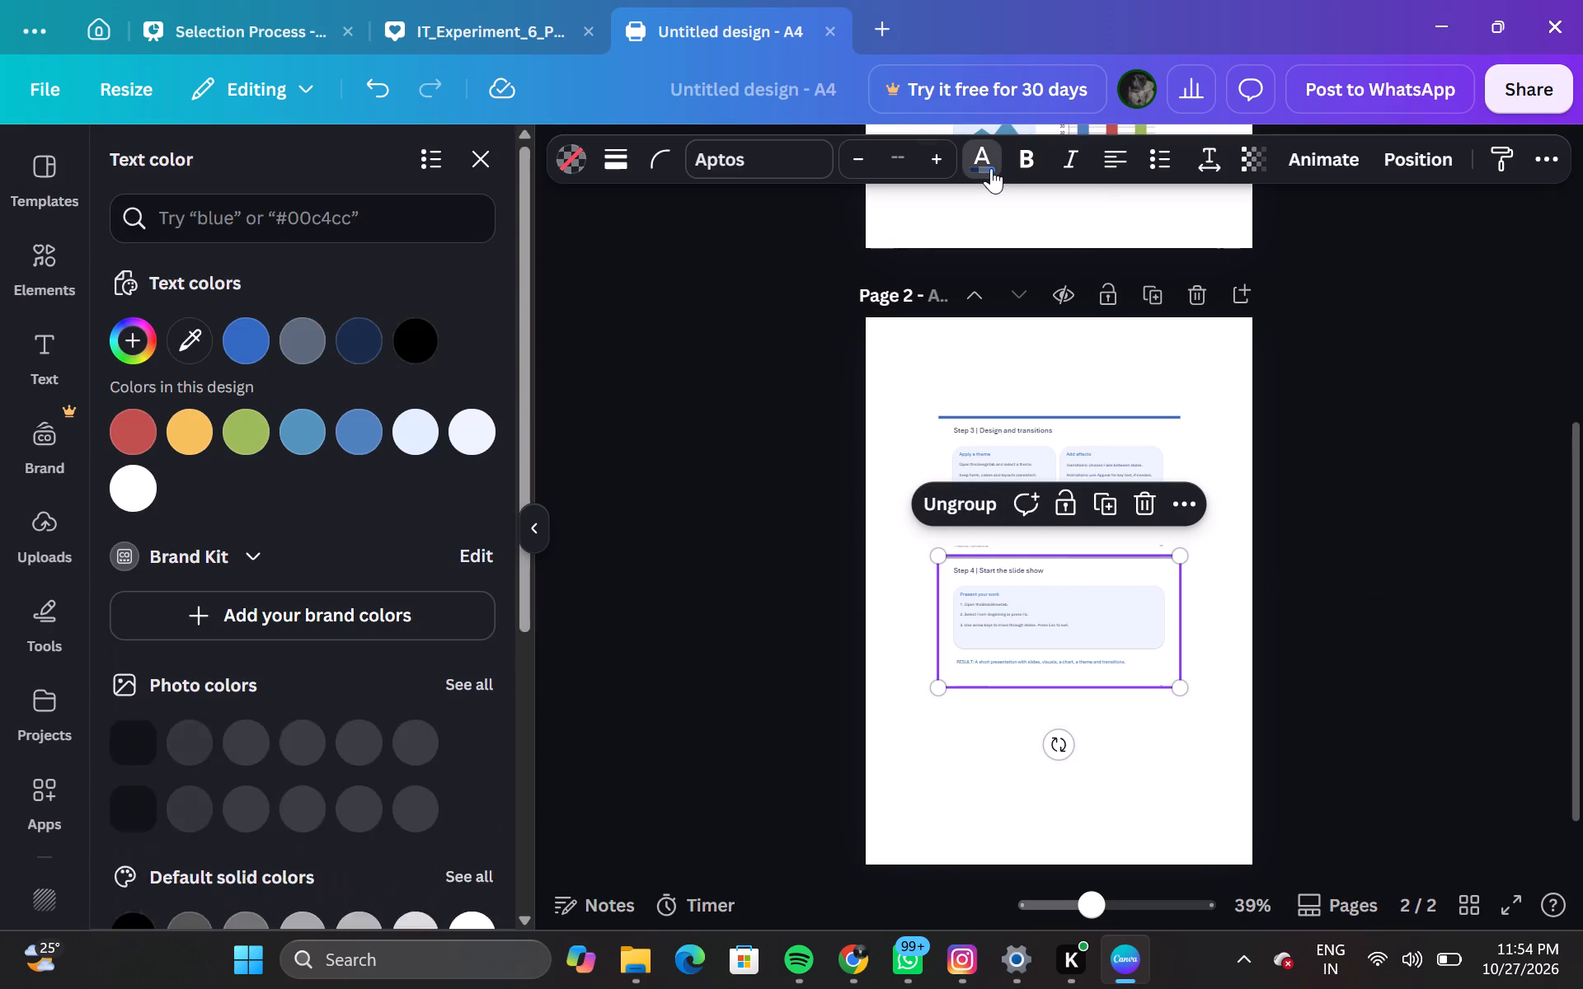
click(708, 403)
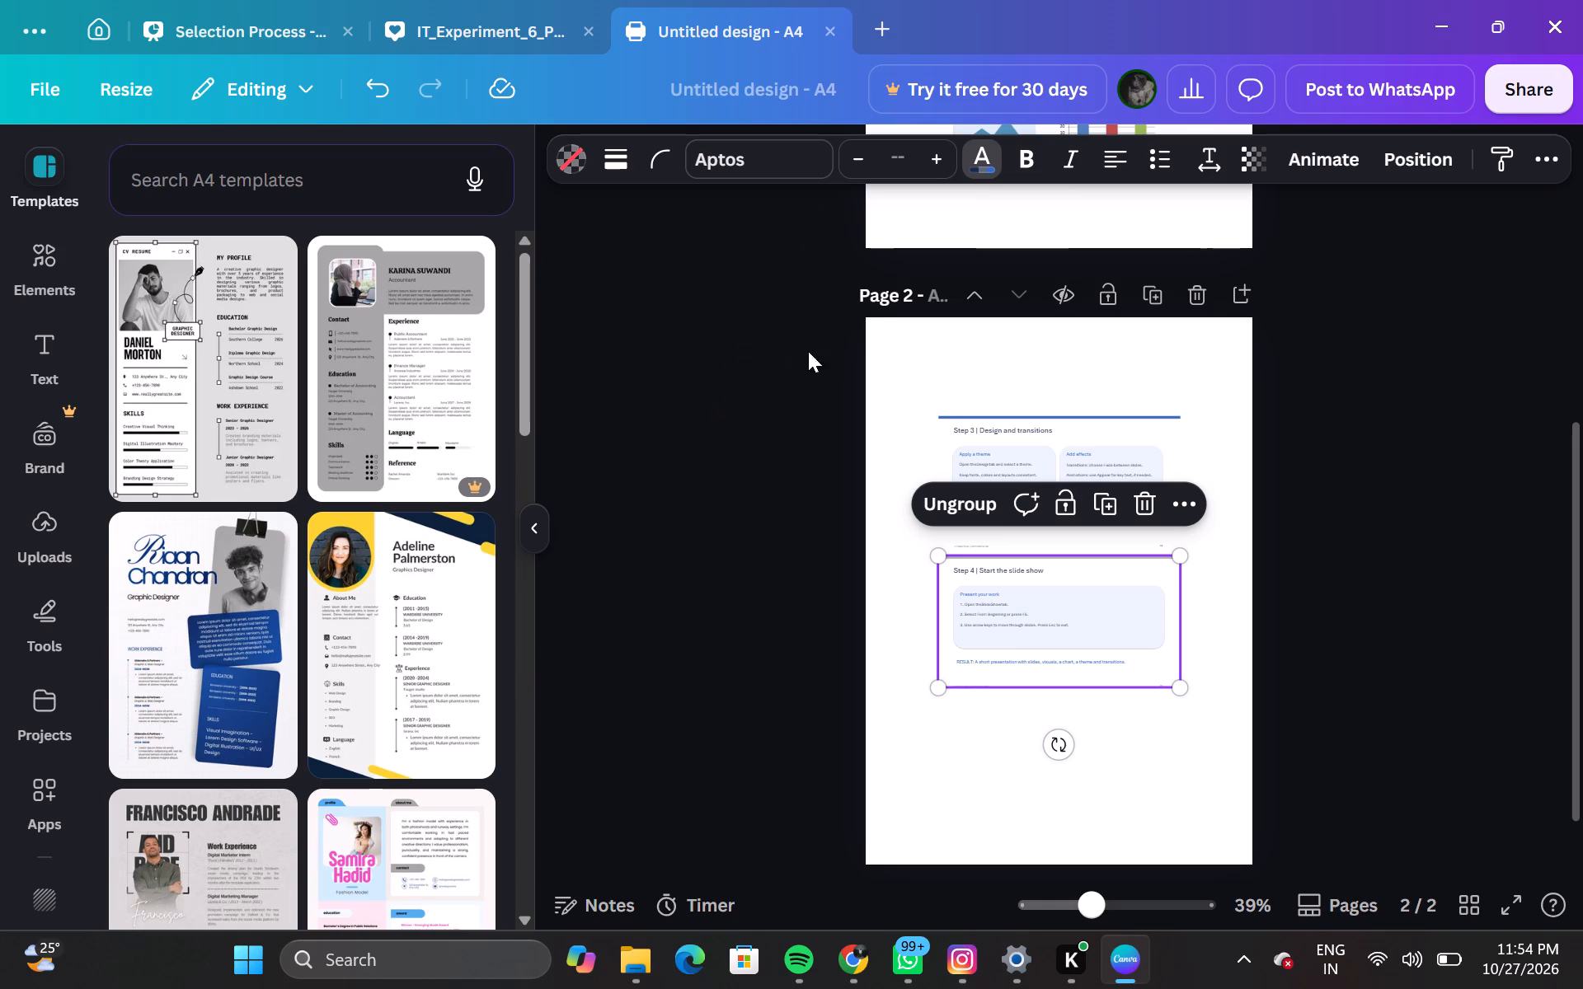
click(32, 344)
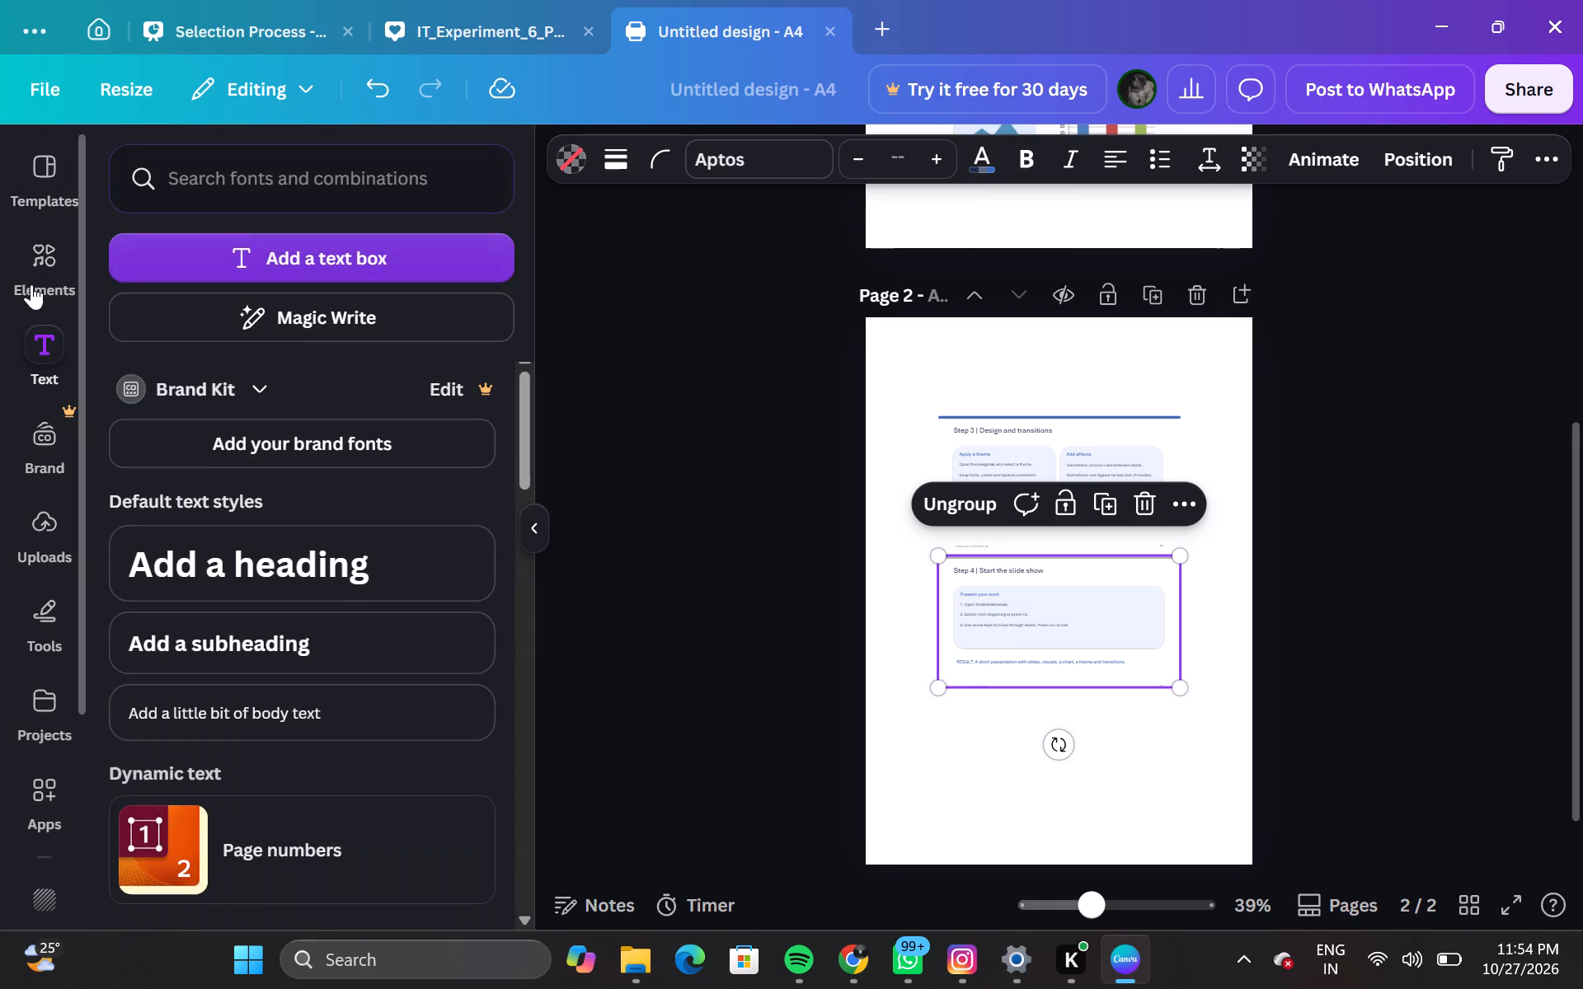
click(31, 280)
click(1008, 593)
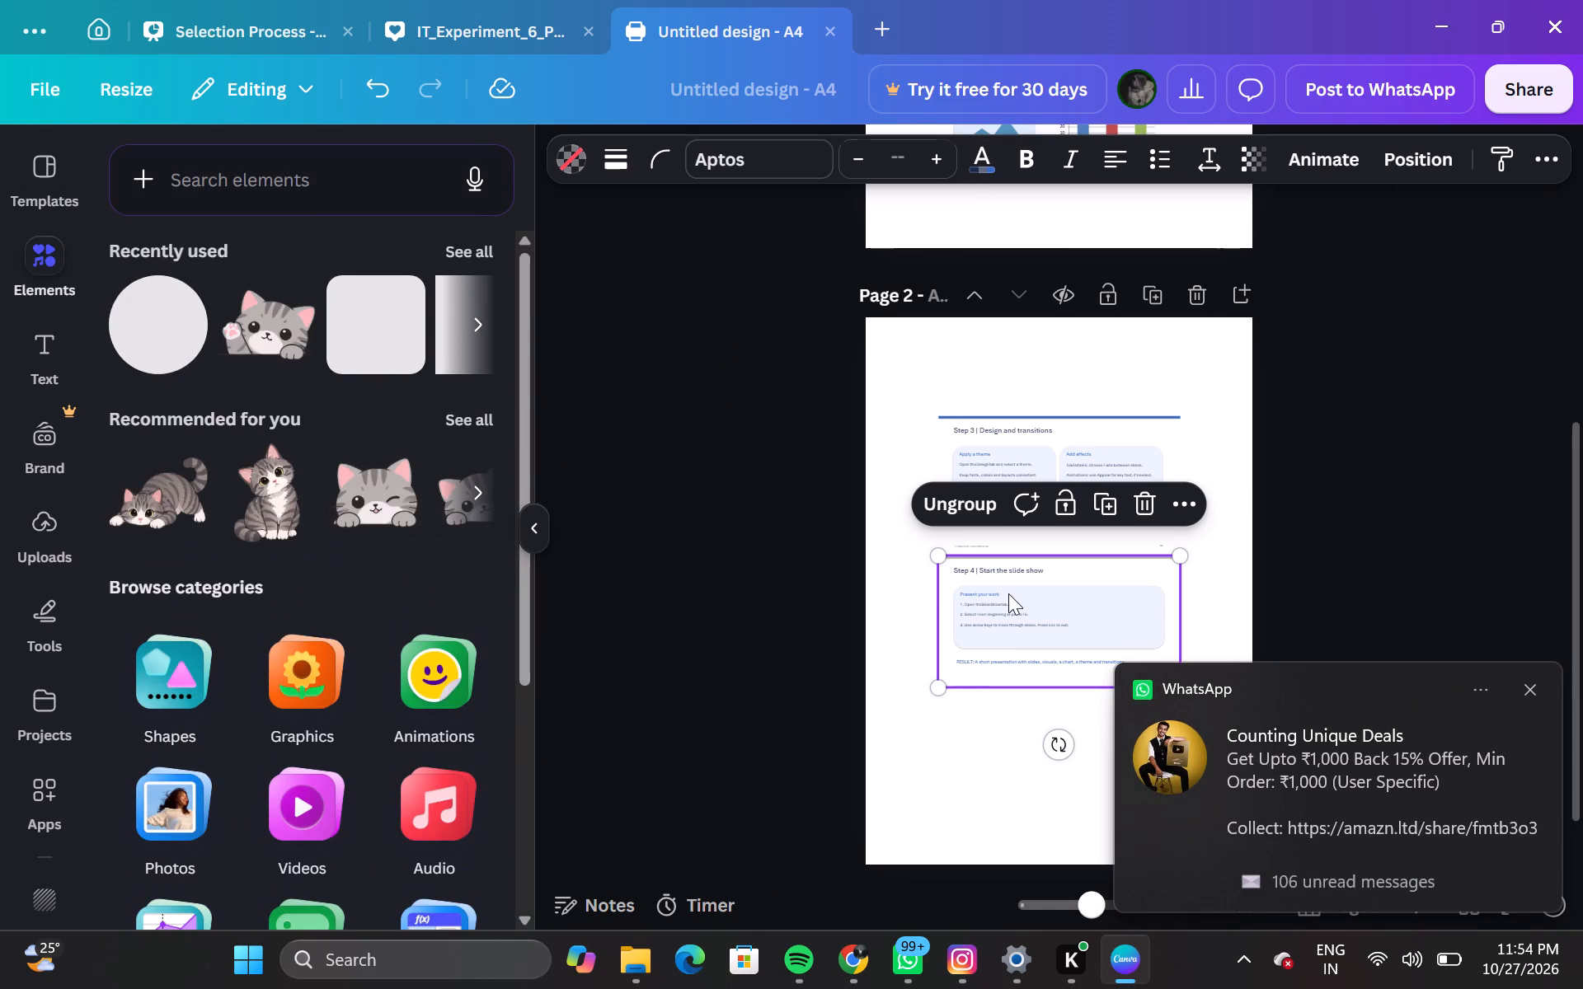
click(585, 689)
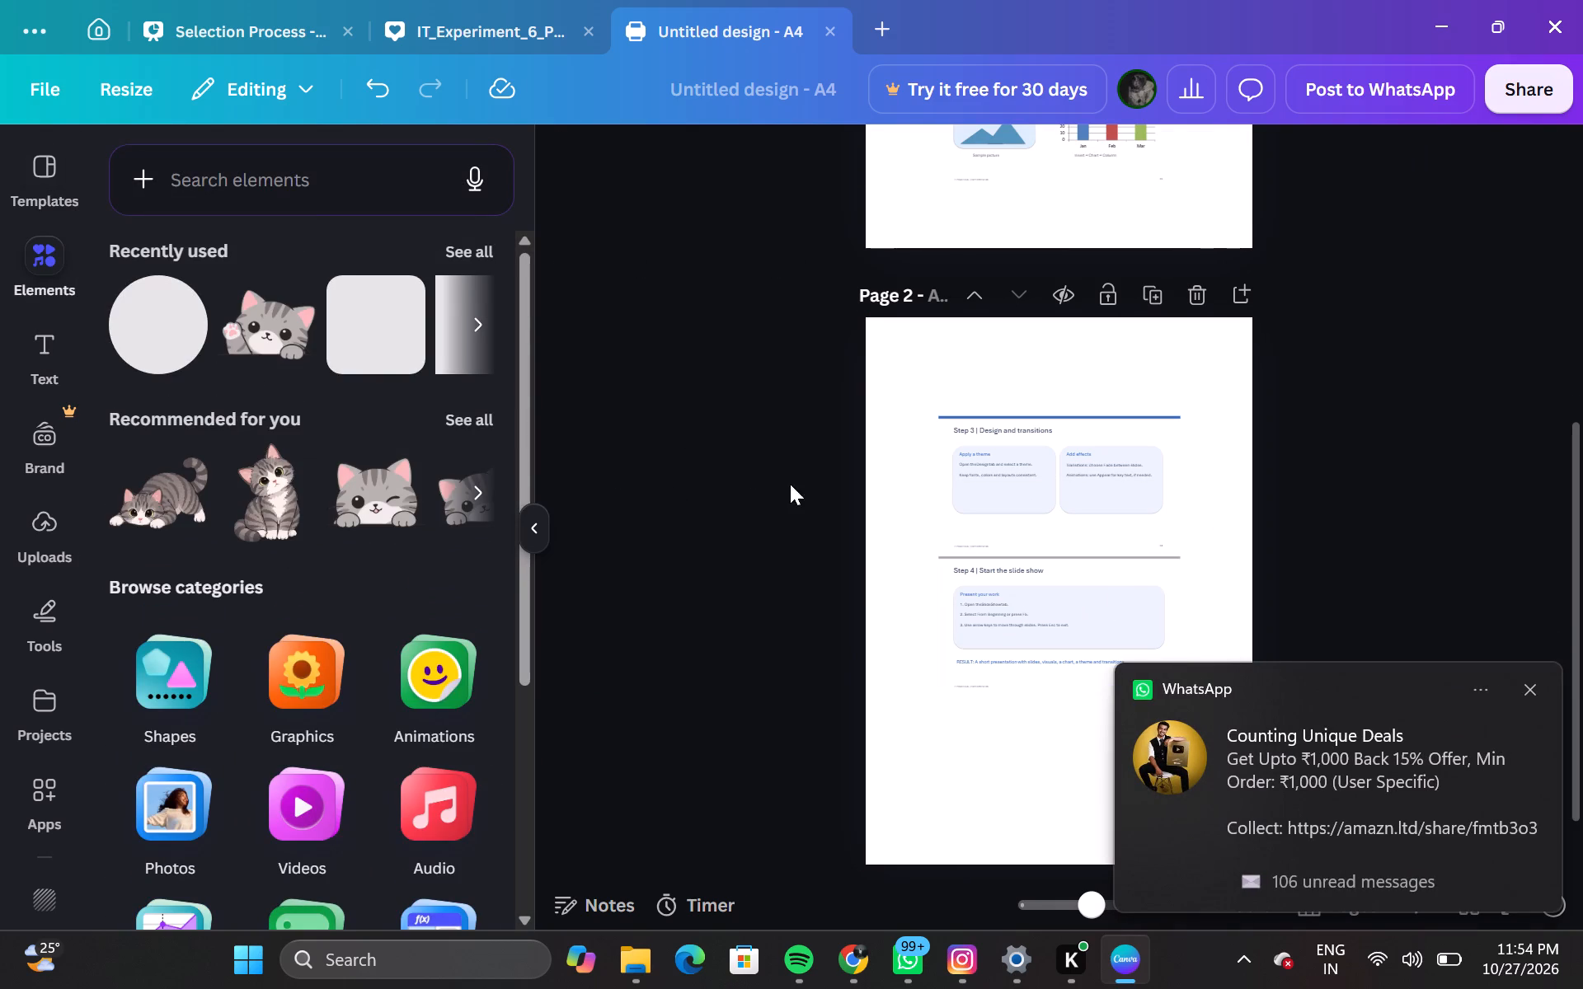
Switch to the IT_Experiment_6_Presentation design and copy all elements of the Step 4 slide on page 5, including the footer.
click(455, 0)
click(455, 21)
click(275, 387)
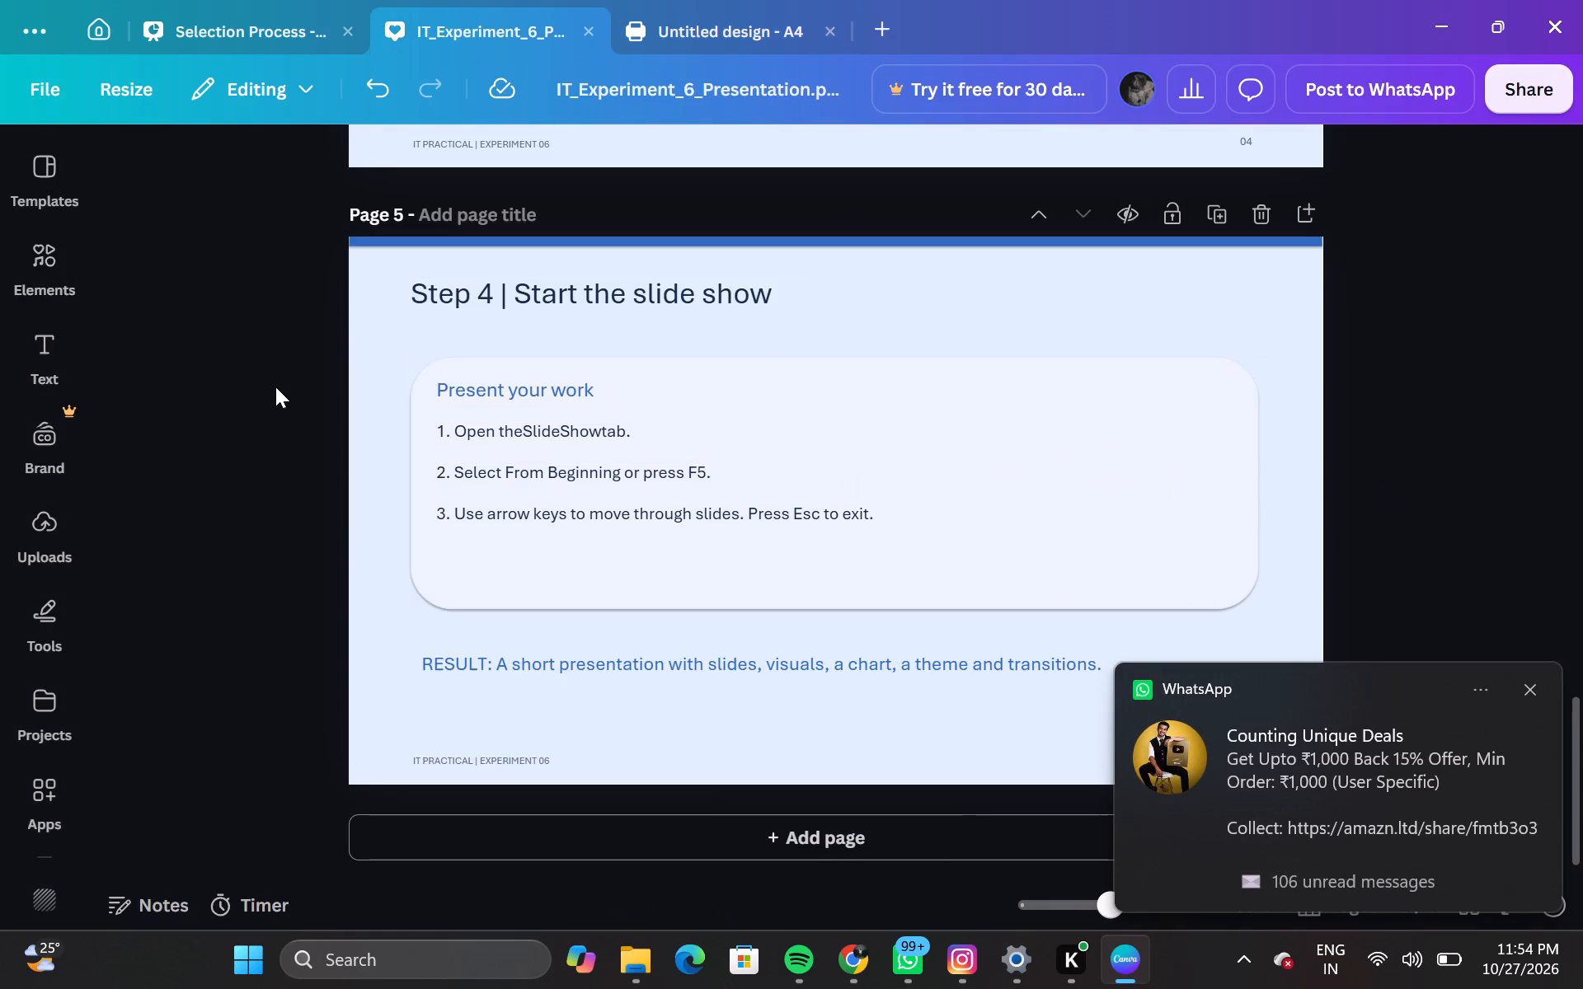
drag(285, 210, 1350, 697)
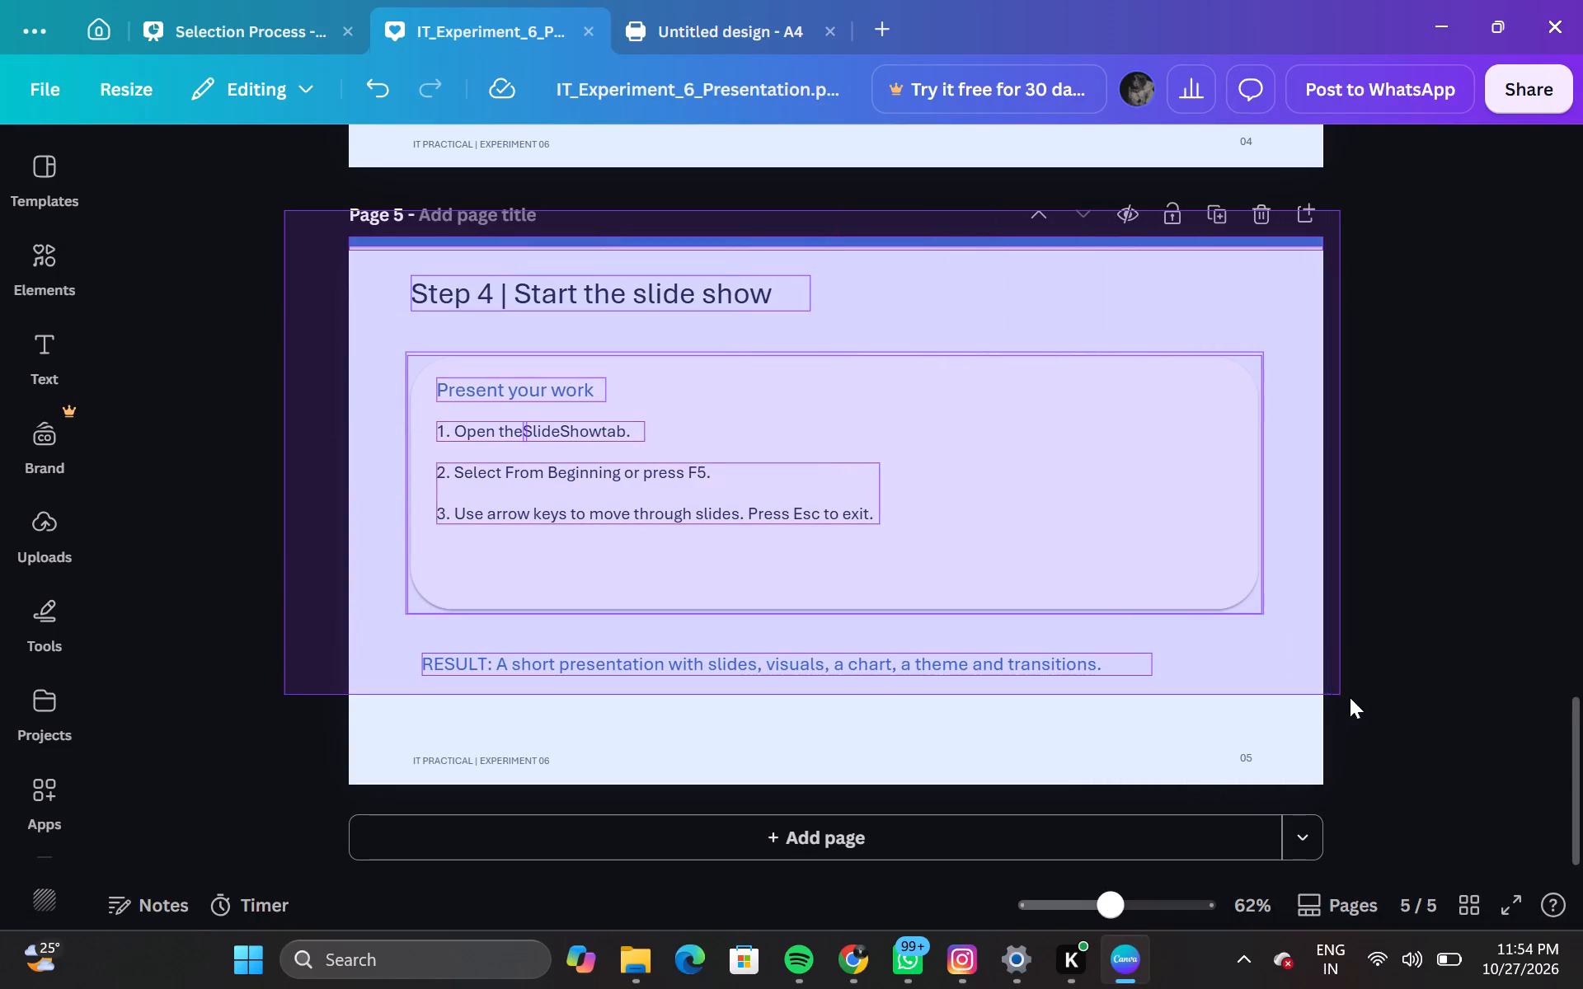
drag(1350, 697, 1366, 796)
key(ctrl+c)
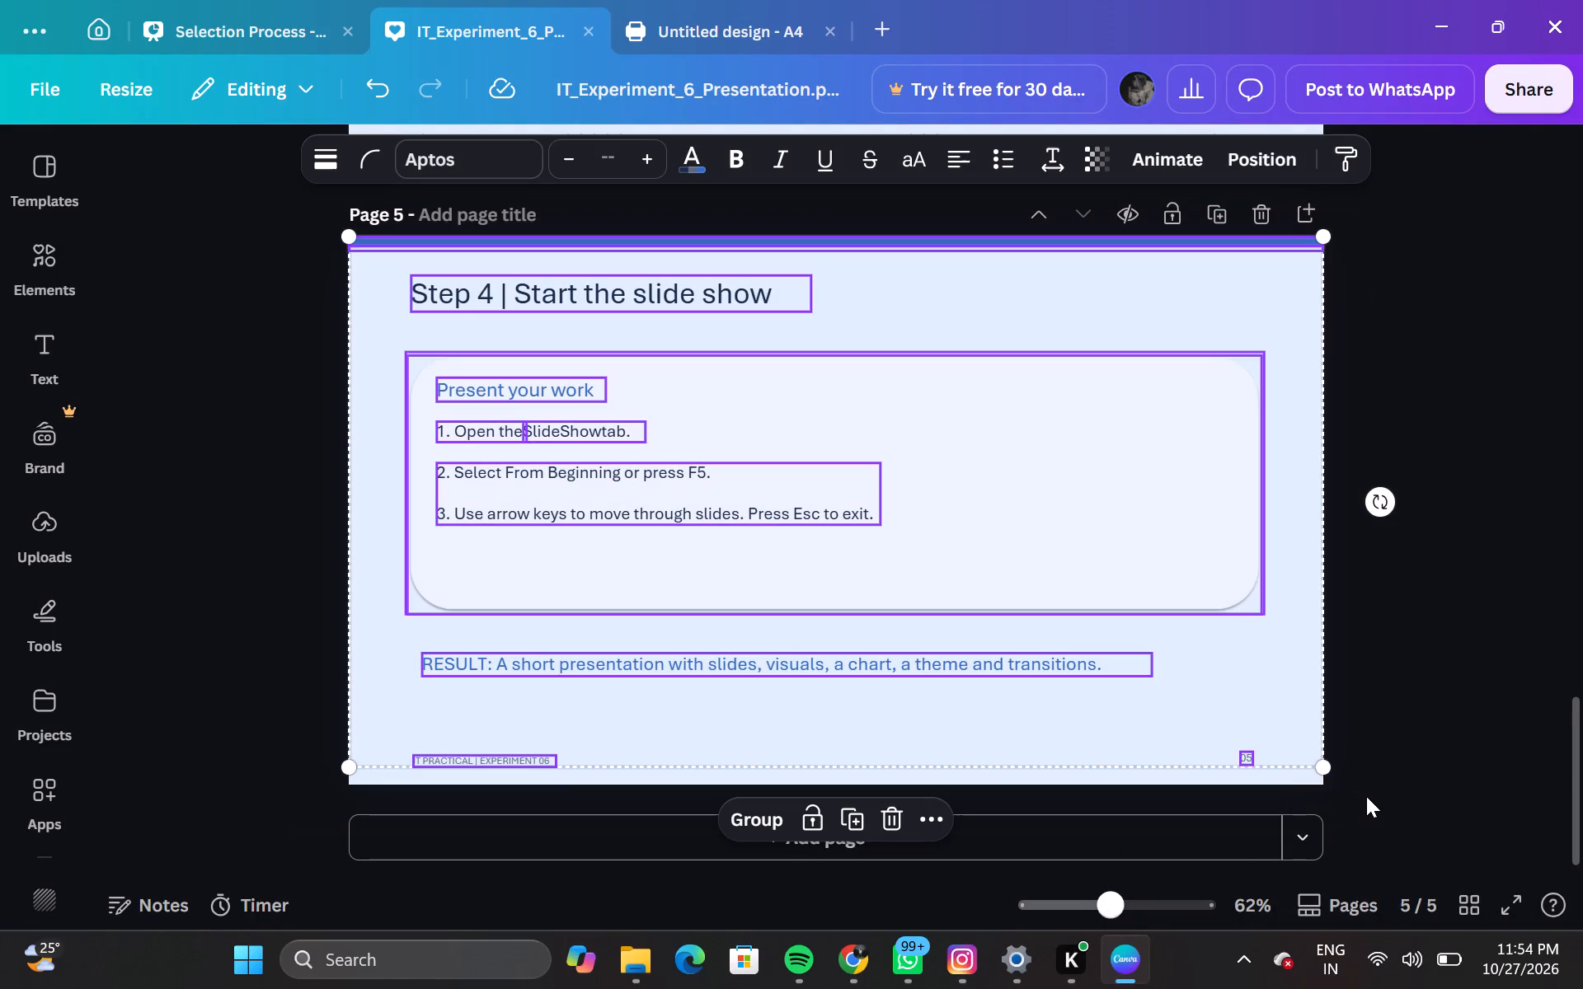
Paste the copied Step 4 slide elements again onto page 2 of the untitled A4 design and move them downward.
click(716, 1)
click(716, 25)
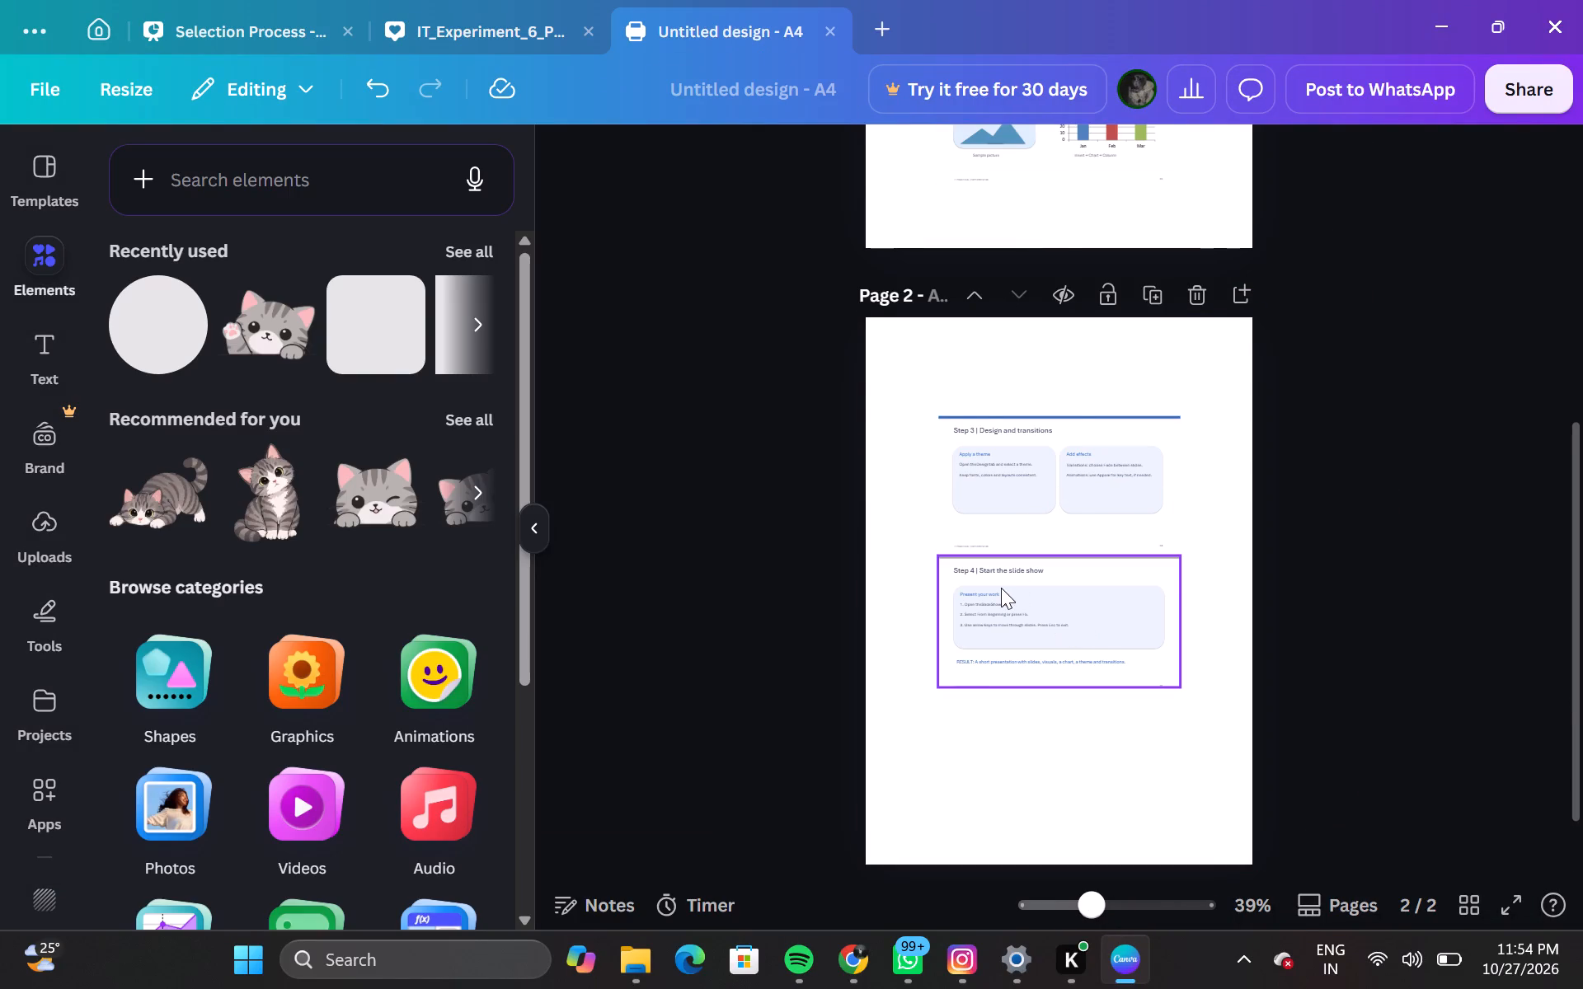
key(ctrl+v)
drag(1172, 410, 1185, 573)
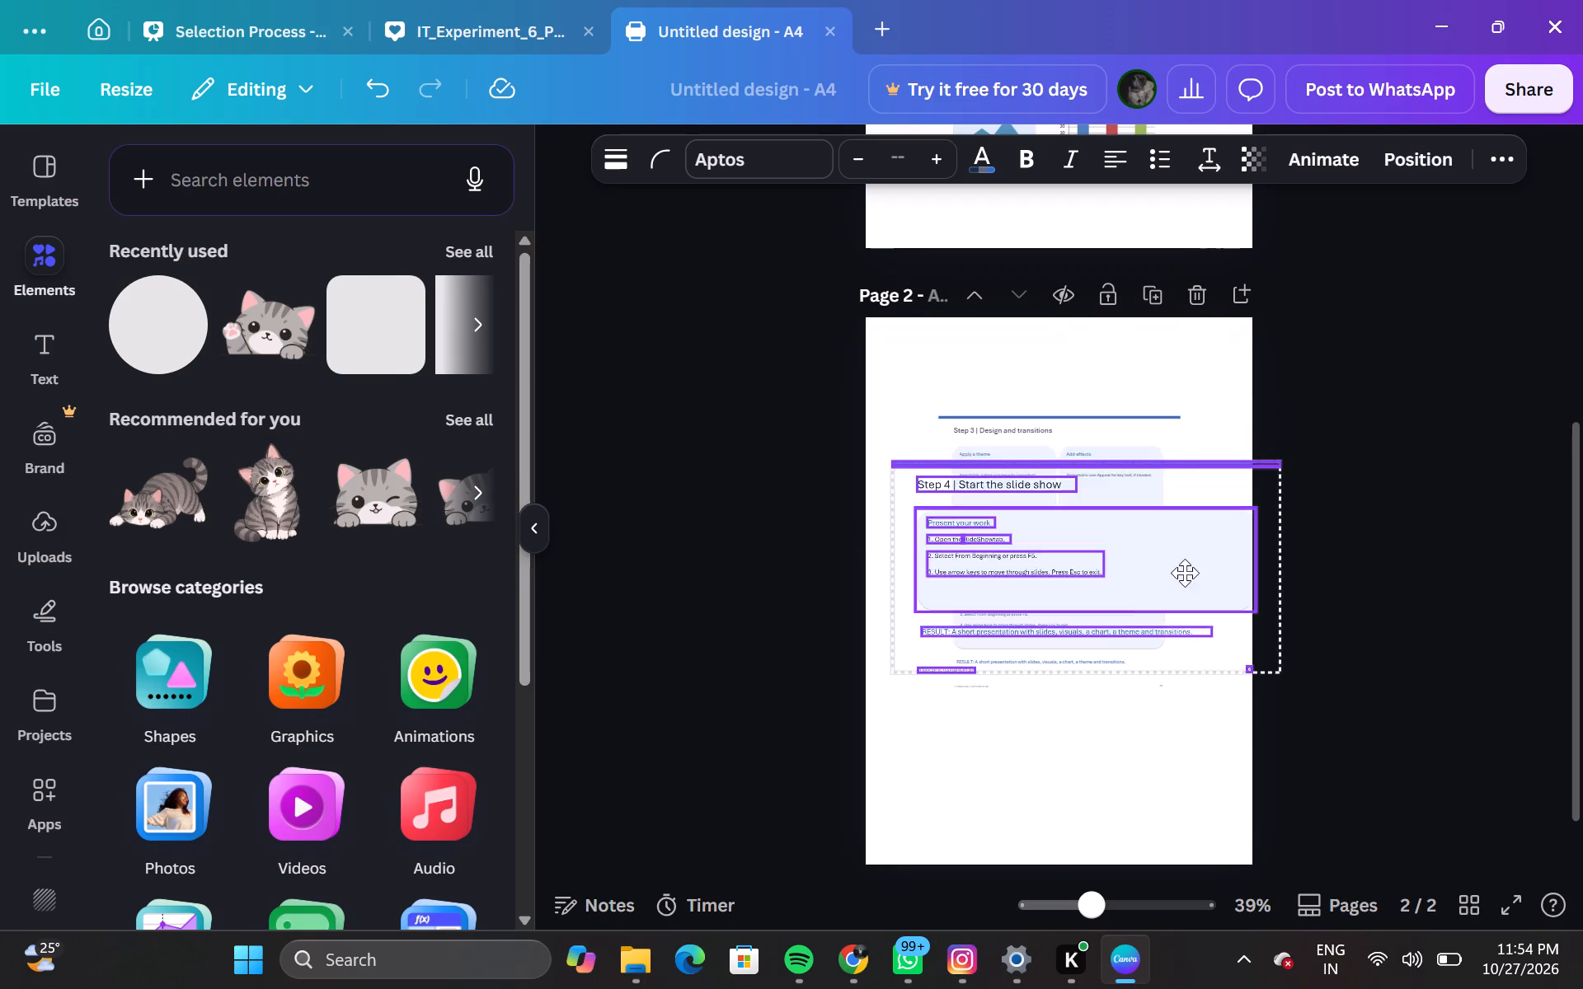
Move the newly pasted Step 4 slide elements to the lower part of page 2 and group them.
drag(1185, 573, 1186, 766)
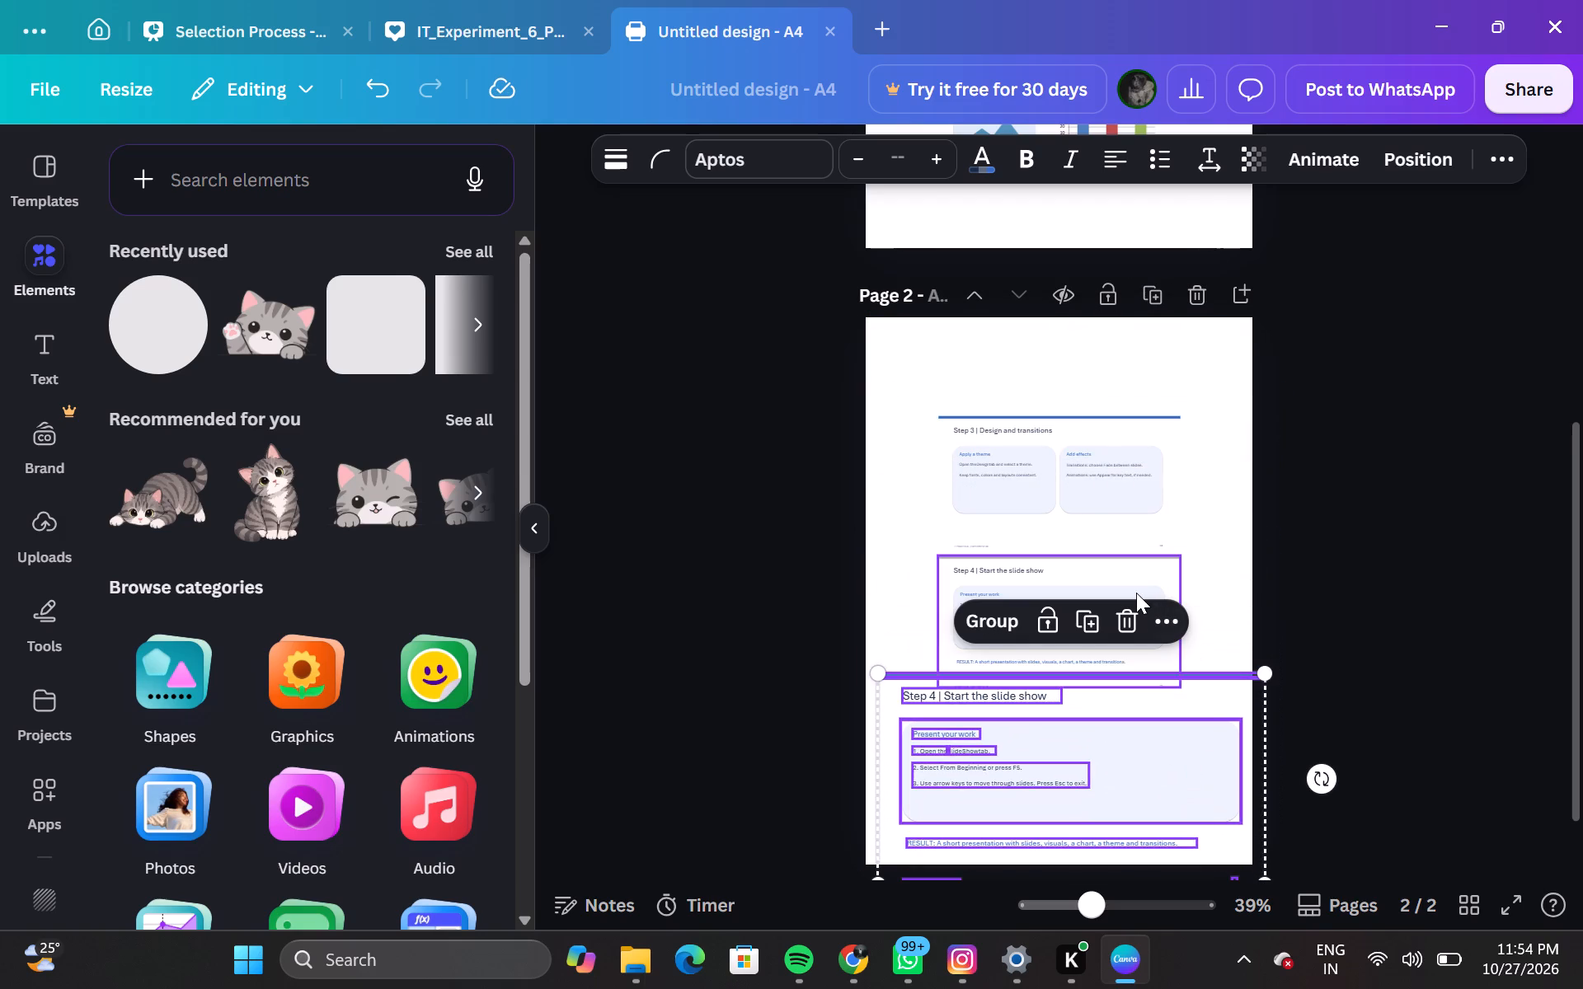
click(990, 625)
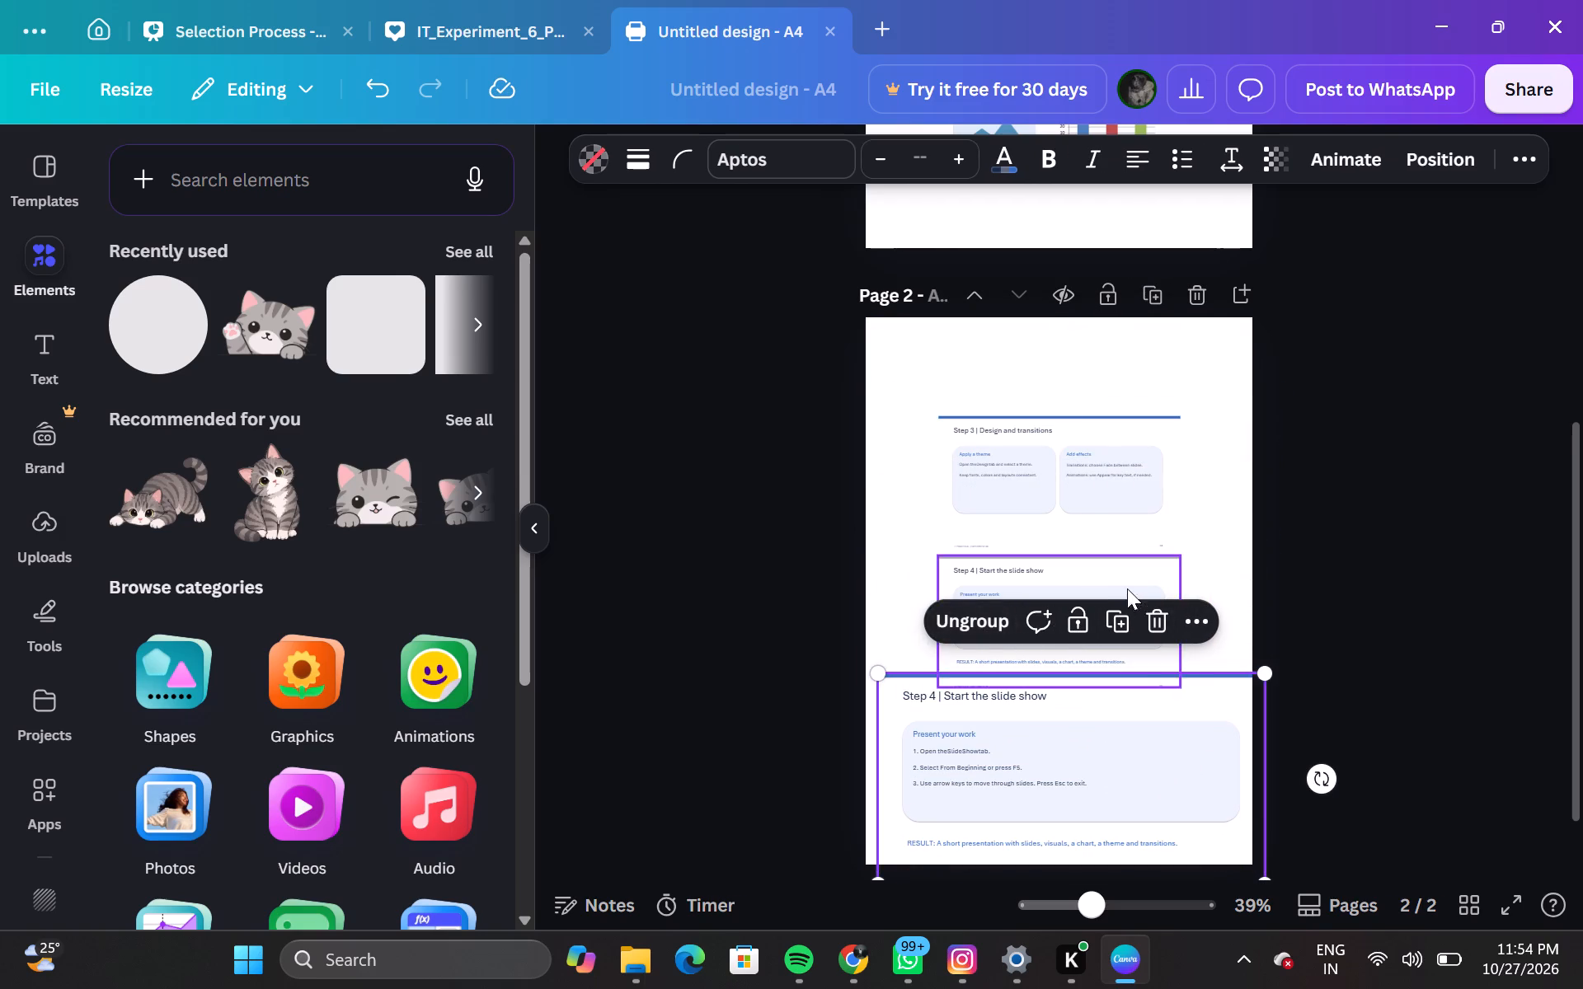
Delete the earlier, smaller Step 4 slide group from page 2.
click(1119, 584)
key(Delete)
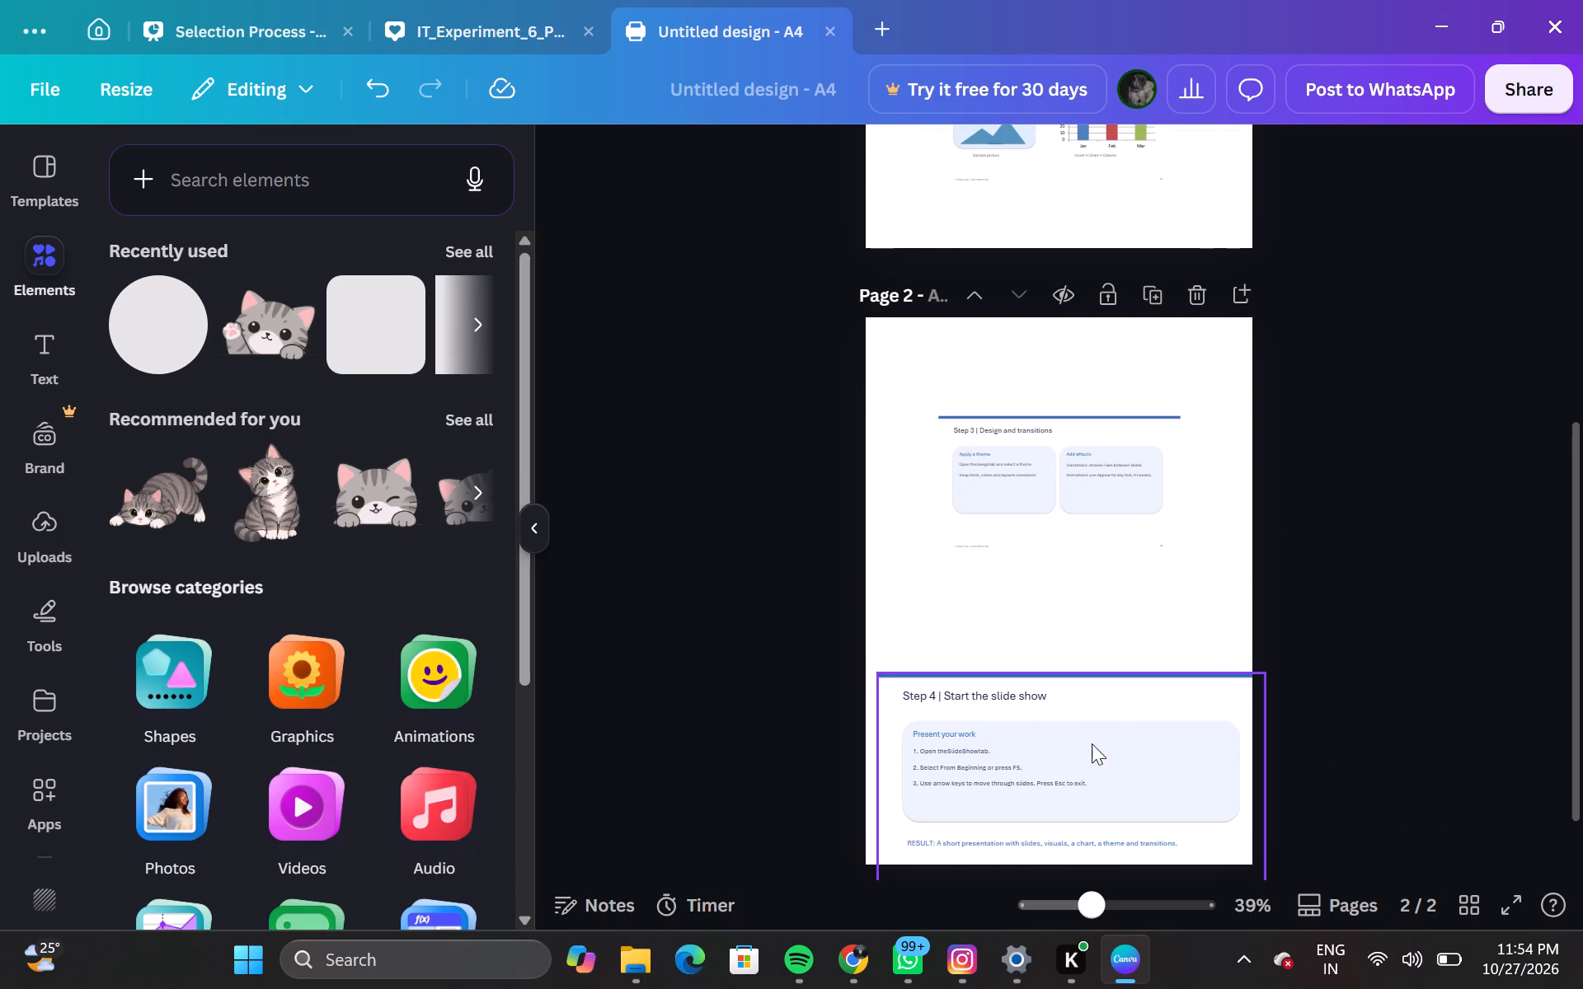
Shrink the remaining Step 4 slide group to the Step 3 group's width and centre it closely beneath Step 3.
drag(1089, 754, 1087, 666)
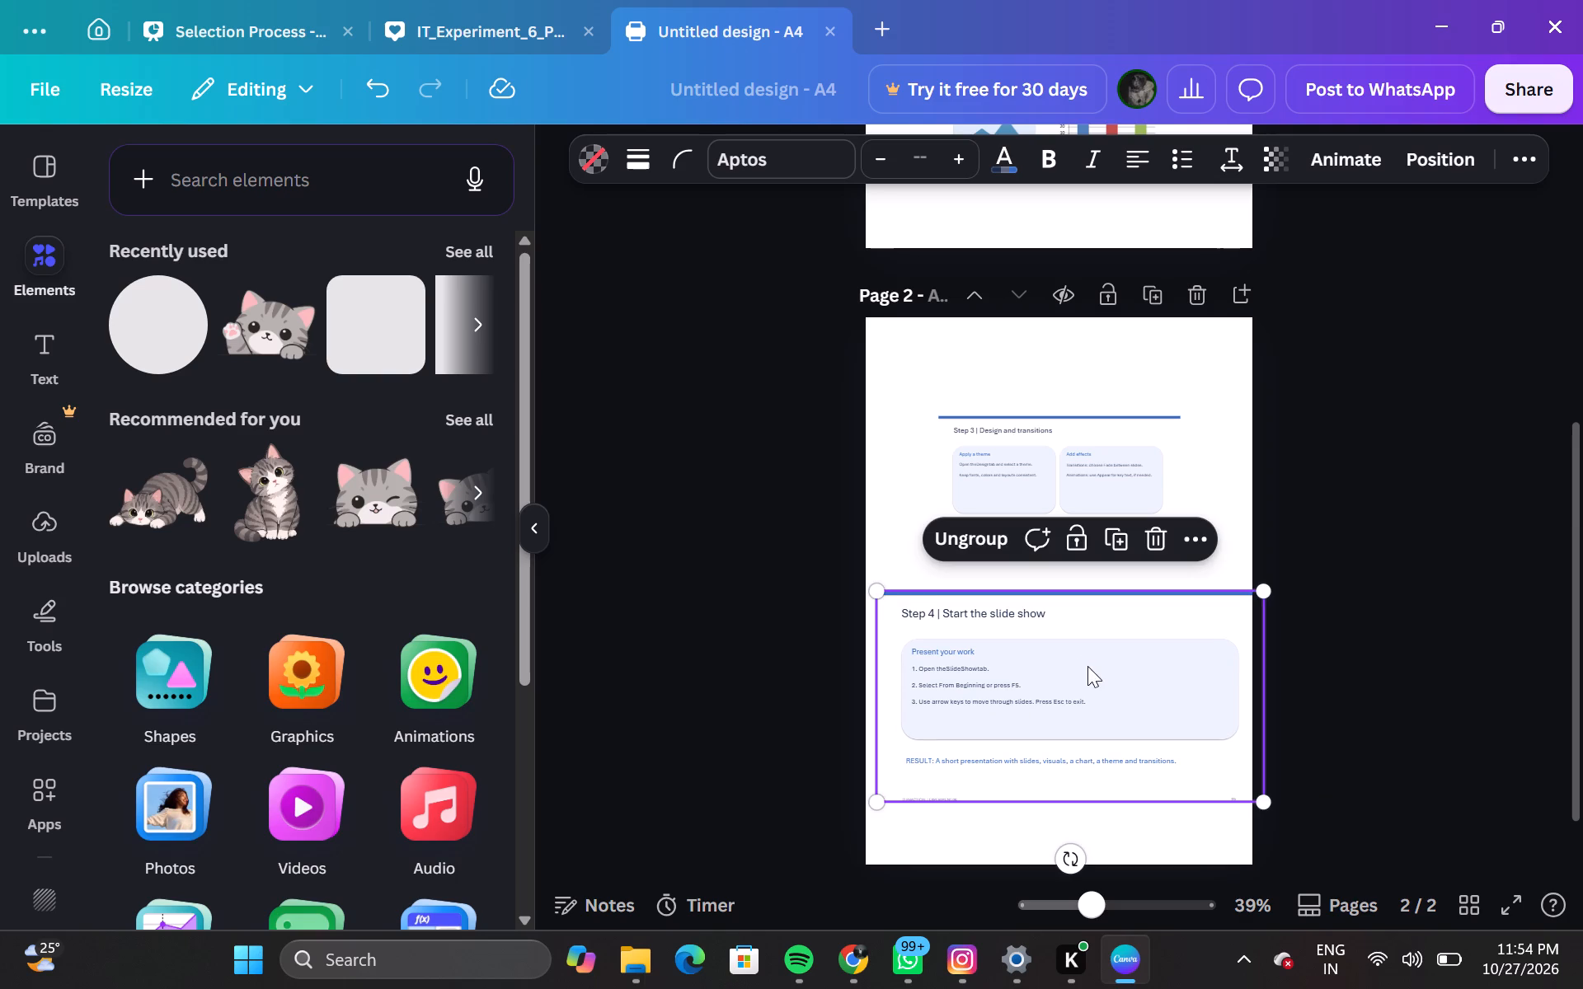
drag(1262, 801, 1186, 767)
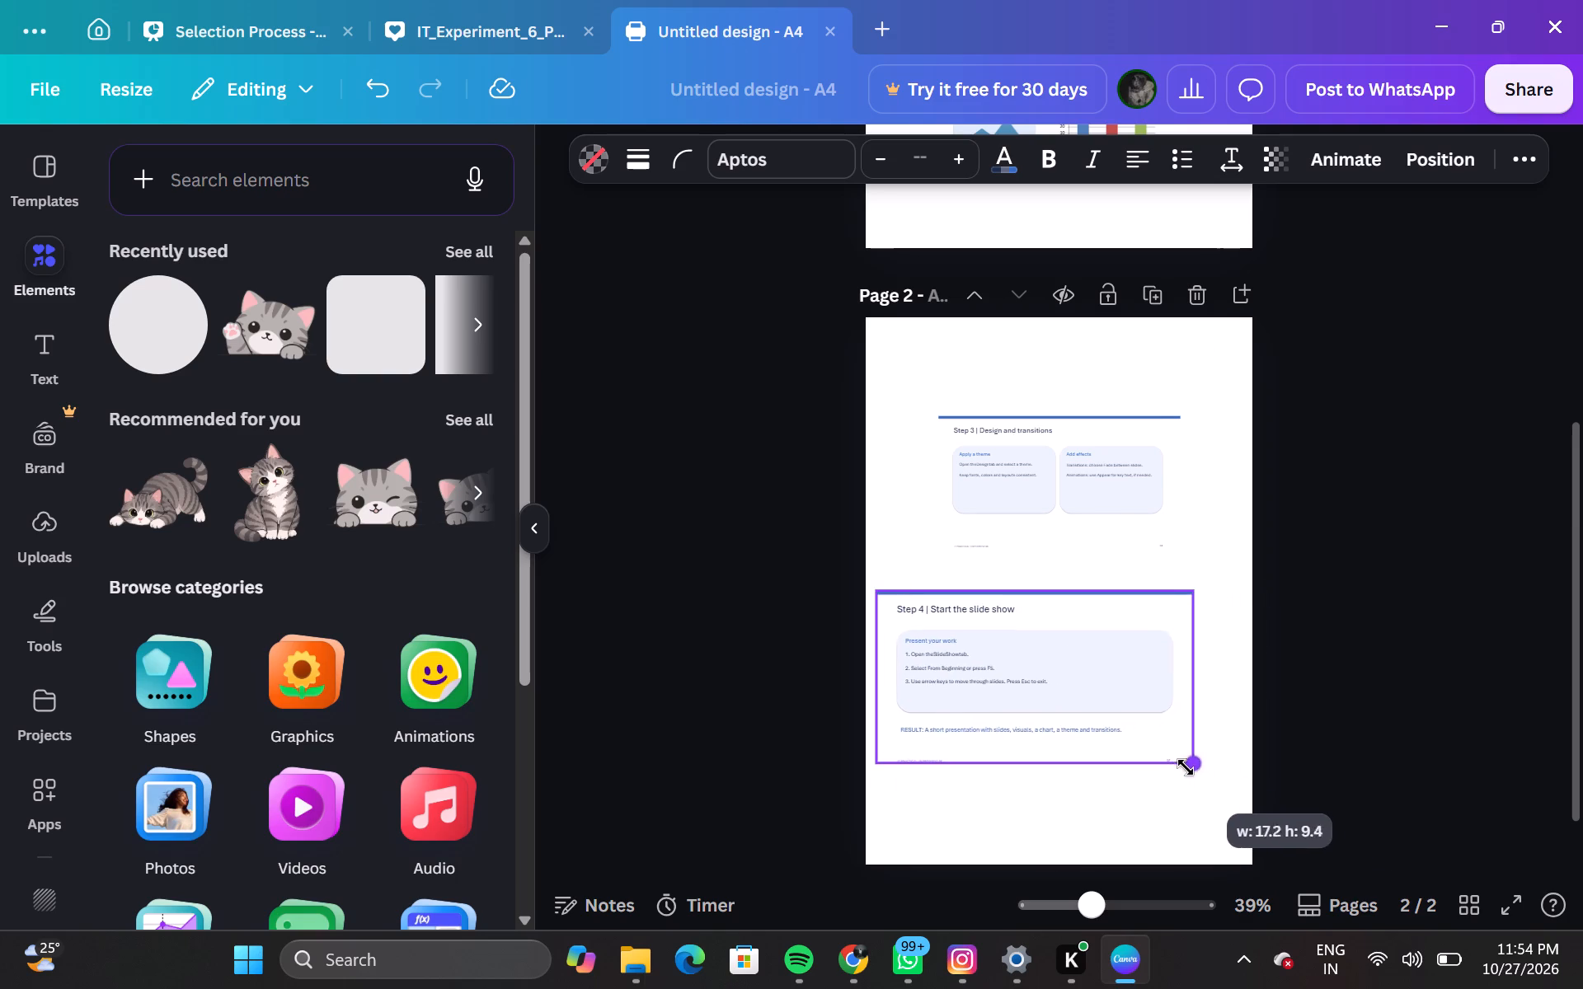
drag(1186, 767, 1175, 761)
drag(880, 752, 936, 715)
drag(1054, 683, 1055, 671)
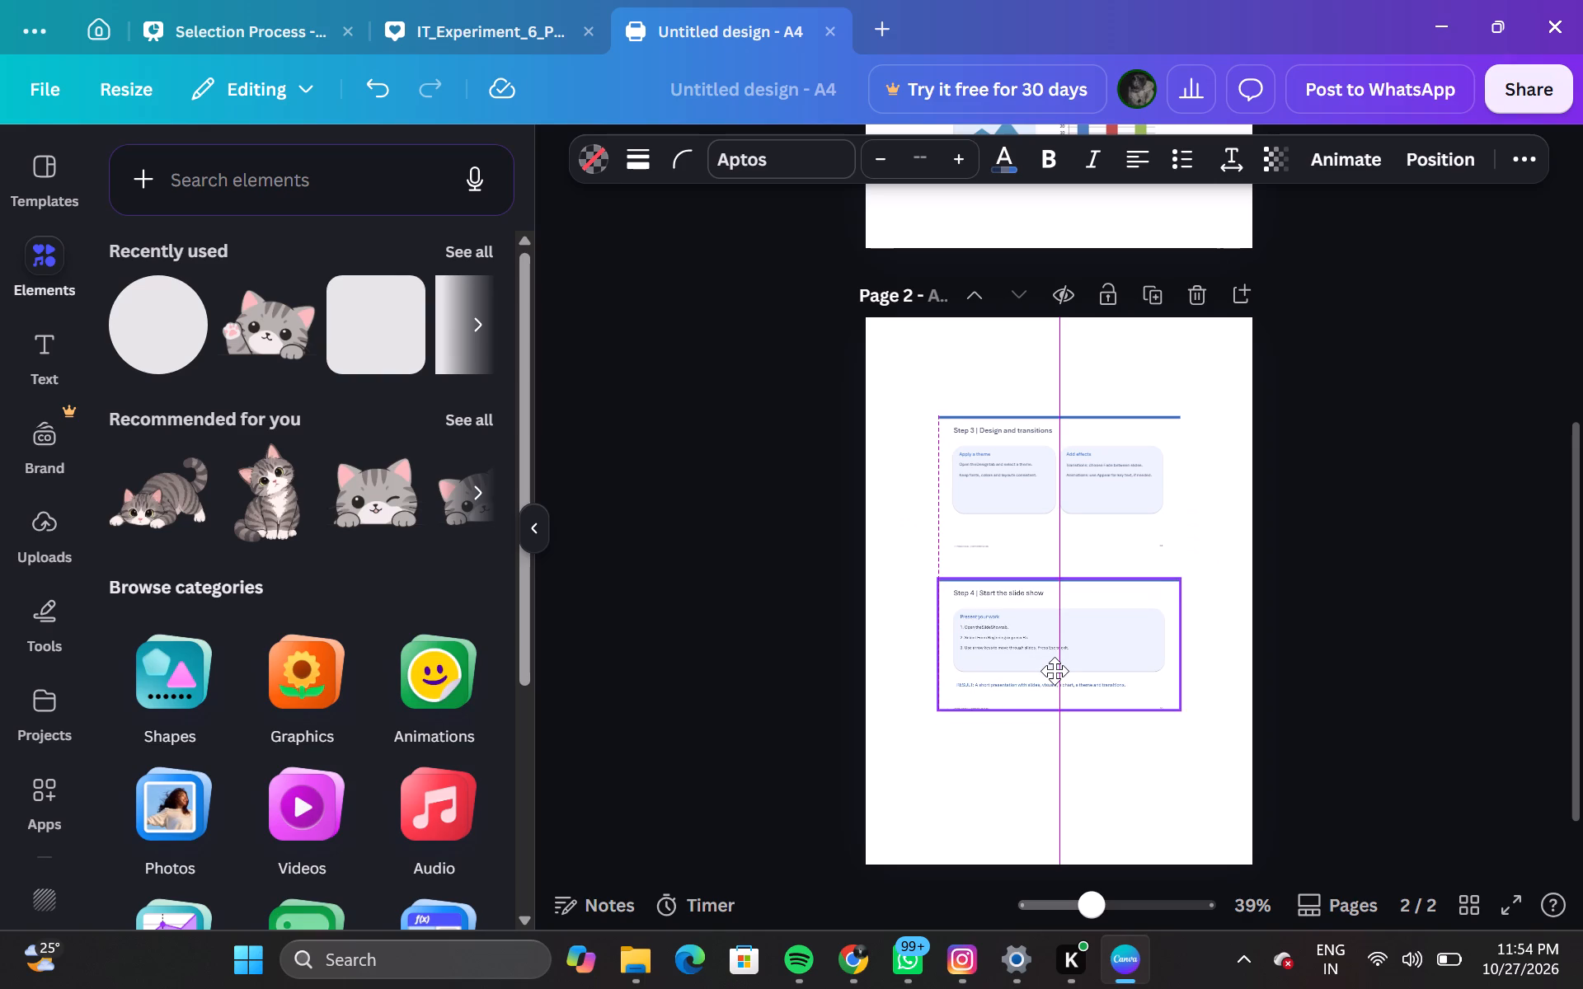
drag(1055, 671, 1055, 654)
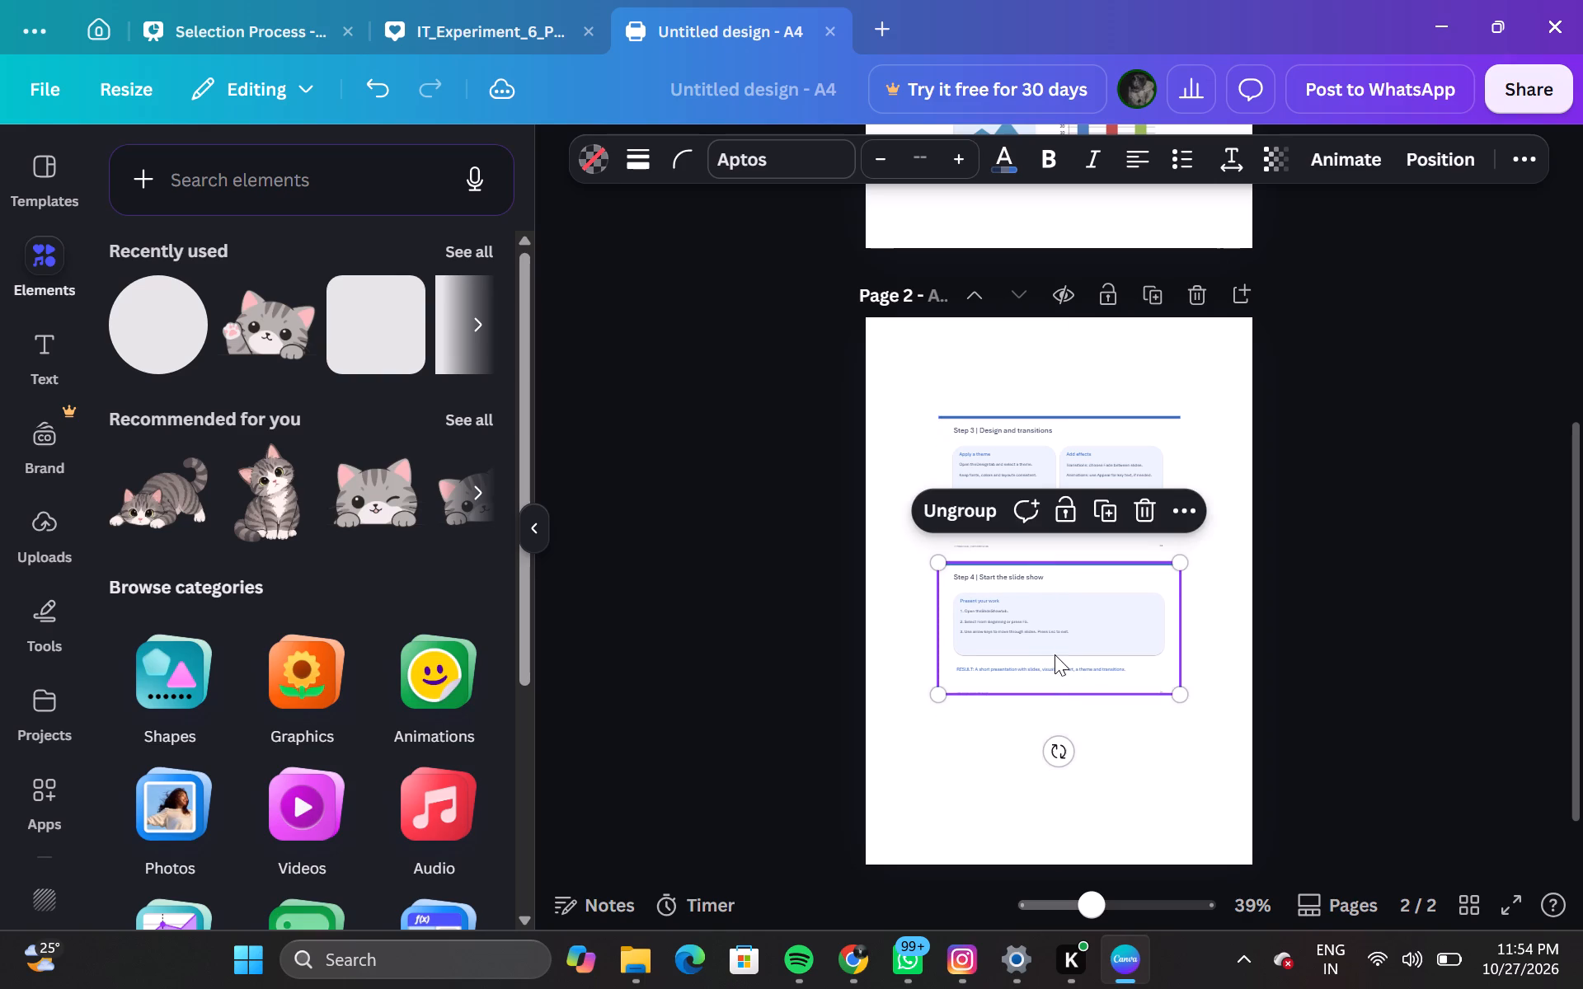
Nudge the Step 4 slide group slightly up, closer to the Step 3 group on page 2.
click(1355, 625)
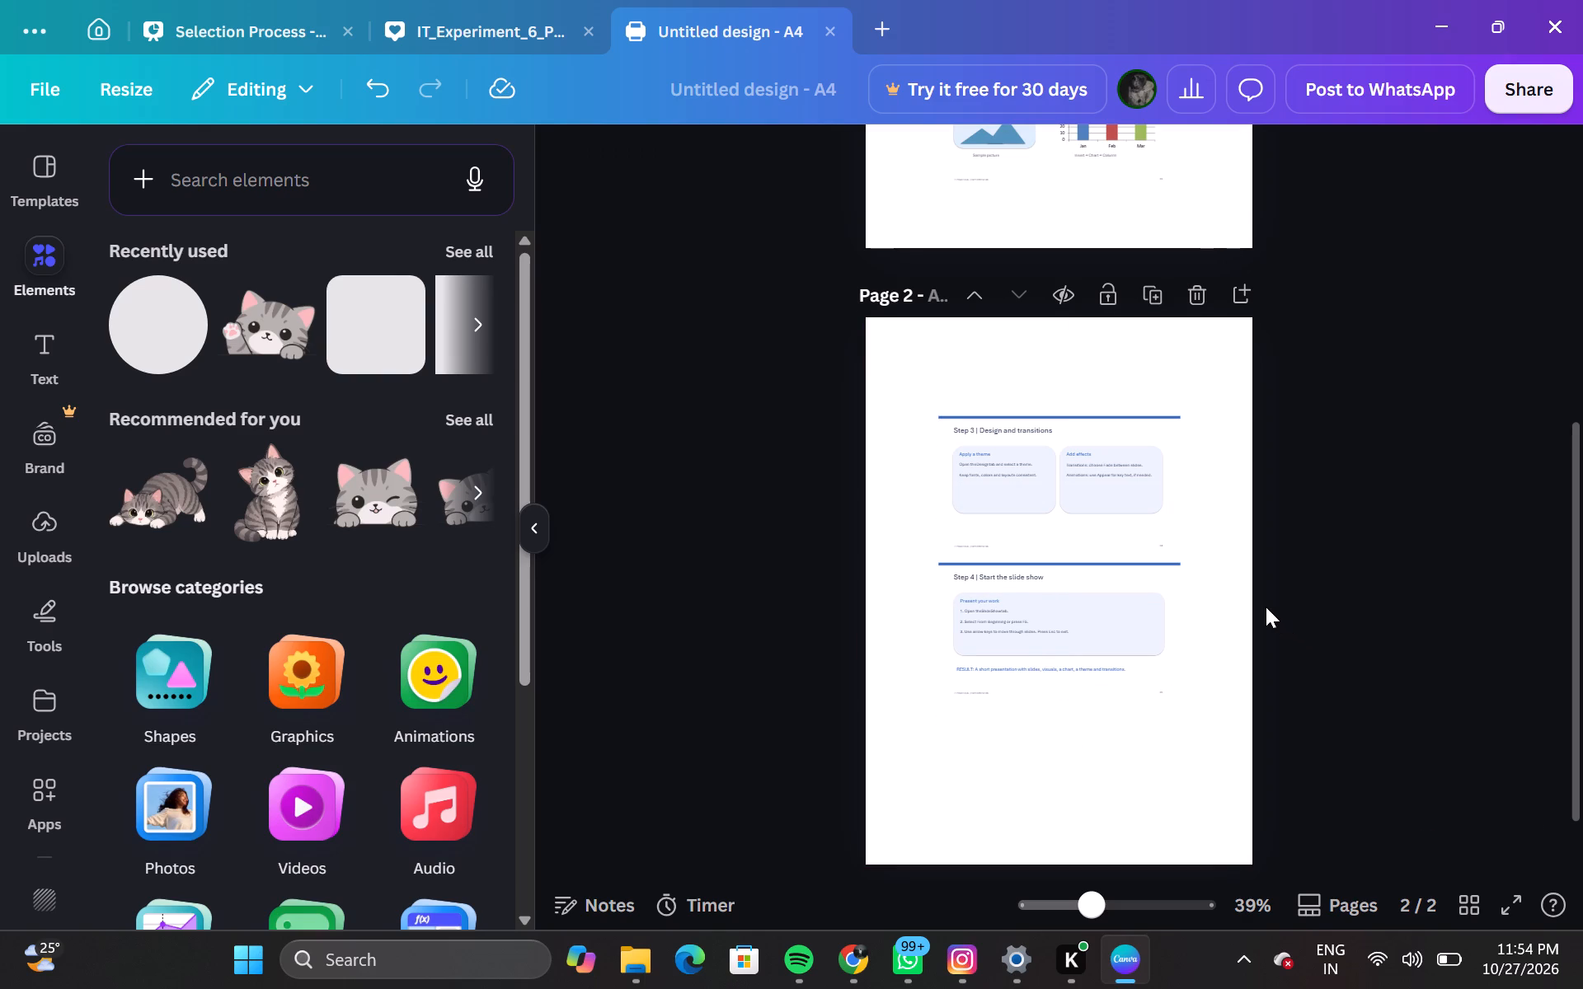
click(1112, 635)
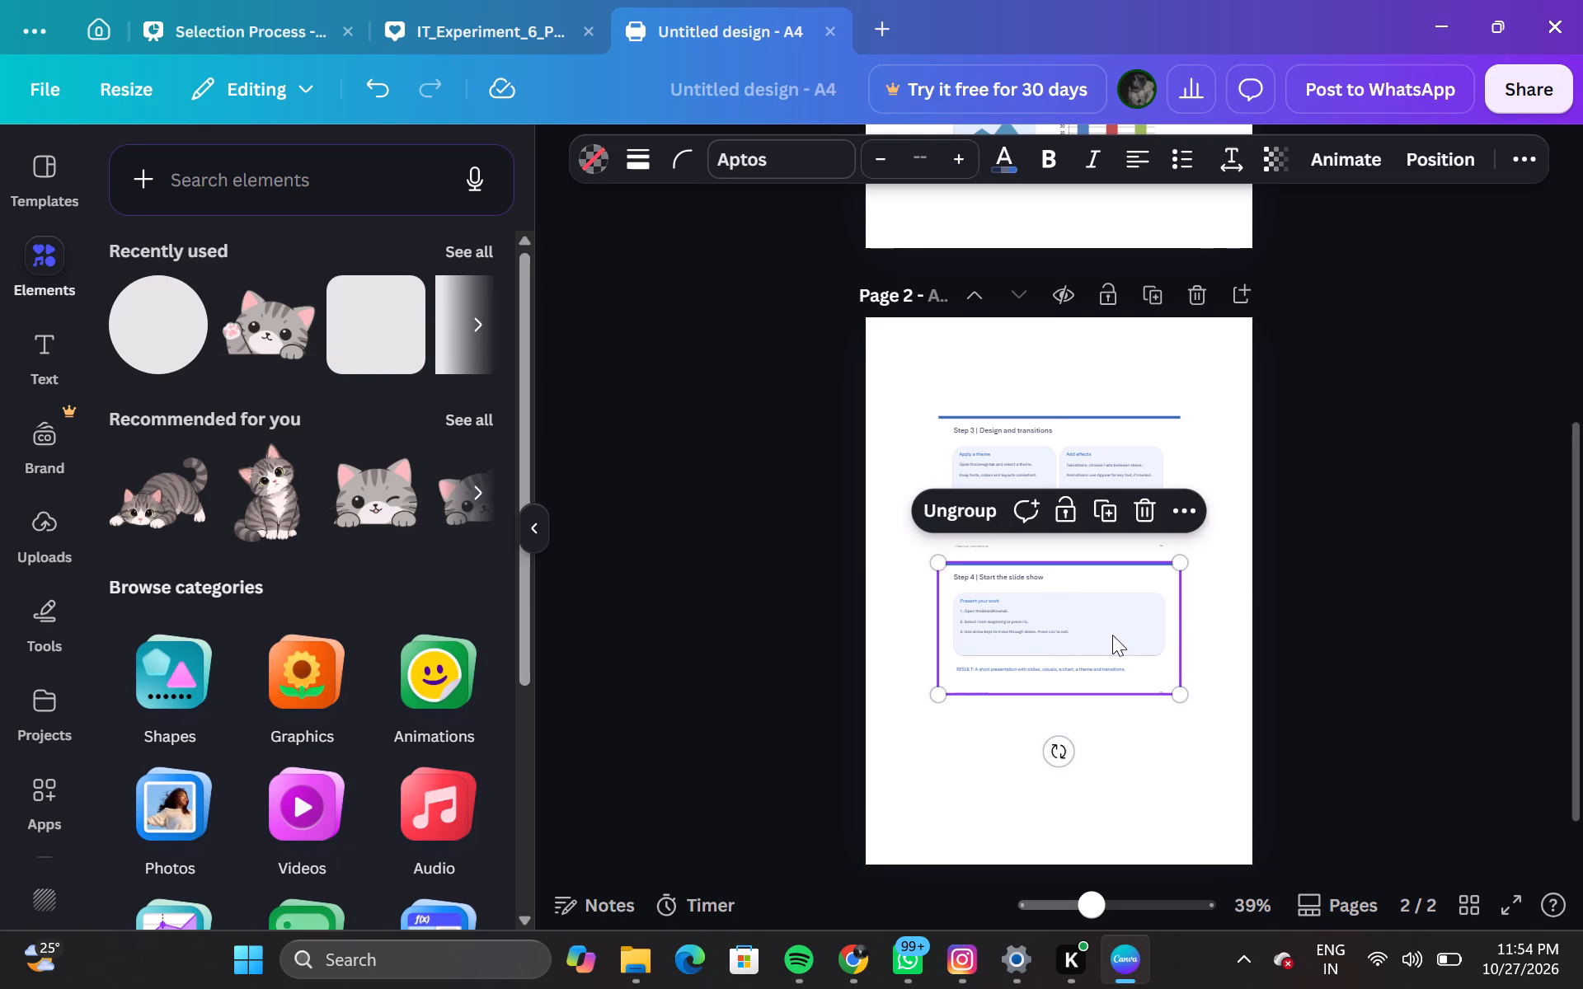
click(1416, 616)
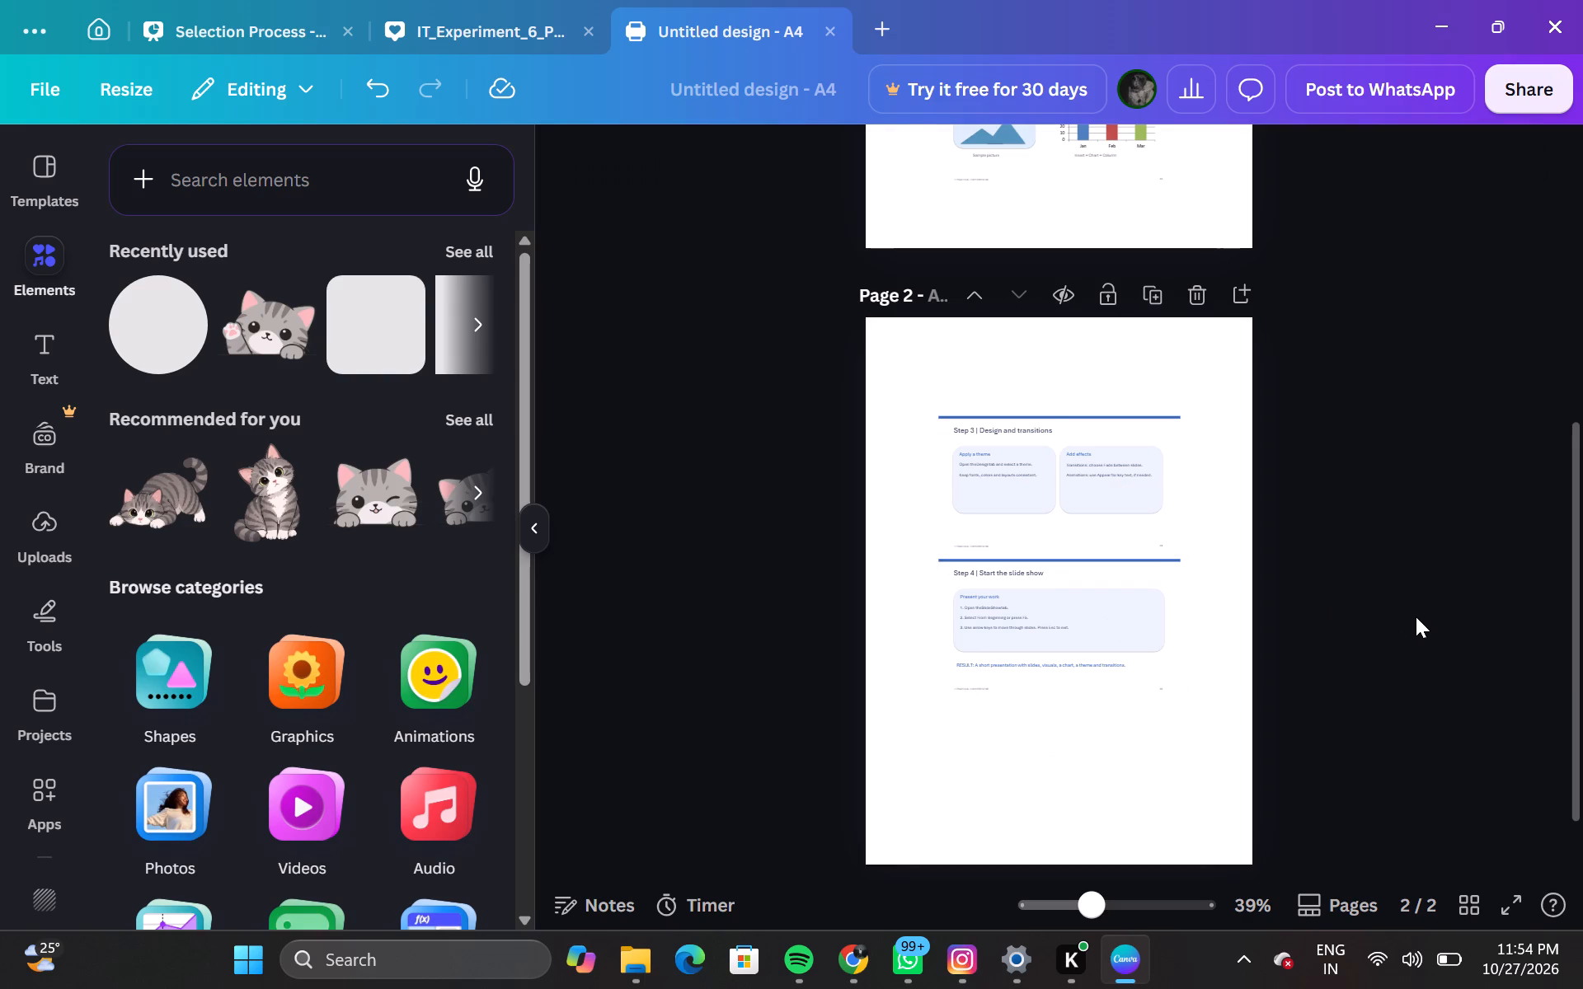
Select the Step 3 and Step 4 slide groups together and move them down to the centre of page 2.
drag(996, 361, 1059, 715)
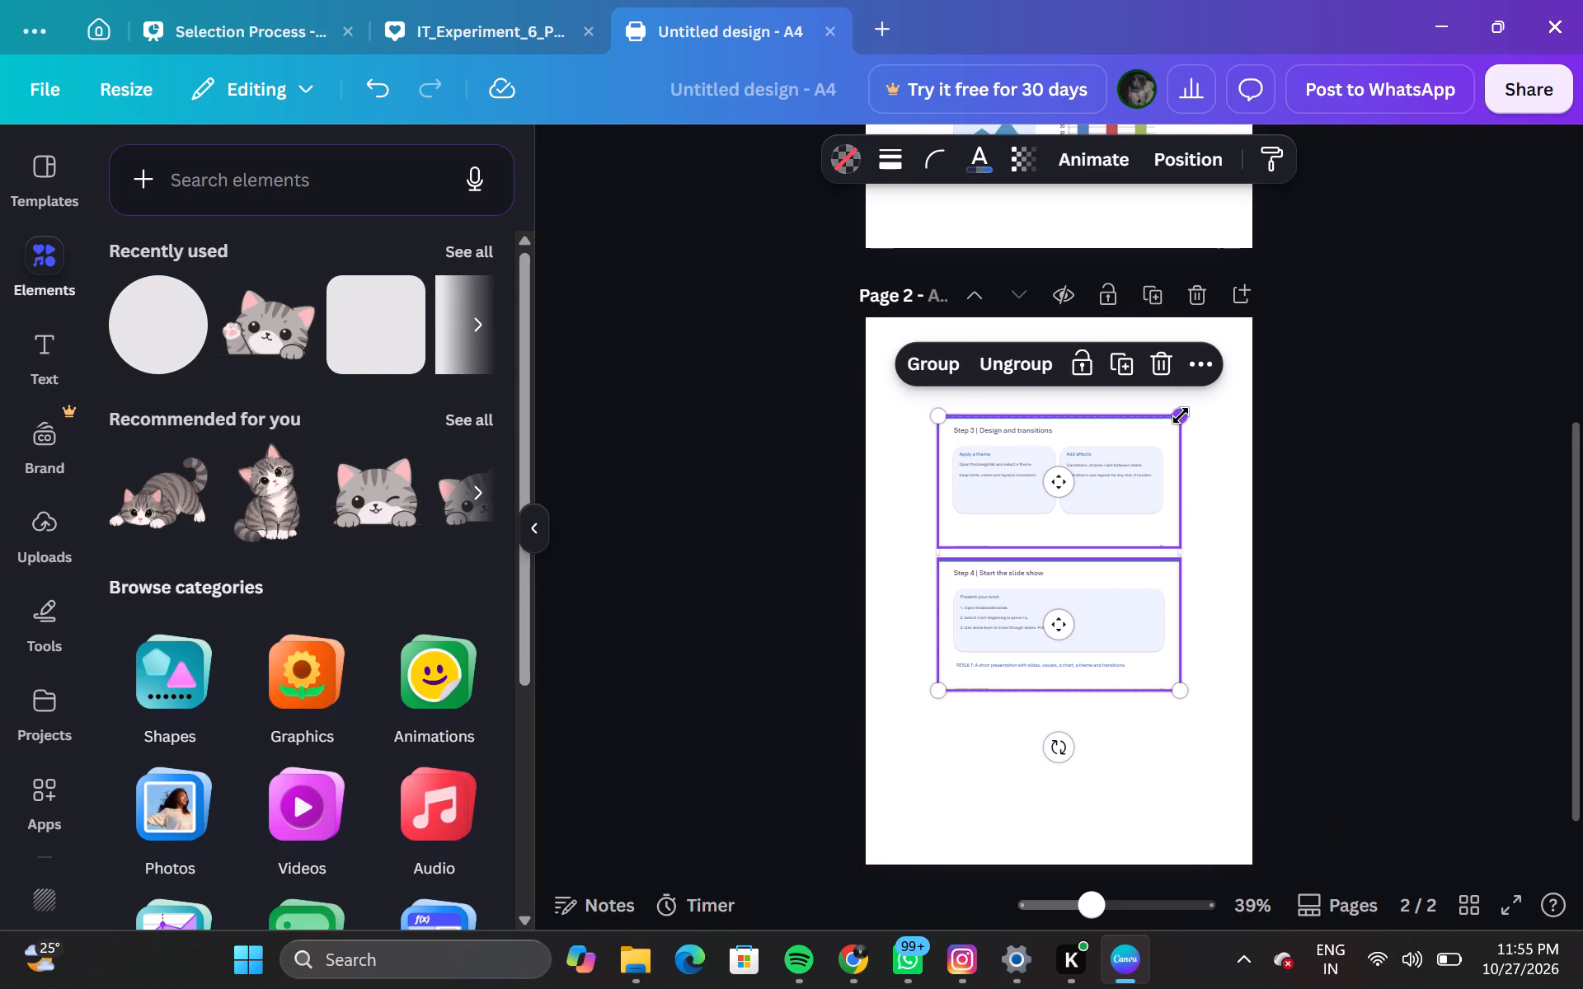
drag(1108, 578, 1108, 608)
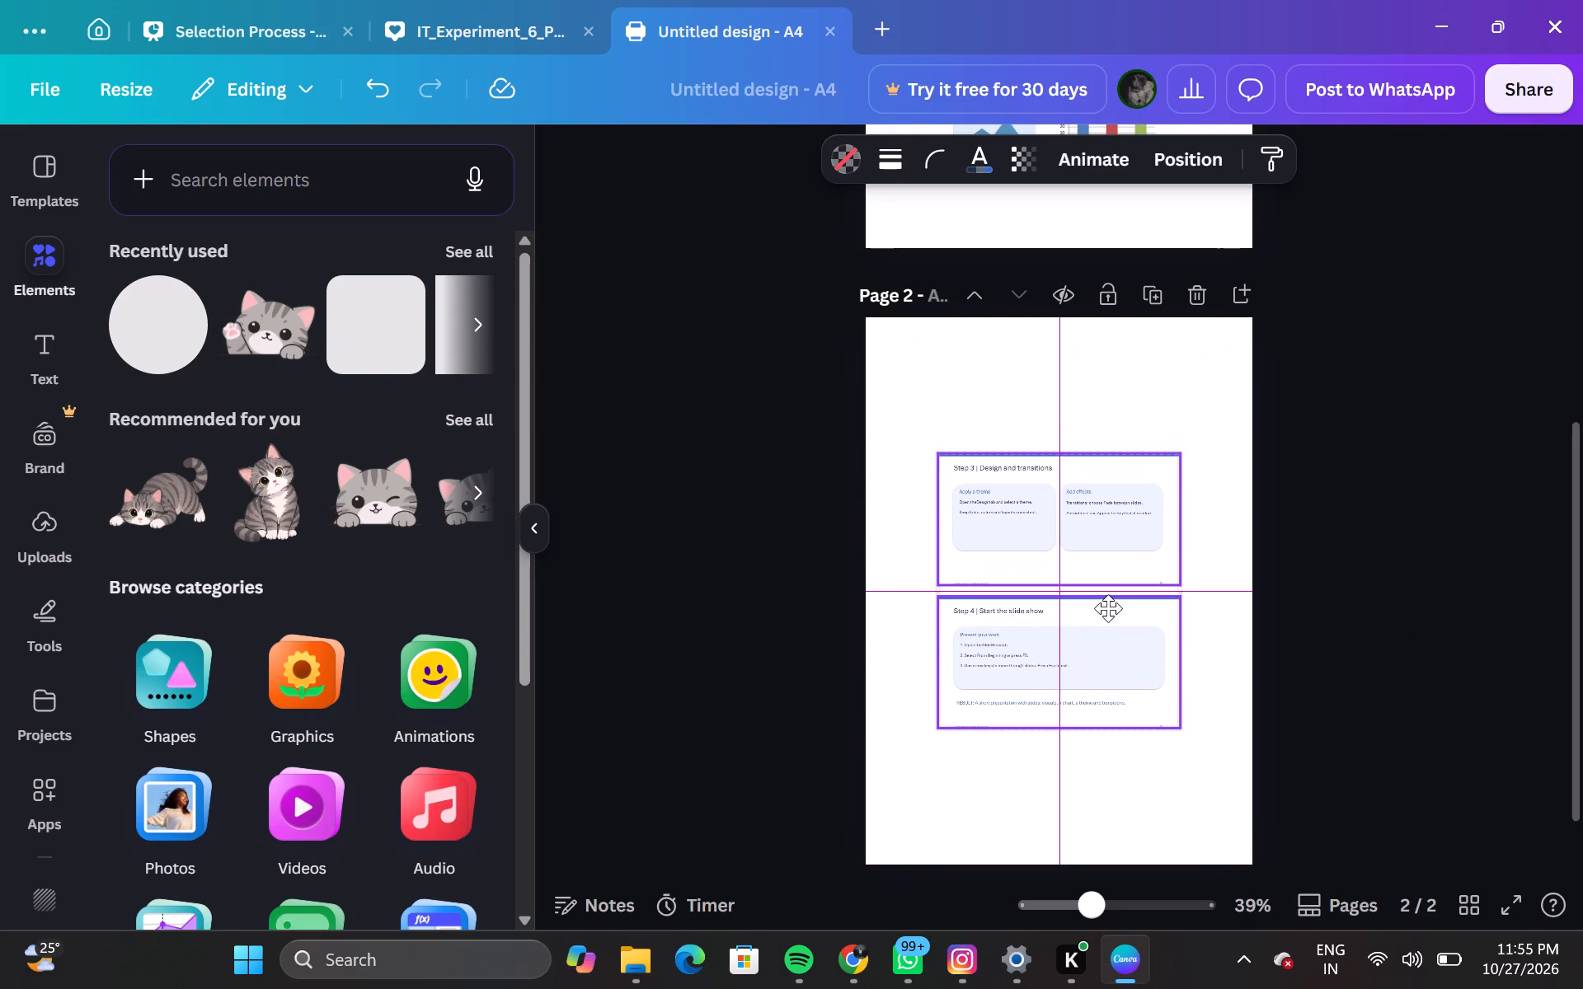
drag(1108, 608, 1108, 614)
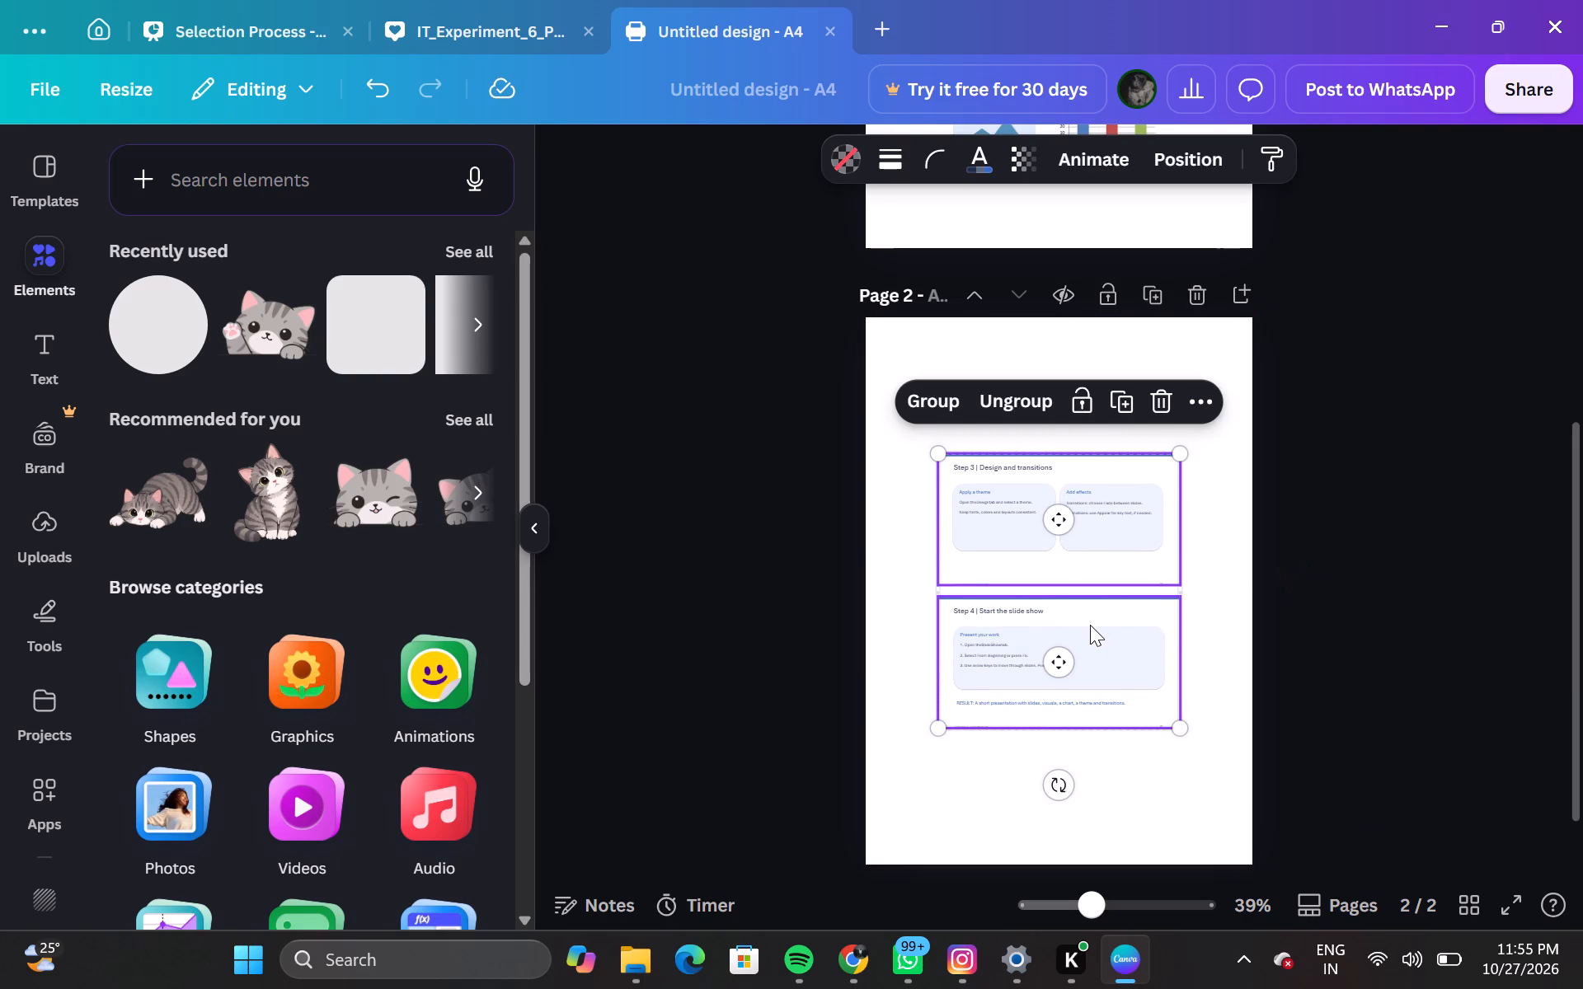
click(1090, 625)
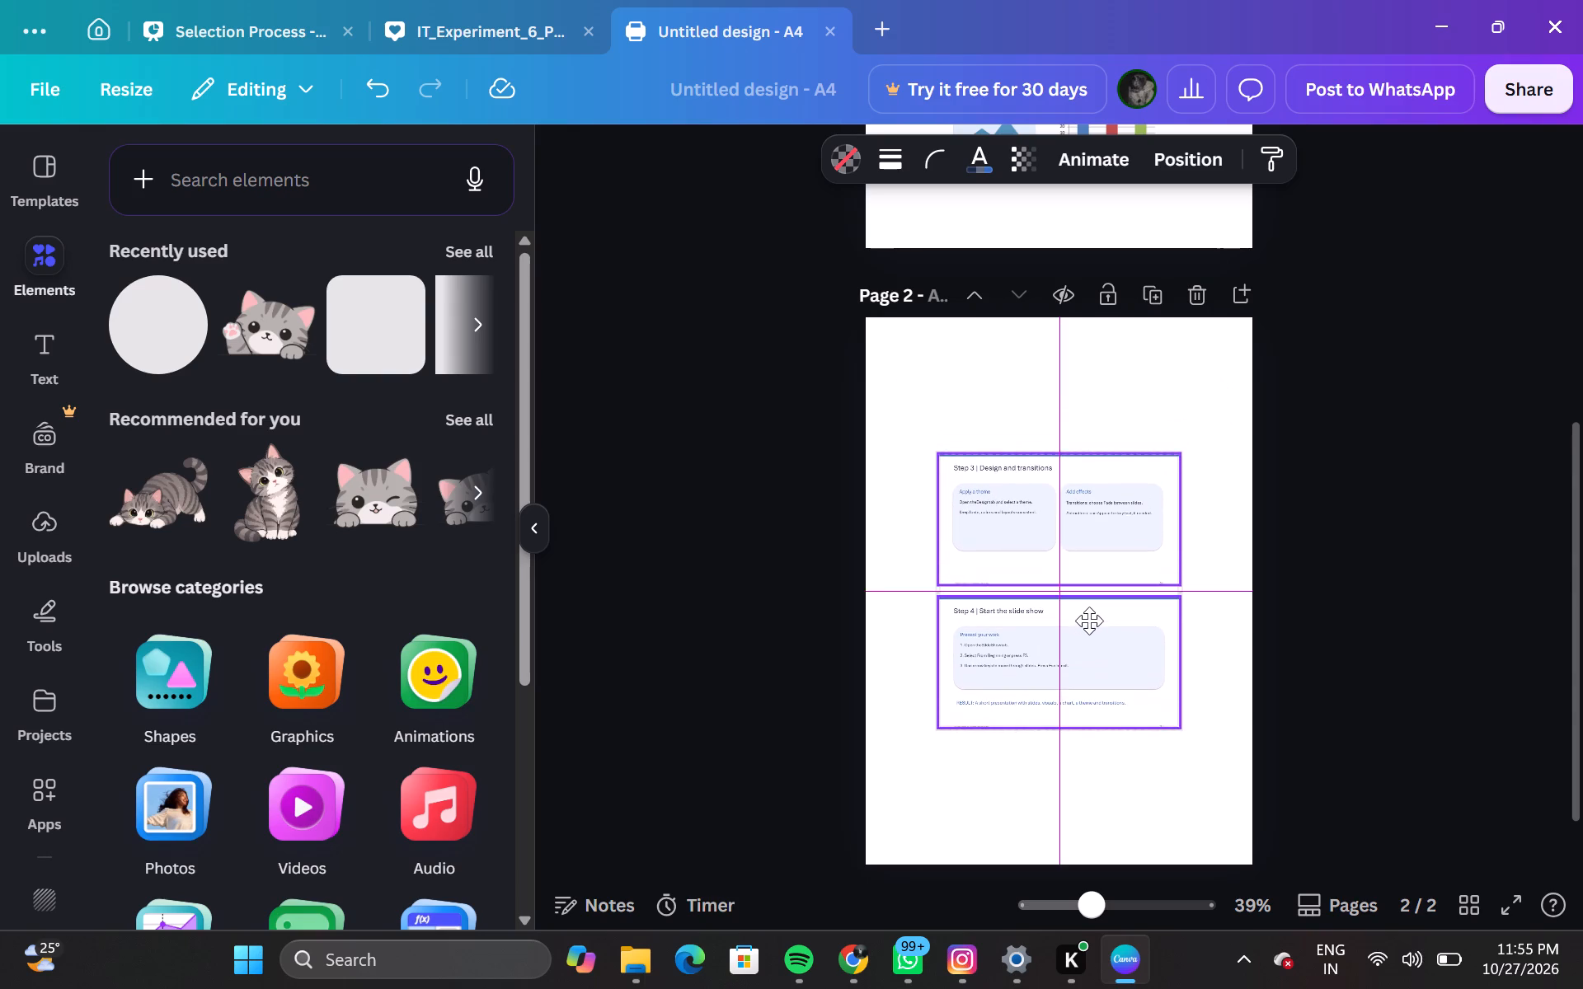
click(1437, 572)
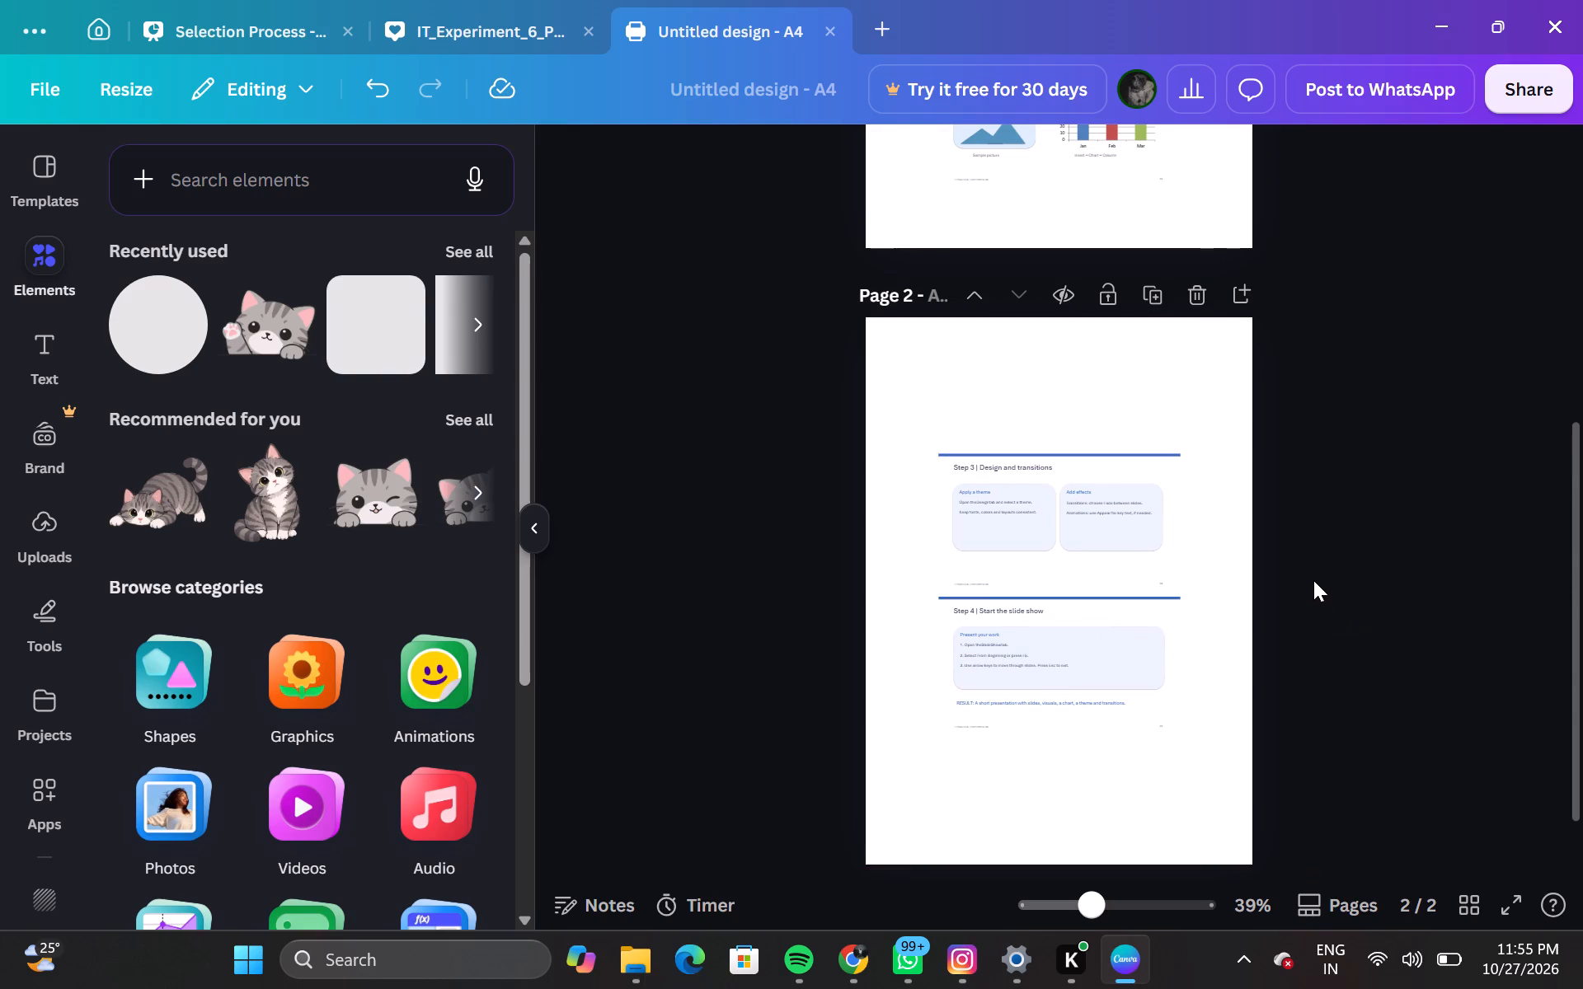
drag(1064, 363, 1112, 724)
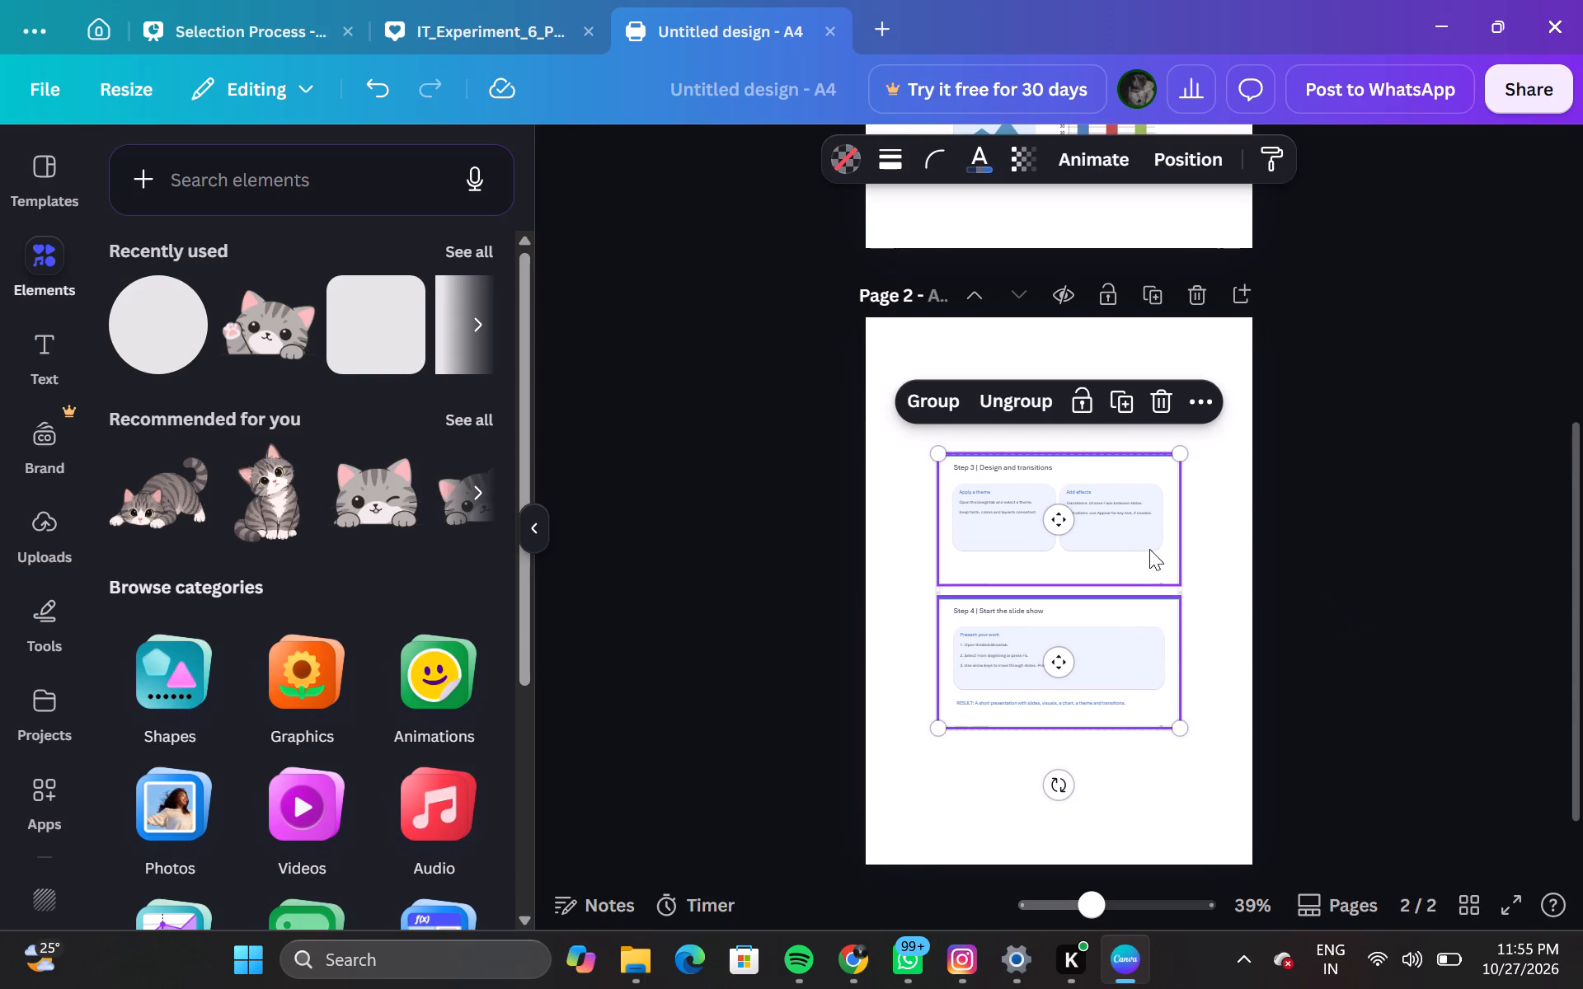
click(1419, 544)
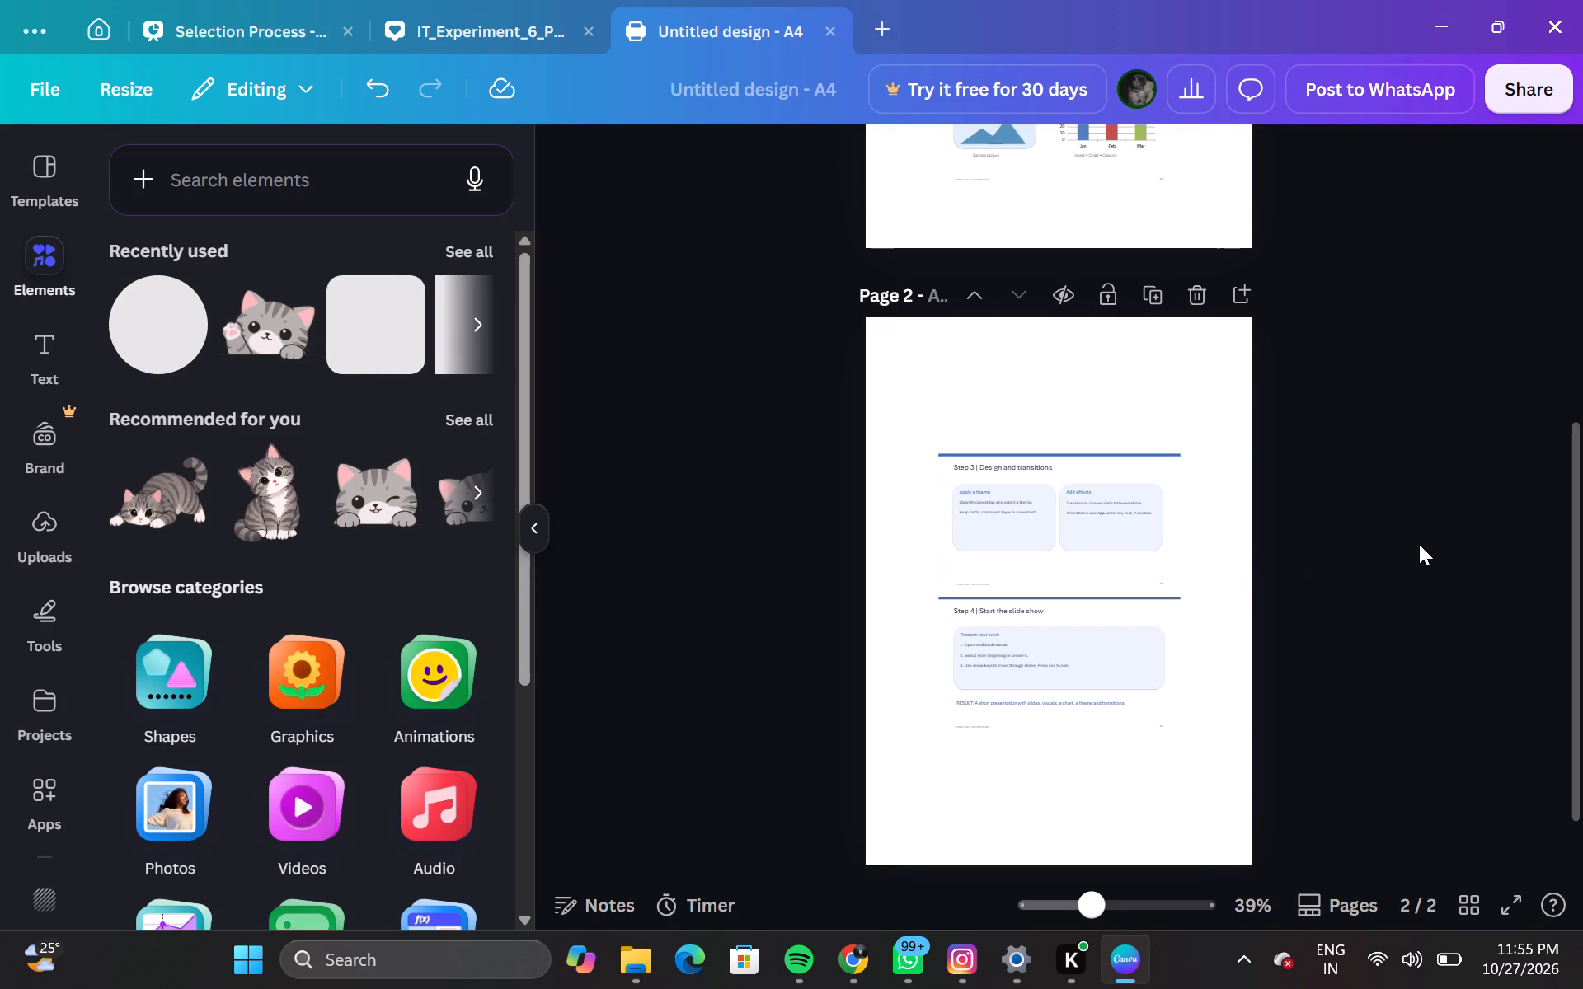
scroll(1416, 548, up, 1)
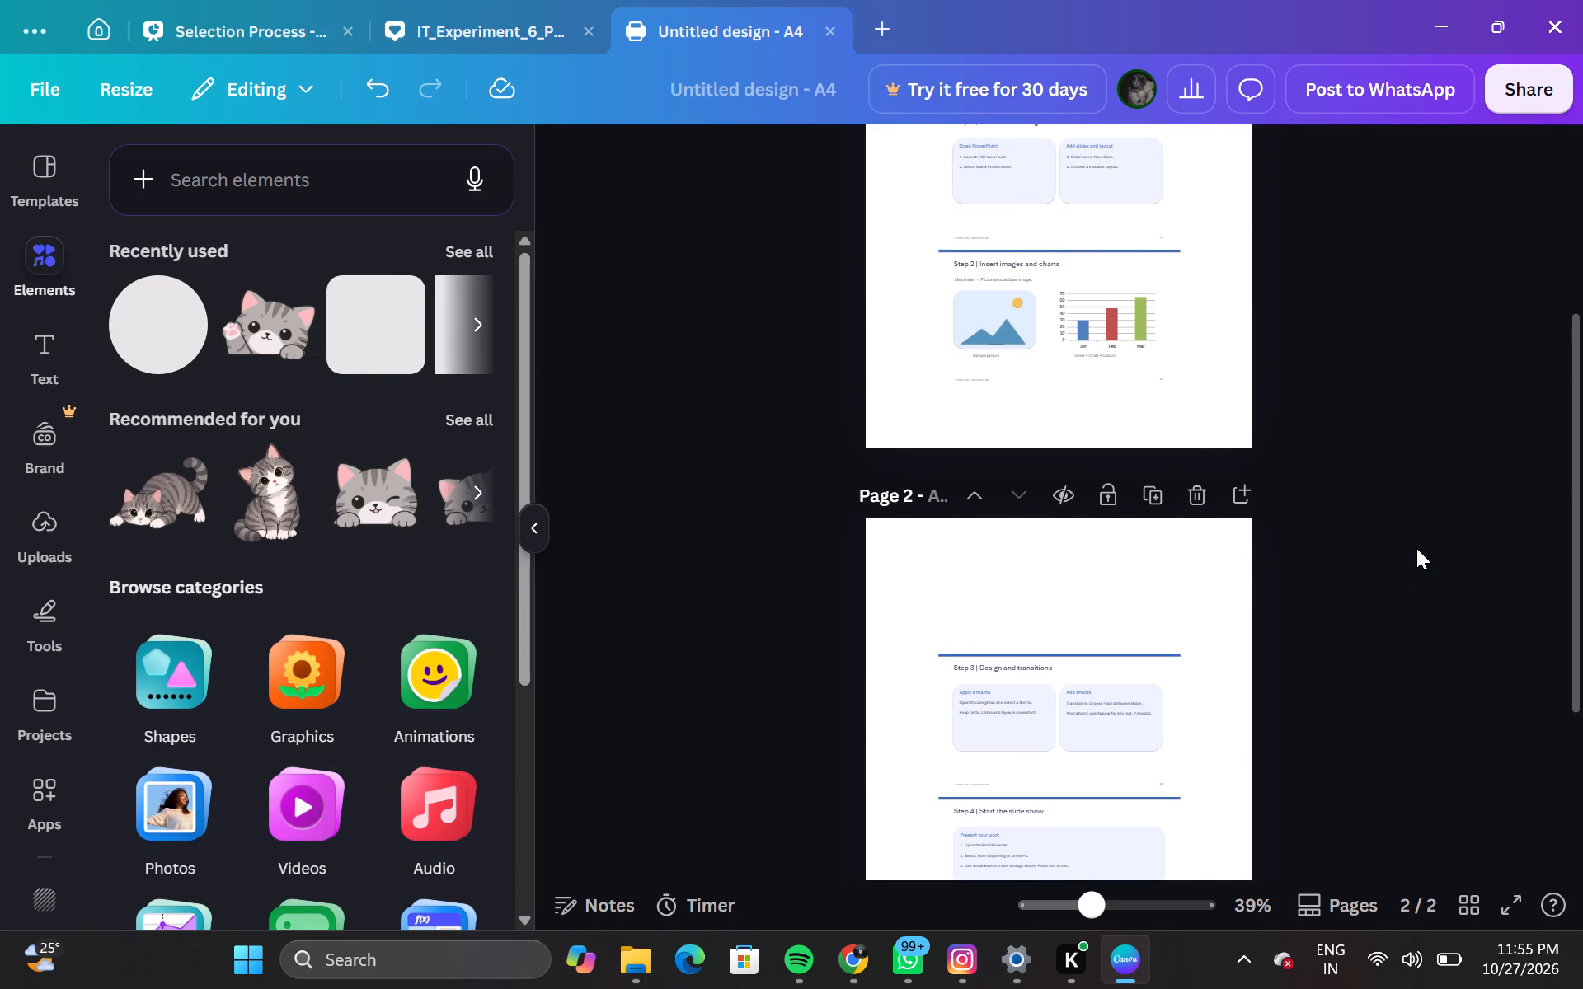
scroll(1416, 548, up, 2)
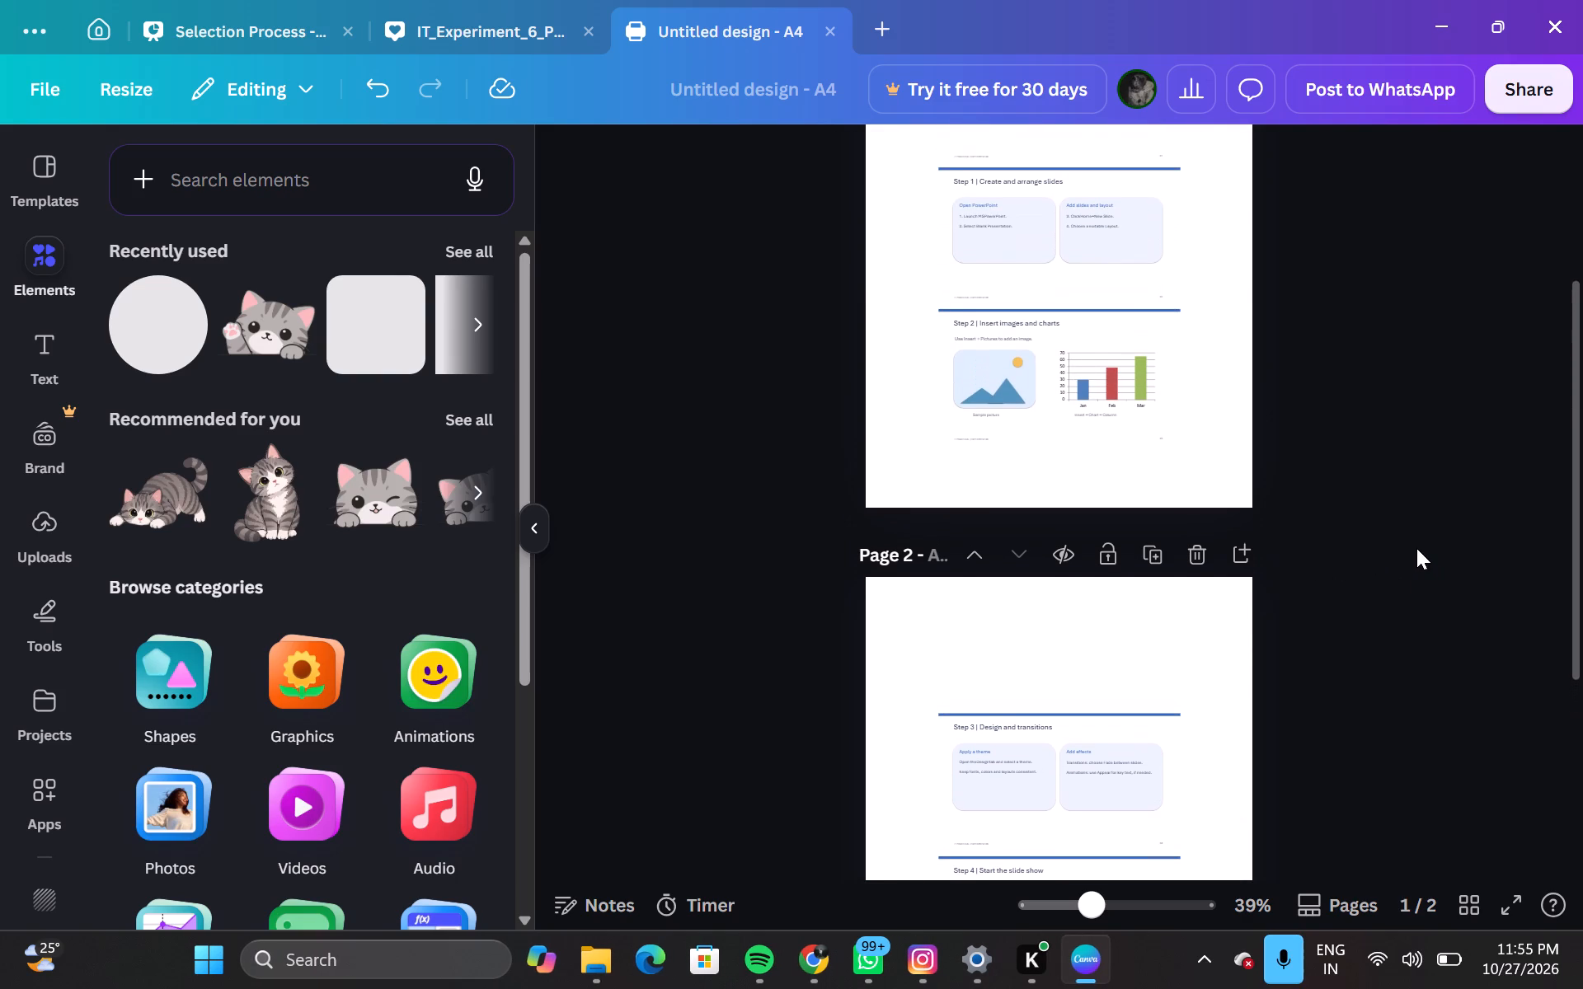
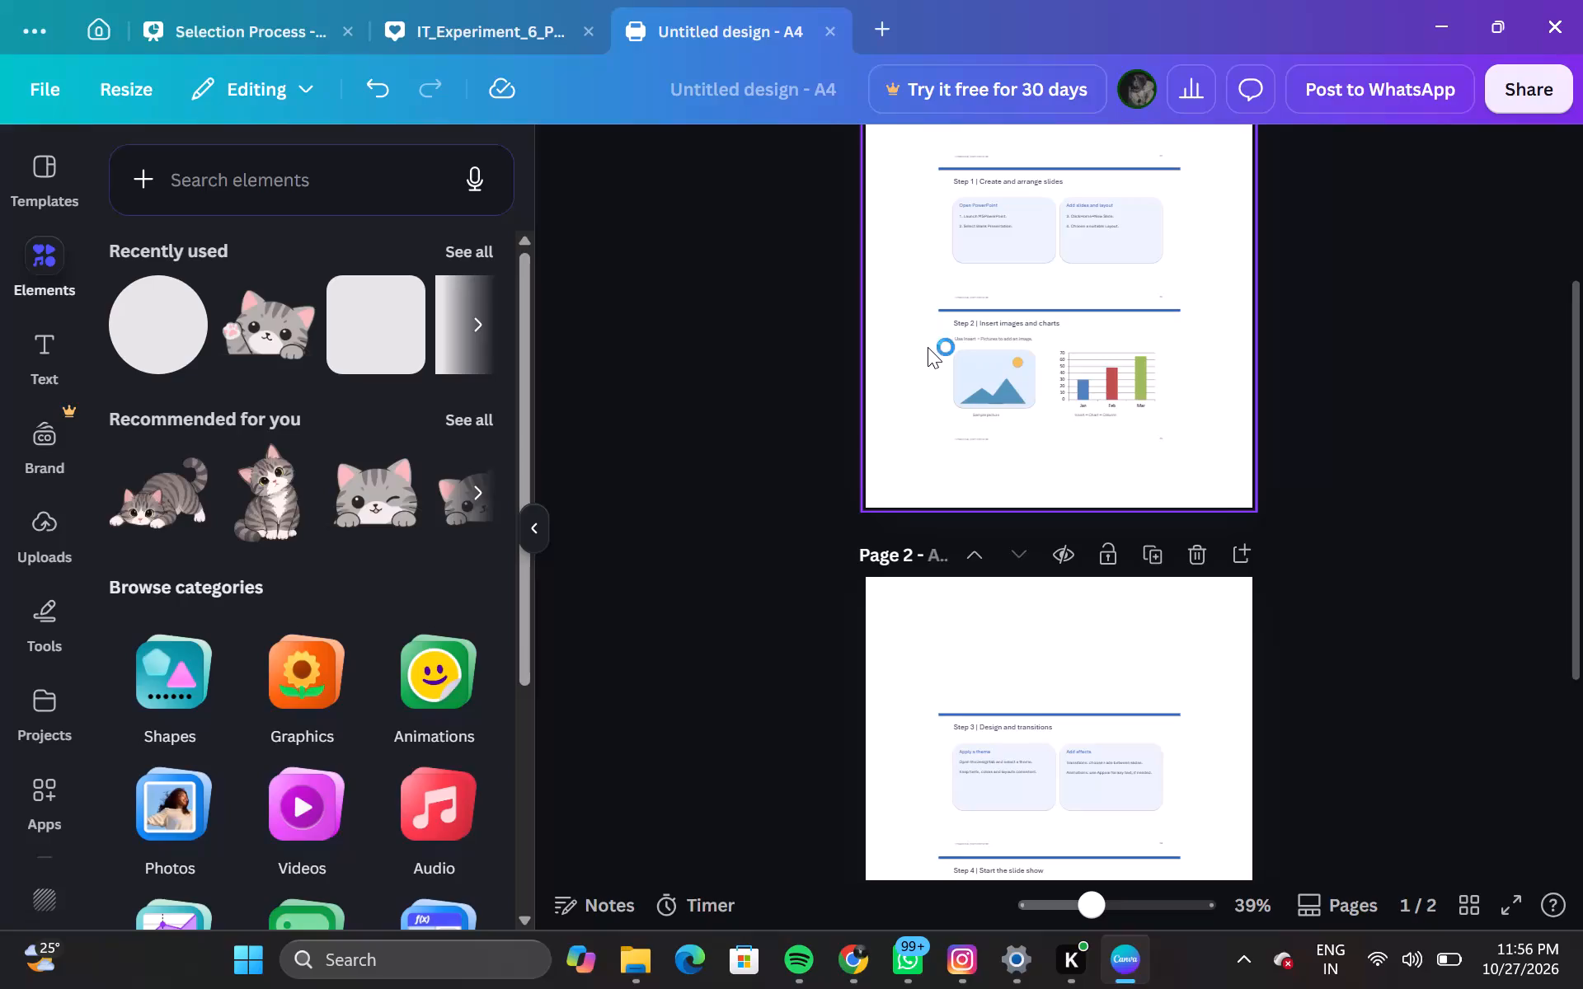
Rename the untitled A4 design as EXP 6 PPT.
click(1475, 563)
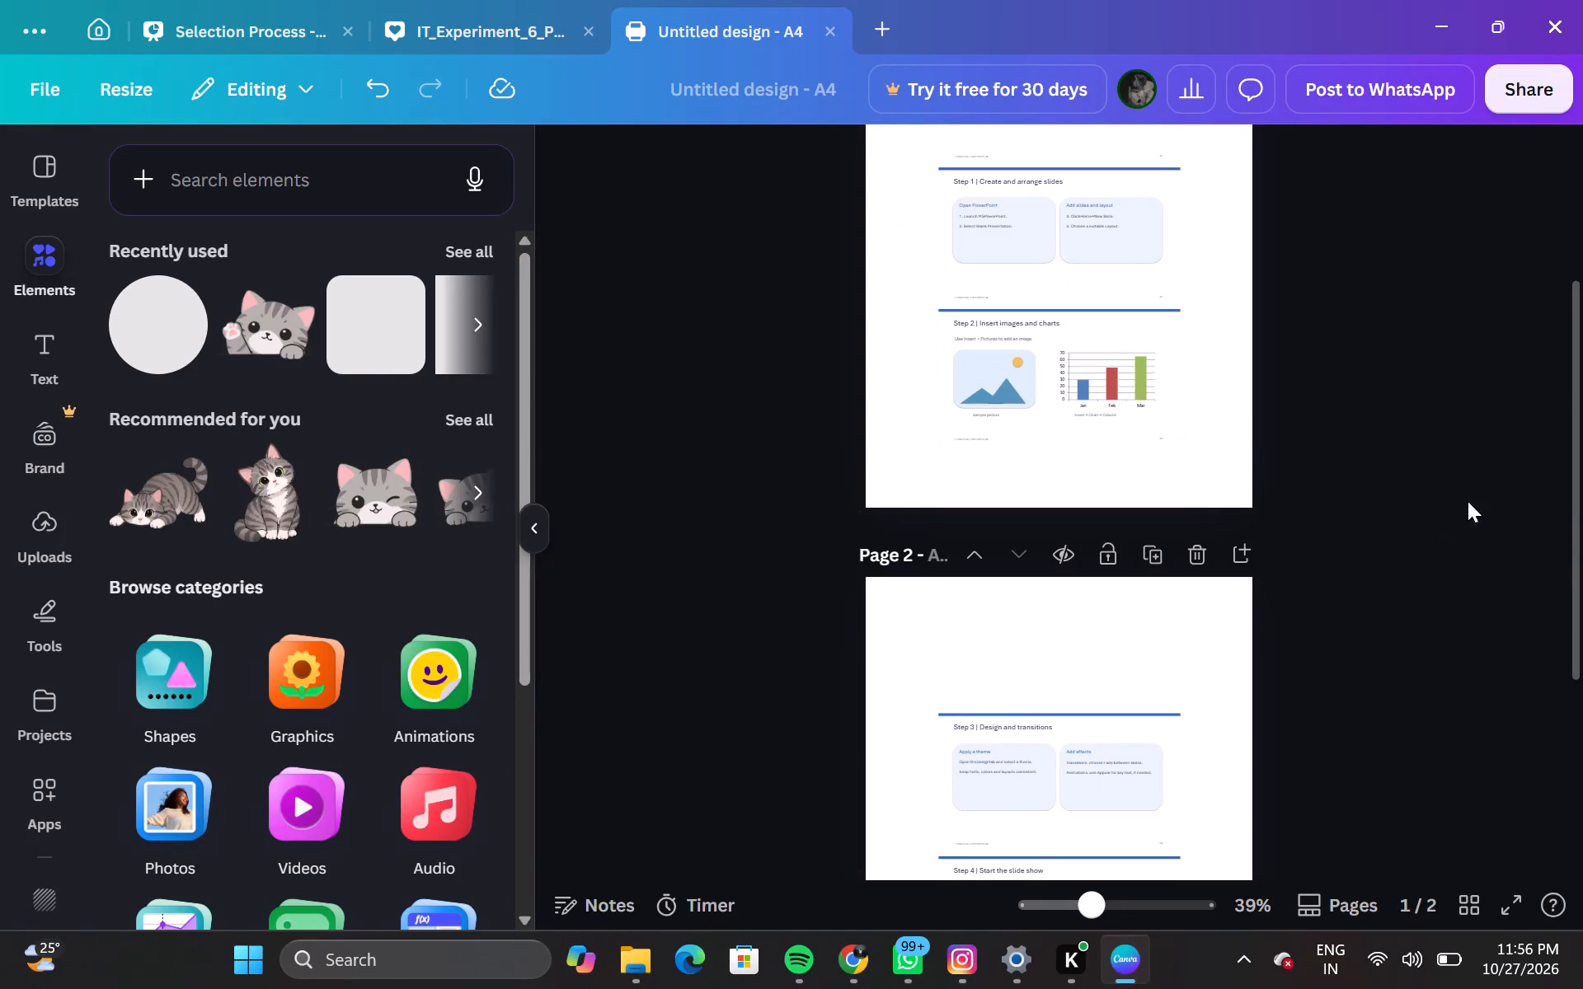
click(801, 89)
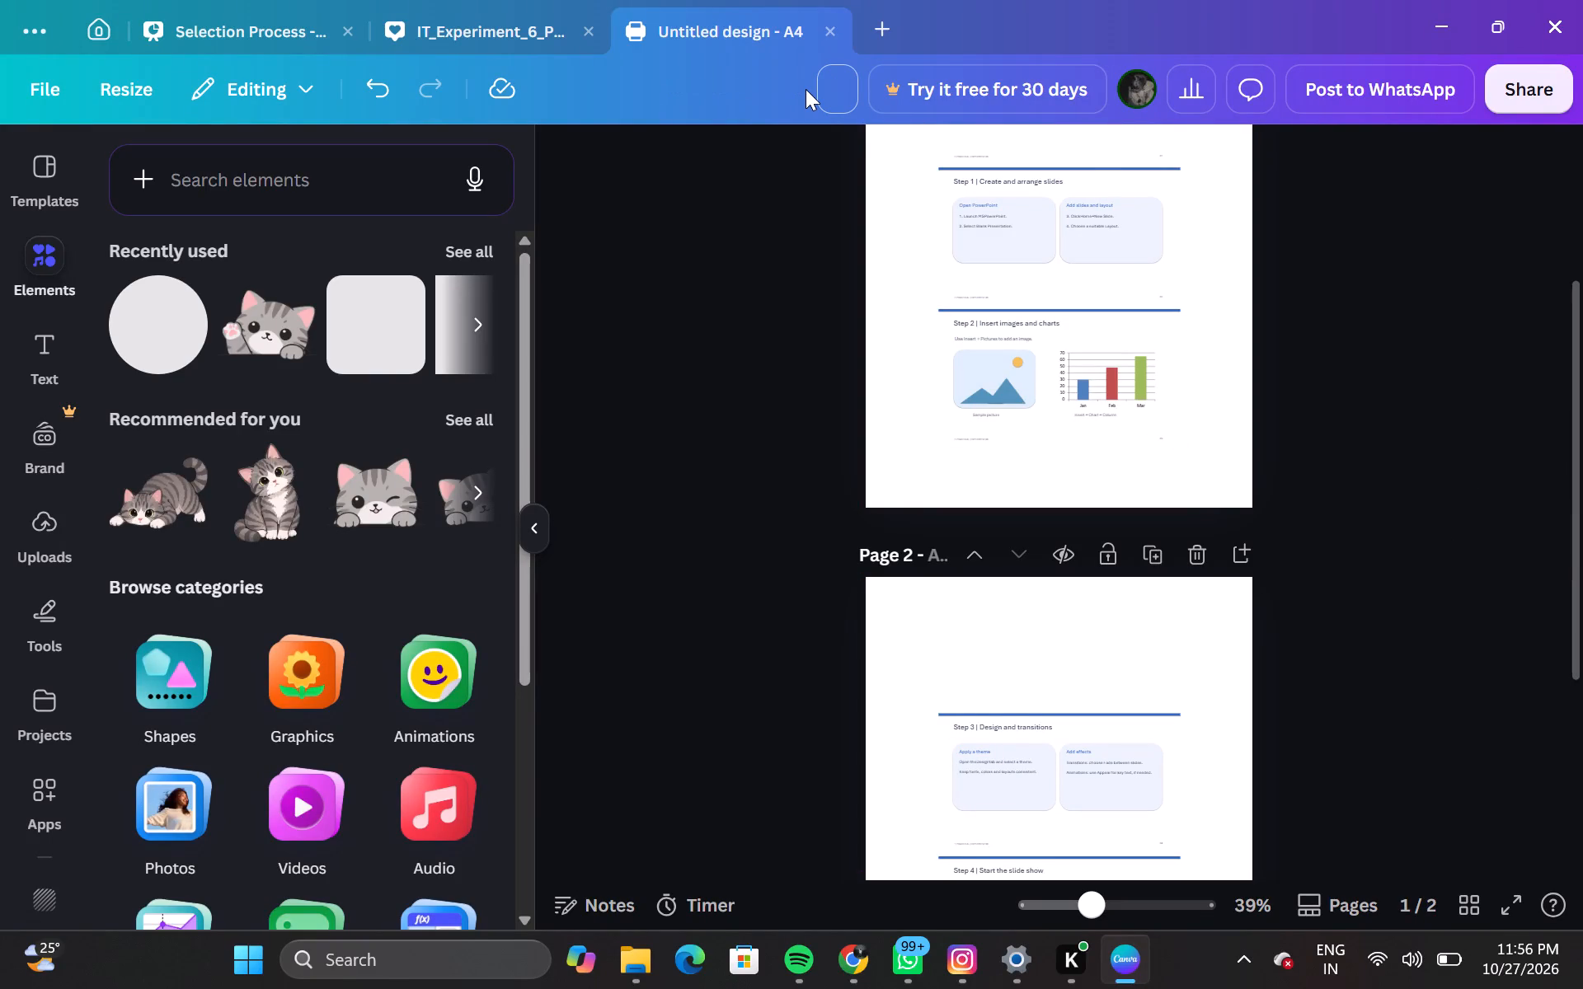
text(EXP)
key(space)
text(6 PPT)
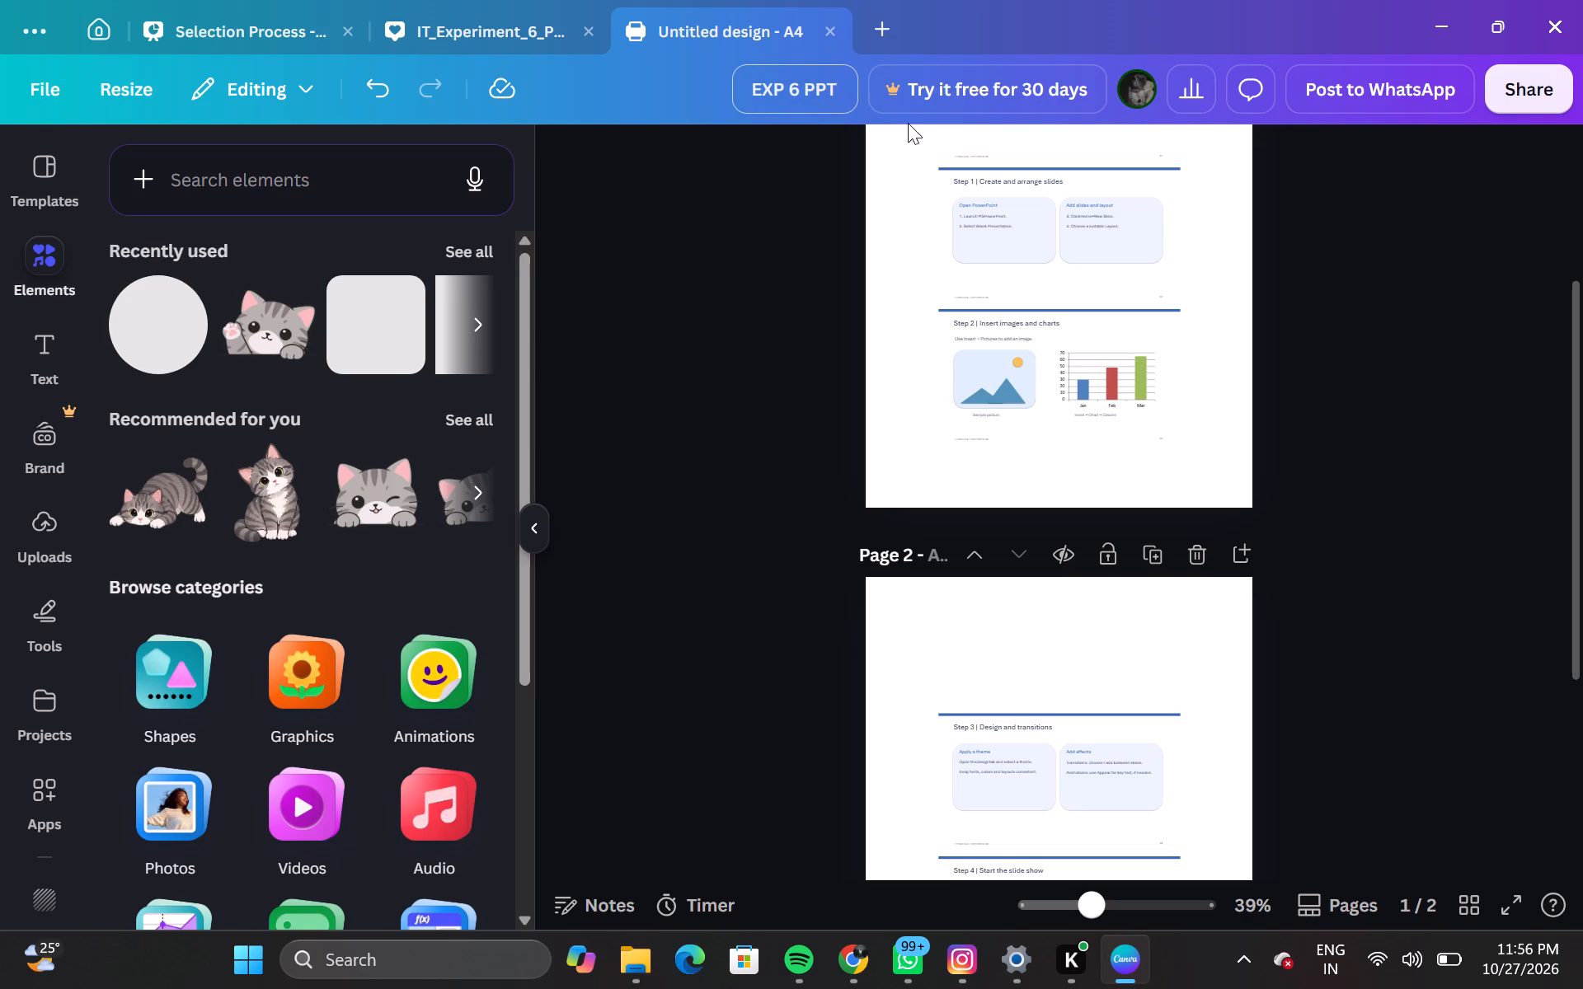
Download all pages of the design as a standard PDF and save it as EXP 6 PPT in the Experiment 6 folder.
click(1528, 82)
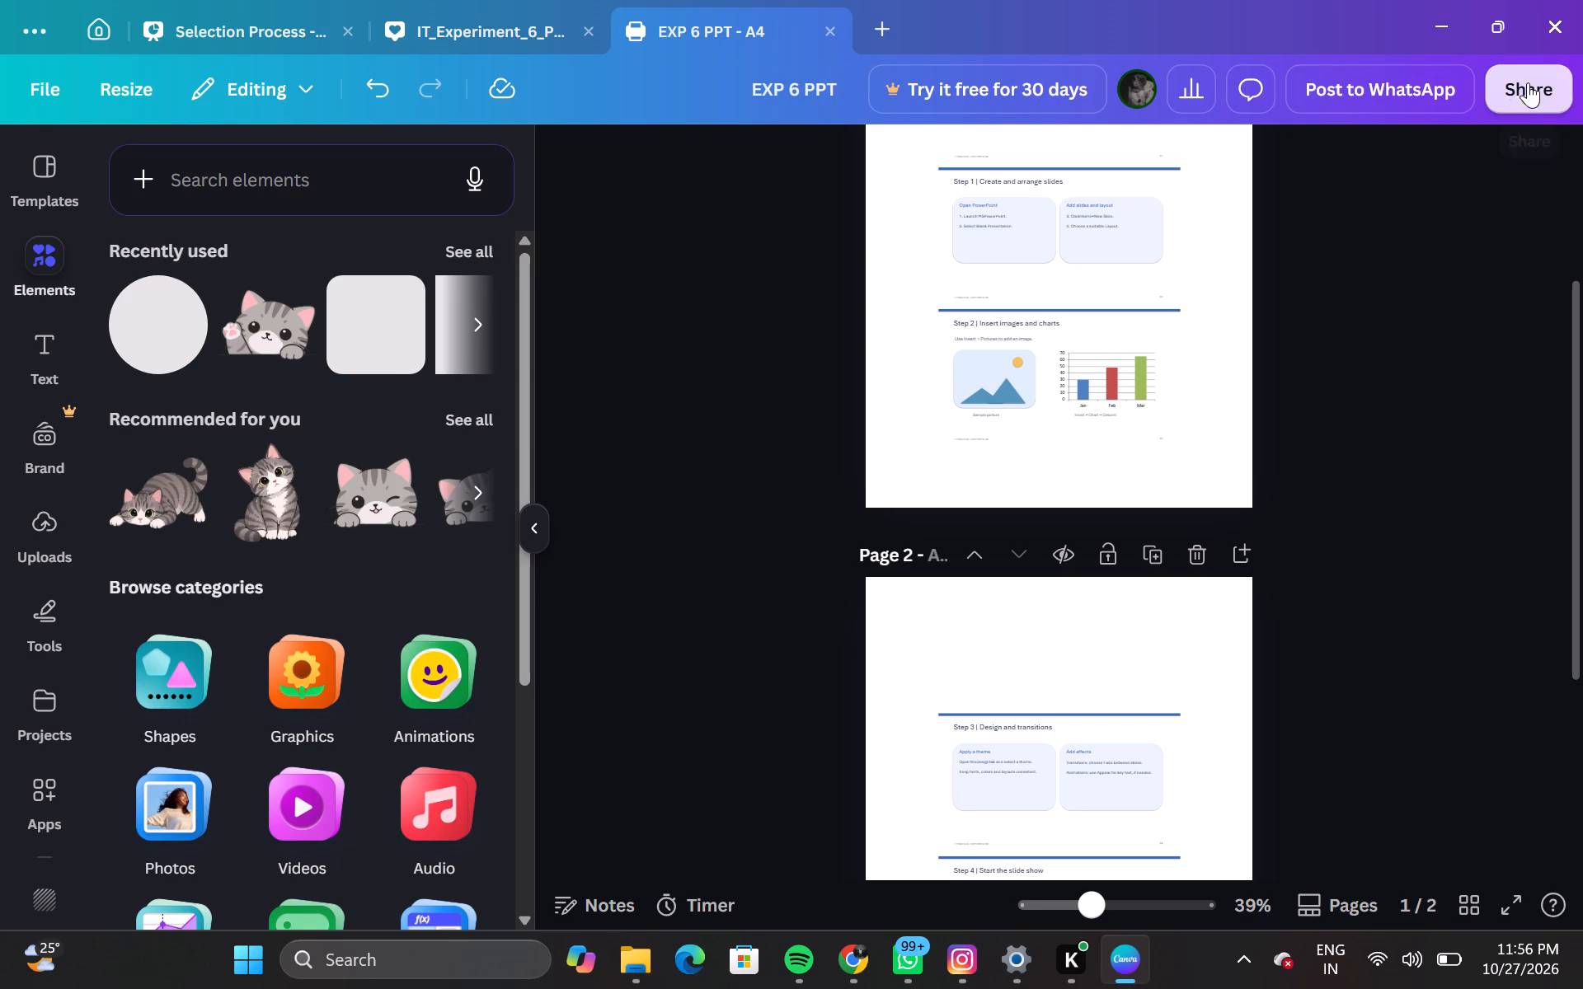
click(1139, 679)
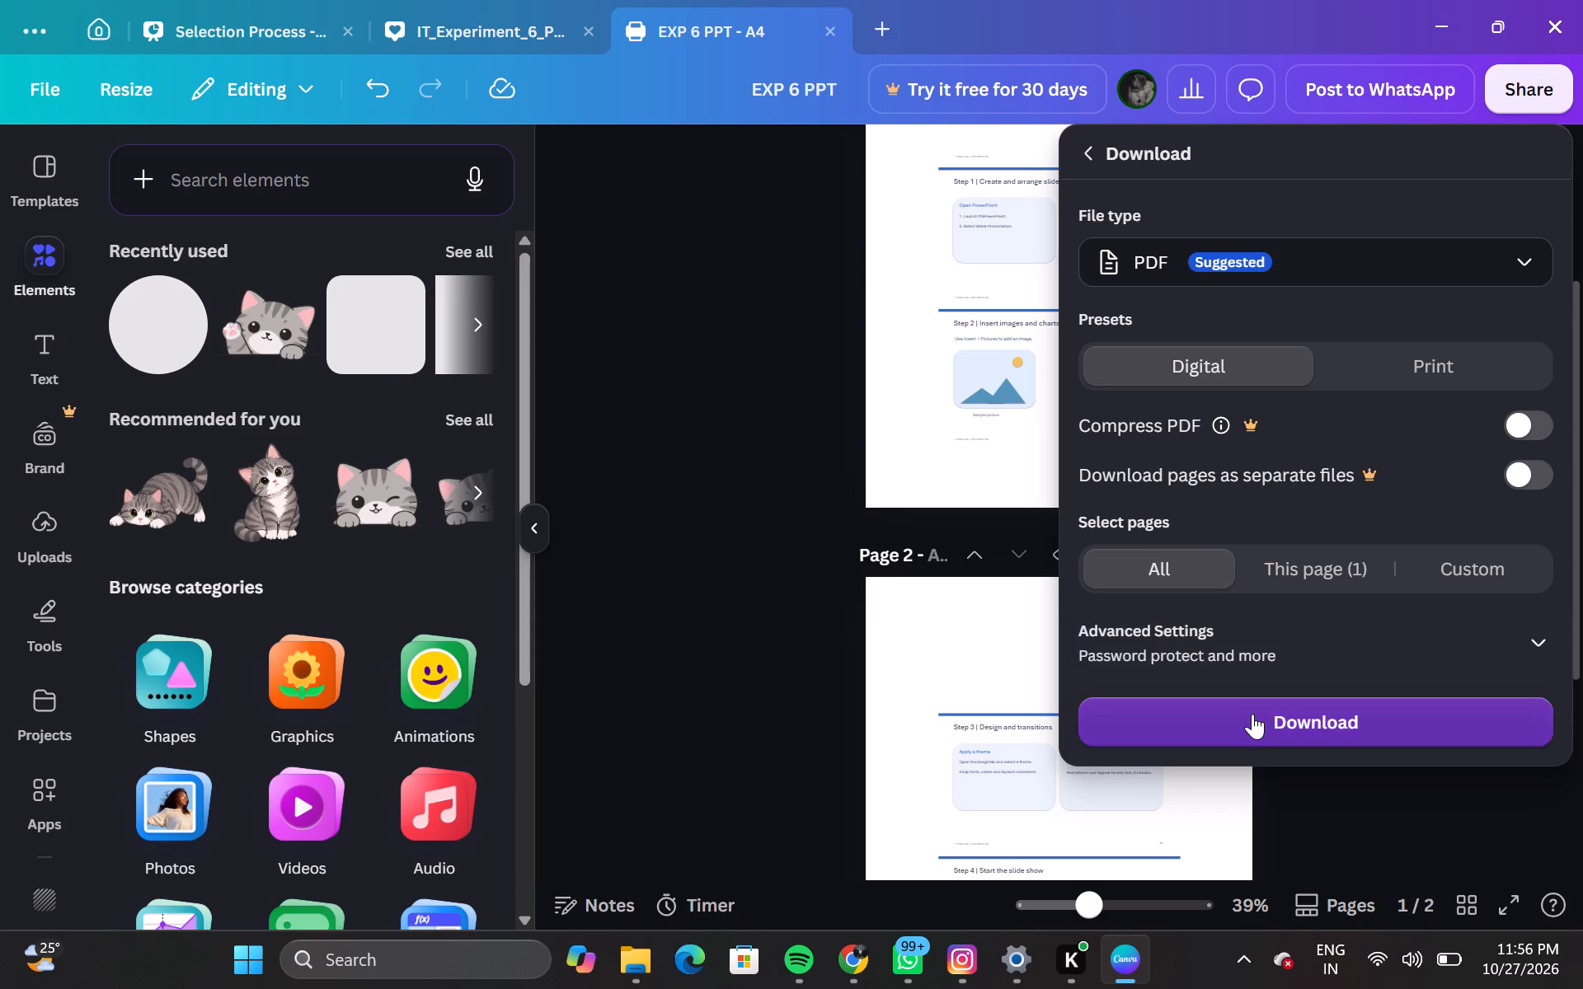
click(1252, 715)
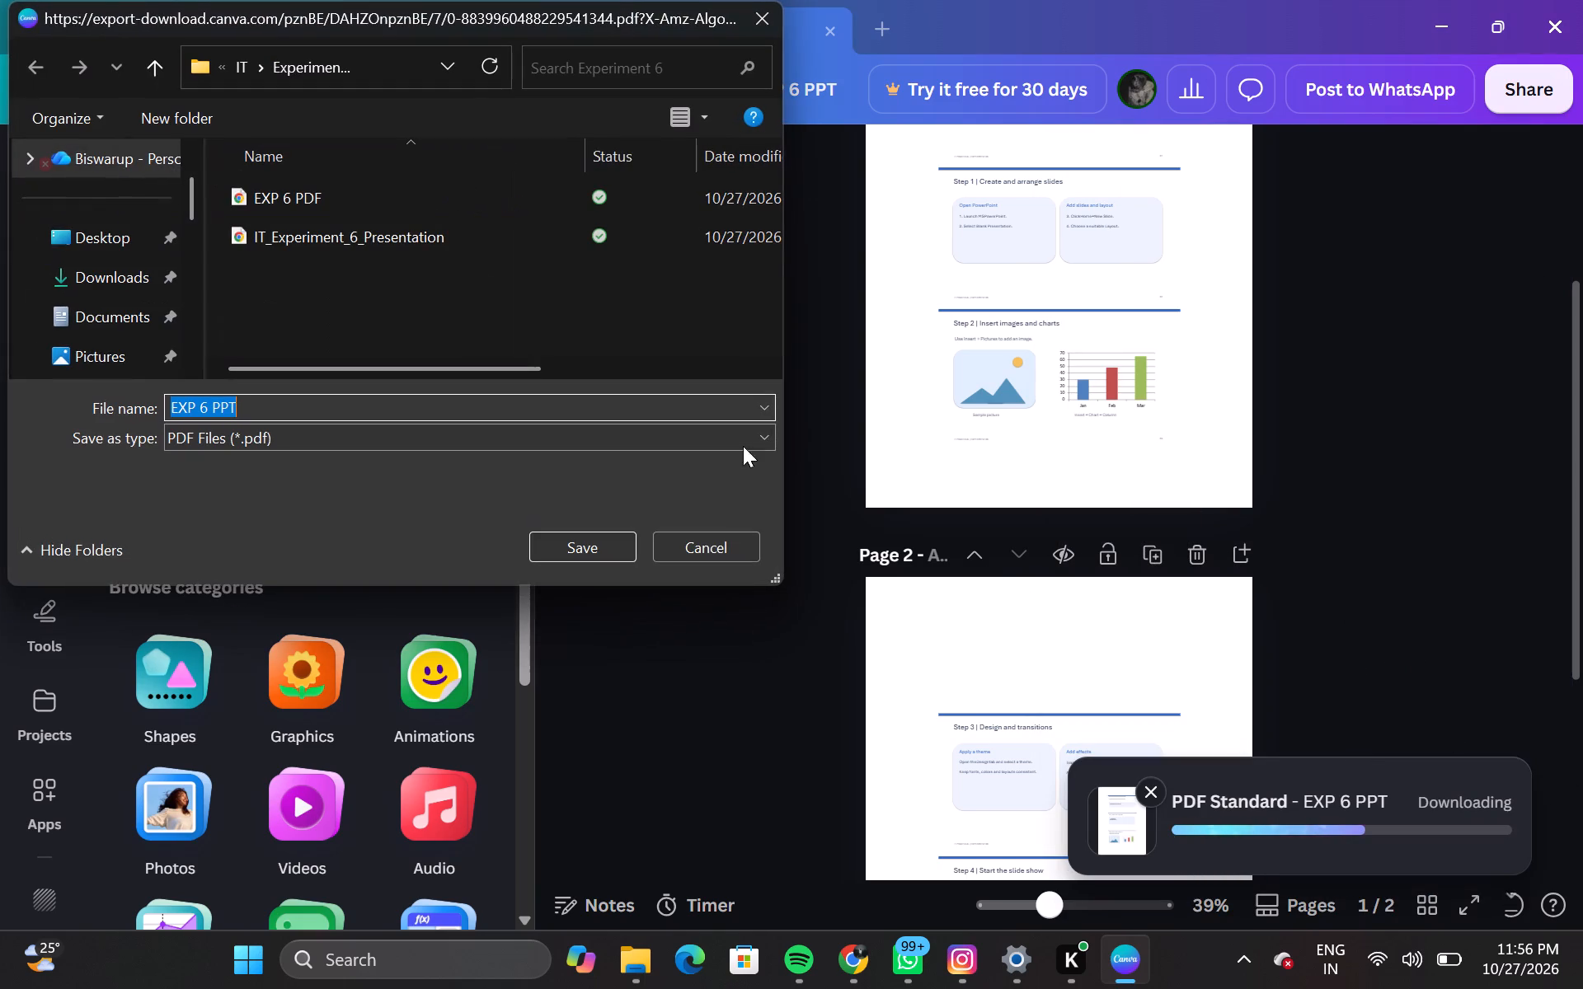
click(576, 547)
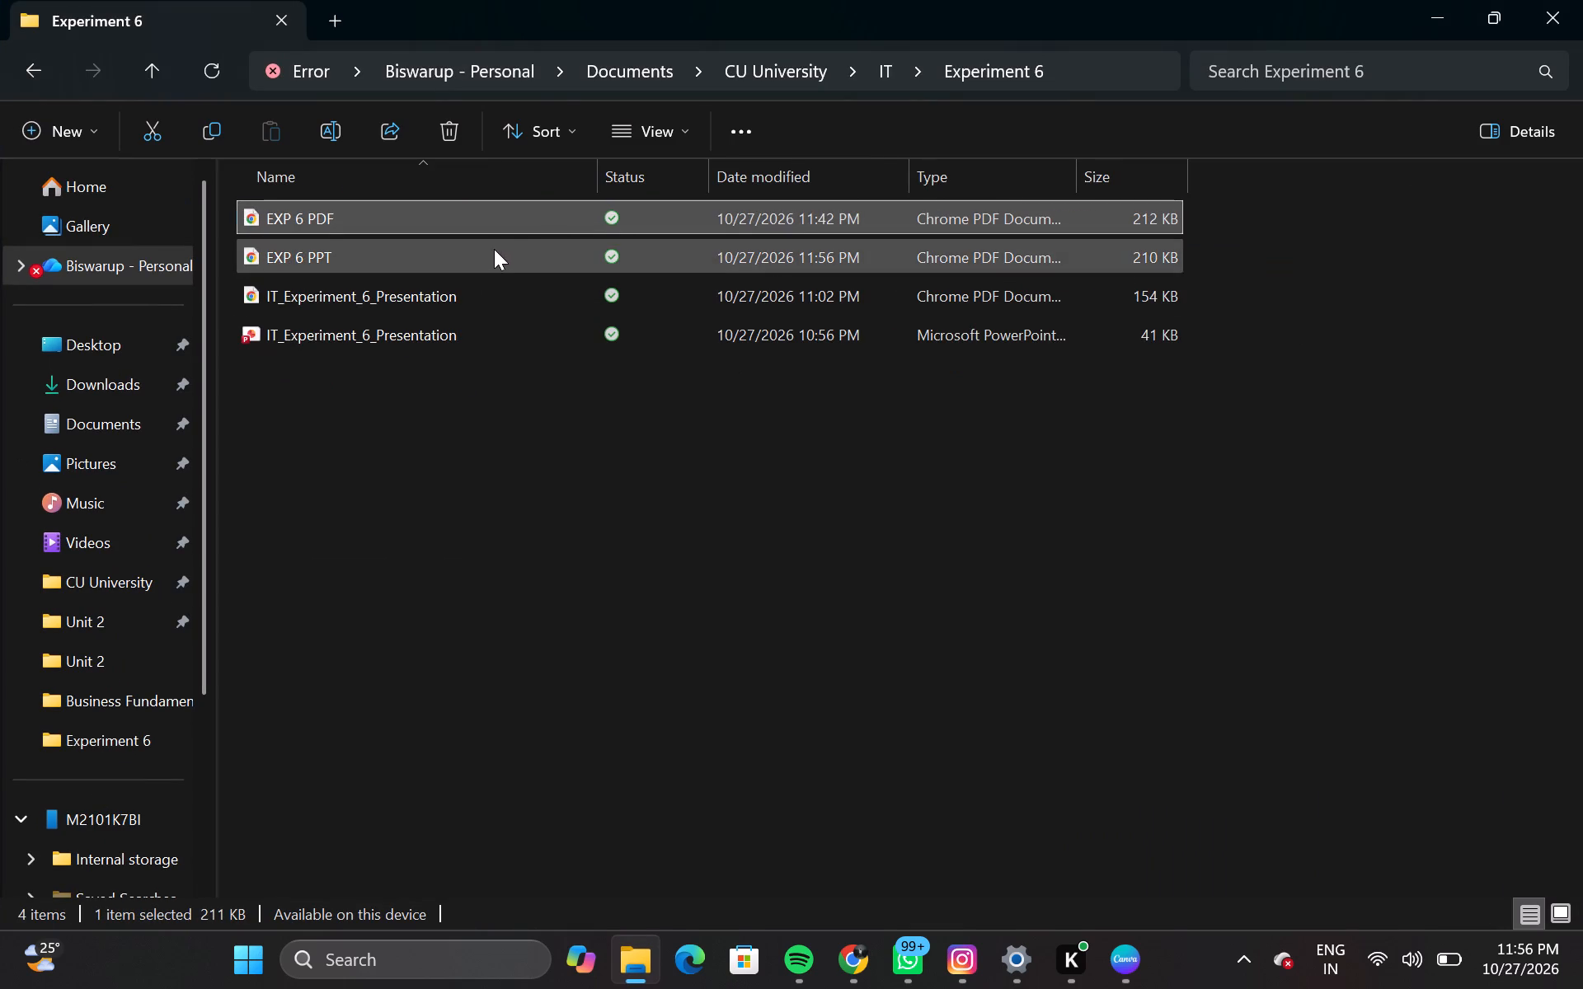
In File Explorer, delete the older EXP 6 PDF file from the Experiment 6 folder.
click(494, 249)
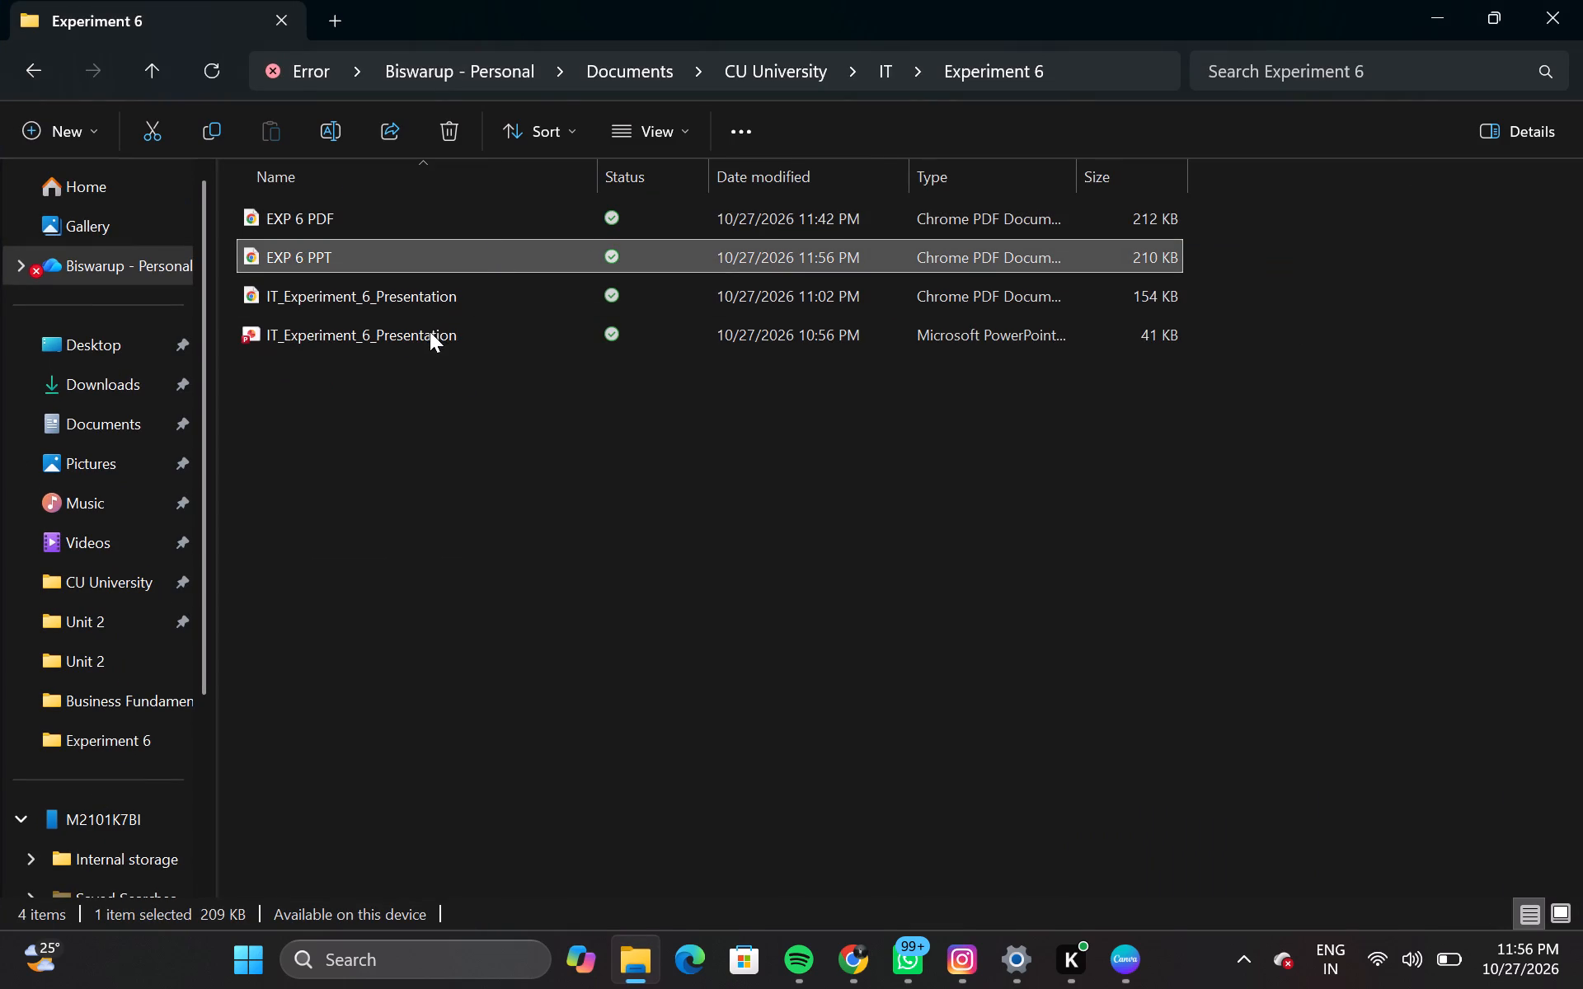
click(413, 226)
key(Delete)
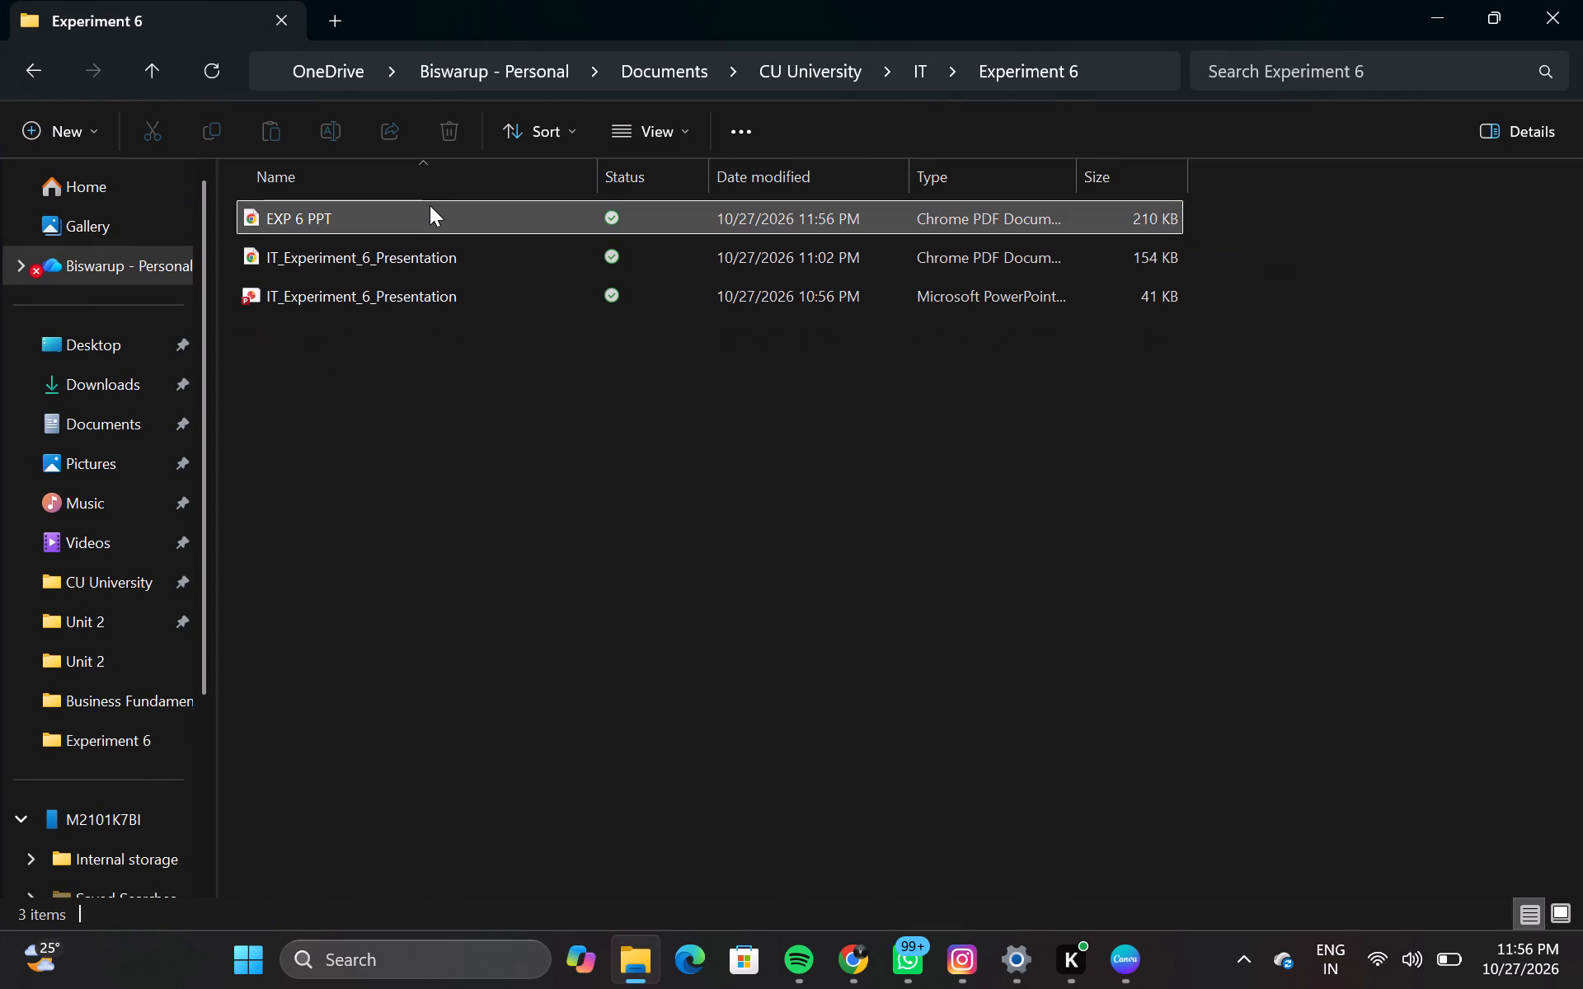
Open the EXP 6 PPT PDF in Chrome and examine its slide layout against the original IT_Experiment_6_Presentation PDF.
double_click(428, 215)
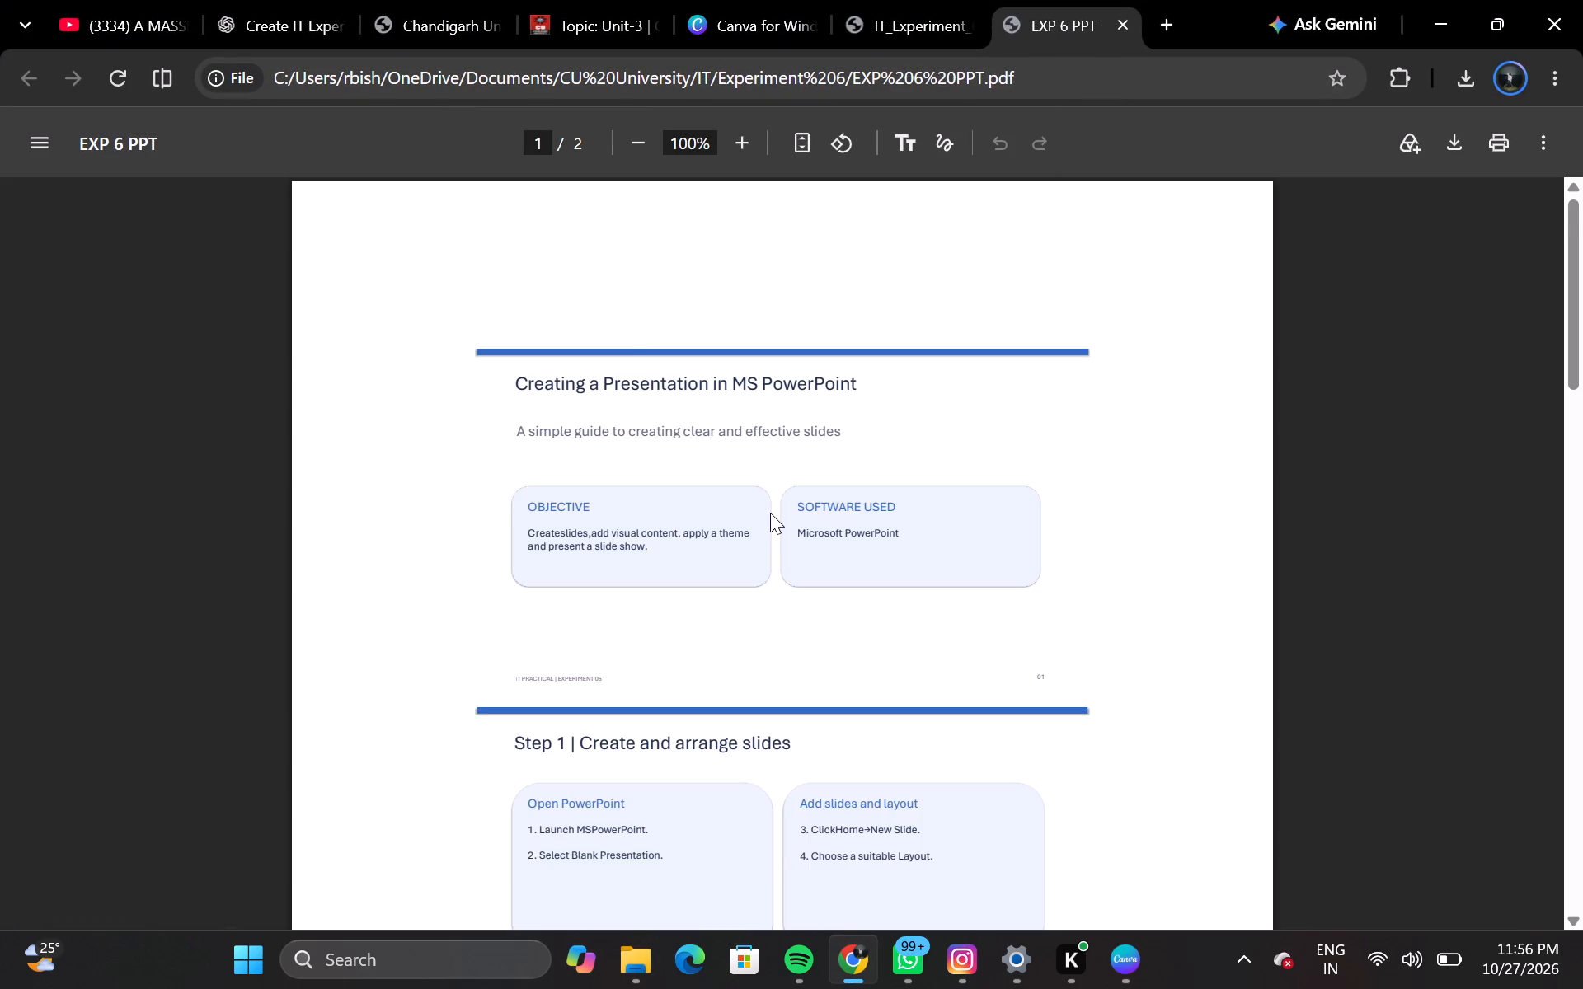
scroll(770, 513, down, 7)
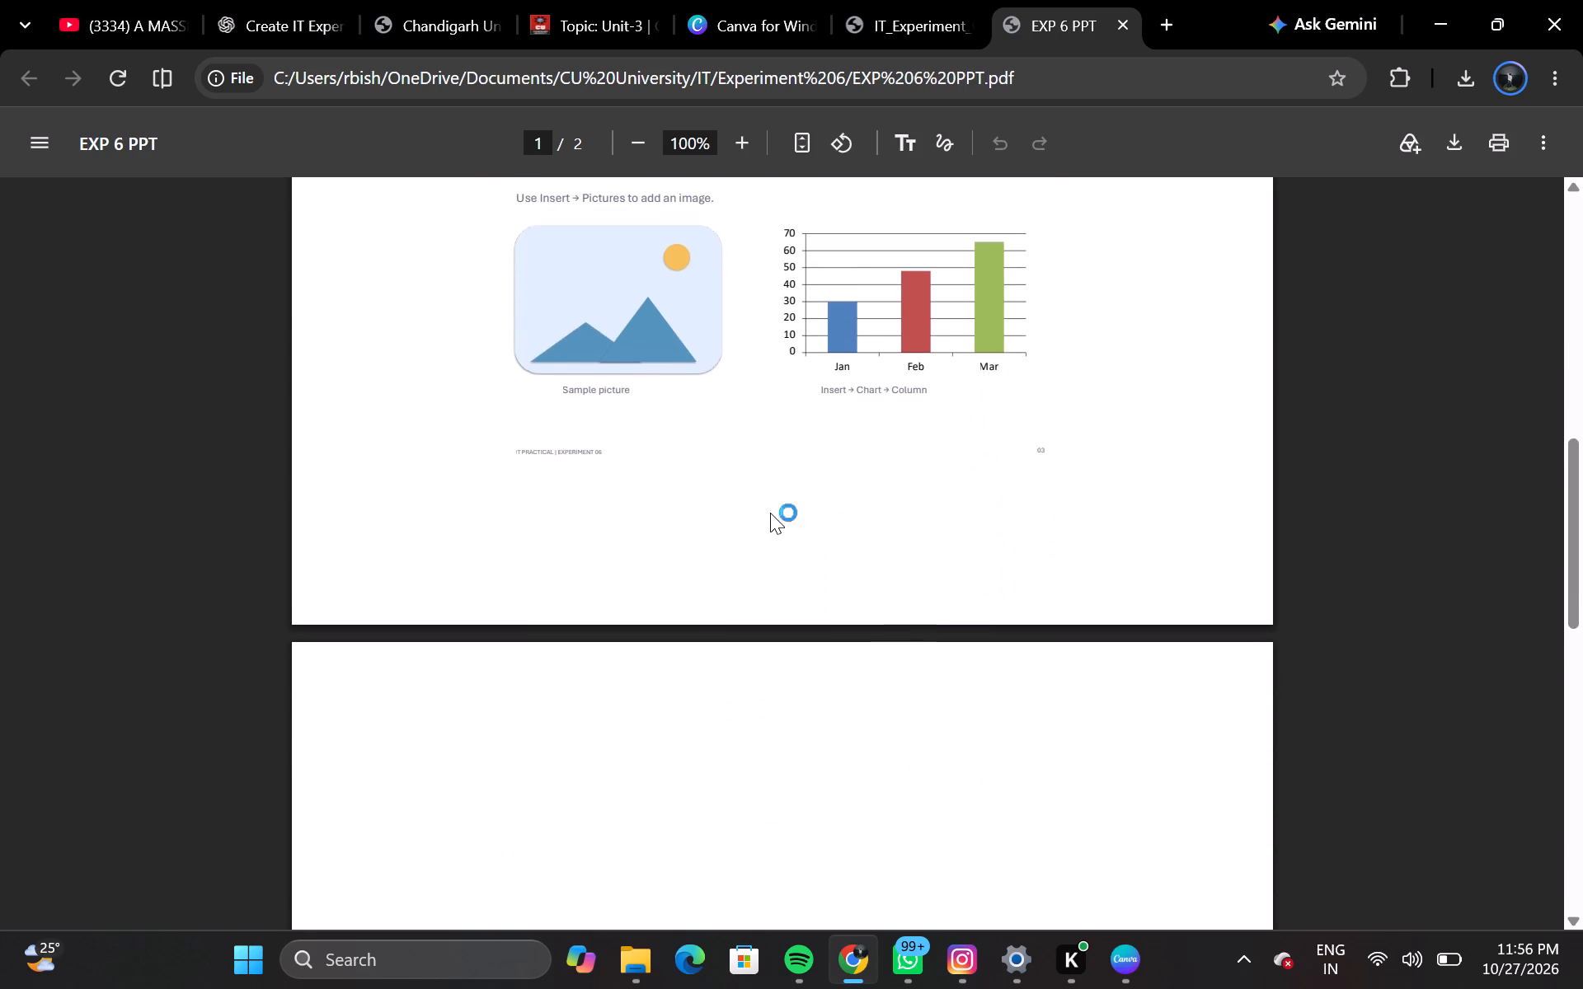
scroll(770, 513, down, 4)
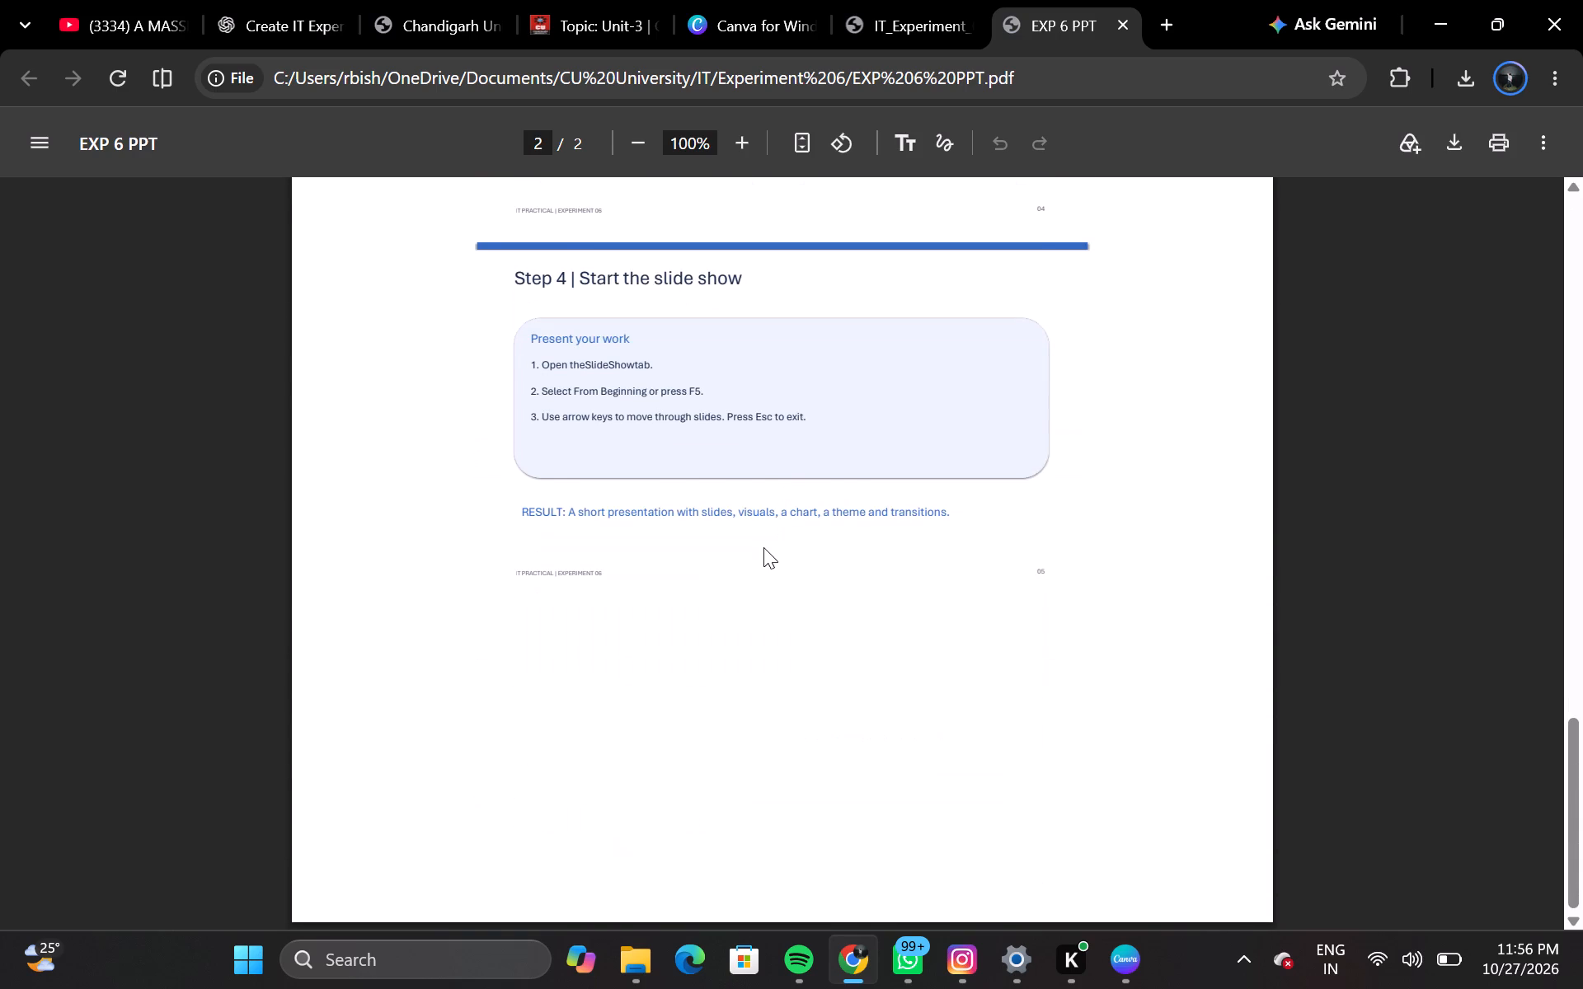
scroll(763, 548, up, 3)
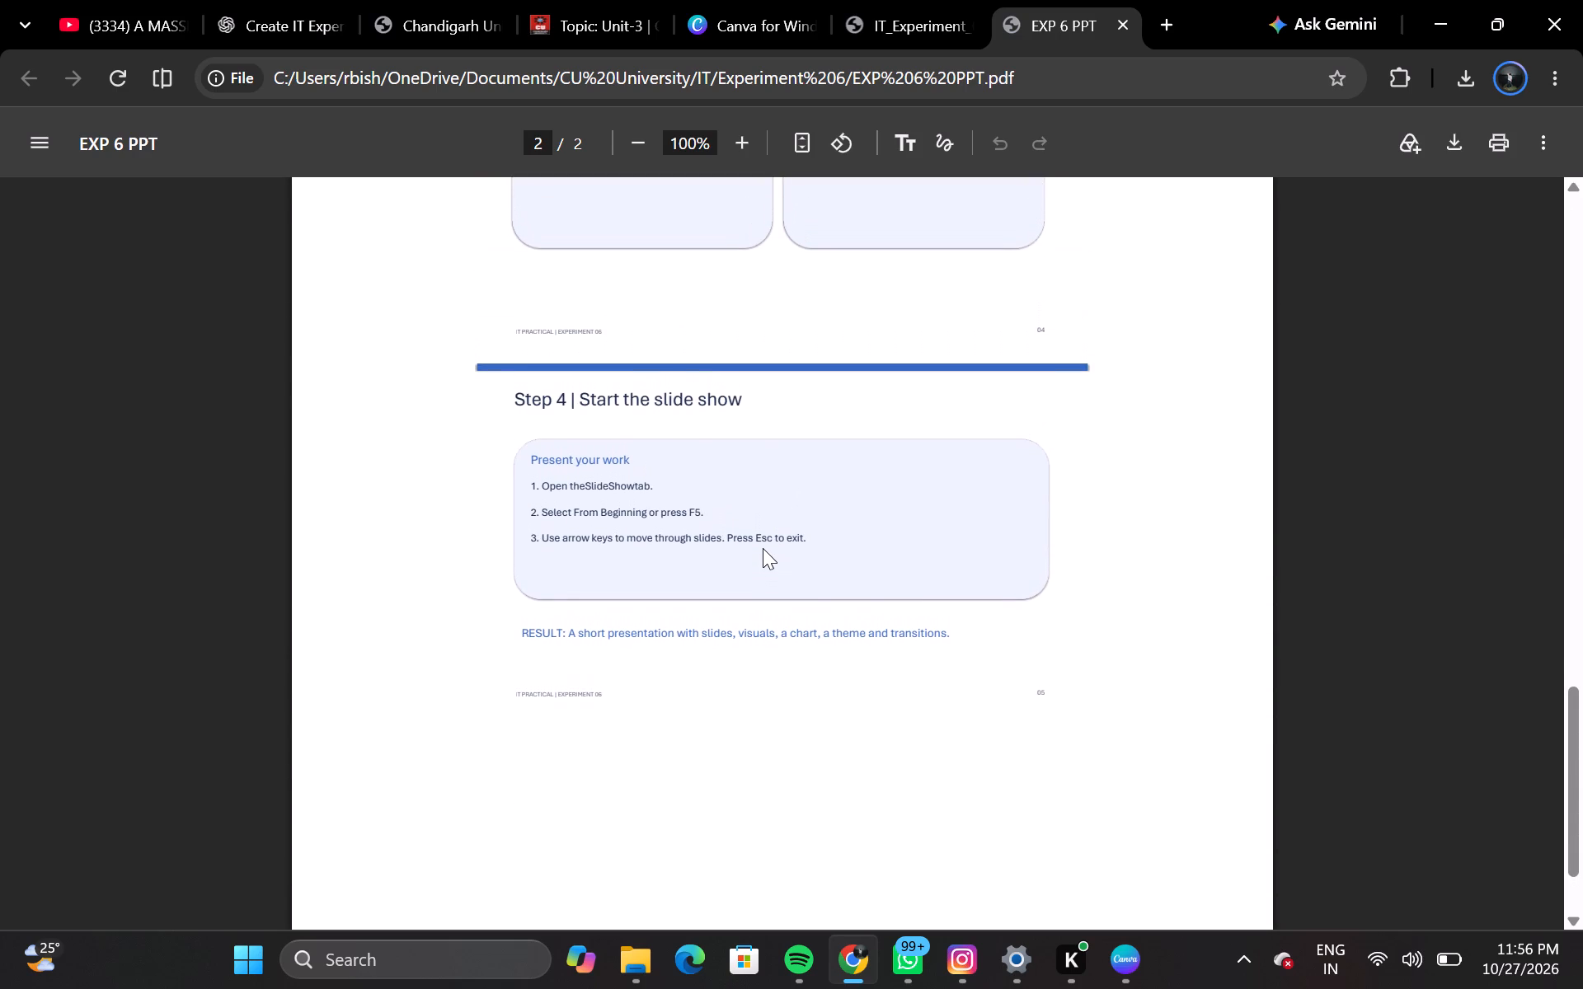
scroll(763, 548, up, 1)
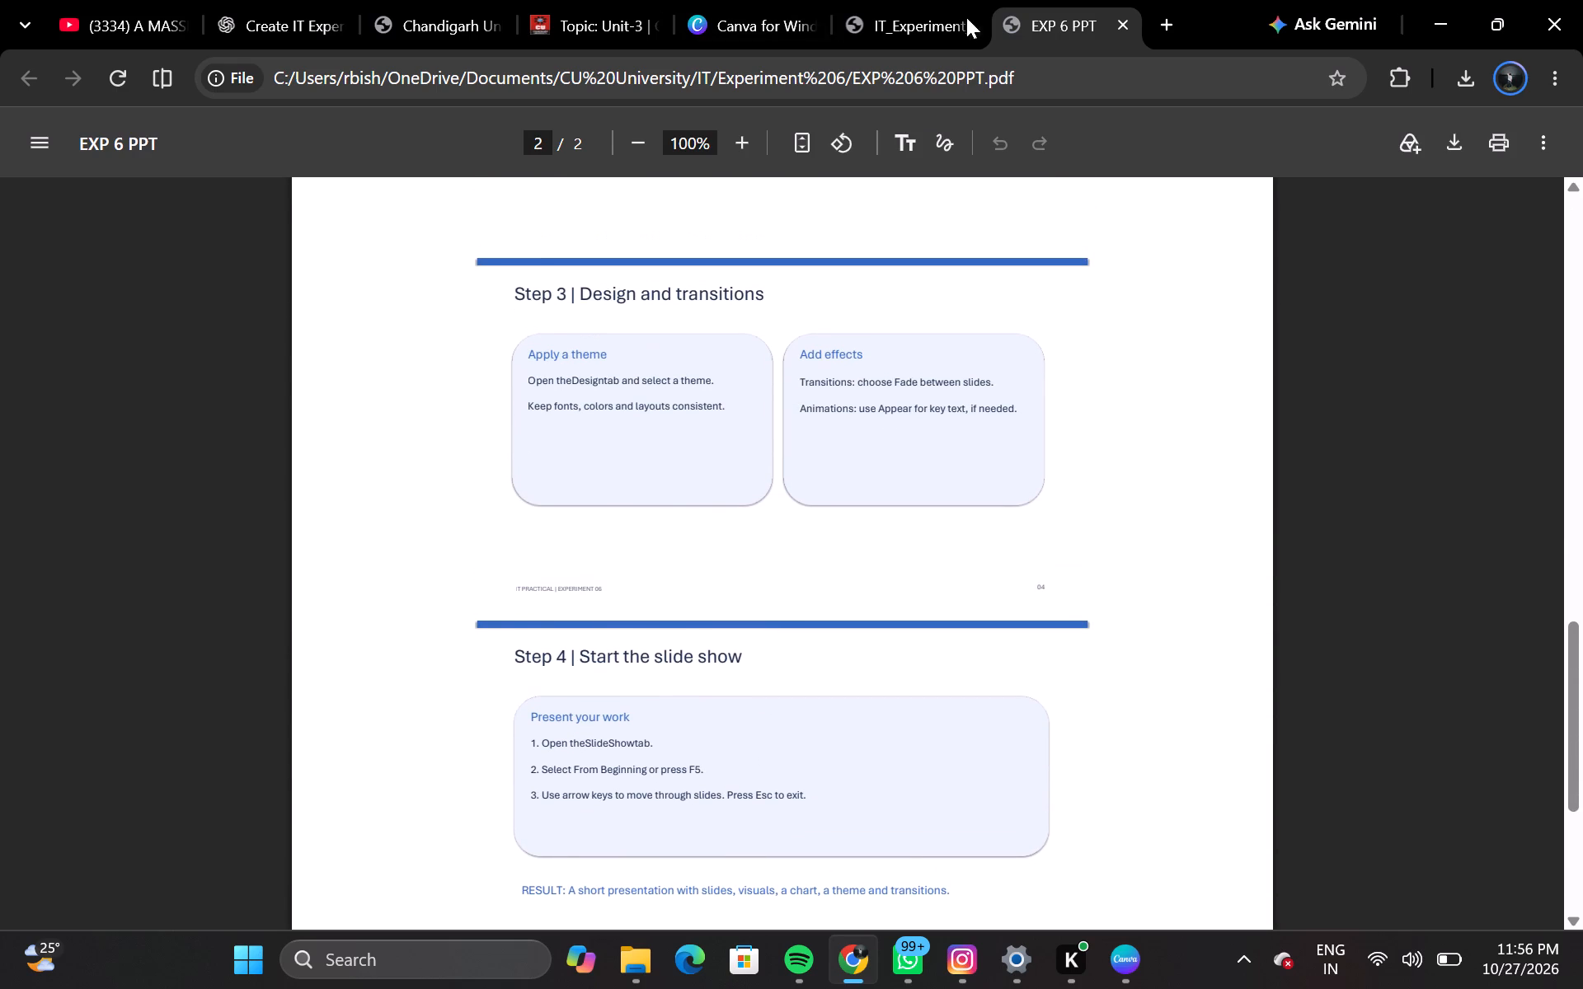
click(932, 25)
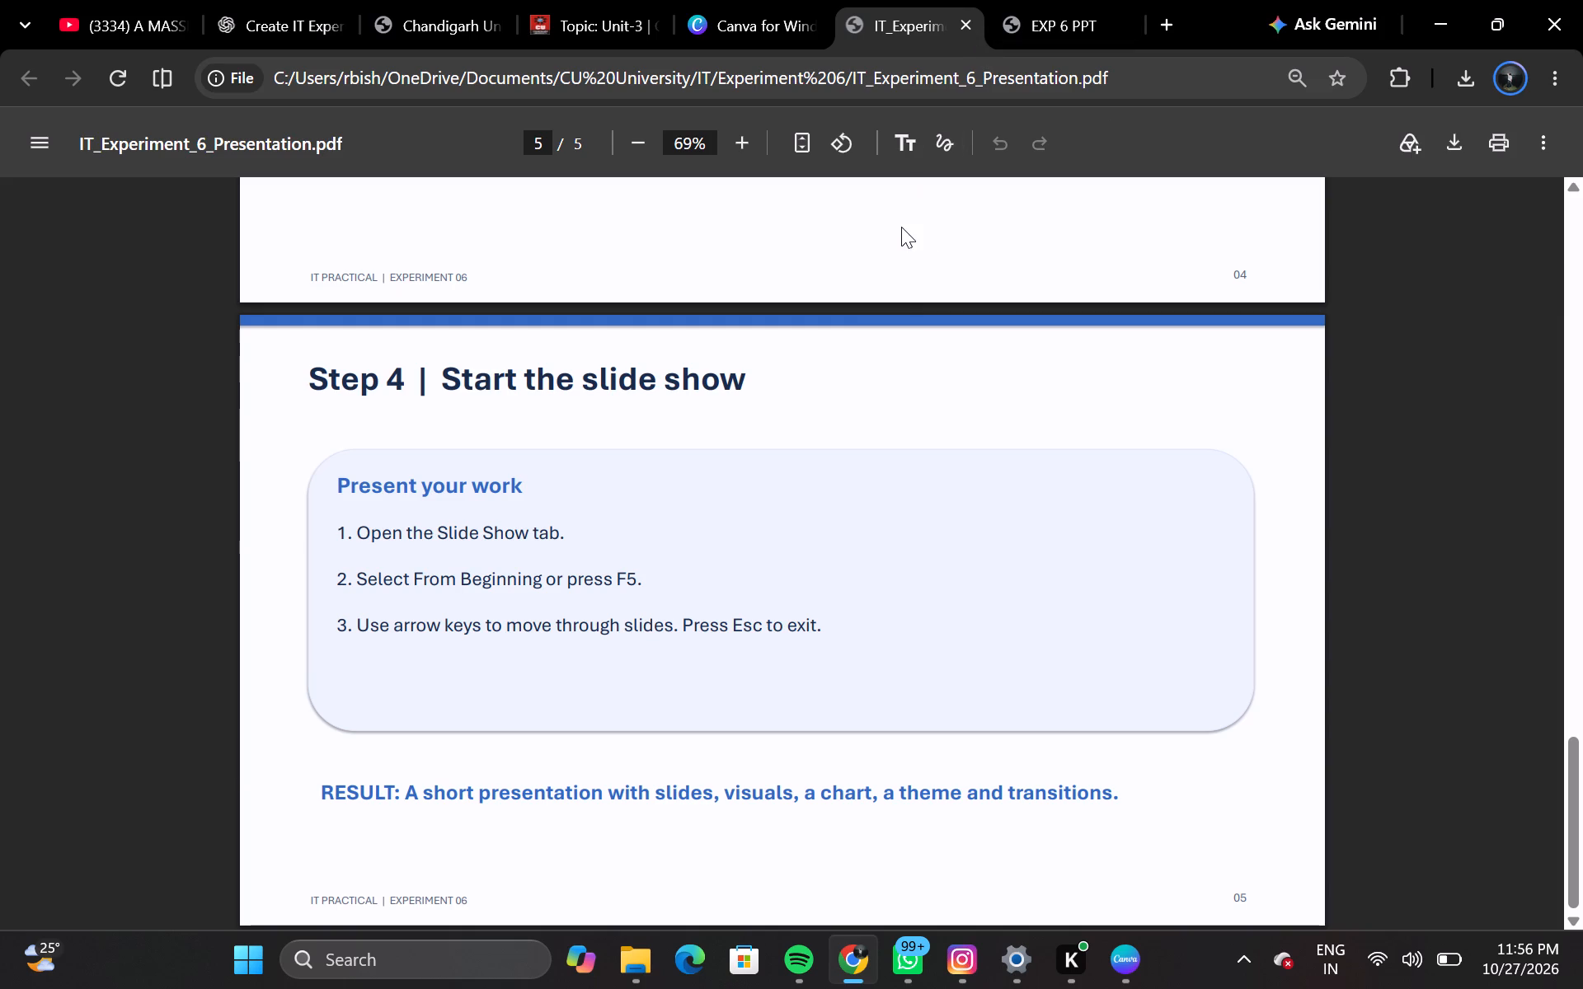
scroll(849, 318, up, 1)
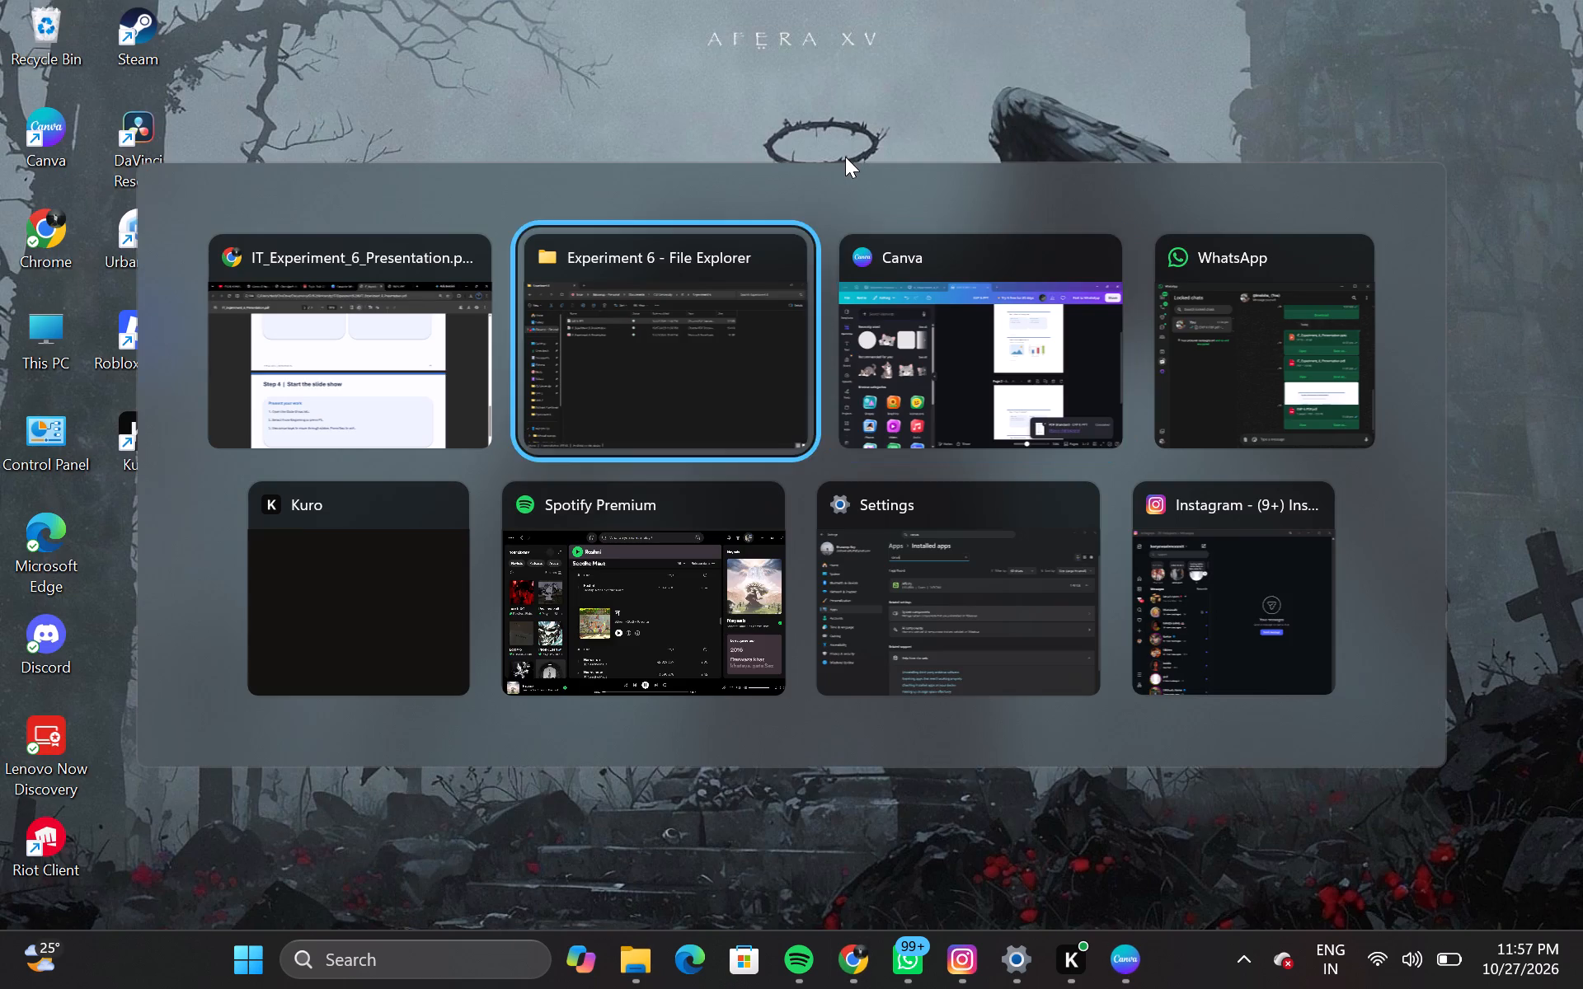
In File Explorer, copy the EXP 6 PPT PDF from the Experiment 6 folder.
key(ctrl+c)
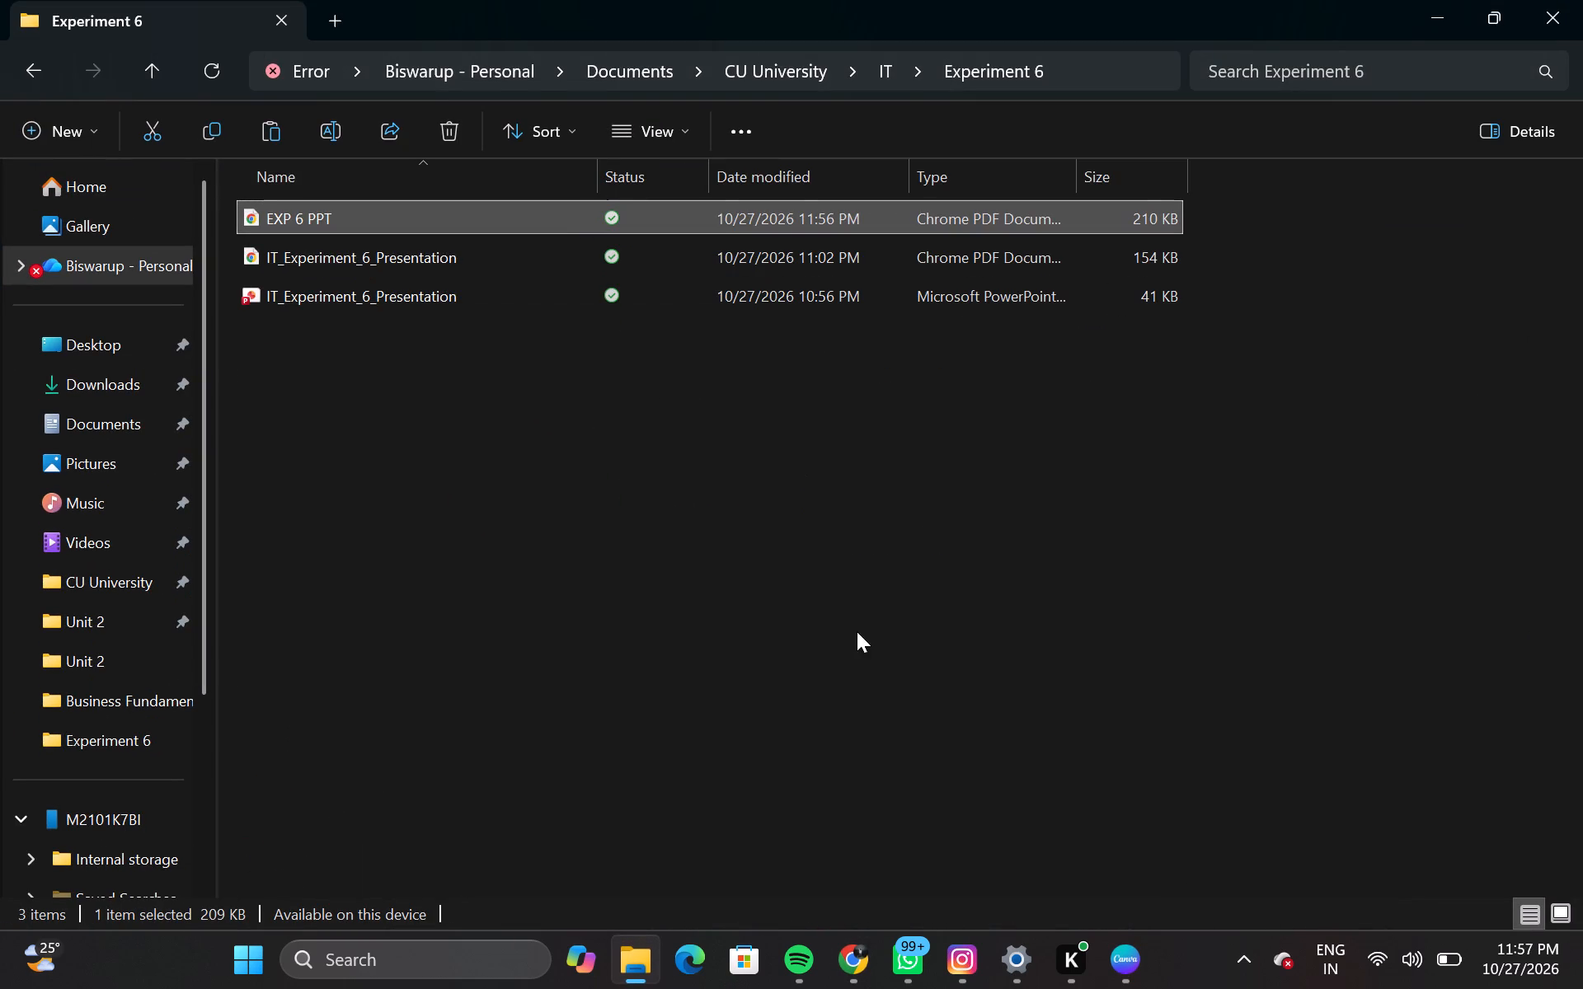
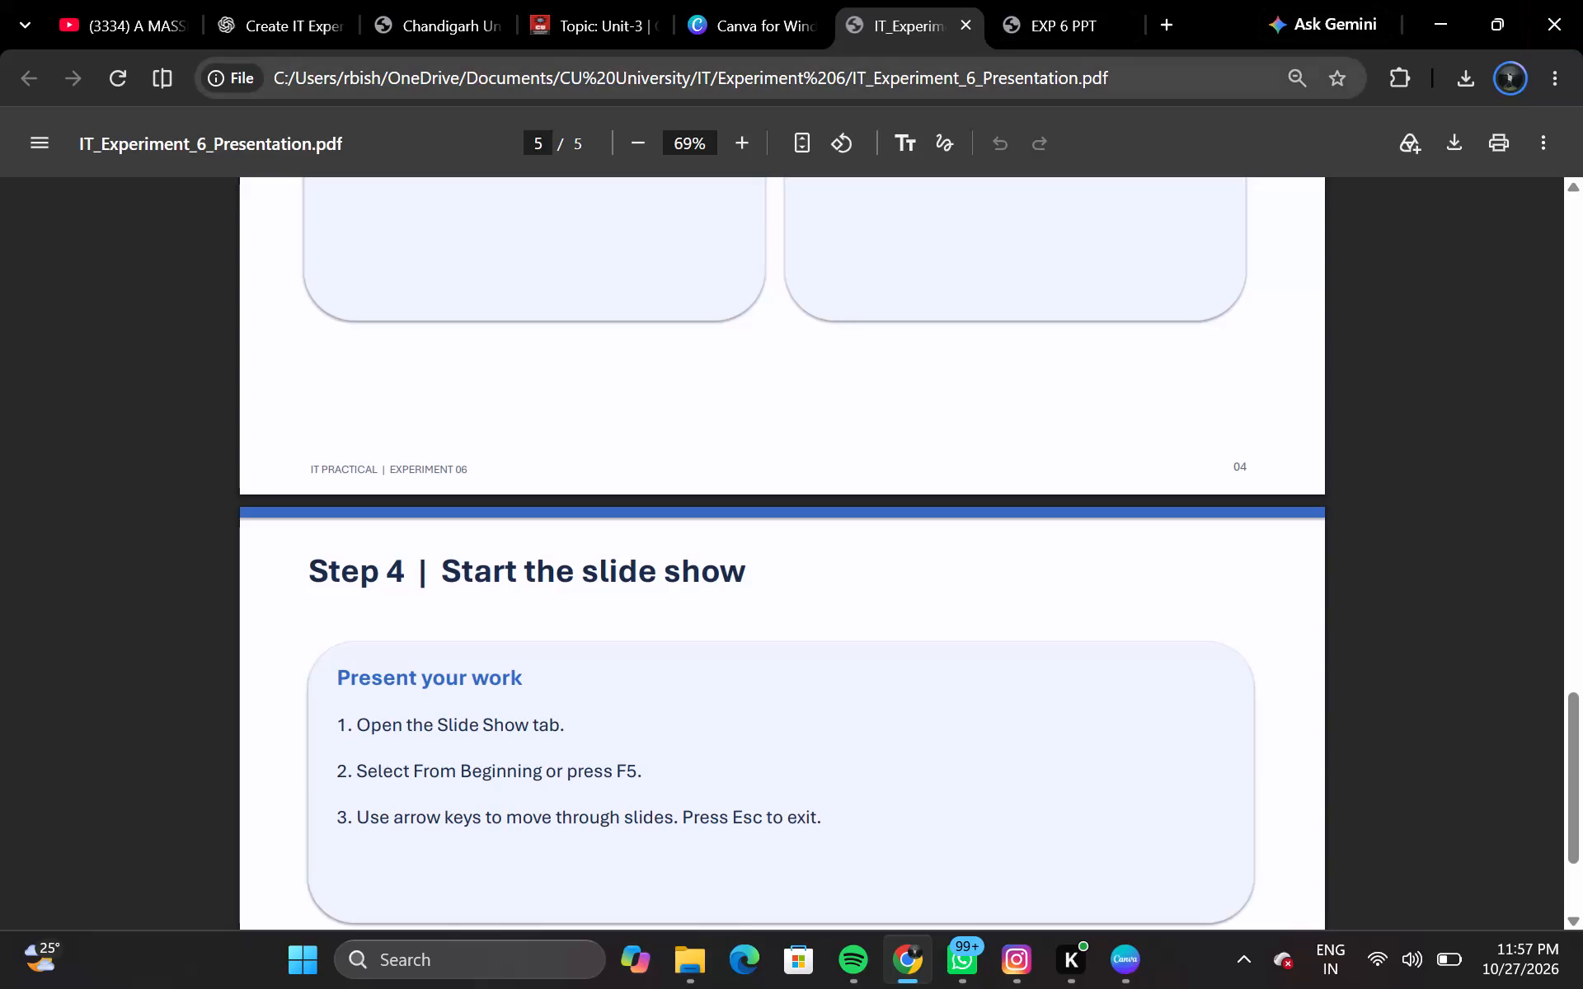
Close the IT_Experiment_6_Presentation PDF, the EXP 6 PPT PDF and the Canva page in the browser, returning to the Unit-3 course page.
key(ctrl+w)
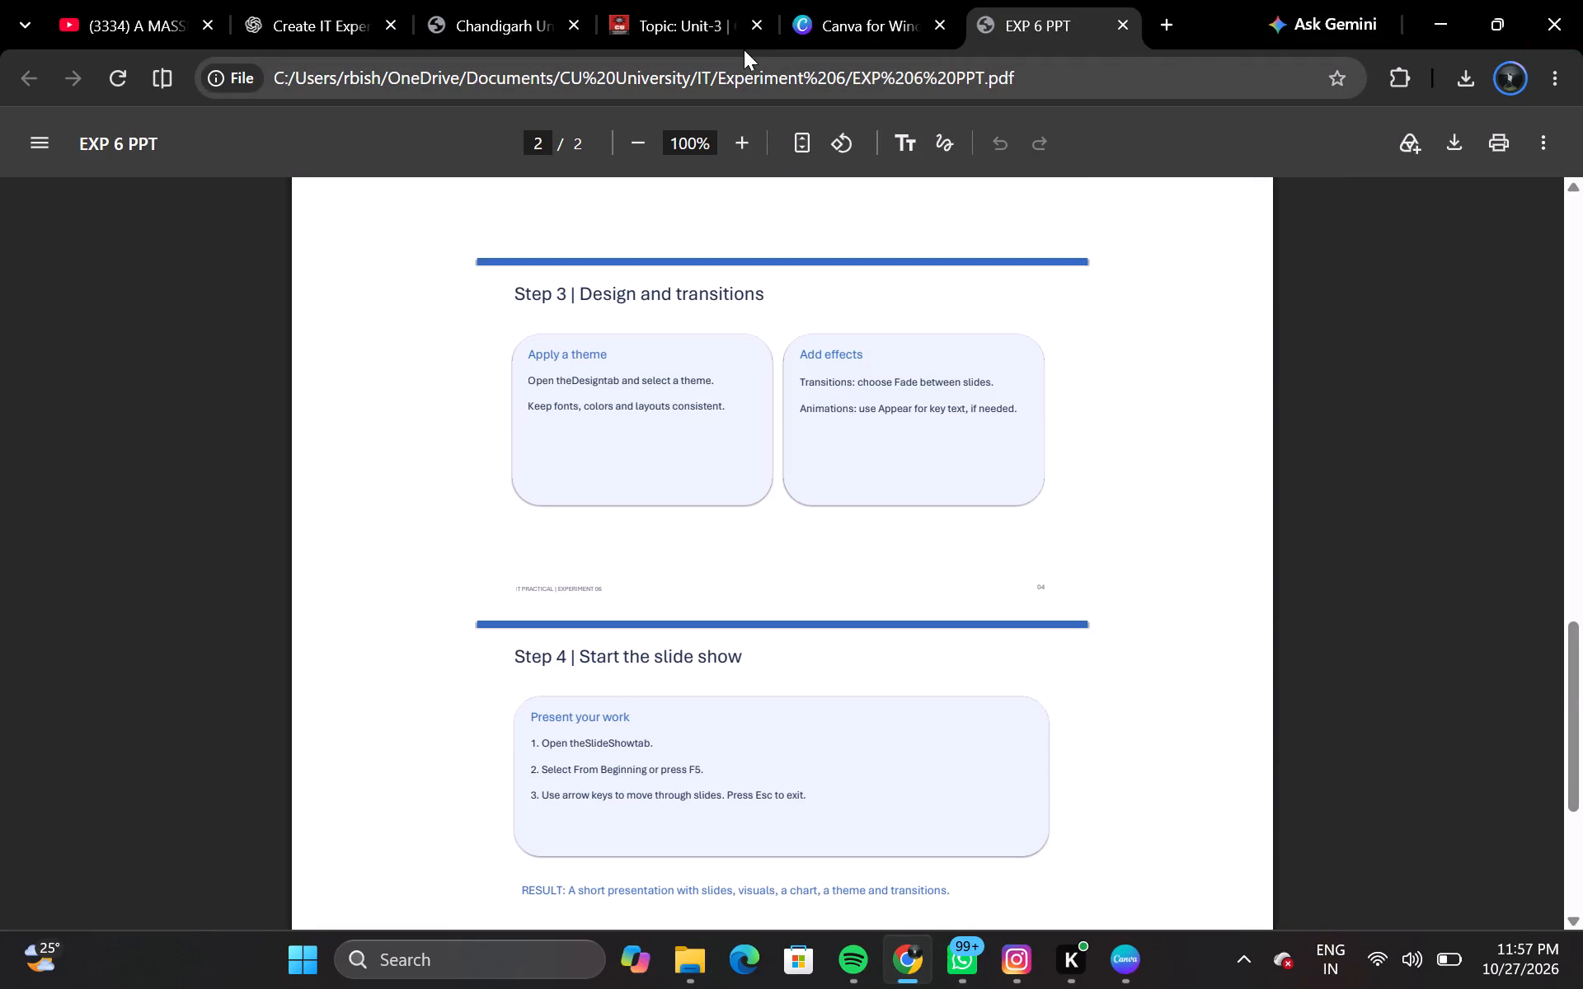
key(ctrl+w)
key(ctrl+w)
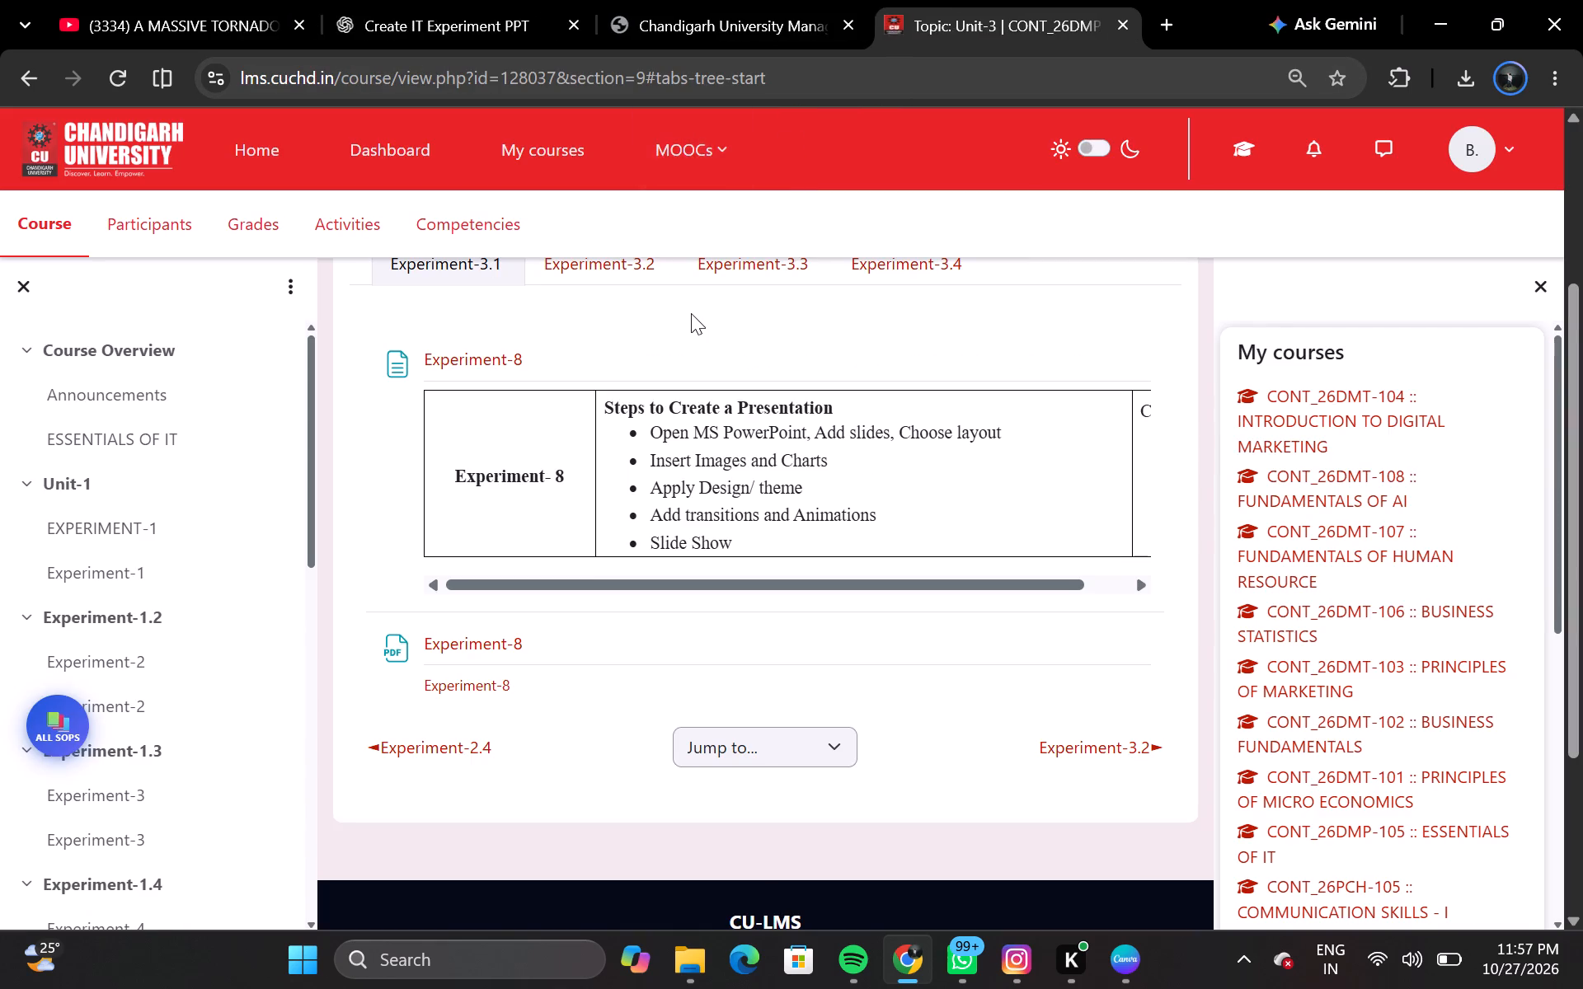